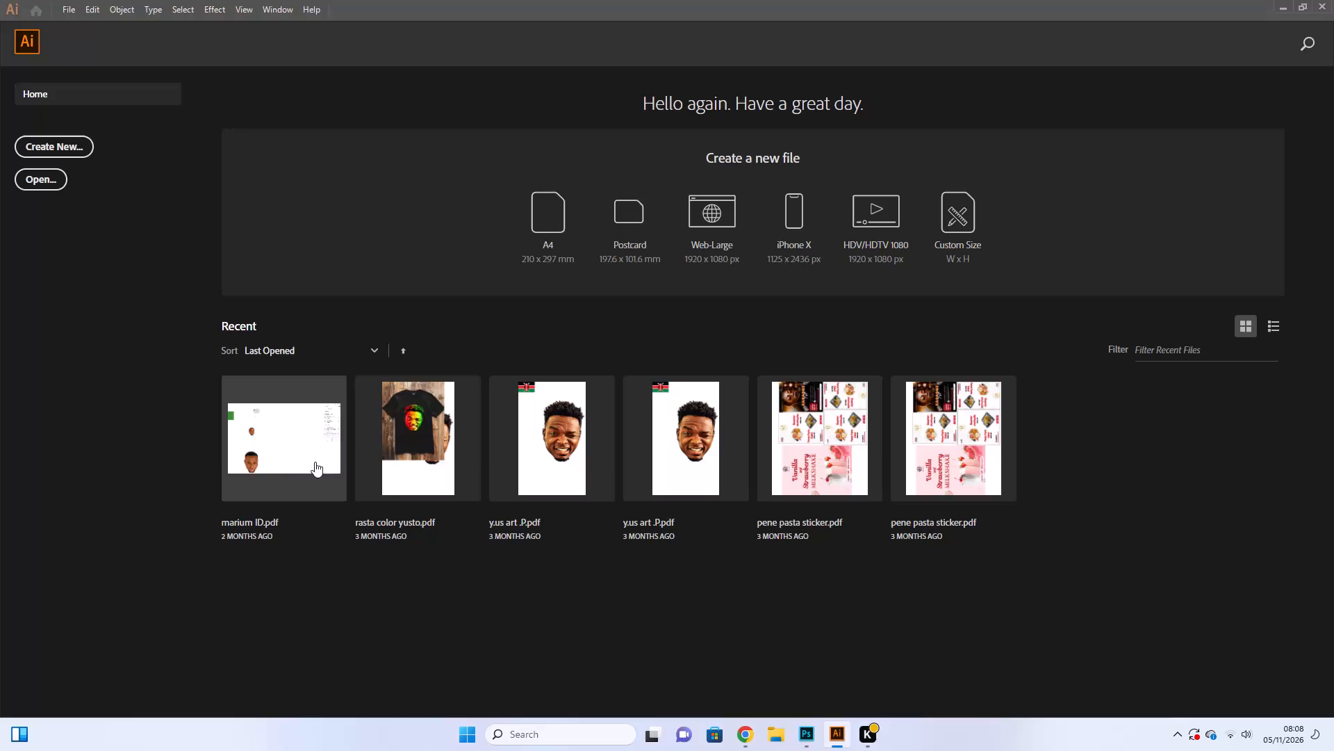
Open the file Coffee bar menu.ai from the Downloads folder.
click(47, 181)
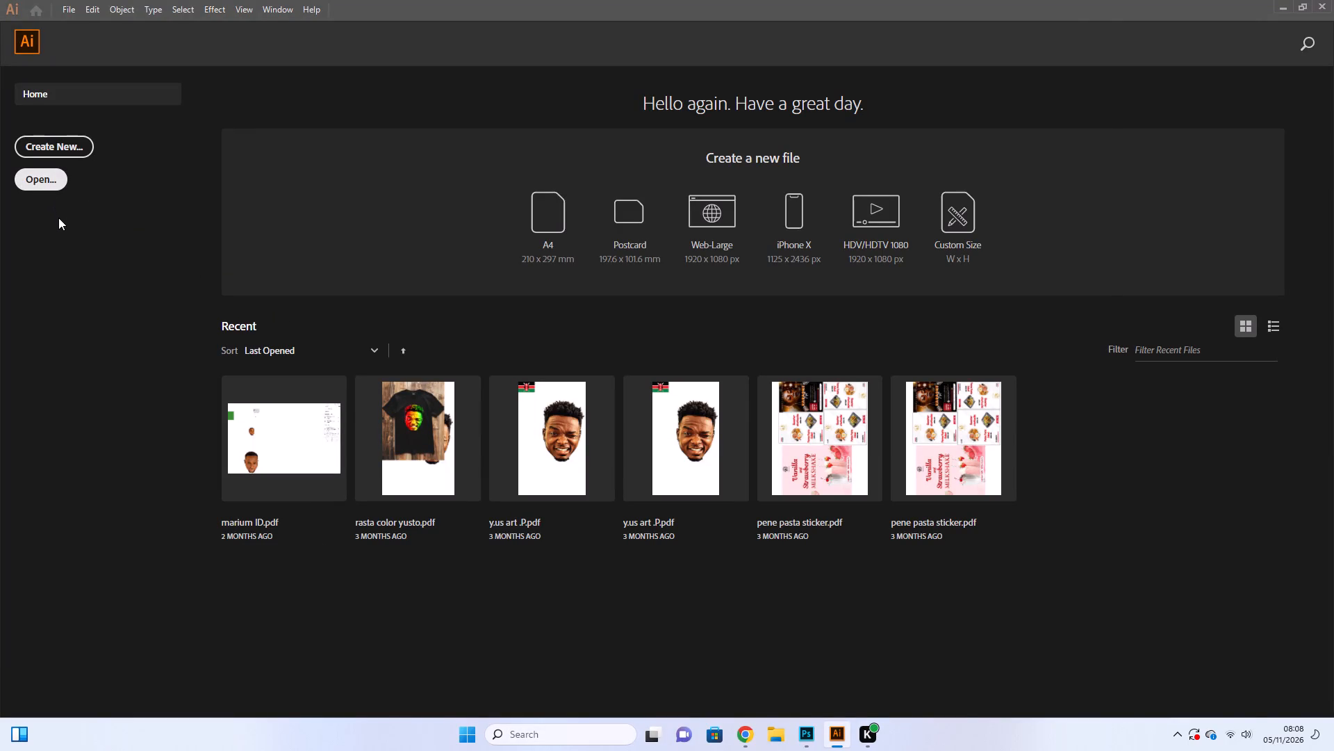
scroll(148, 182, up, 5)
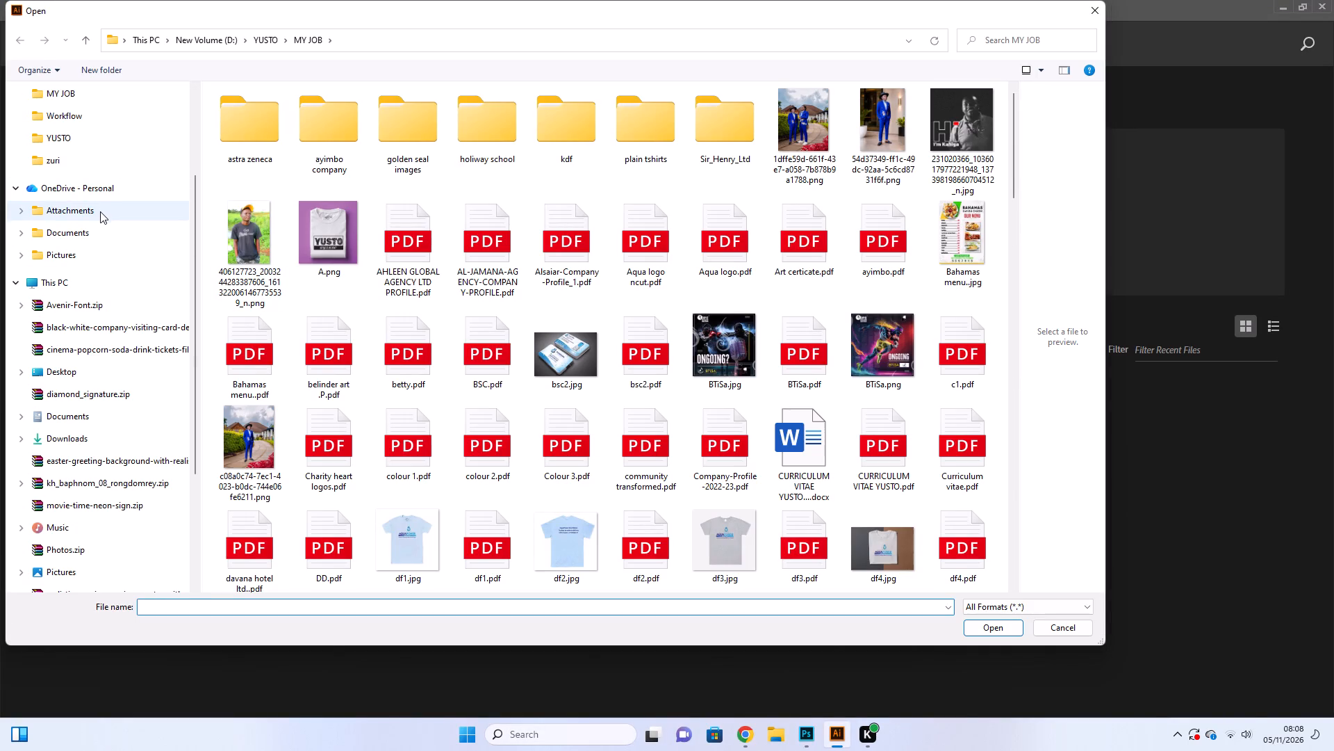
scroll(111, 255, up, 12)
click(94, 122)
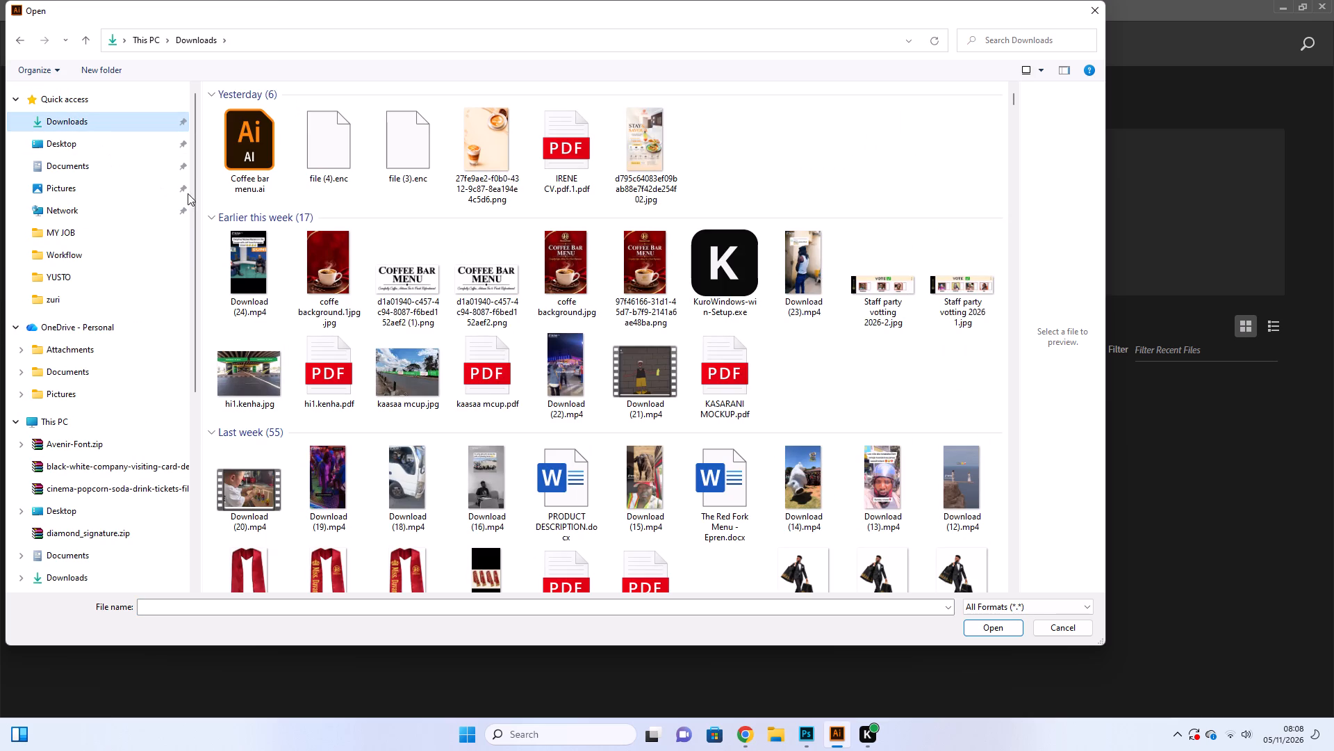
double_click(252, 168)
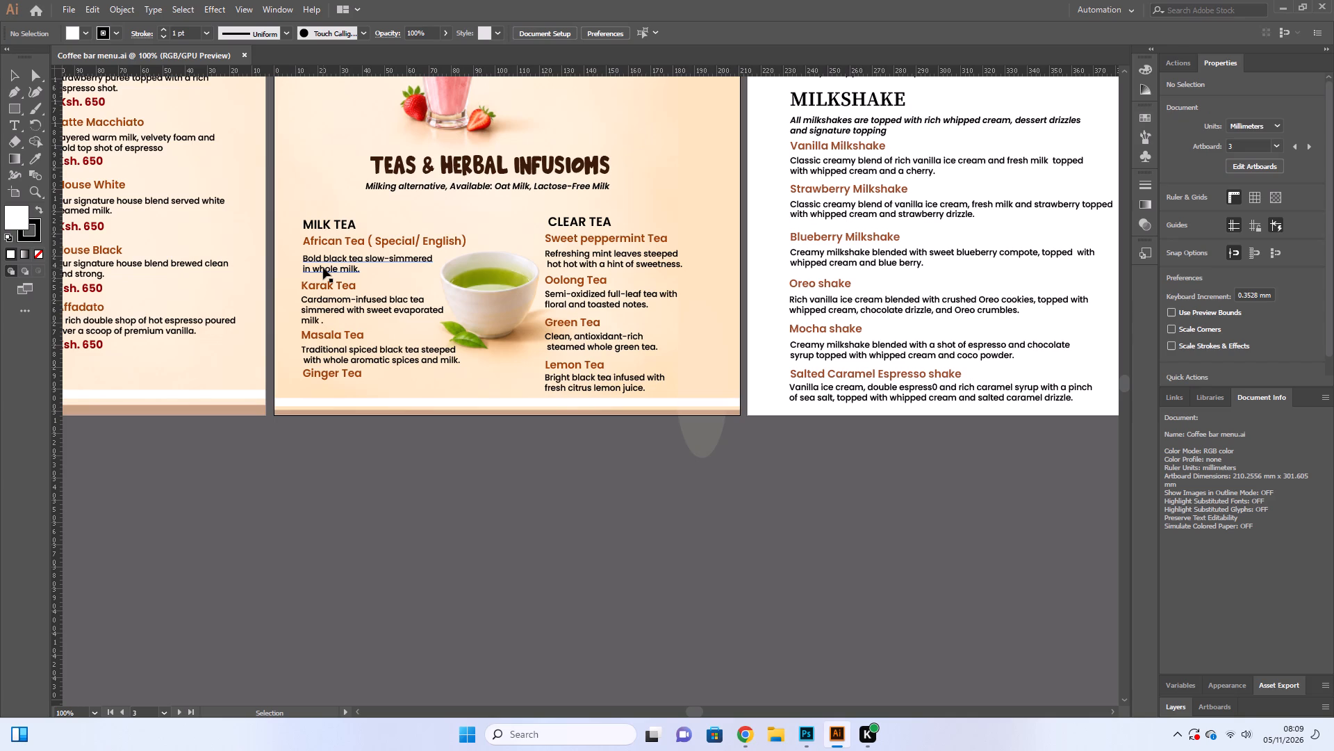
Examine the iced coffees, matcha and teas page, including its background images and the translucent ellipse overhanging its lower edge.
scroll(567, 501, up, 4)
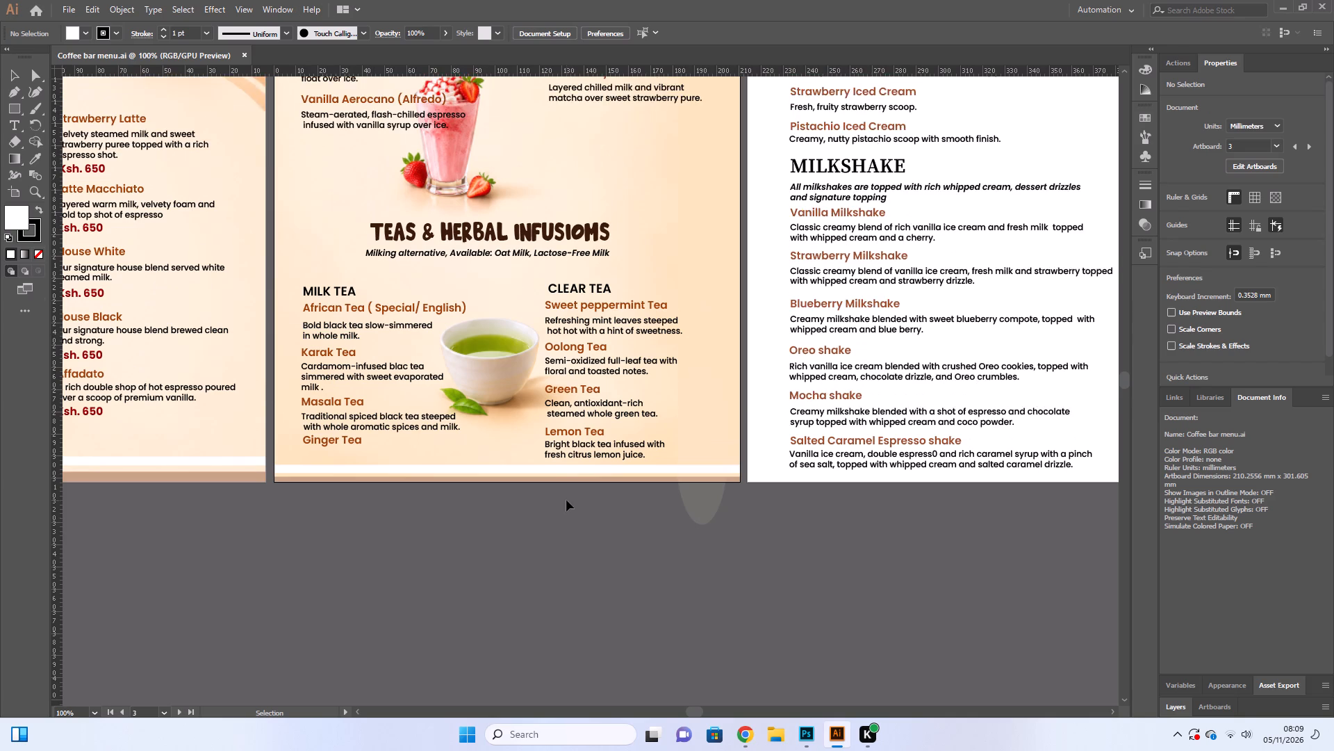
scroll(566, 500, up, 18)
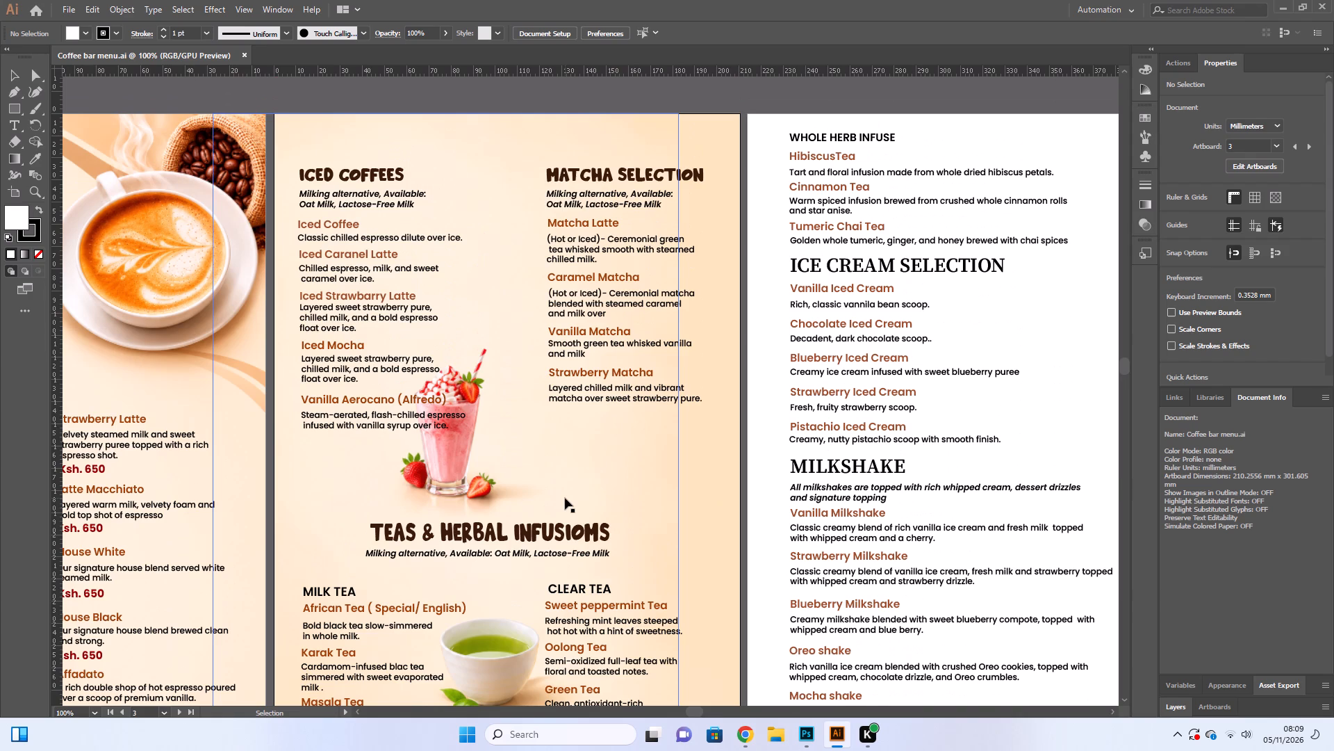
scroll(565, 498, down, 11)
click(691, 371)
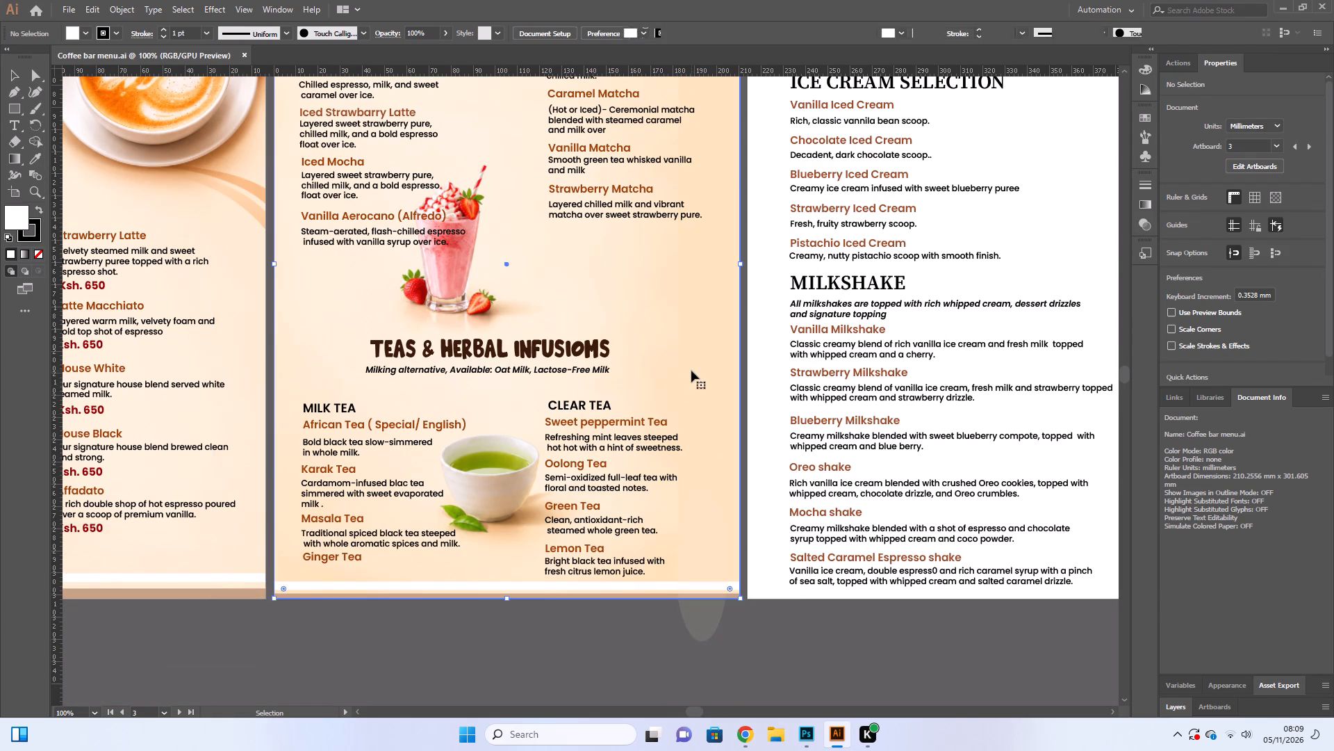
click(560, 291)
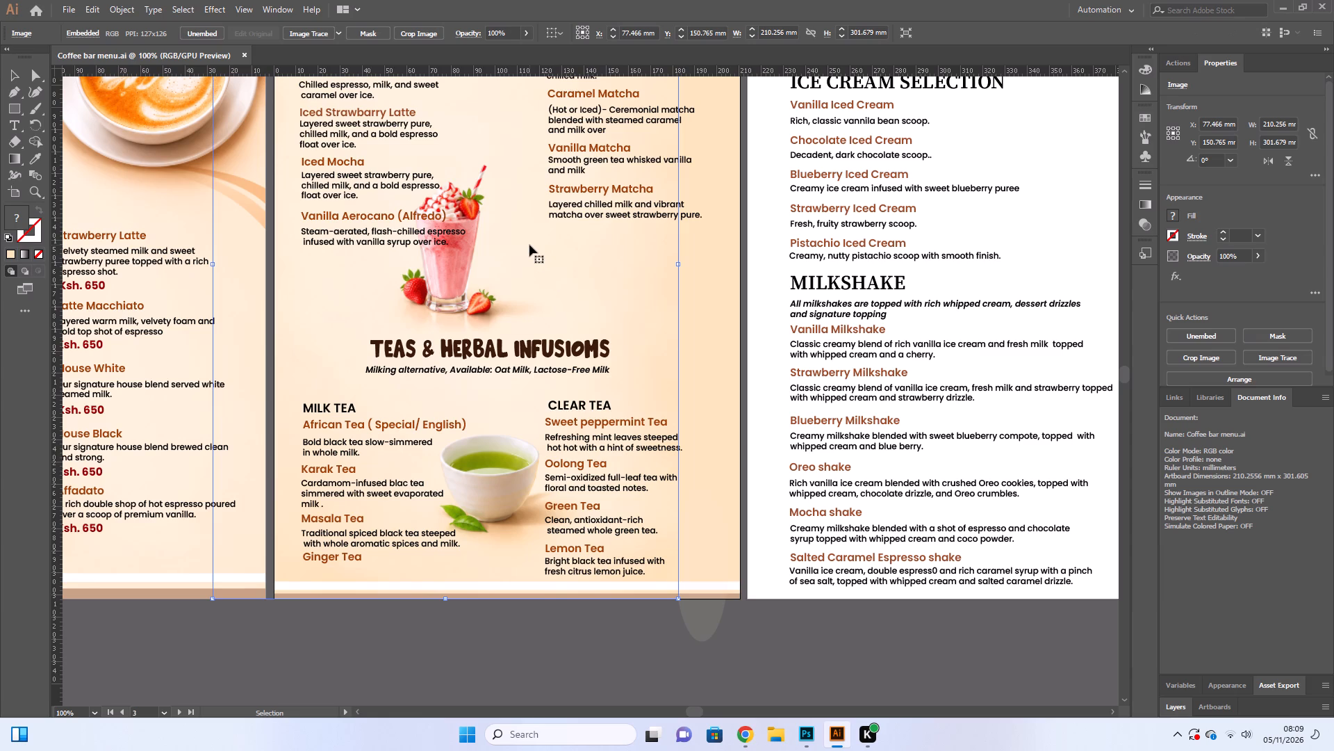
scroll(527, 420, up, 5)
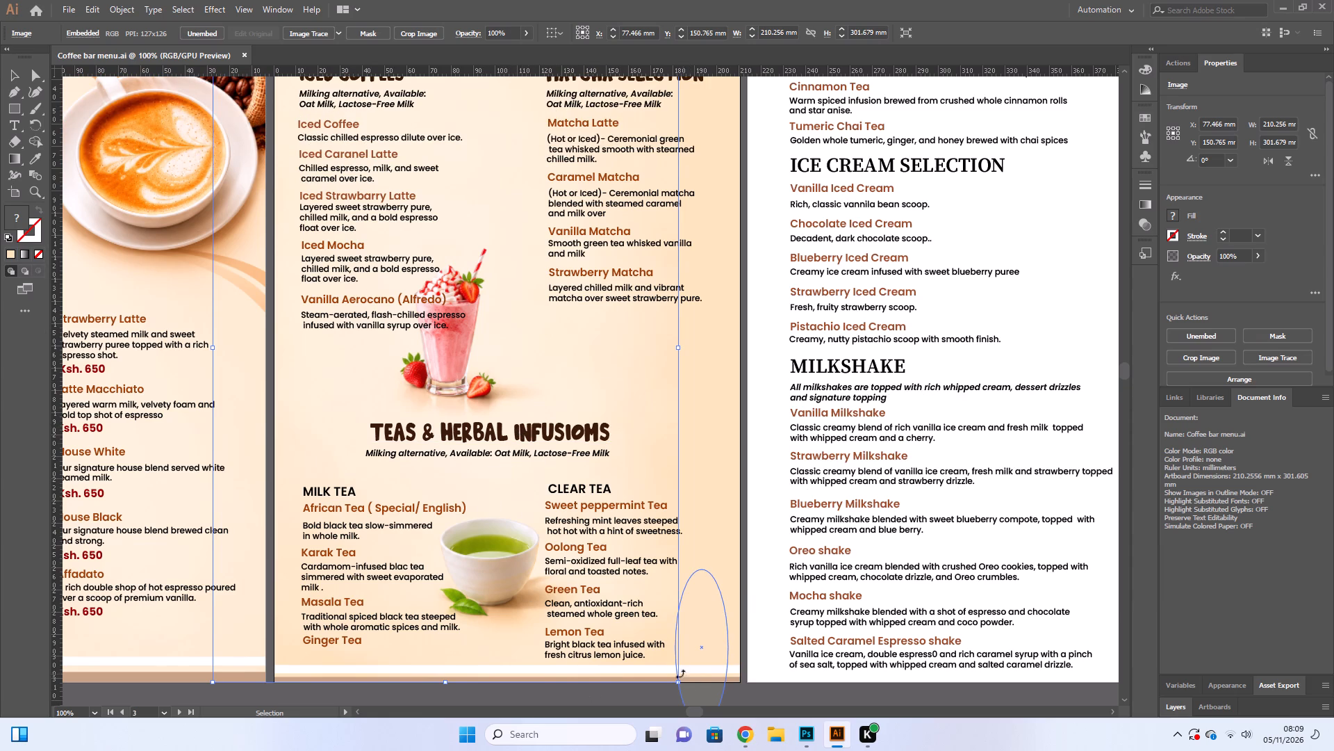
click(534, 693)
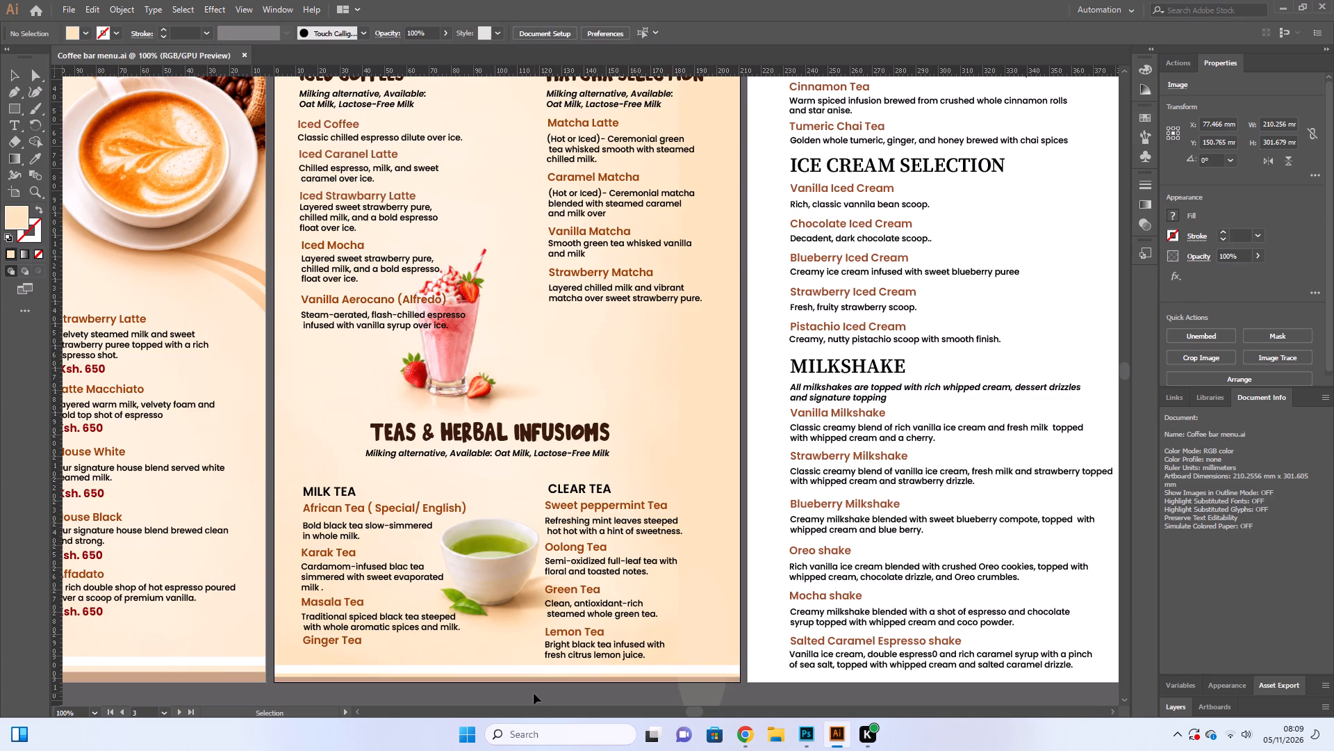
scroll(533, 690, down, 4)
click(561, 668)
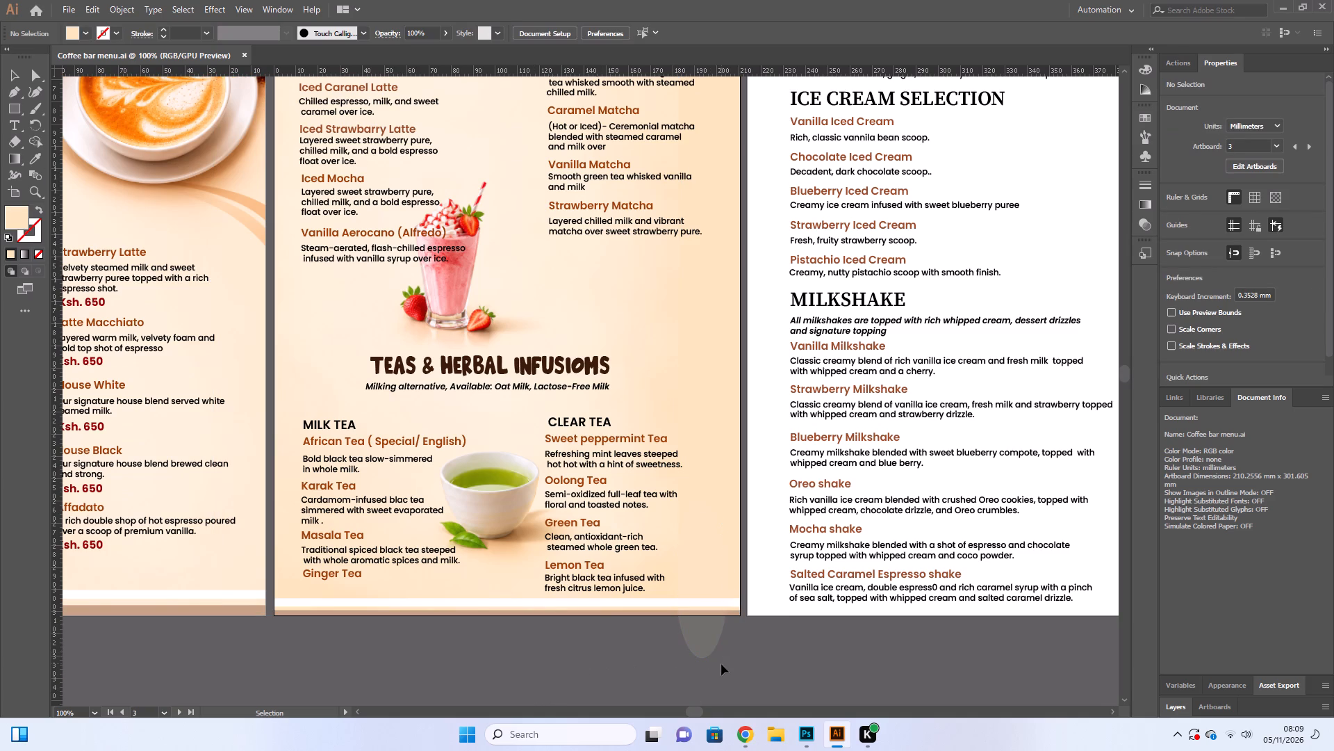
click(695, 635)
click(695, 635)
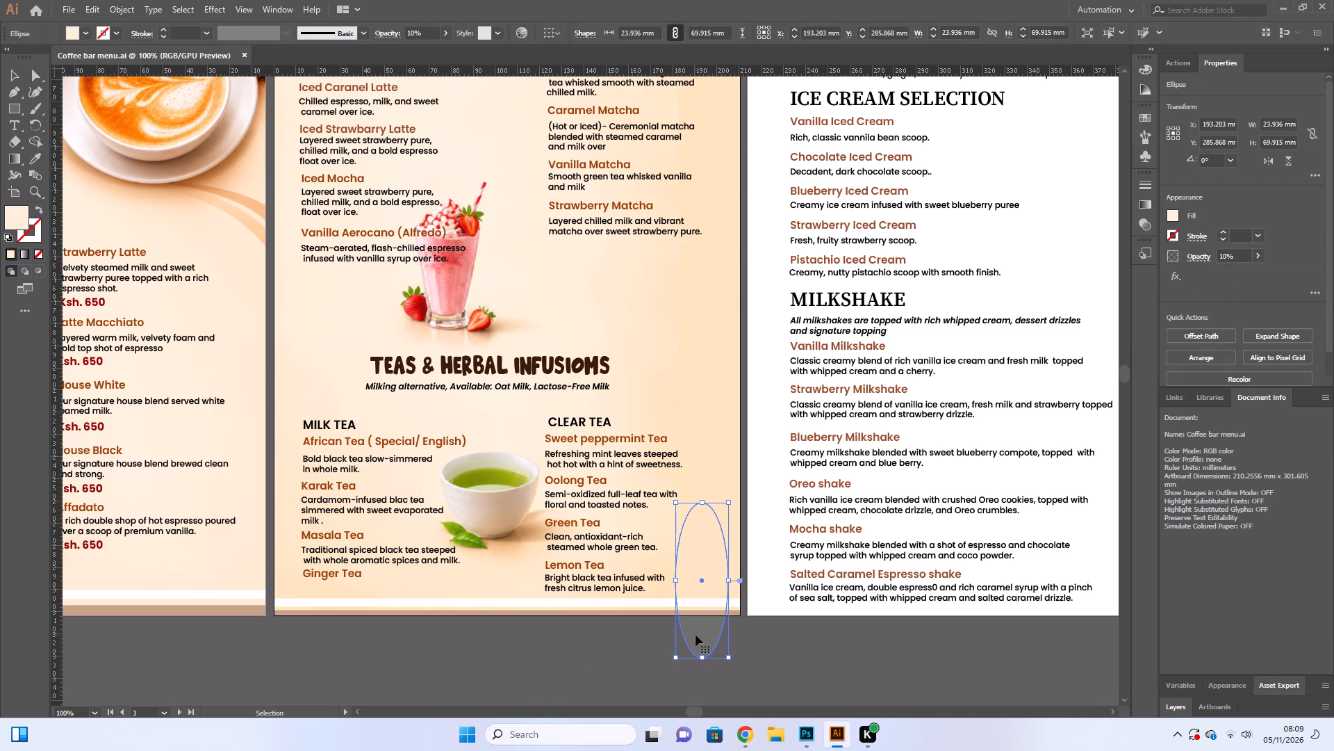
click(695, 635)
click(614, 655)
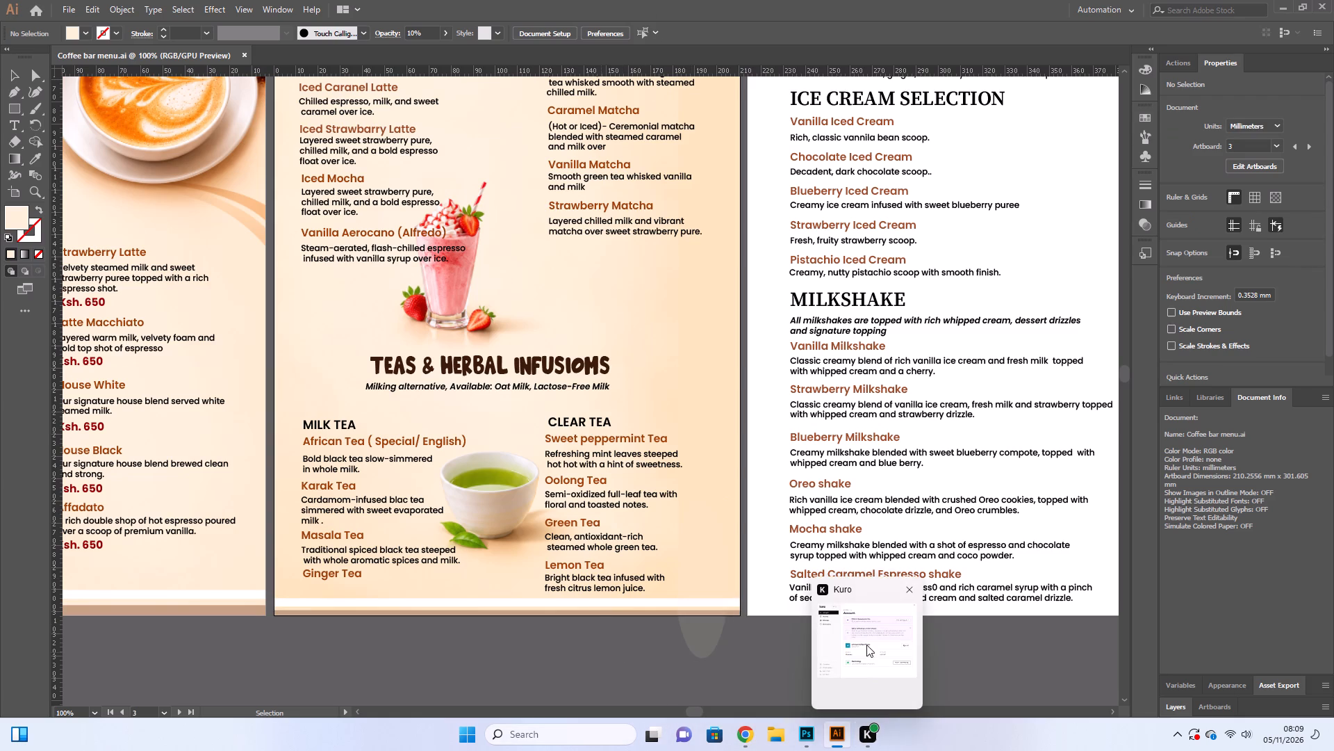
Examine the text items in the Milkshake section and the Clear Tea column, from Green Tea up to the column heading.
click(800, 544)
scroll(859, 554, up, 4)
click(845, 542)
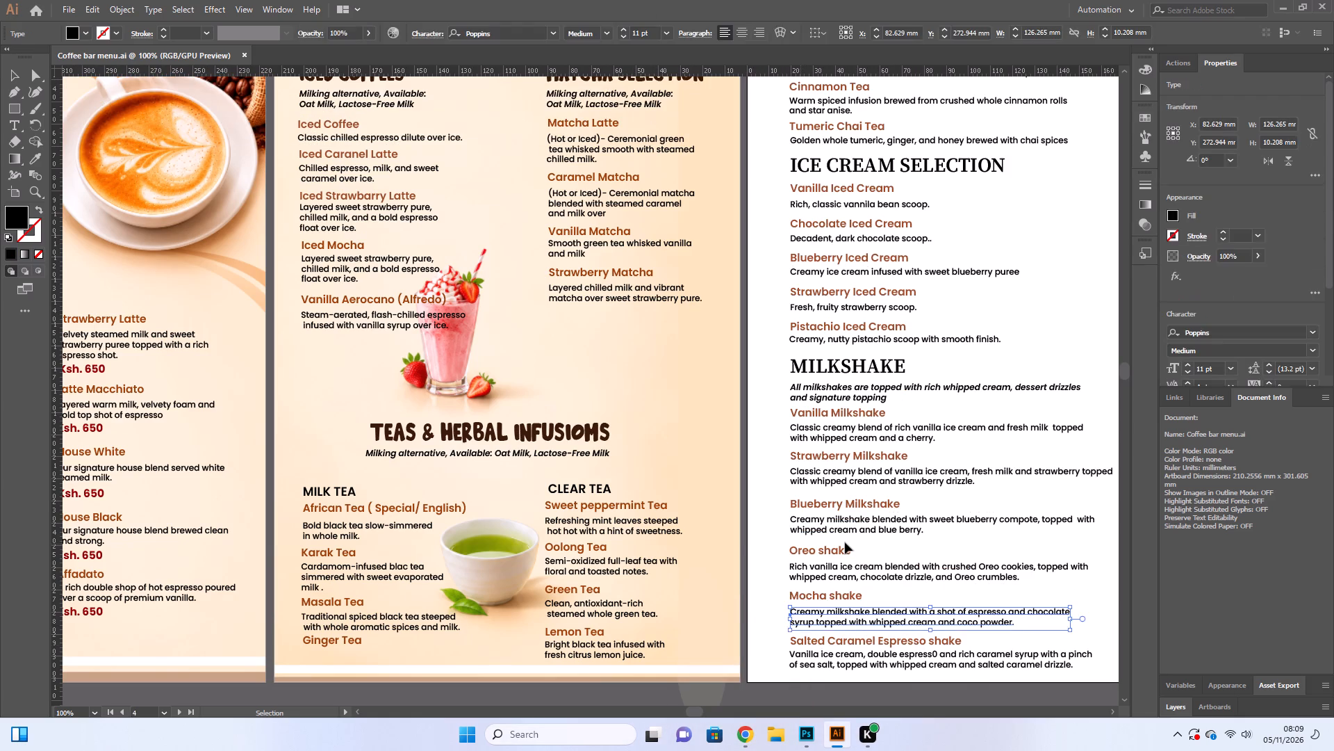
click(823, 560)
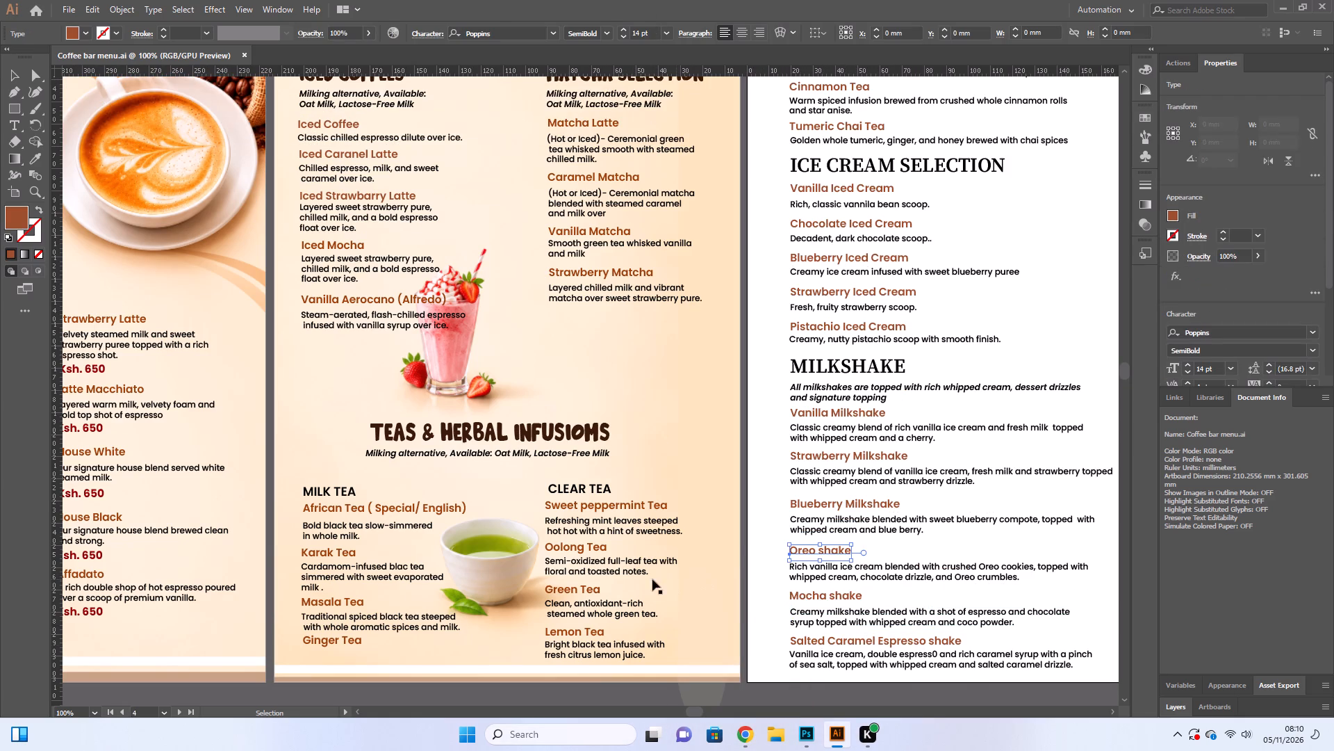
click(613, 568)
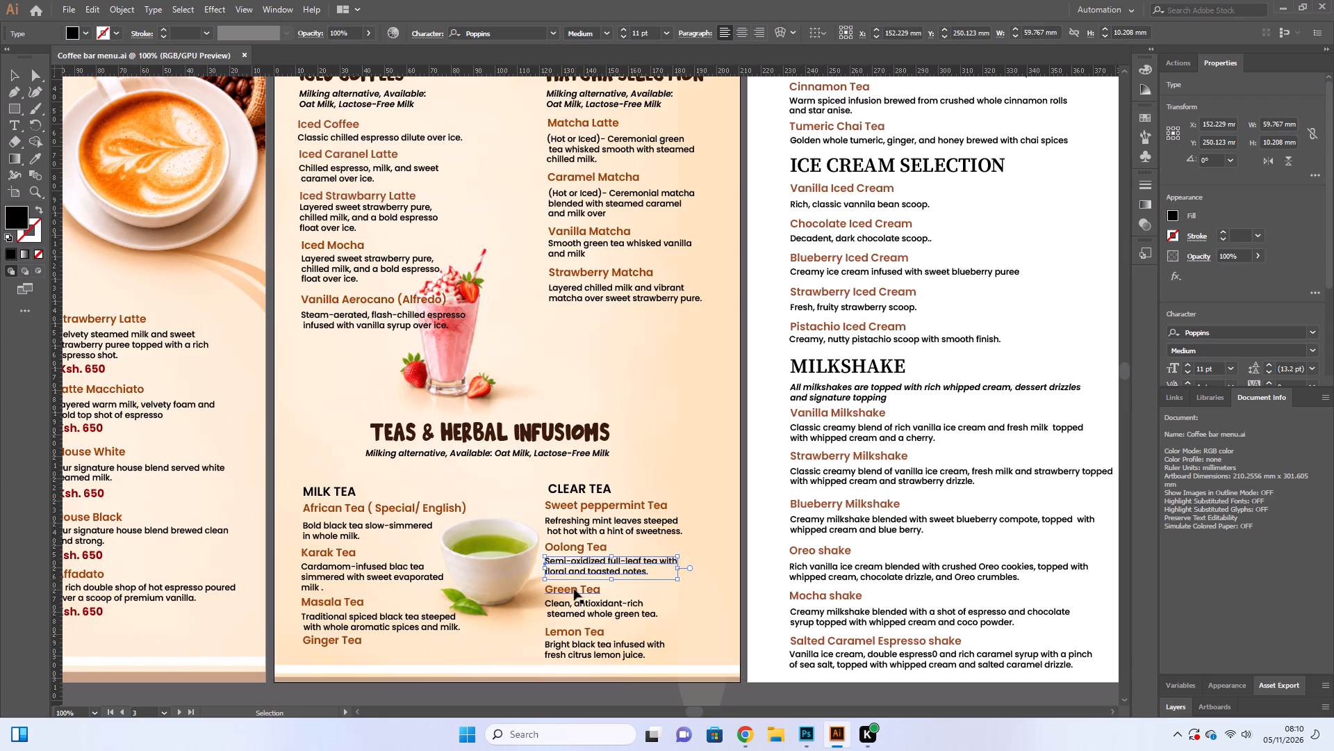
click(574, 589)
click(578, 550)
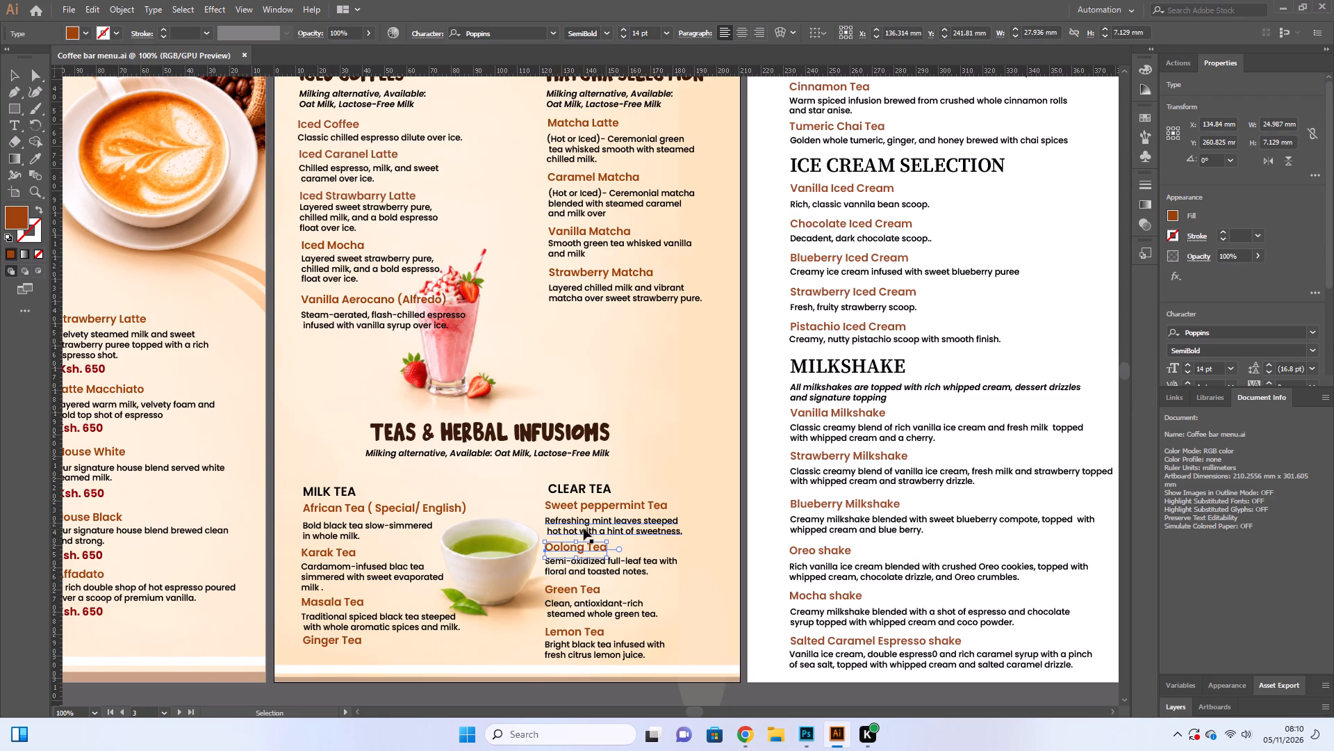
click(584, 528)
click(592, 505)
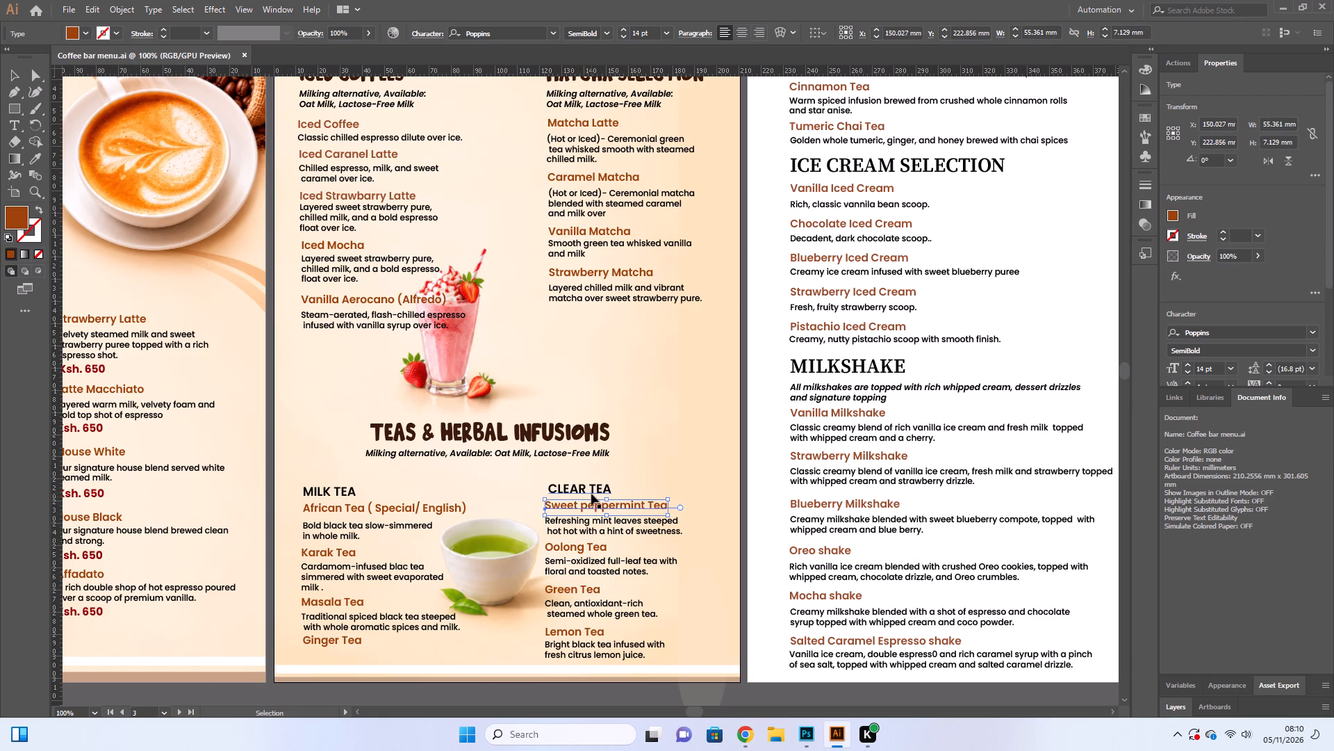
click(591, 492)
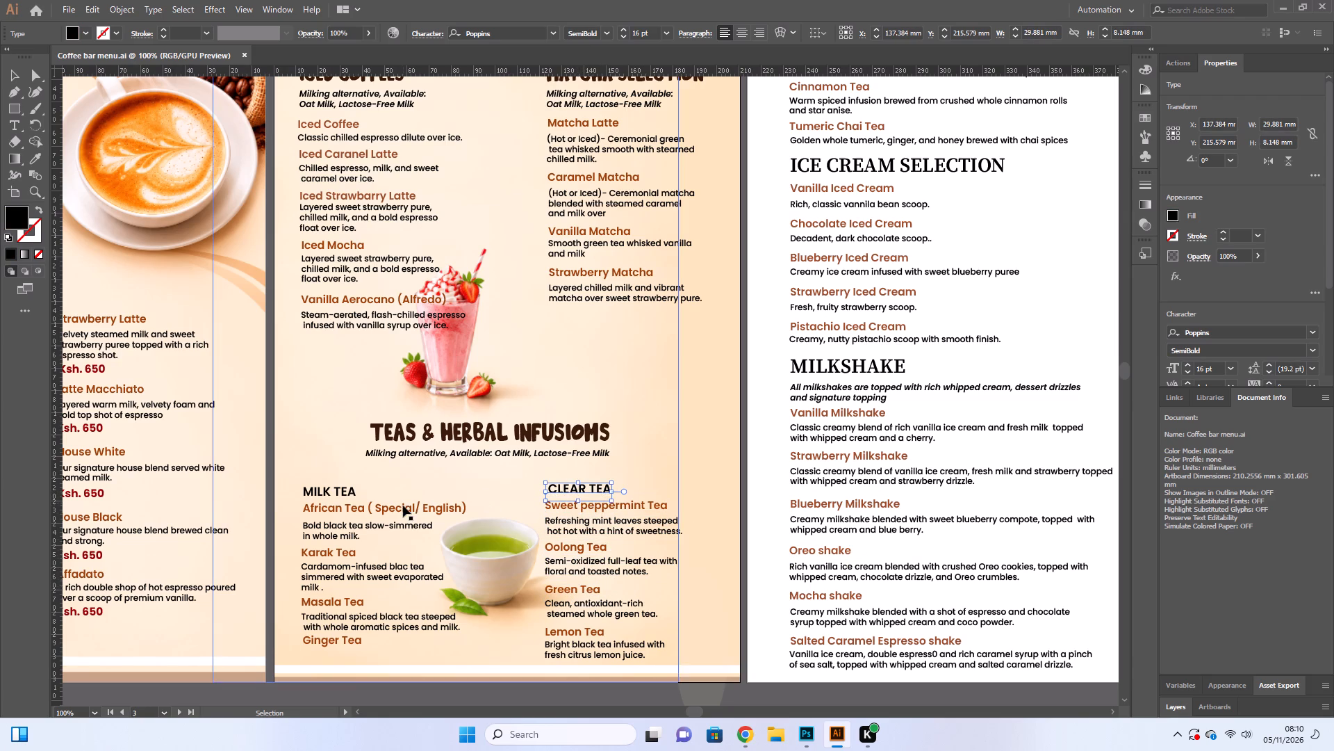
Examine the menu from the African Tea item back to the cover, including the cover's tagline and the translucent ellipse beside the cup.
click(402, 506)
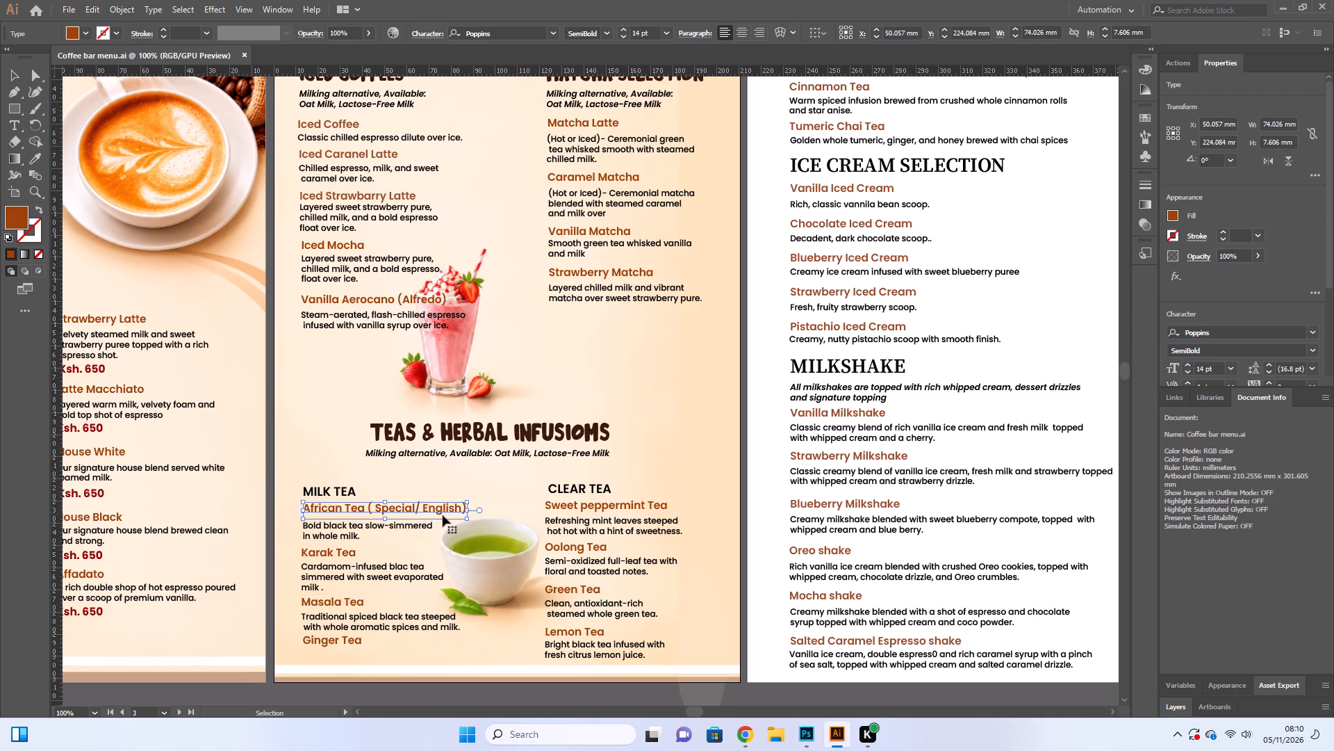
scroll(459, 519, up, 3)
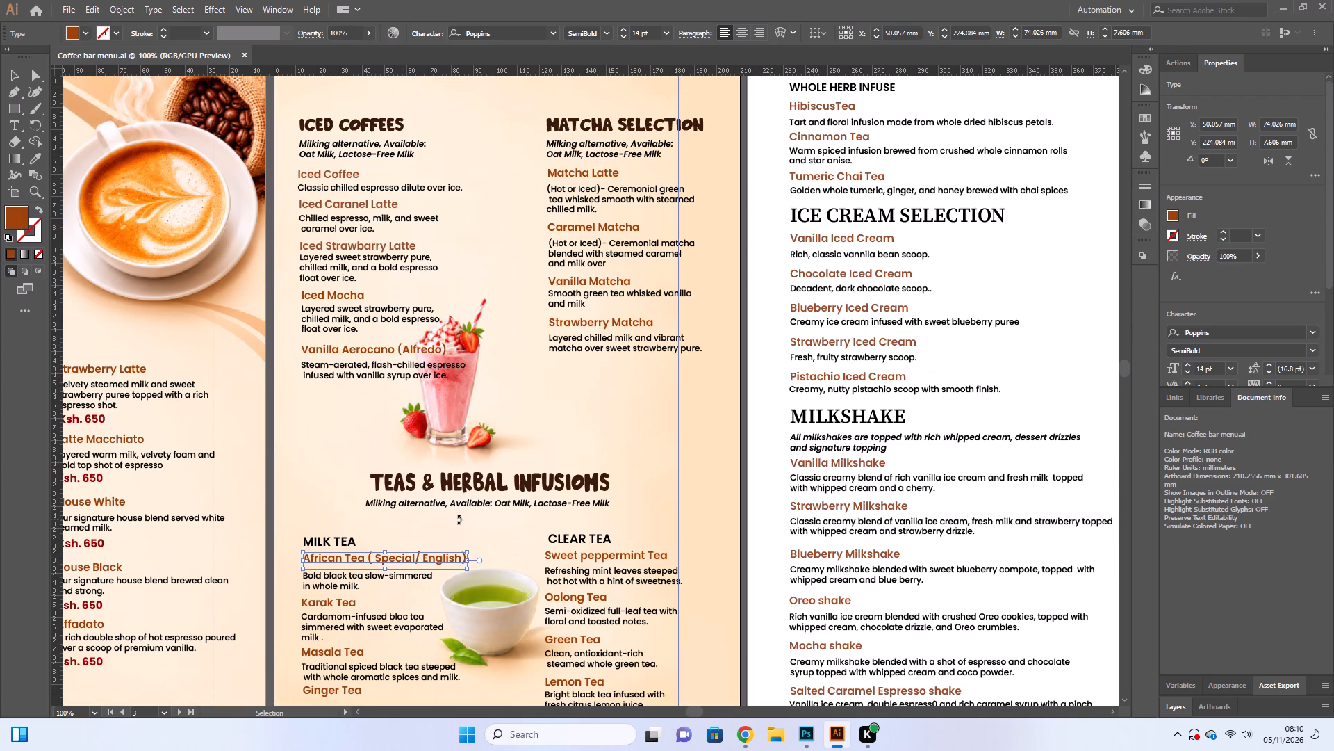
scroll(459, 519, down, 1)
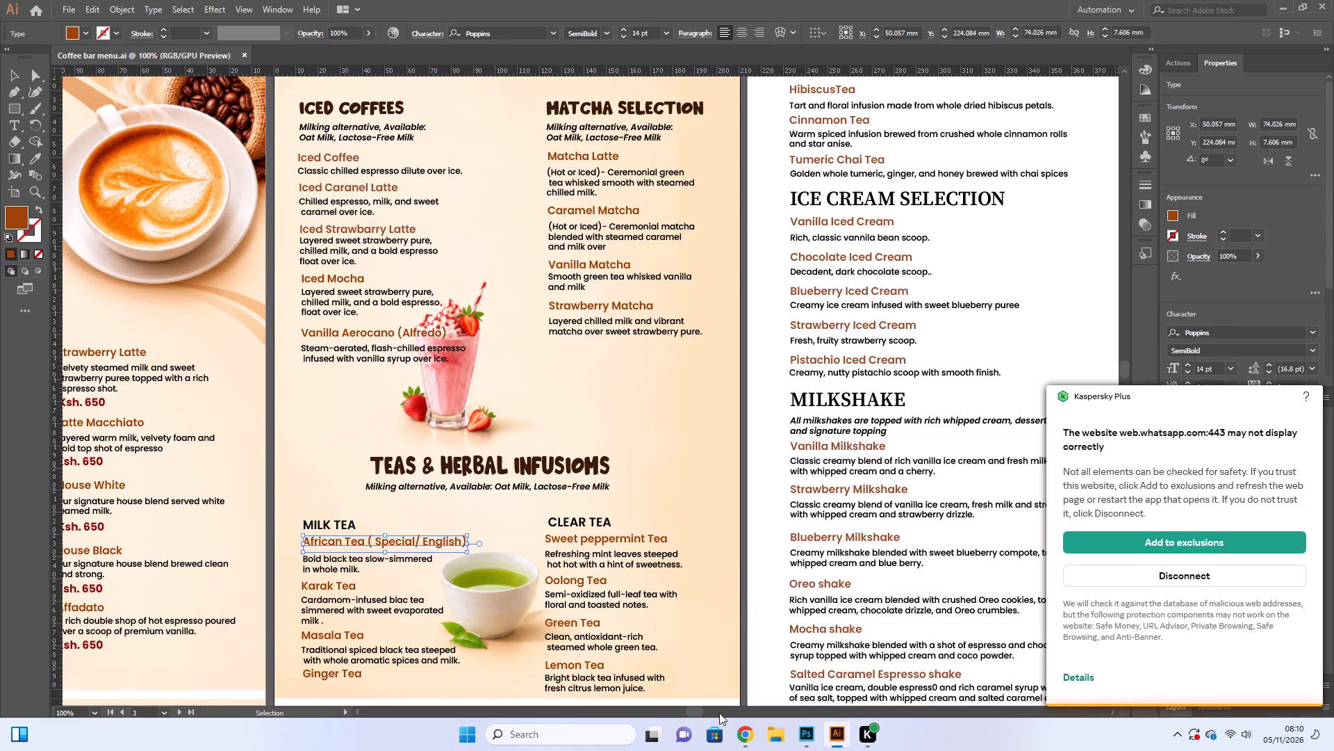
drag(702, 713, 686, 713)
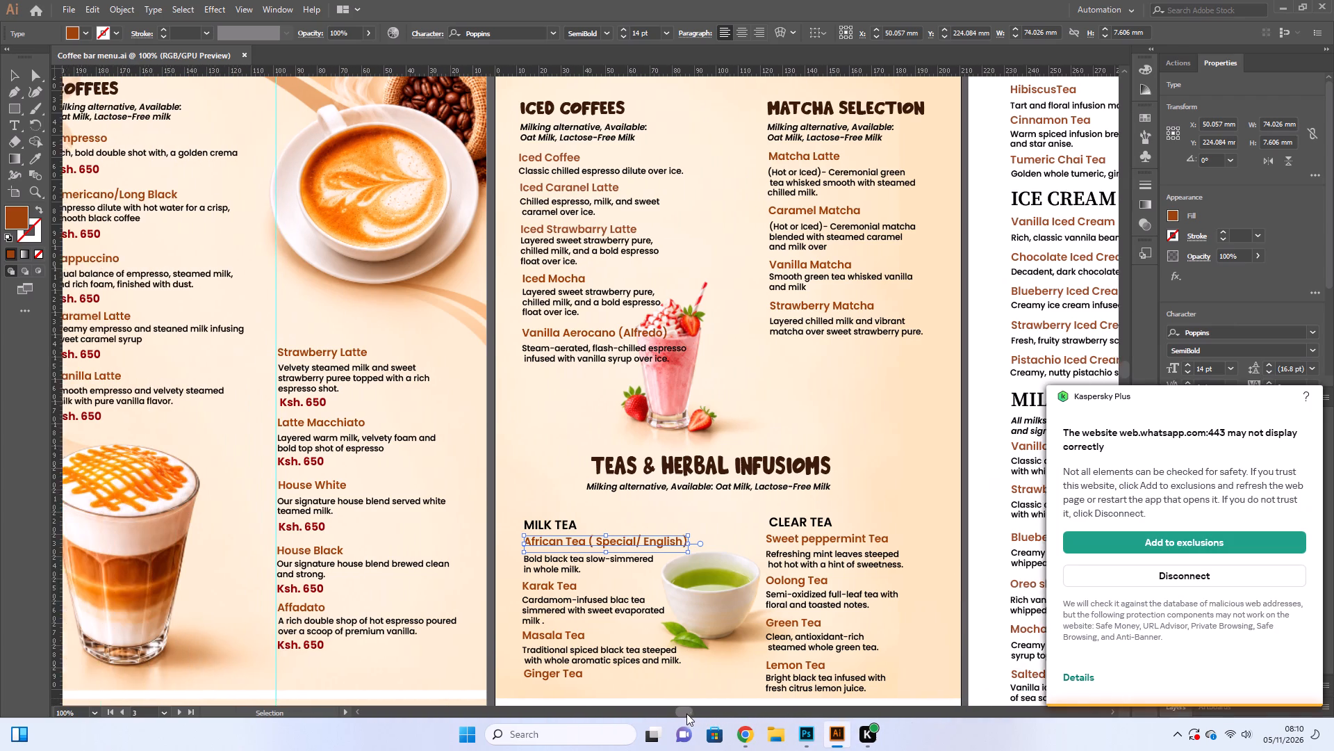
drag(686, 713, 662, 708)
scroll(524, 686, down, 3)
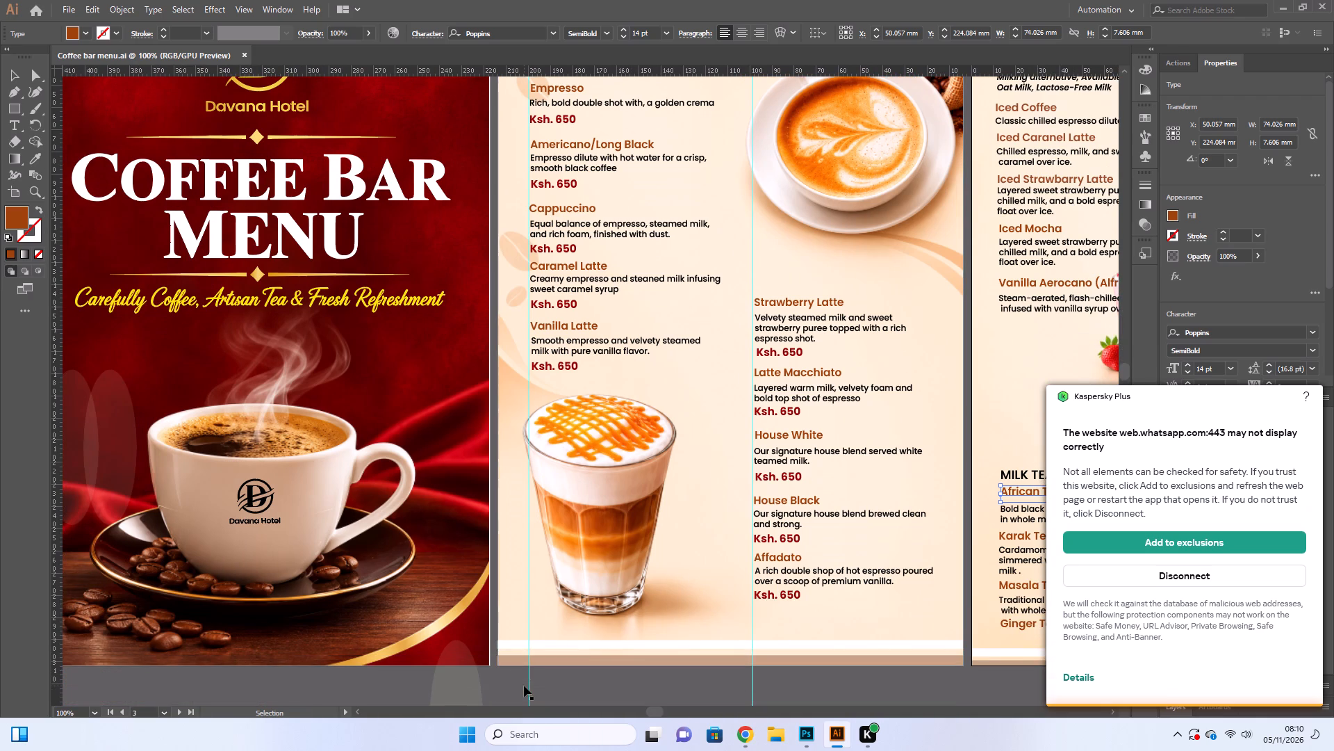
key(ctrl+minus)
scroll(524, 686, up, 6)
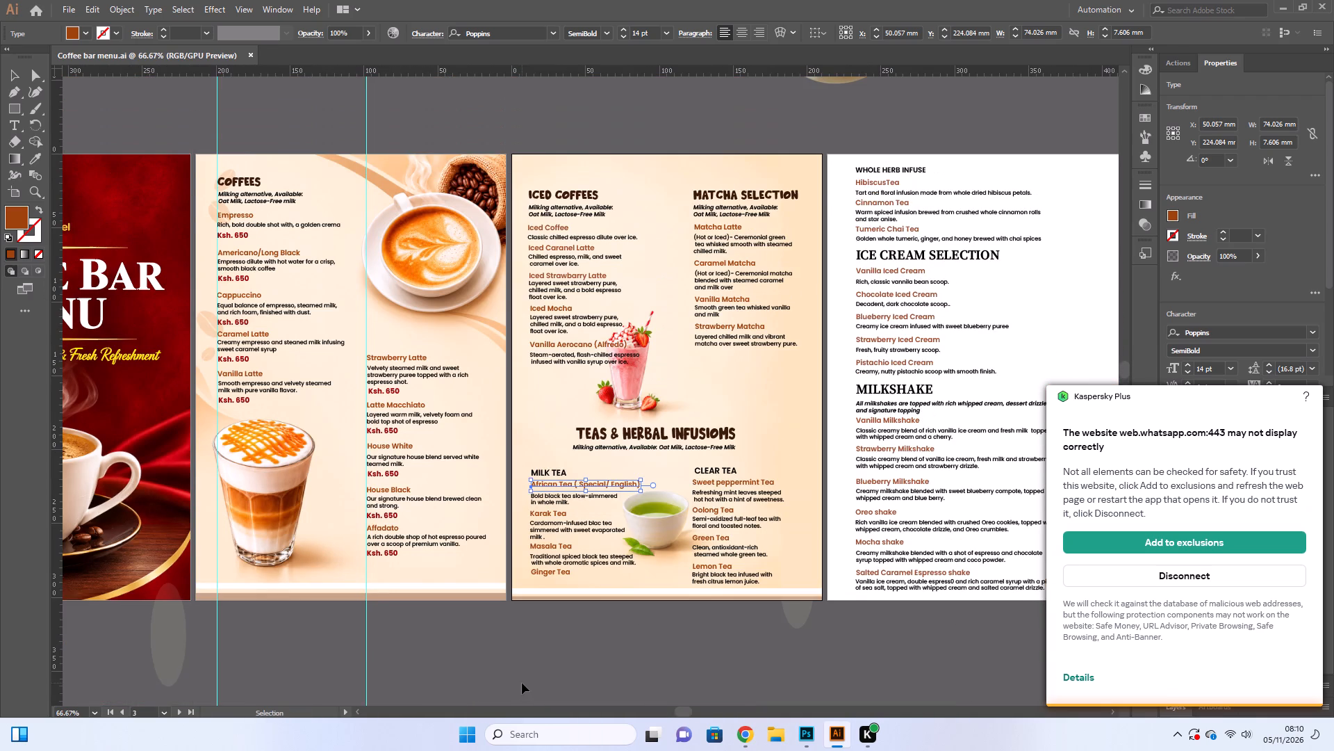
drag(681, 715, 657, 709)
click(339, 355)
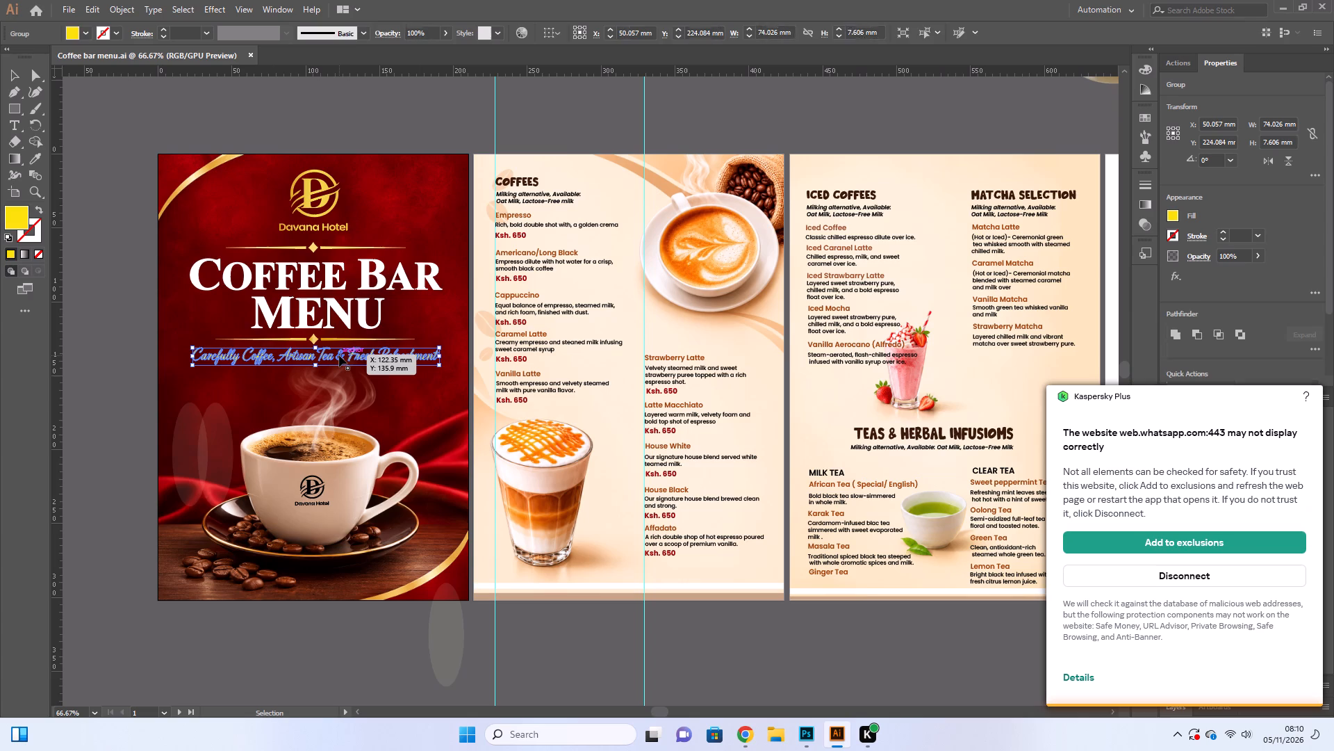
key(ctrl+equal)
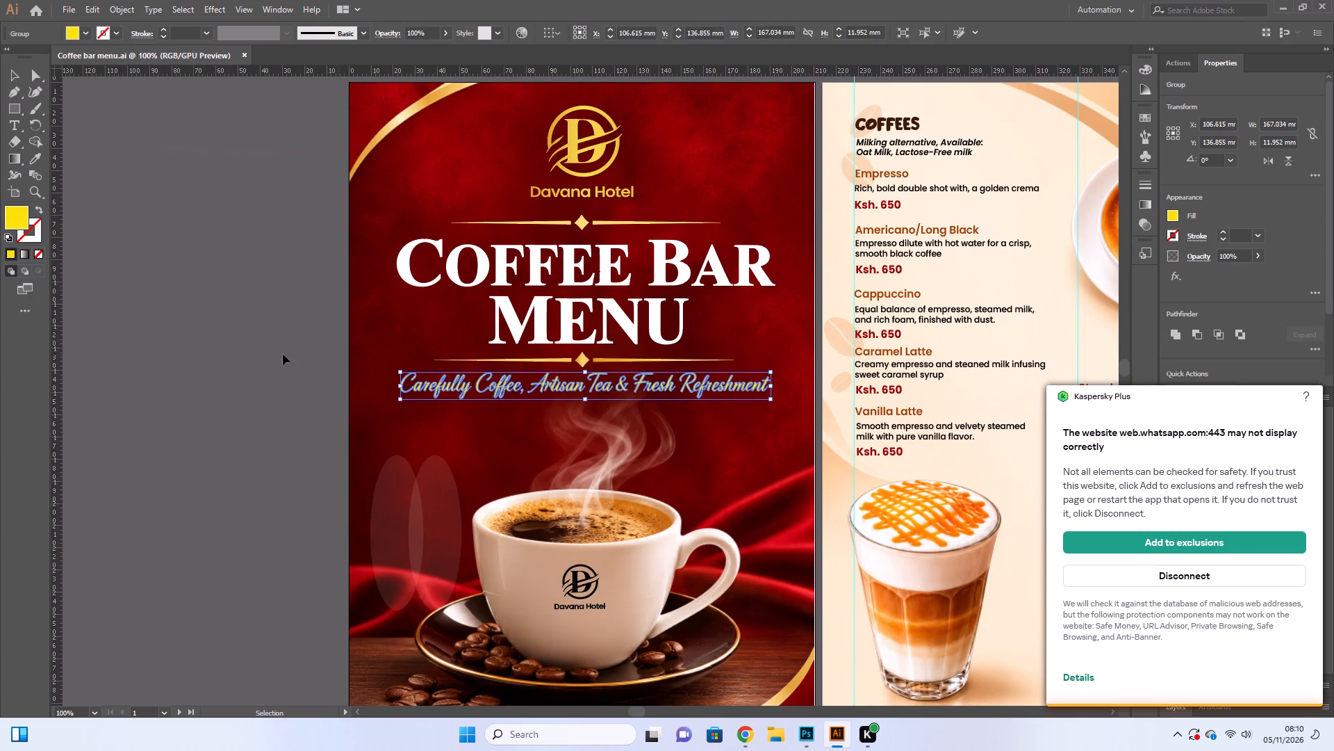
double_click(231, 361)
click(404, 499)
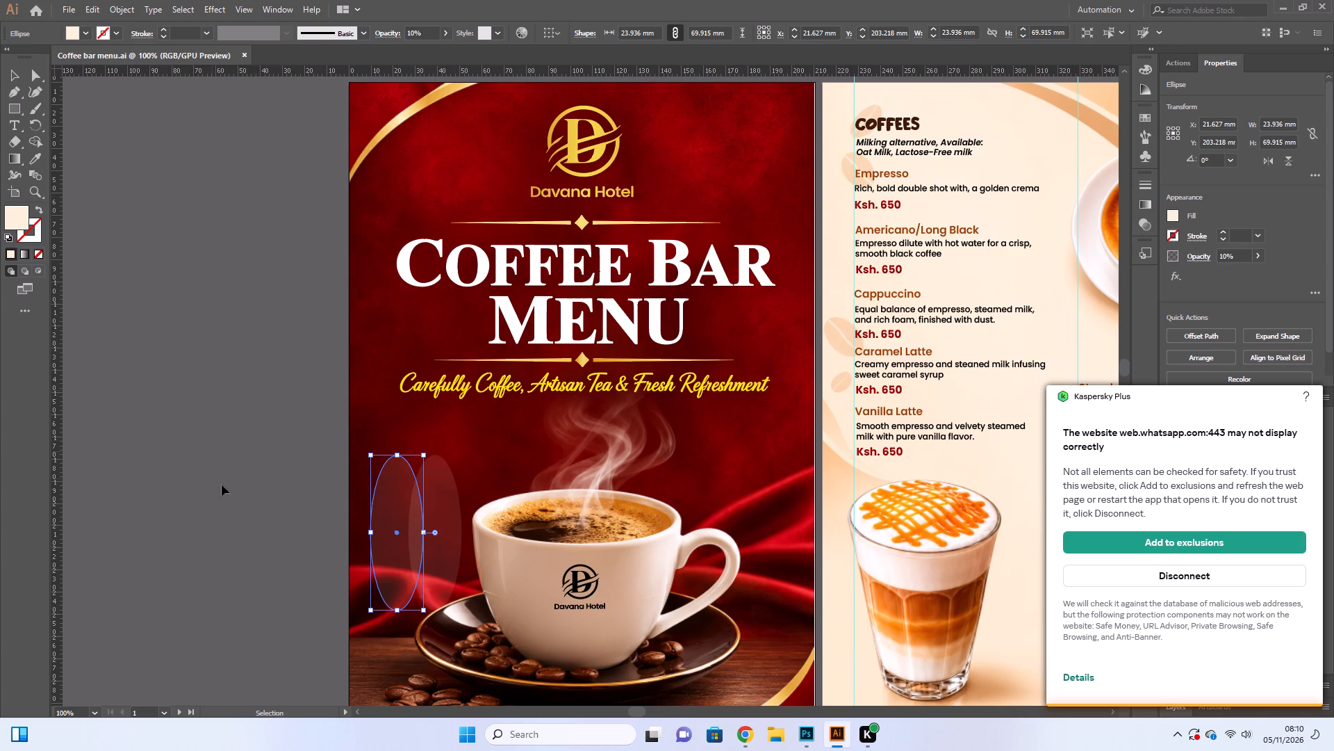
Examine the cover page's Davana Hotel logo on the mug and the translucent ellipses beside the cup.
click(308, 531)
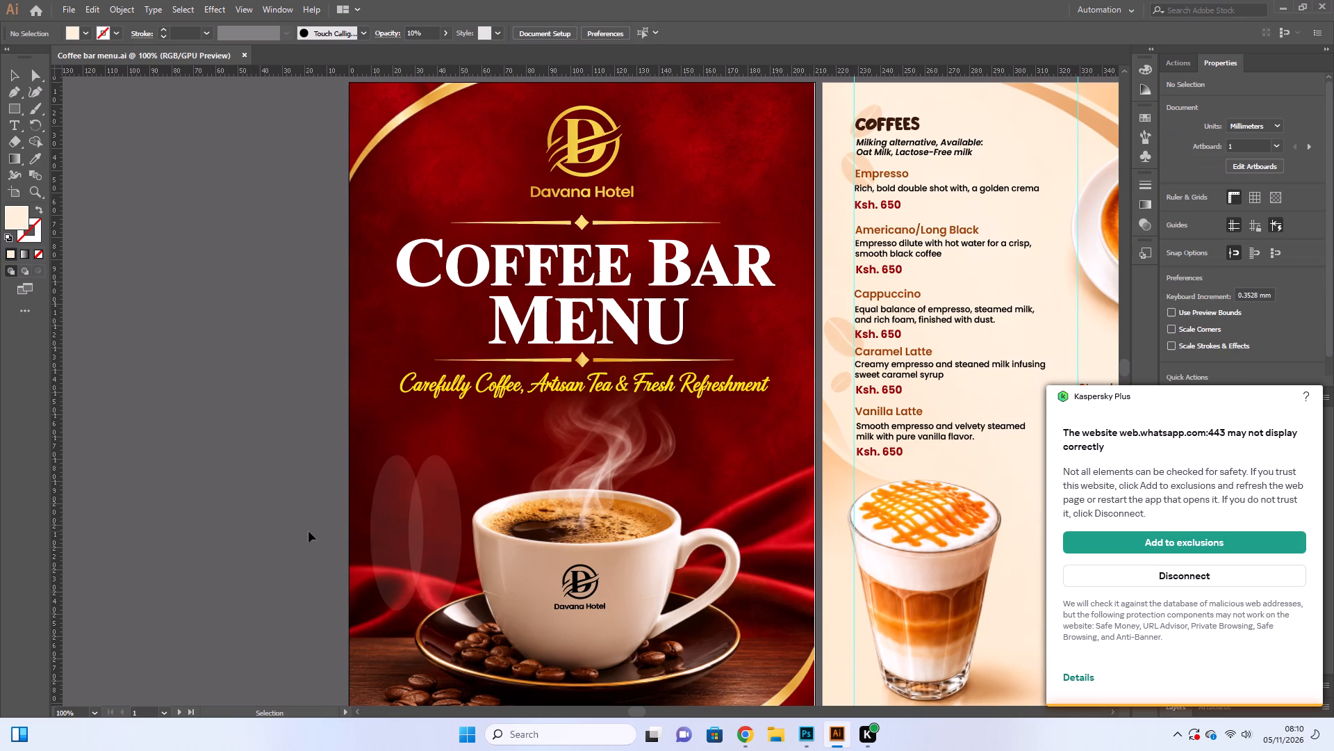
click(586, 587)
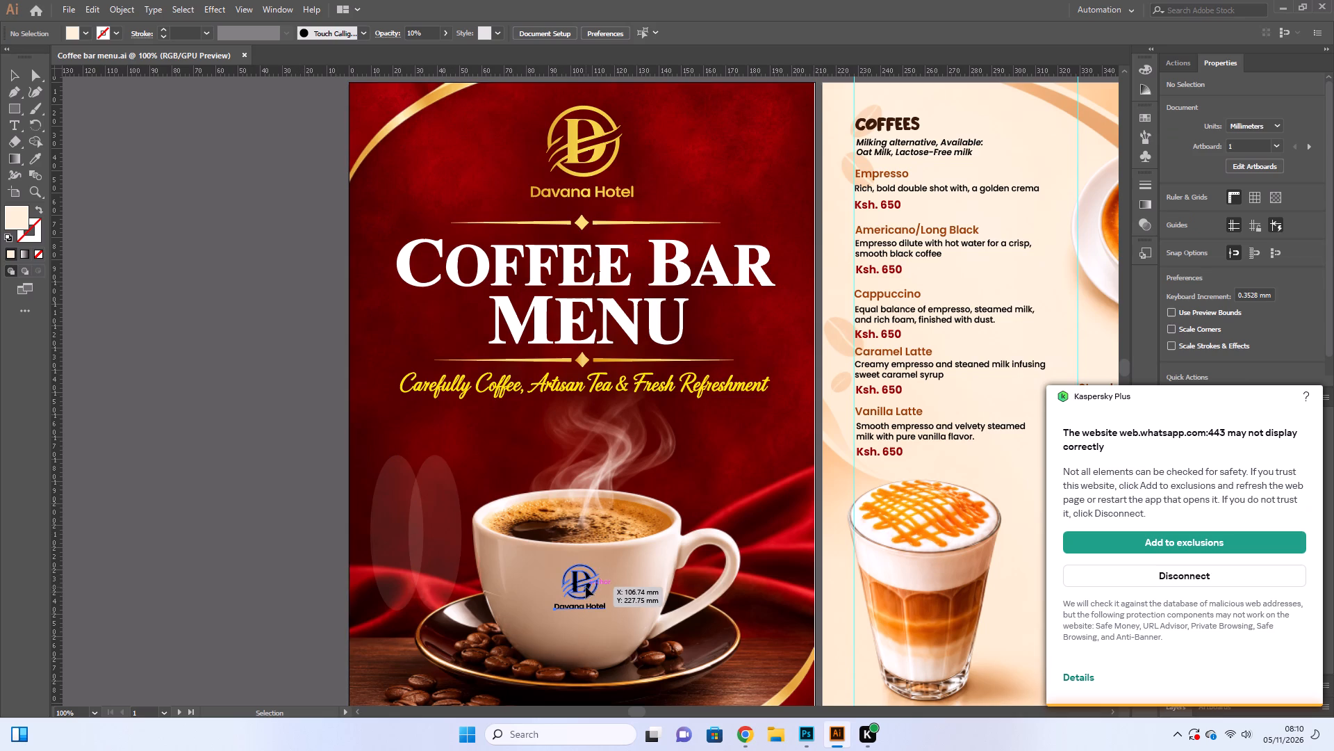
click(230, 502)
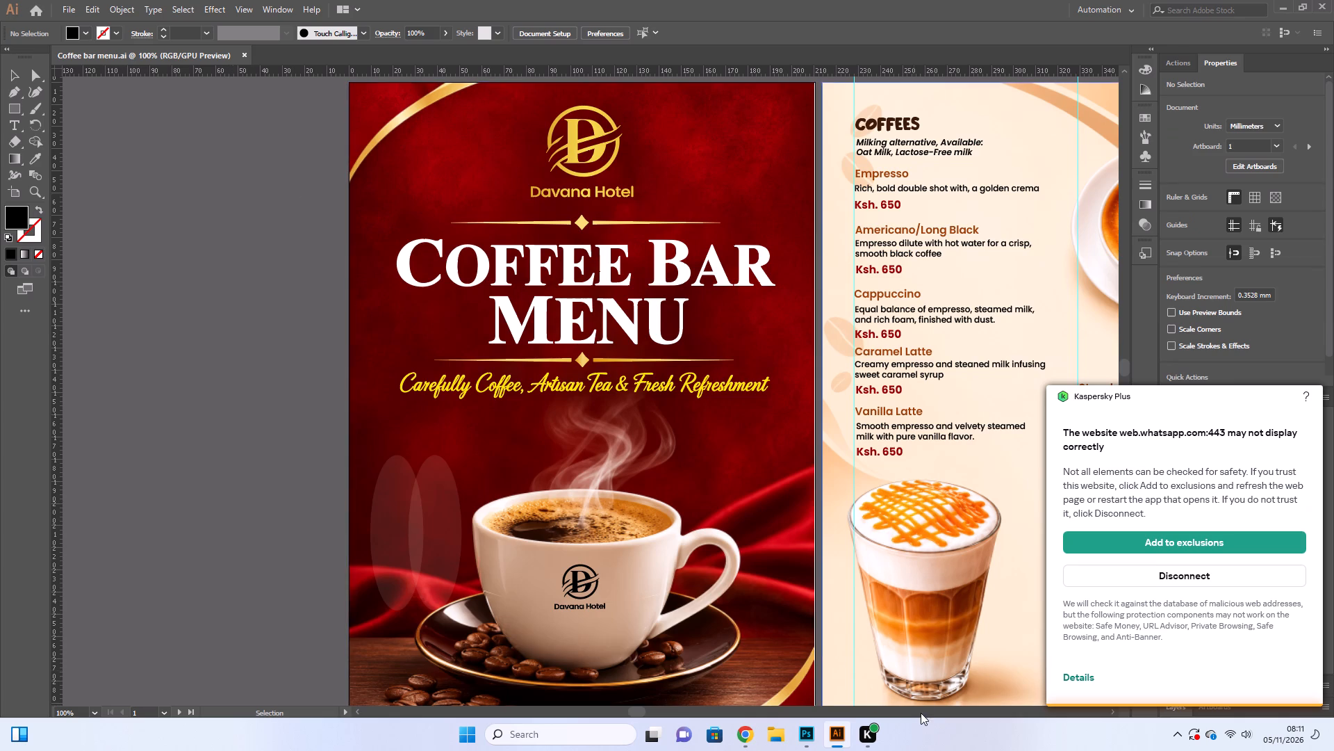
click(916, 597)
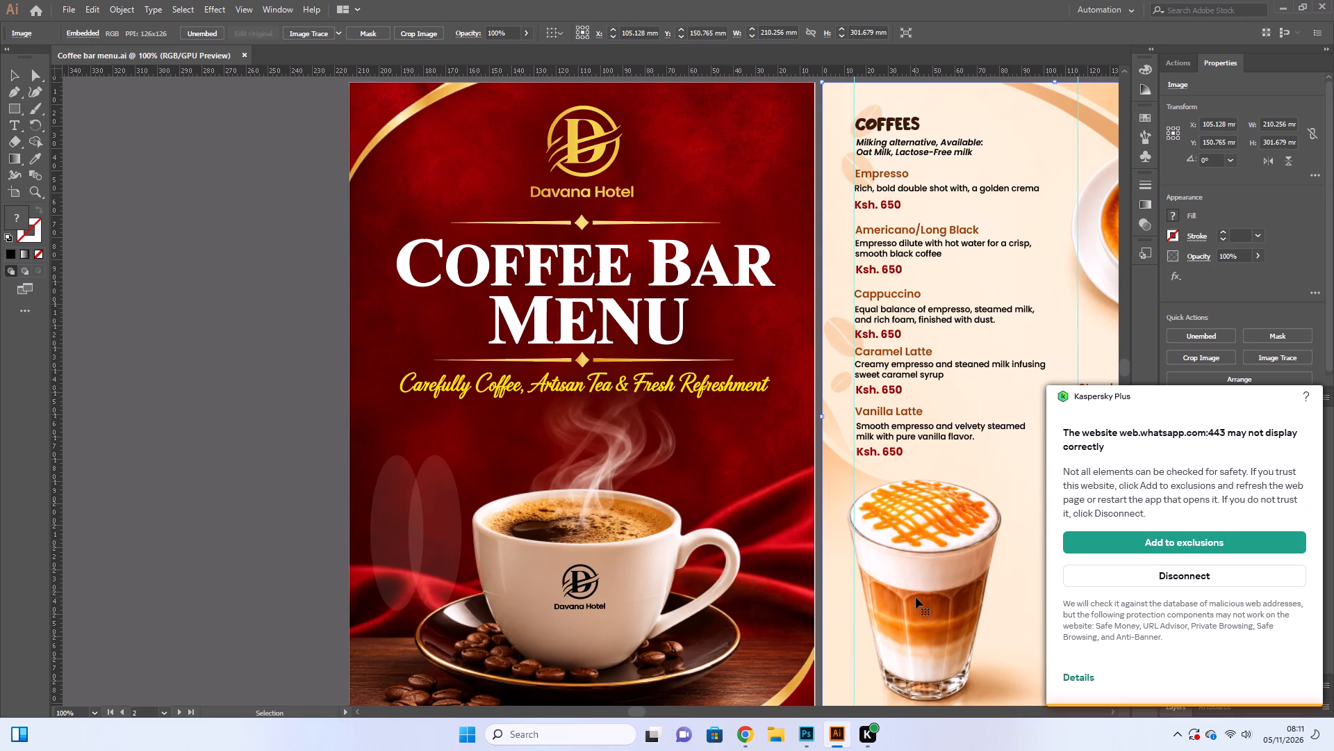
click(584, 572)
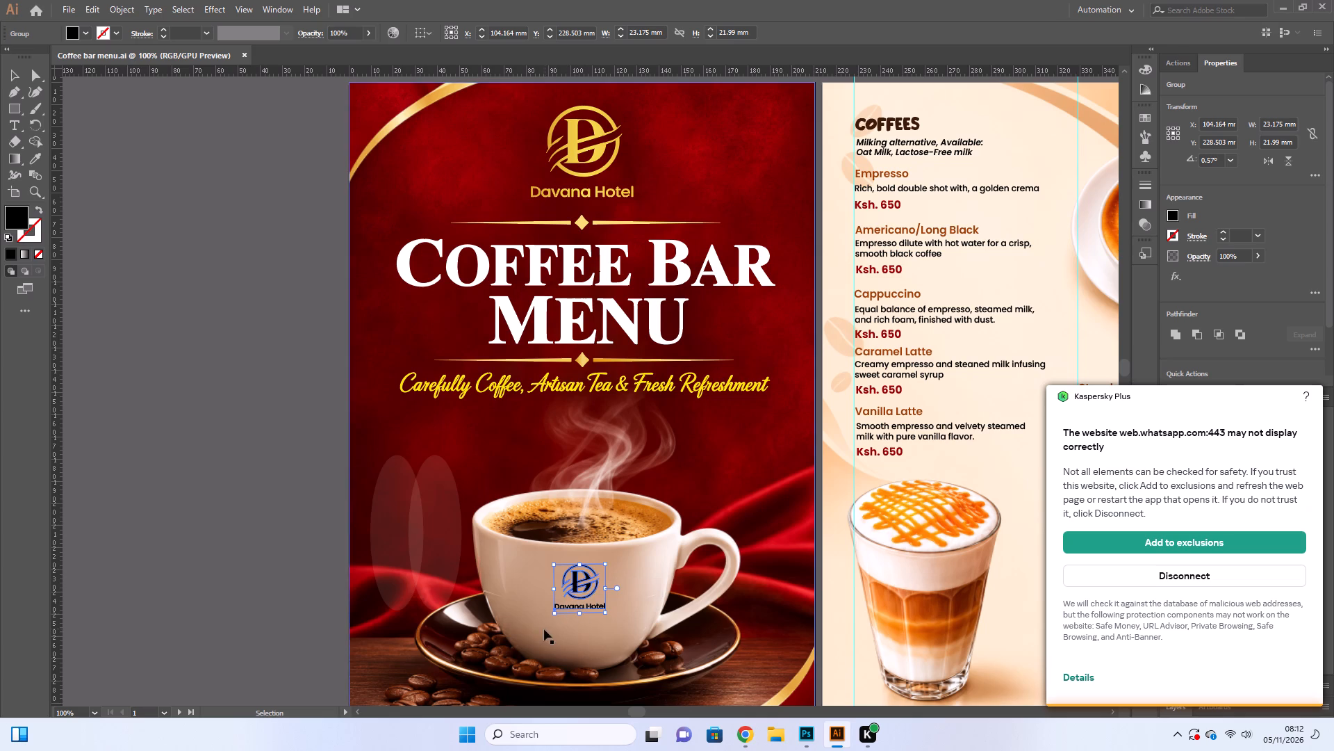
click(178, 565)
scroll(178, 565, down, 2)
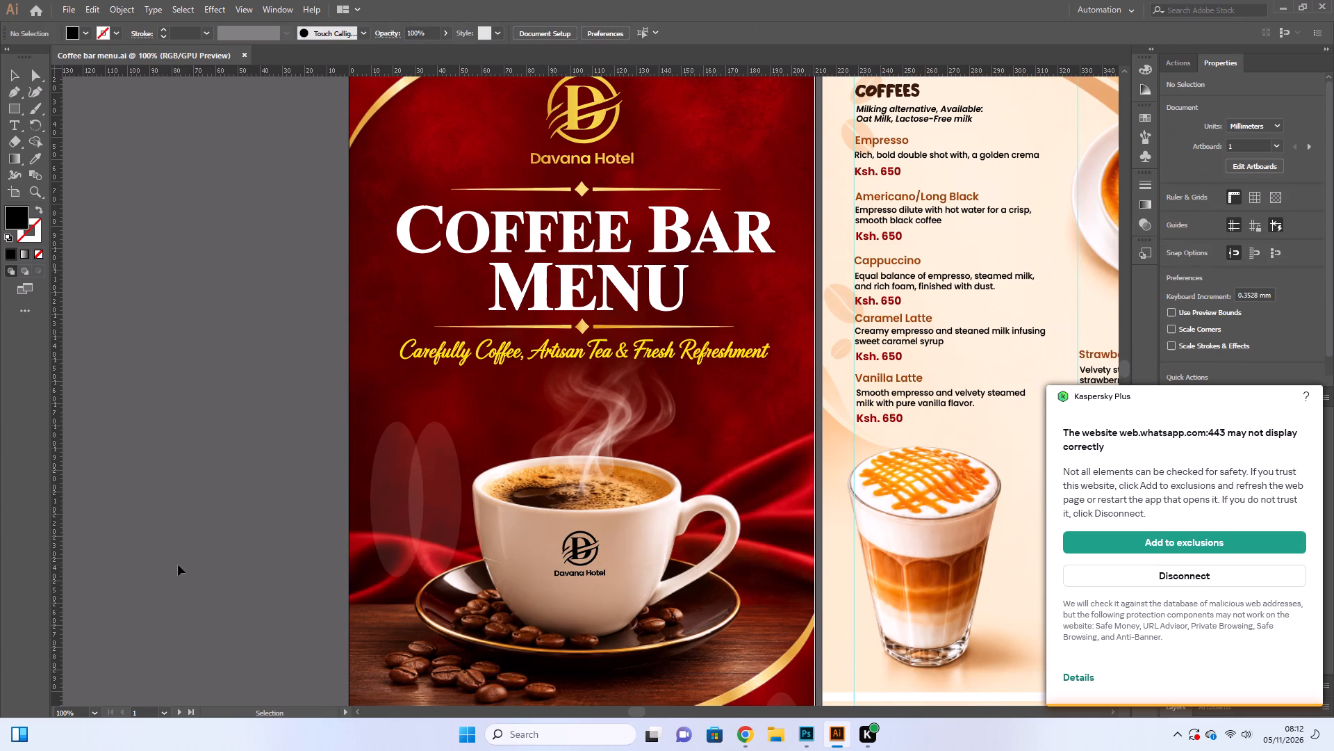
scroll(178, 565, down, 3)
click(431, 489)
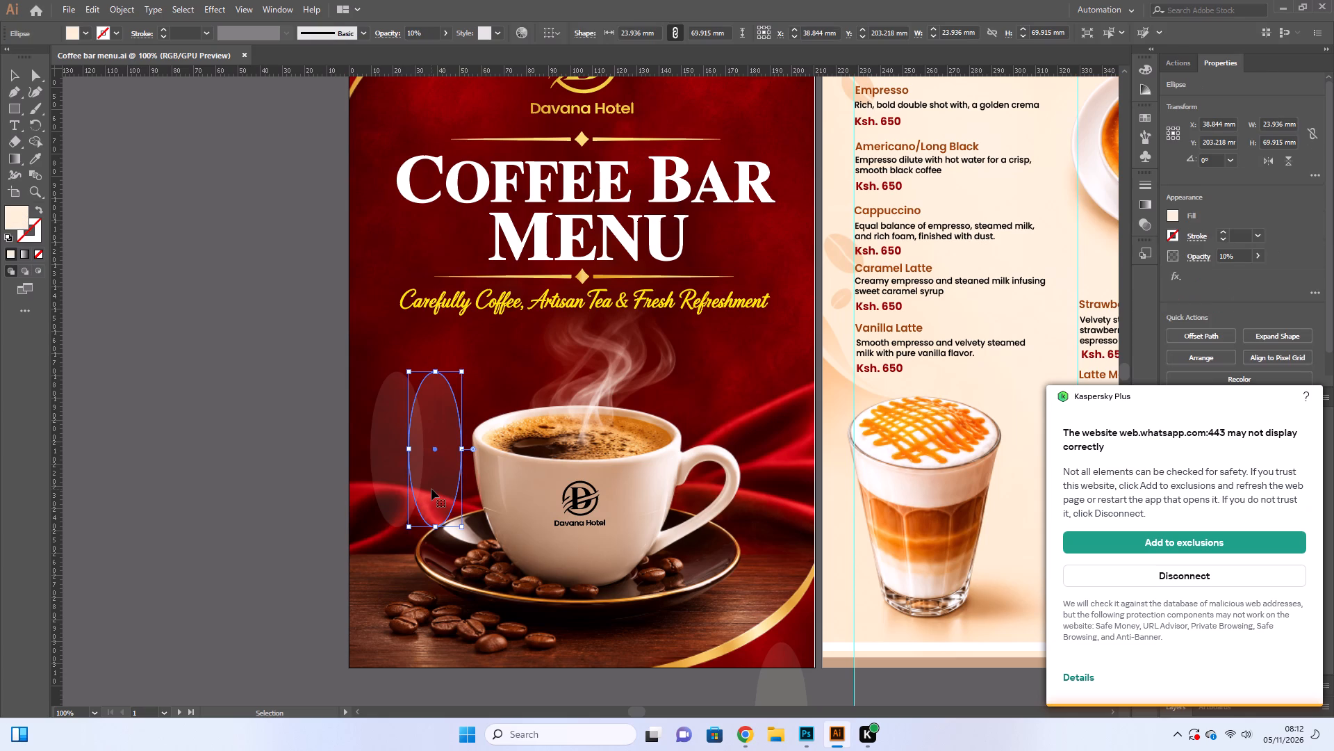
click(431, 489)
click(232, 485)
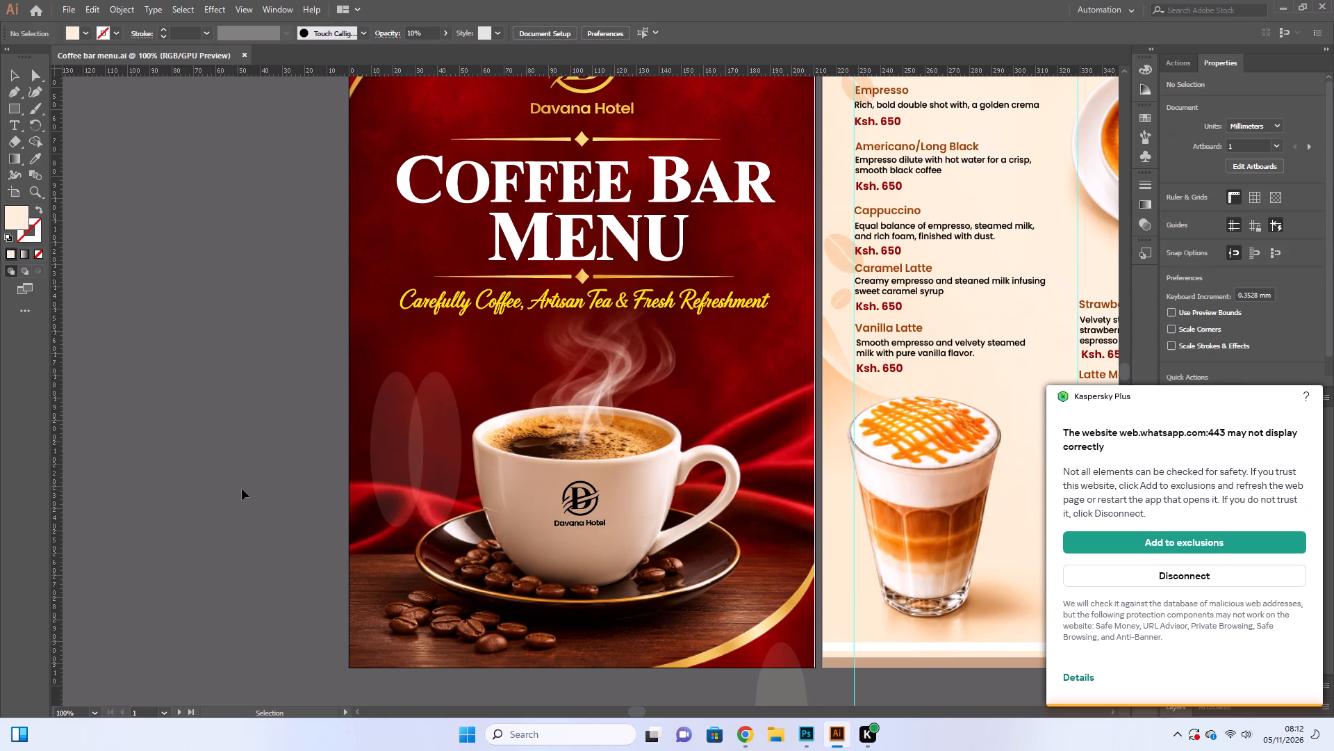
click(1176, 656)
click(940, 677)
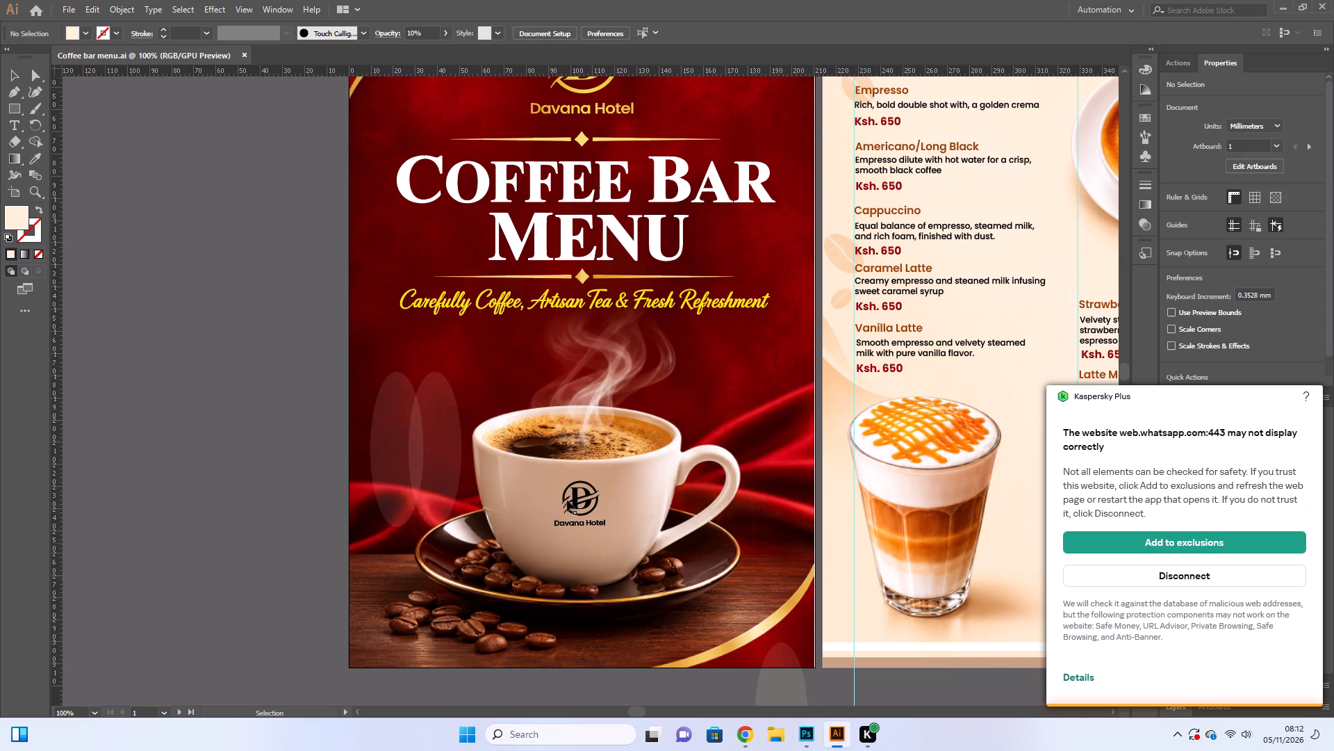
click(534, 493)
click(575, 501)
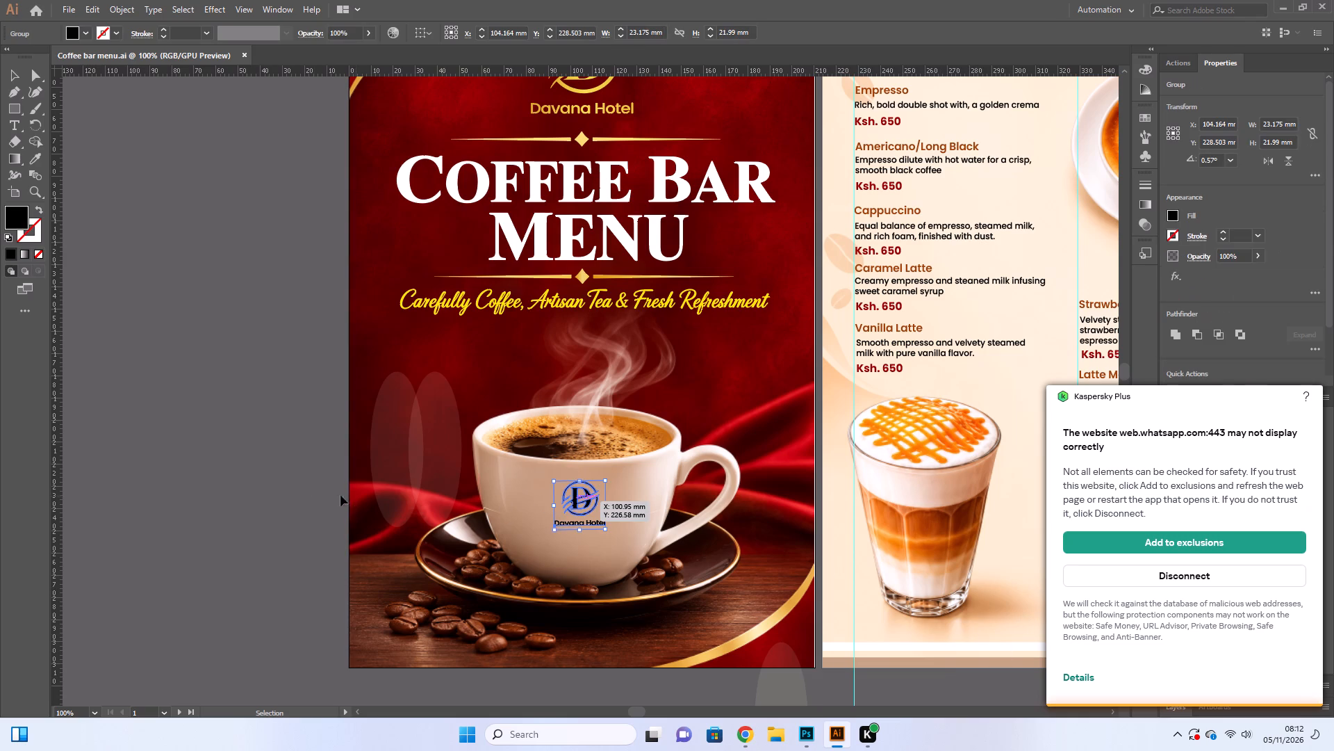
click(245, 483)
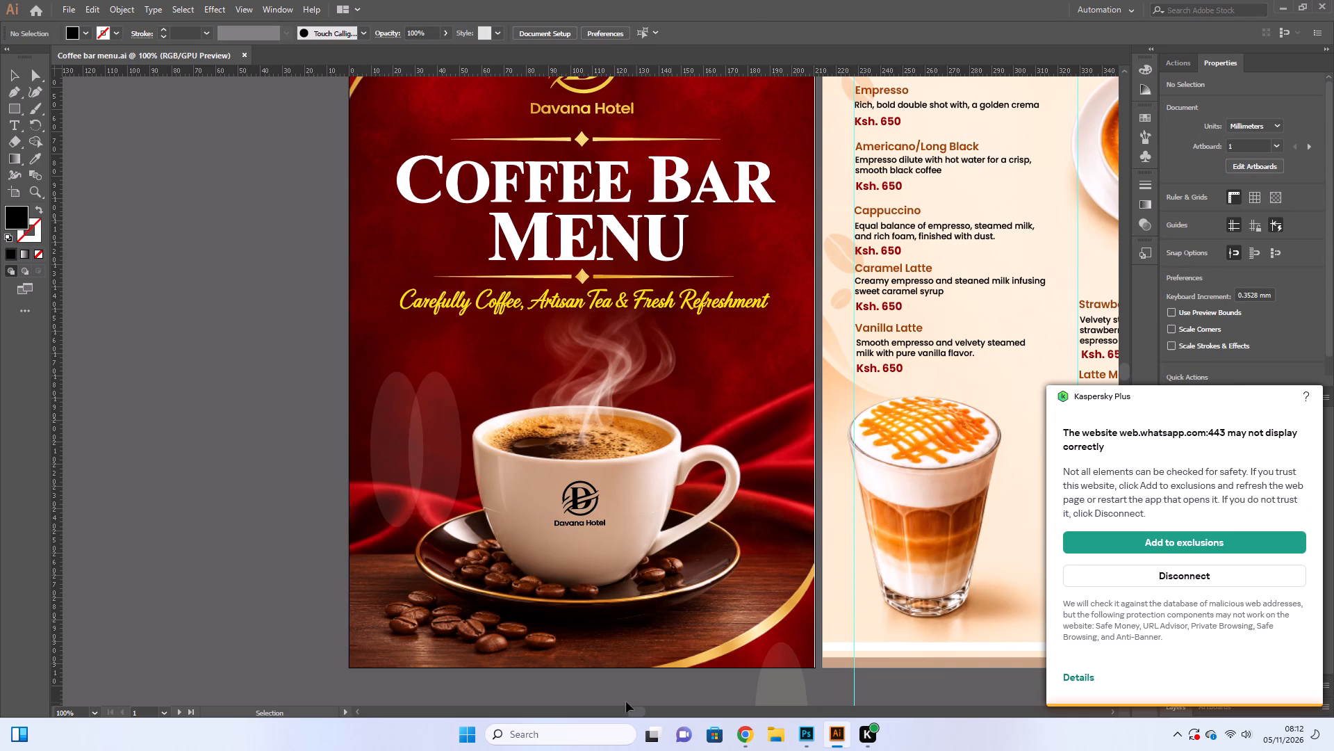
Examine the translucent ellipse overhanging the lower edge of the iced coffees, matcha and teas page.
drag(634, 713, 669, 702)
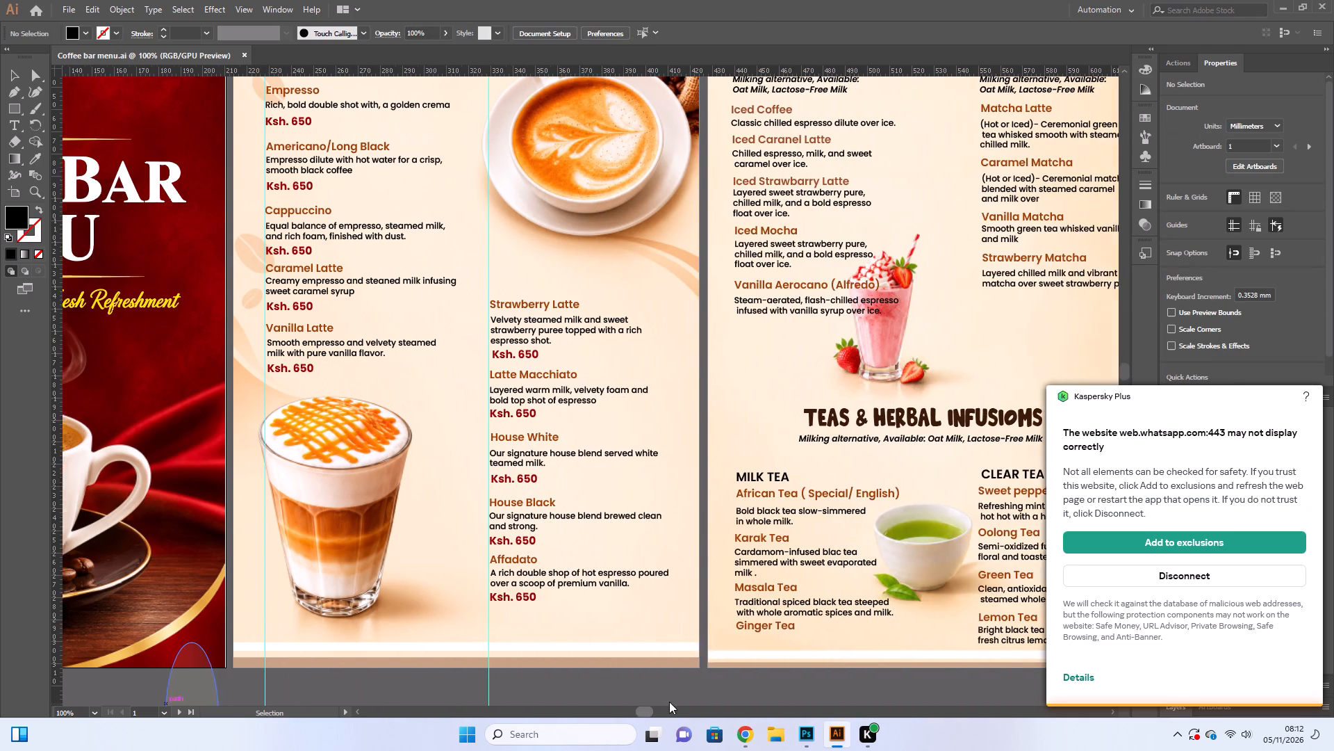
drag(669, 702, 691, 695)
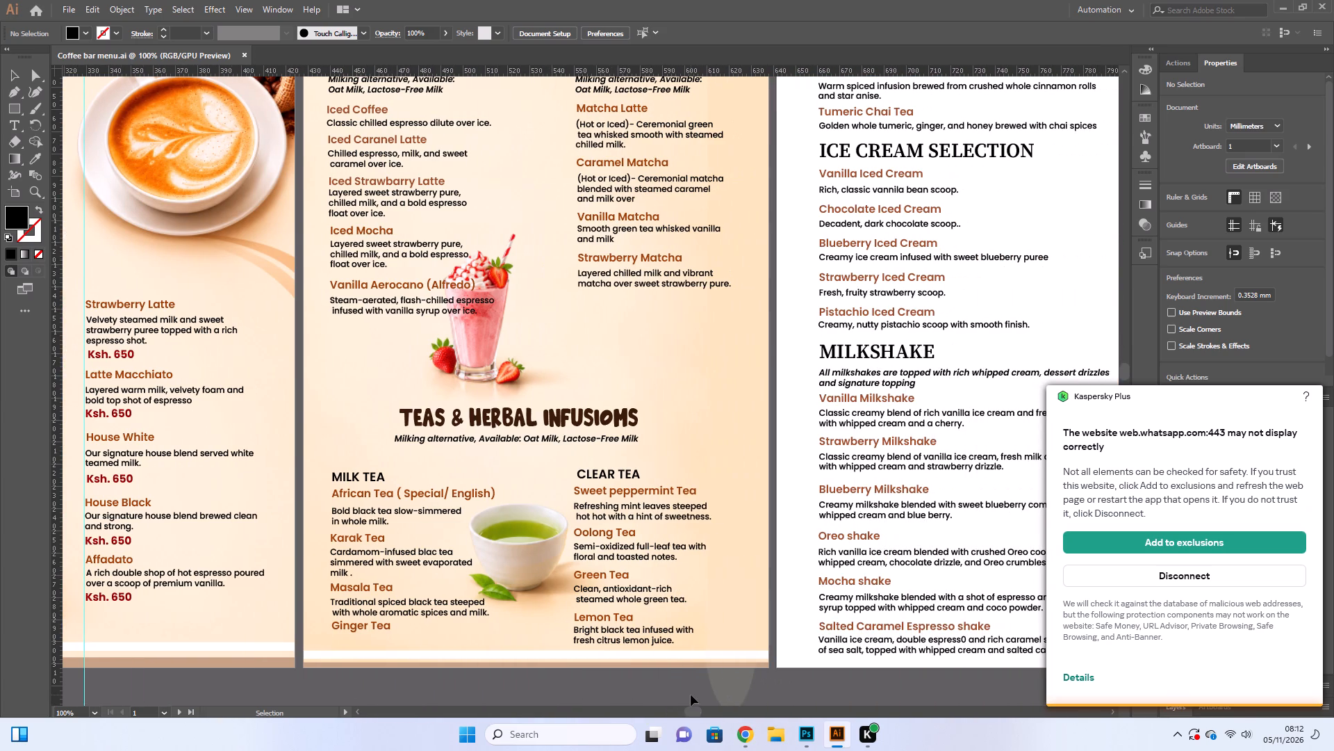
click(718, 610)
scroll(718, 610, down, 4)
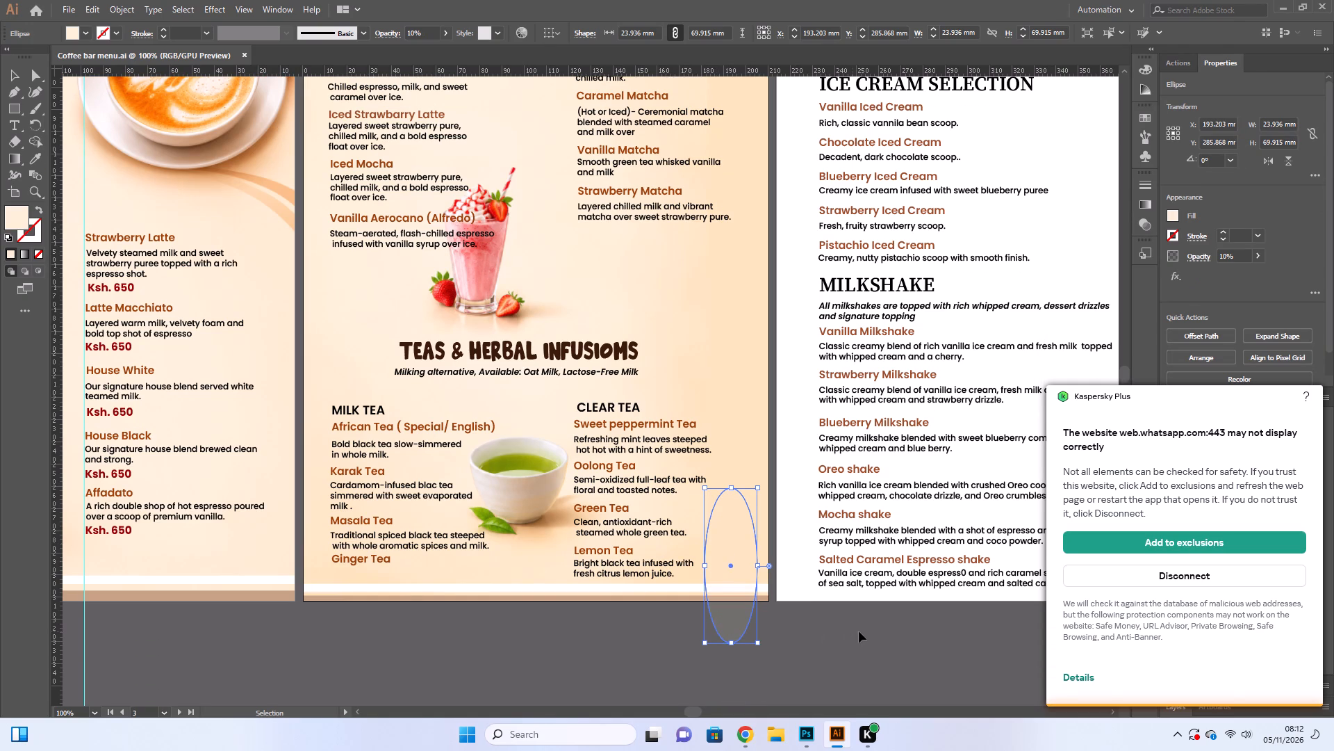
click(859, 631)
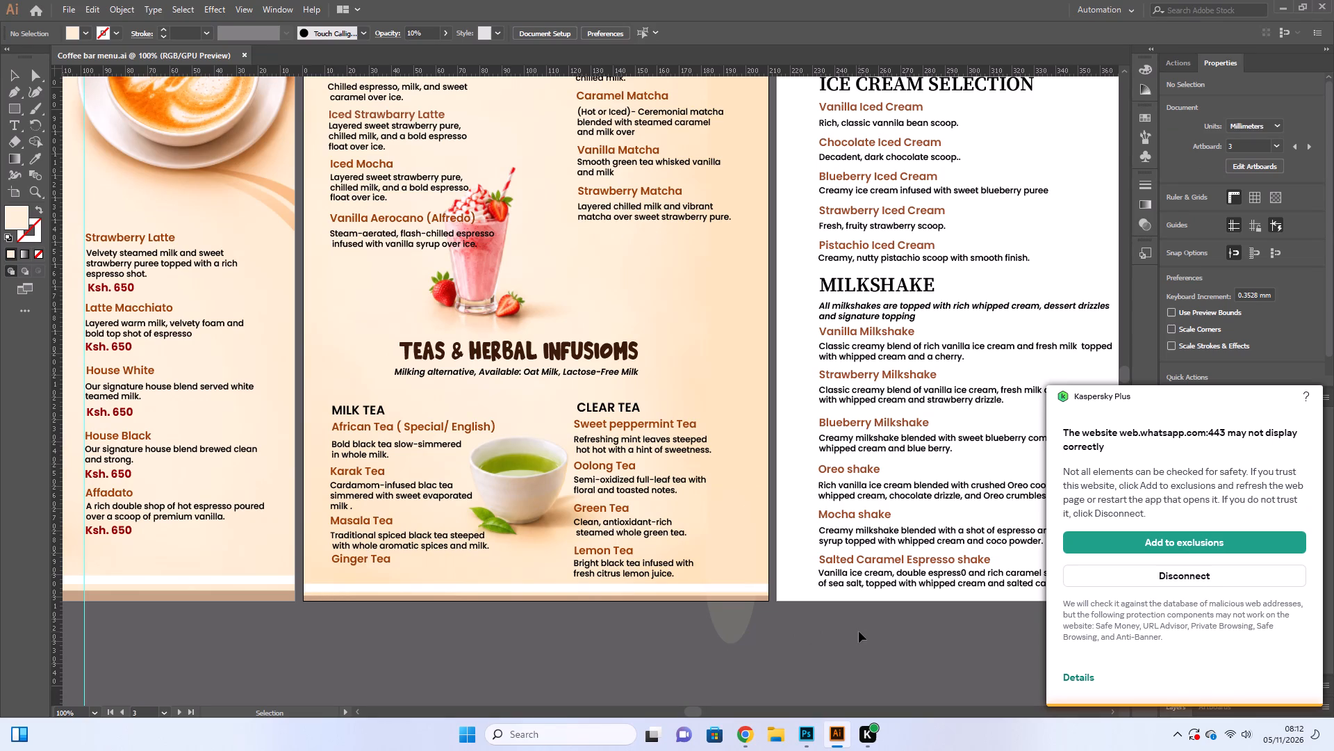
click(859, 631)
click(778, 456)
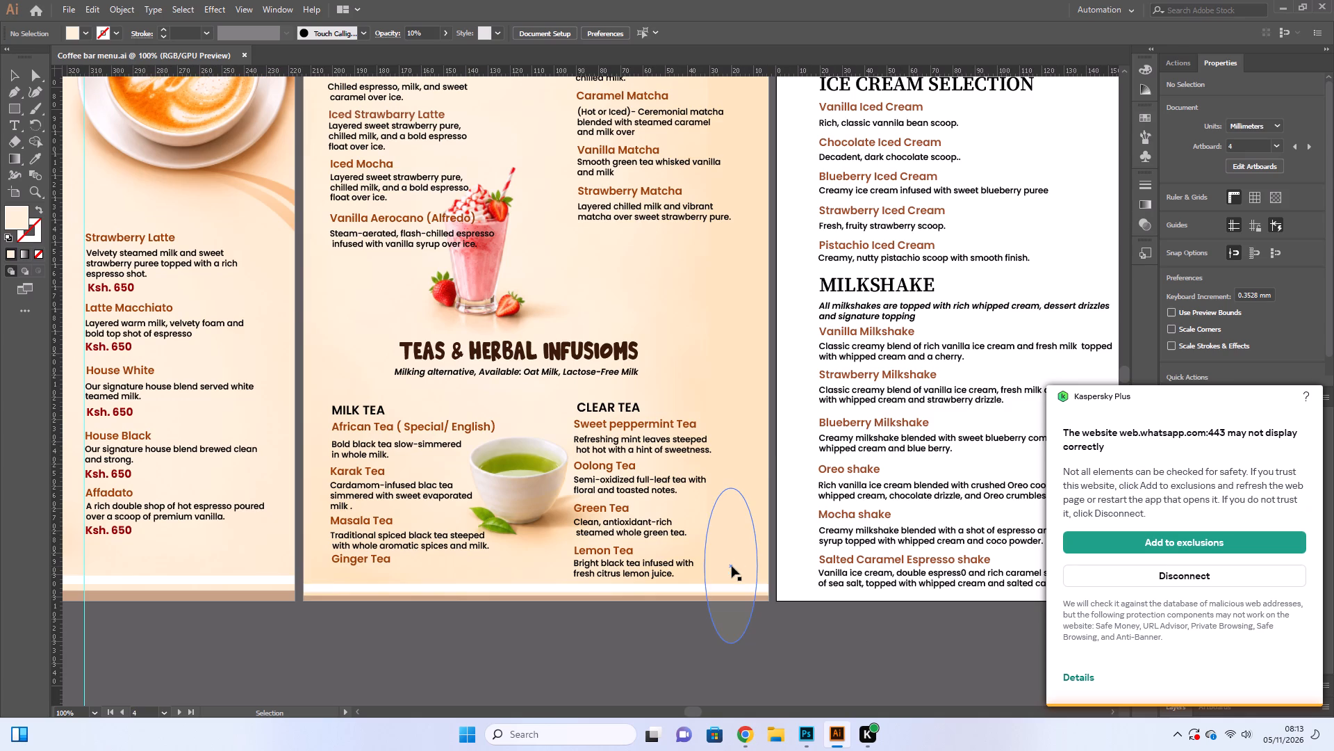
click(741, 496)
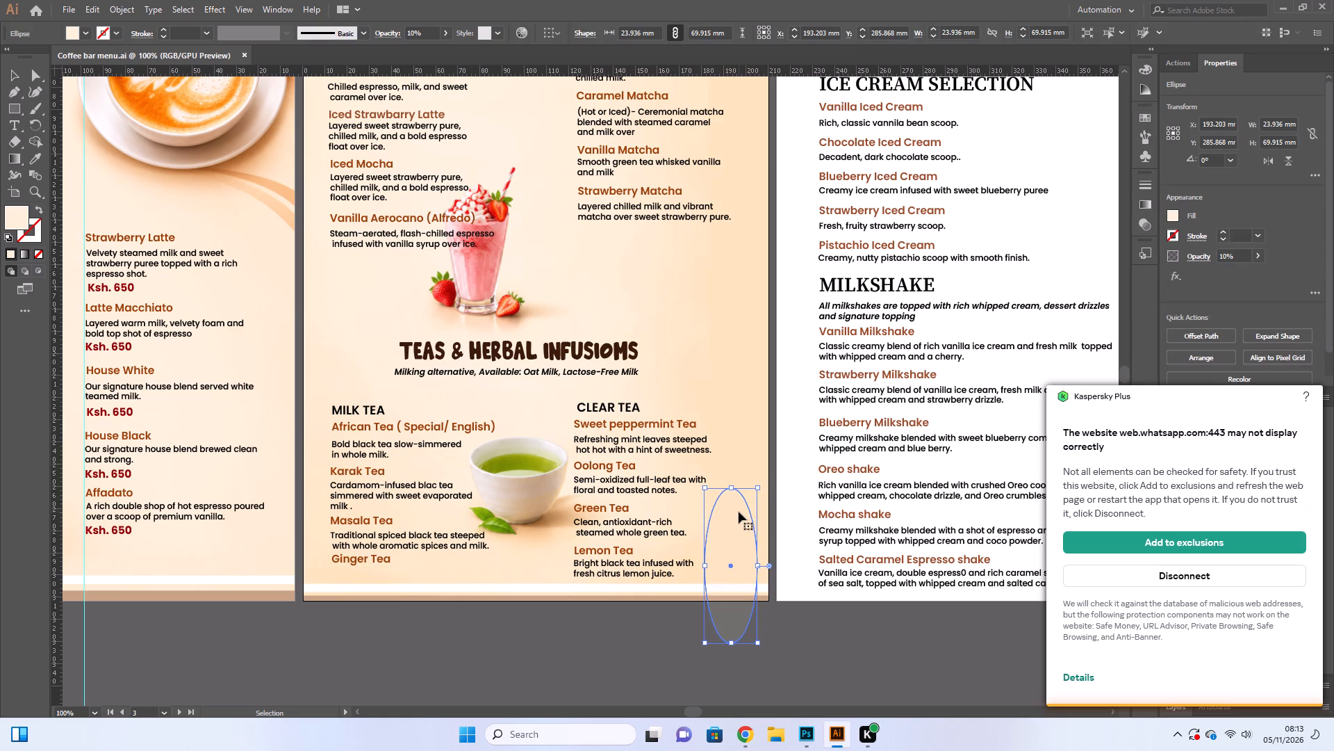
click(725, 501)
Draw a cream-filled ellipse about 41 mm wide and 66 mm tall on the empty canvas below the teas page.
scroll(728, 579, down, 6)
scroll(712, 482, down, 6)
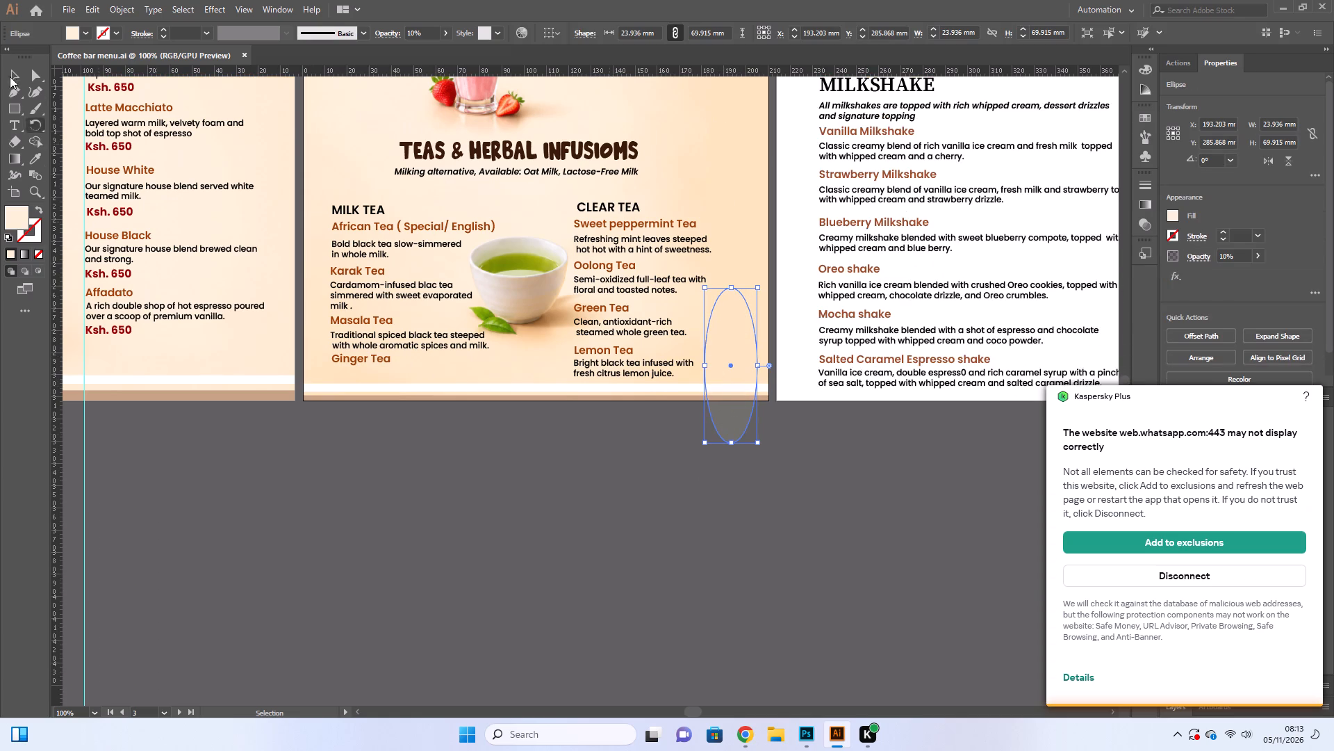
right_click(17, 109)
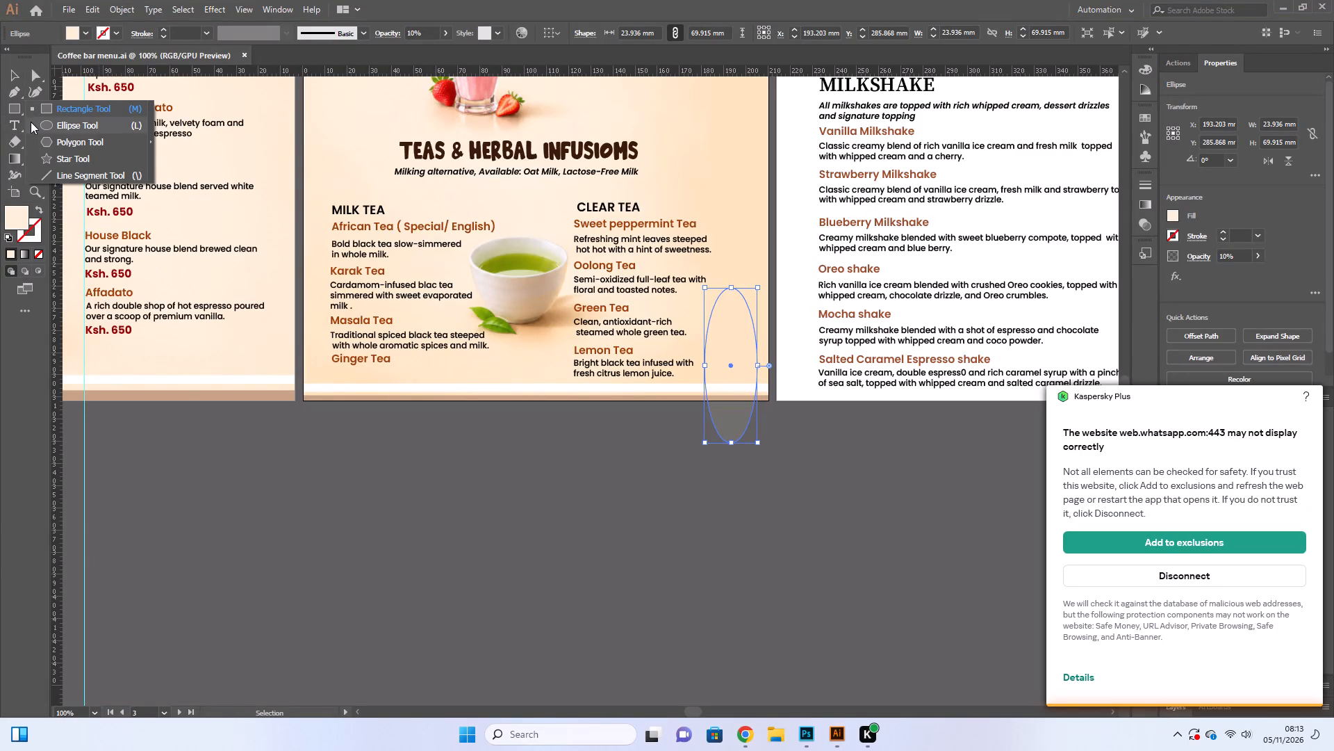
click(35, 122)
drag(435, 449, 526, 597)
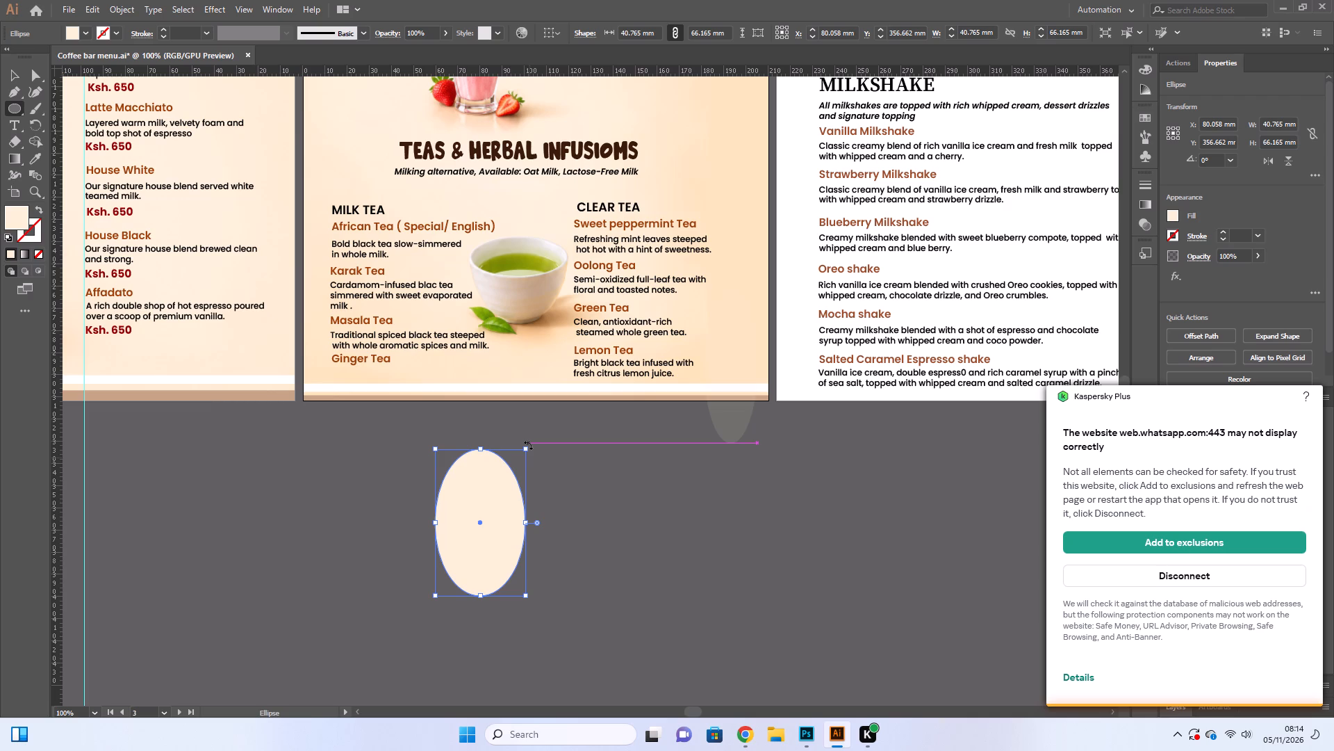
Reshape the new cream ellipse to about 35 mm wide and 79 mm tall and shift it slightly right and down below the teas page.
drag(524, 449, 515, 426)
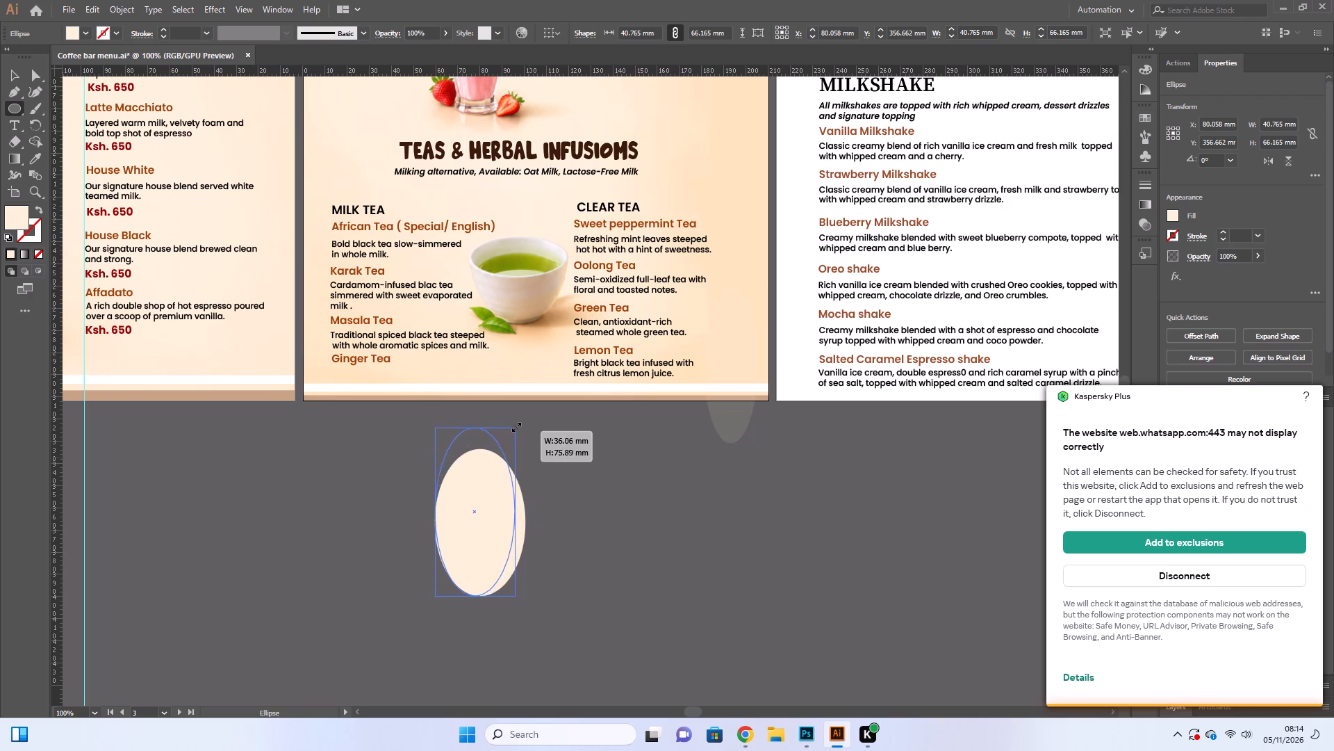
drag(515, 426, 513, 421)
click(15, 74)
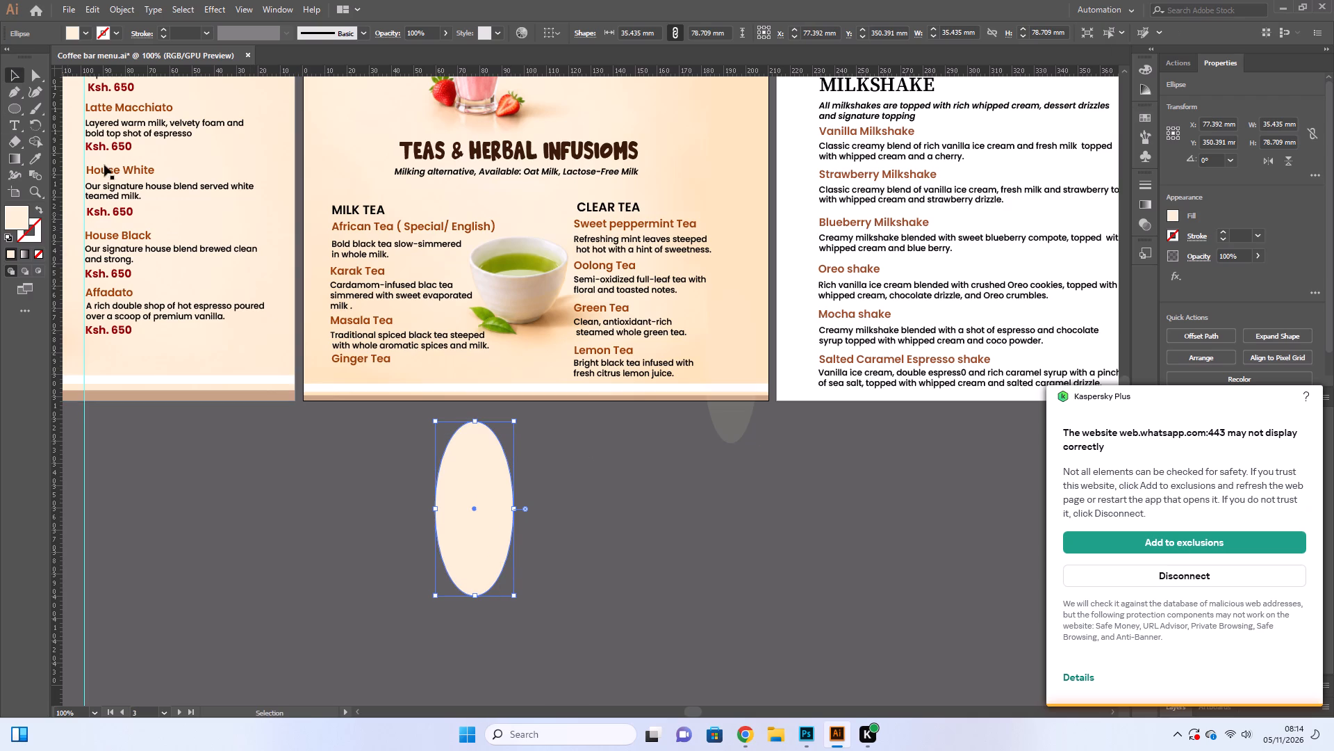
drag(489, 498, 557, 519)
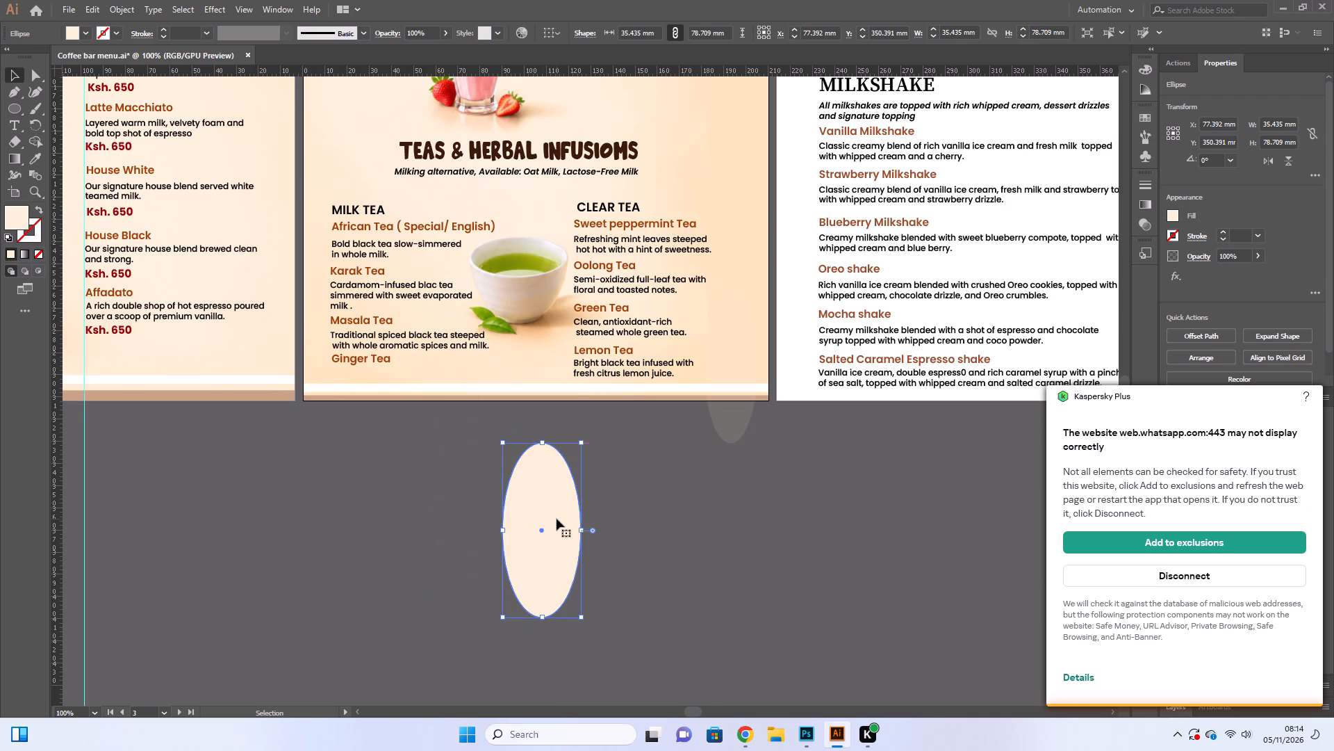
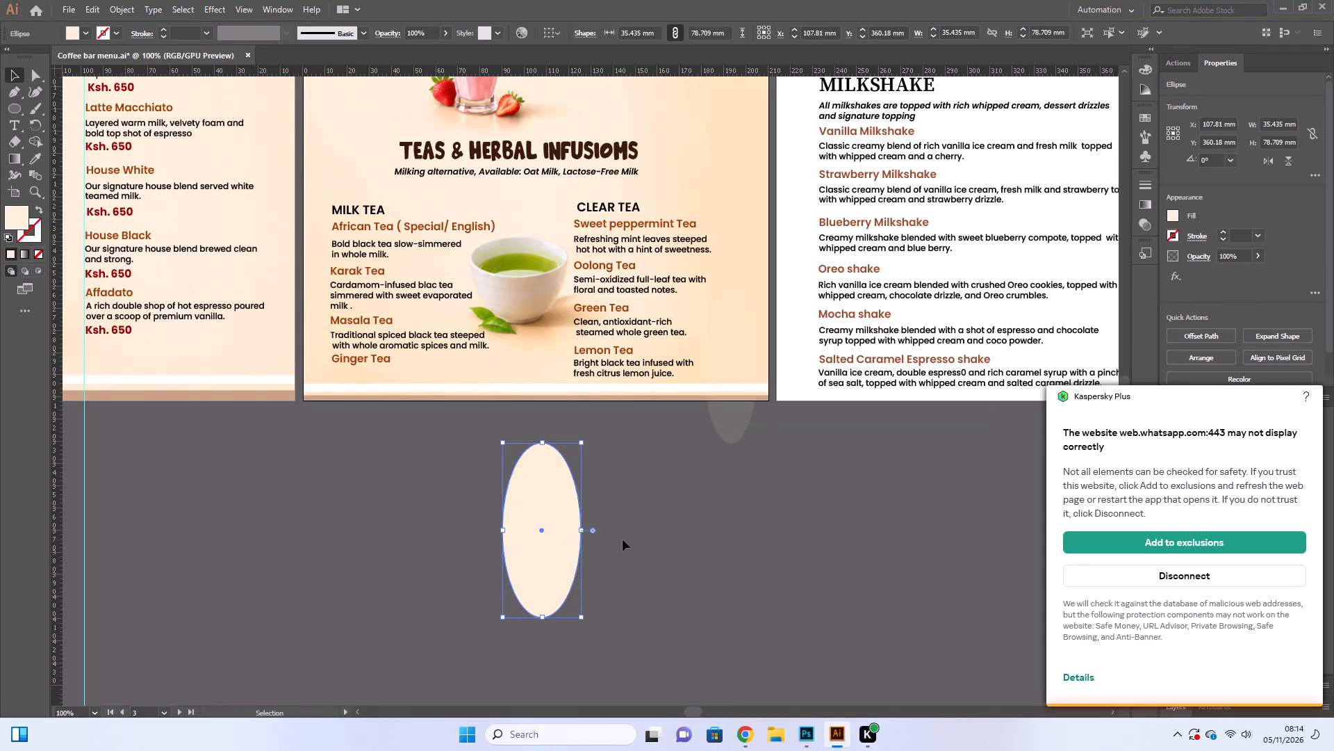
Enlarge the cream ellipse below the teas page to about 50 mm wide and 147 mm tall.
click(623, 539)
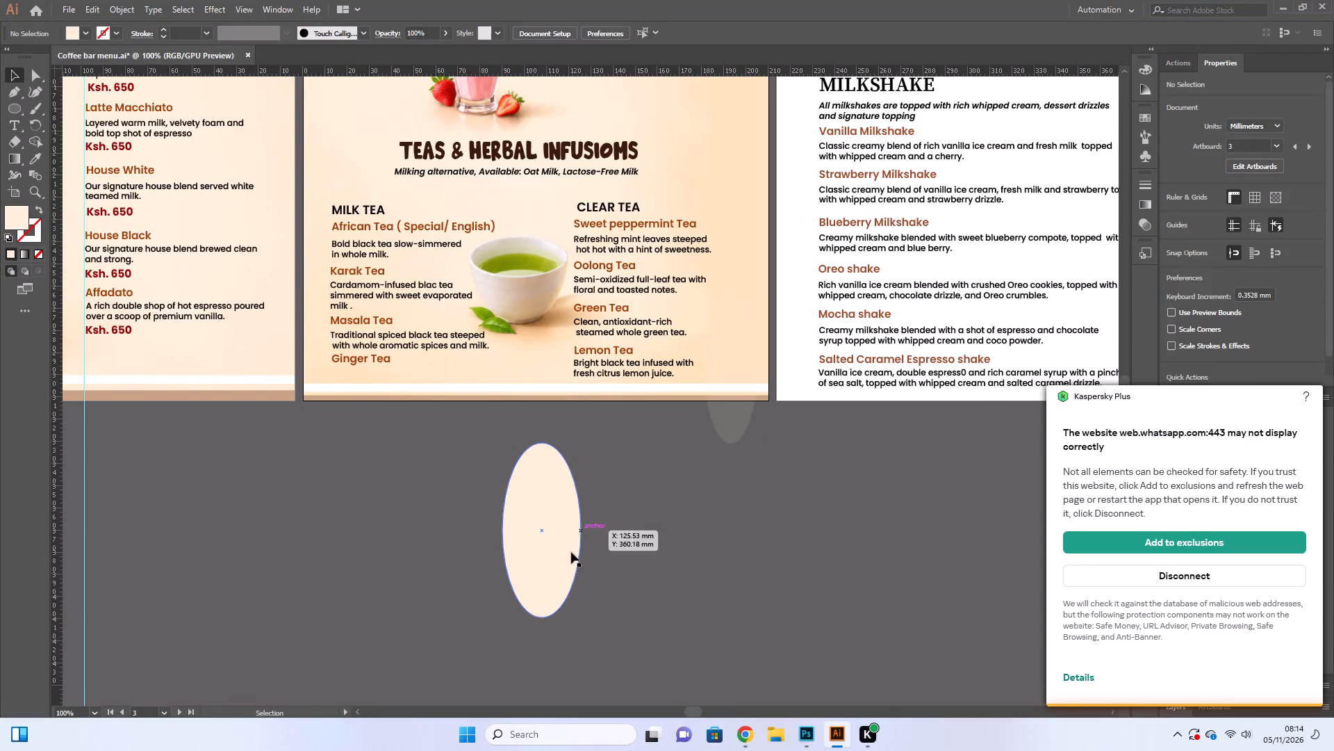
click(570, 554)
scroll(569, 550, down, 7)
drag(582, 504, 595, 554)
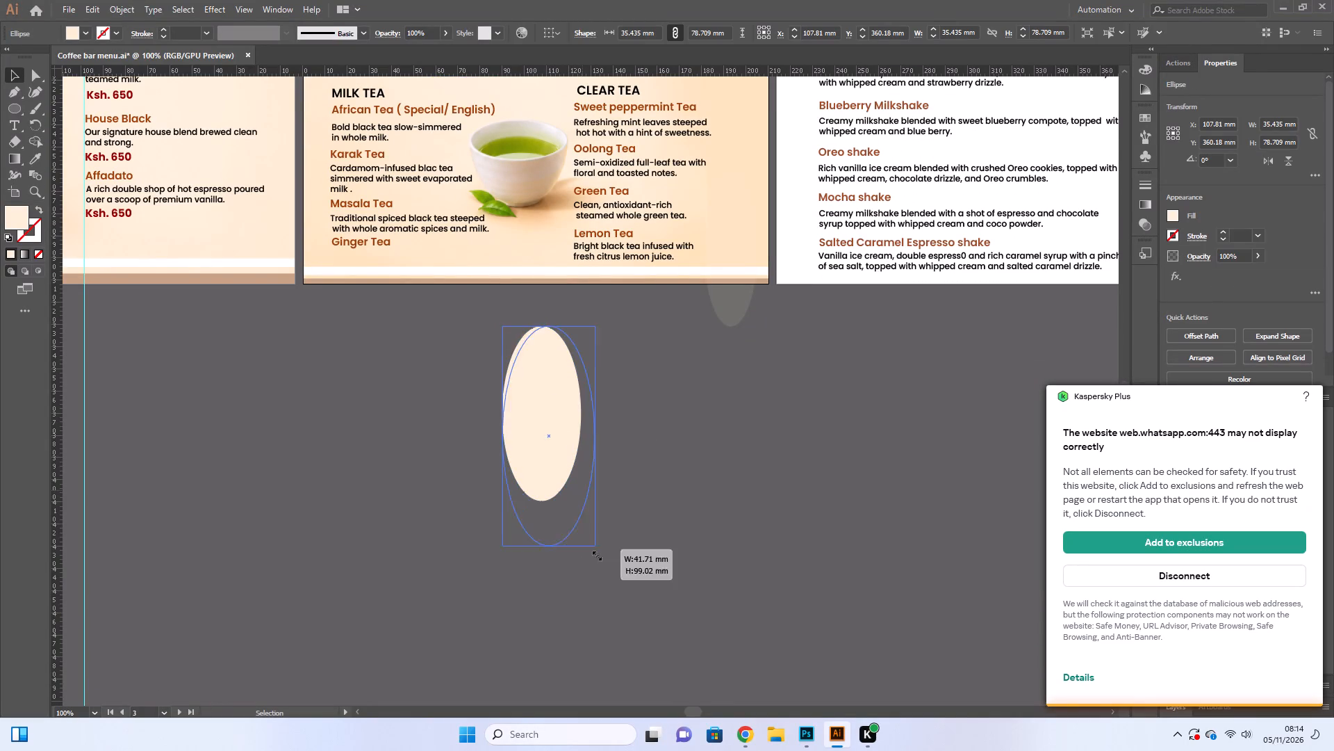
drag(595, 554, 614, 653)
click(762, 552)
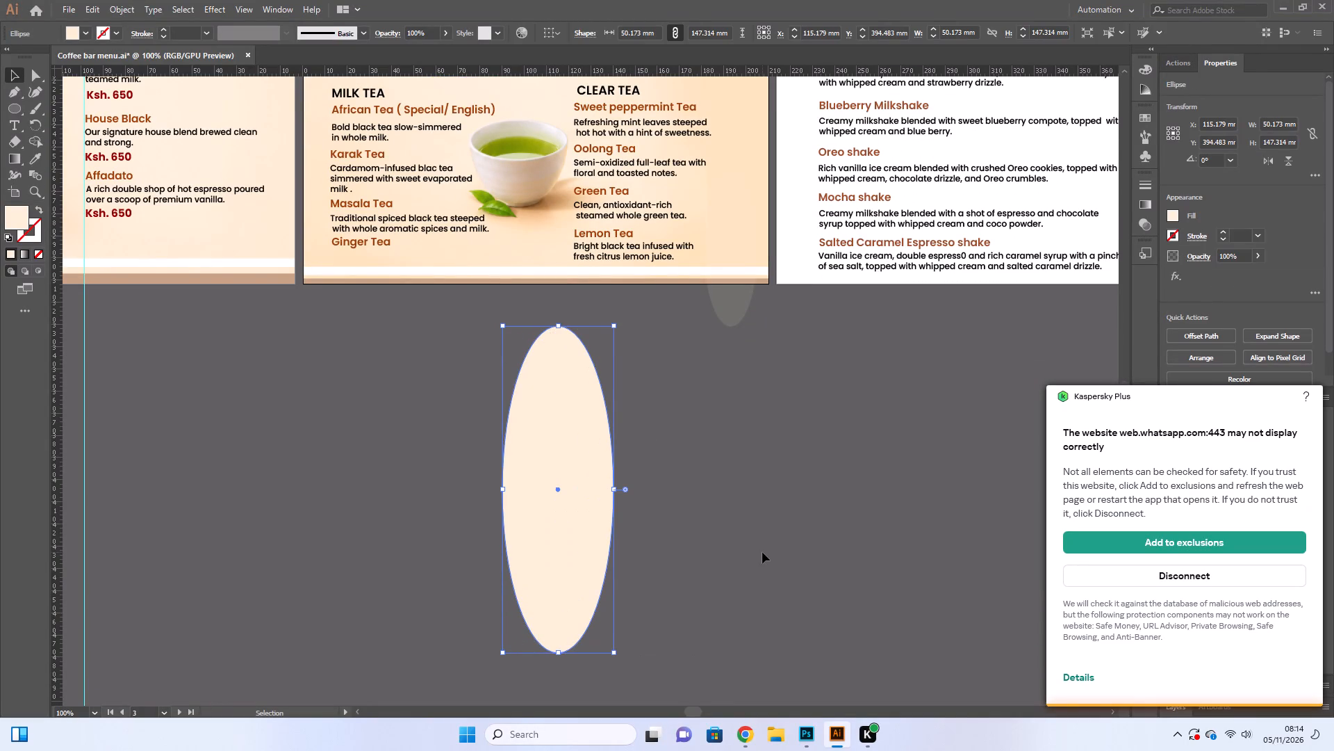
Cut the cream ellipse in half with the Scissors tool at its left and right side anchor points.
click(605, 489)
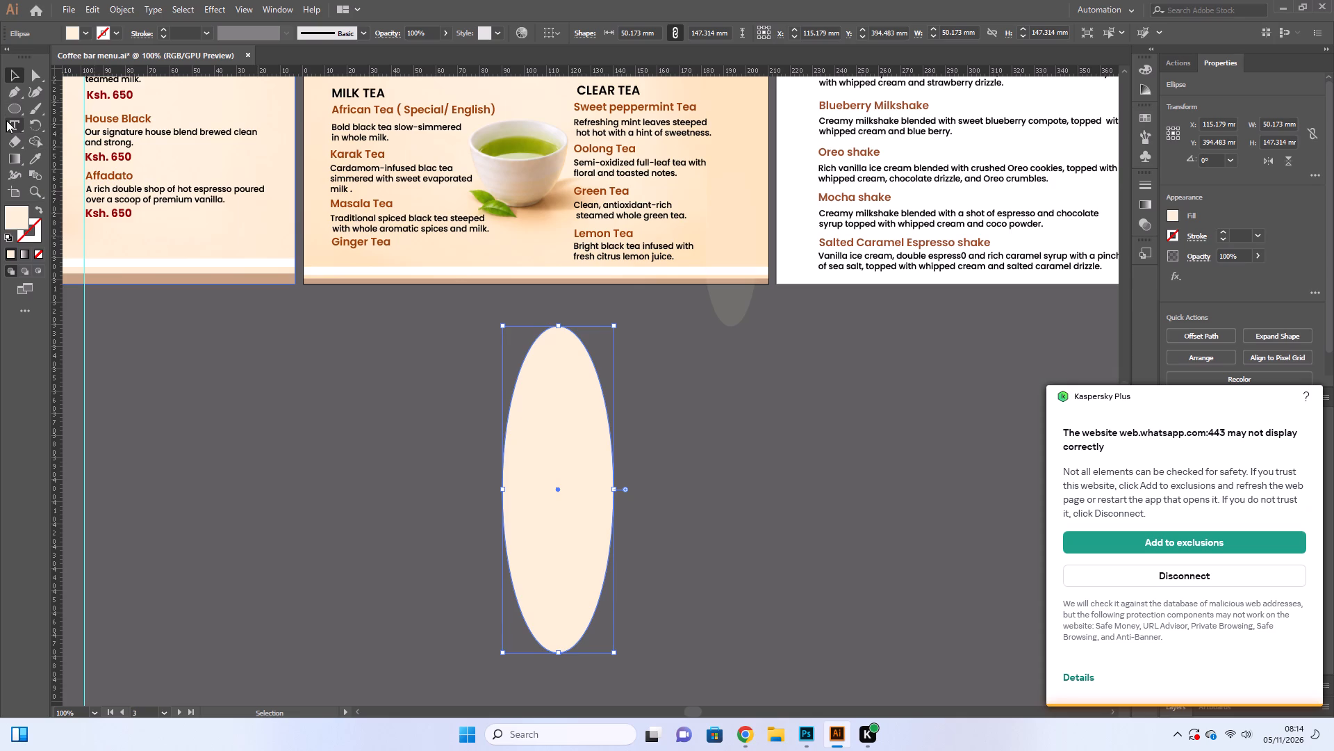
right_click(33, 112)
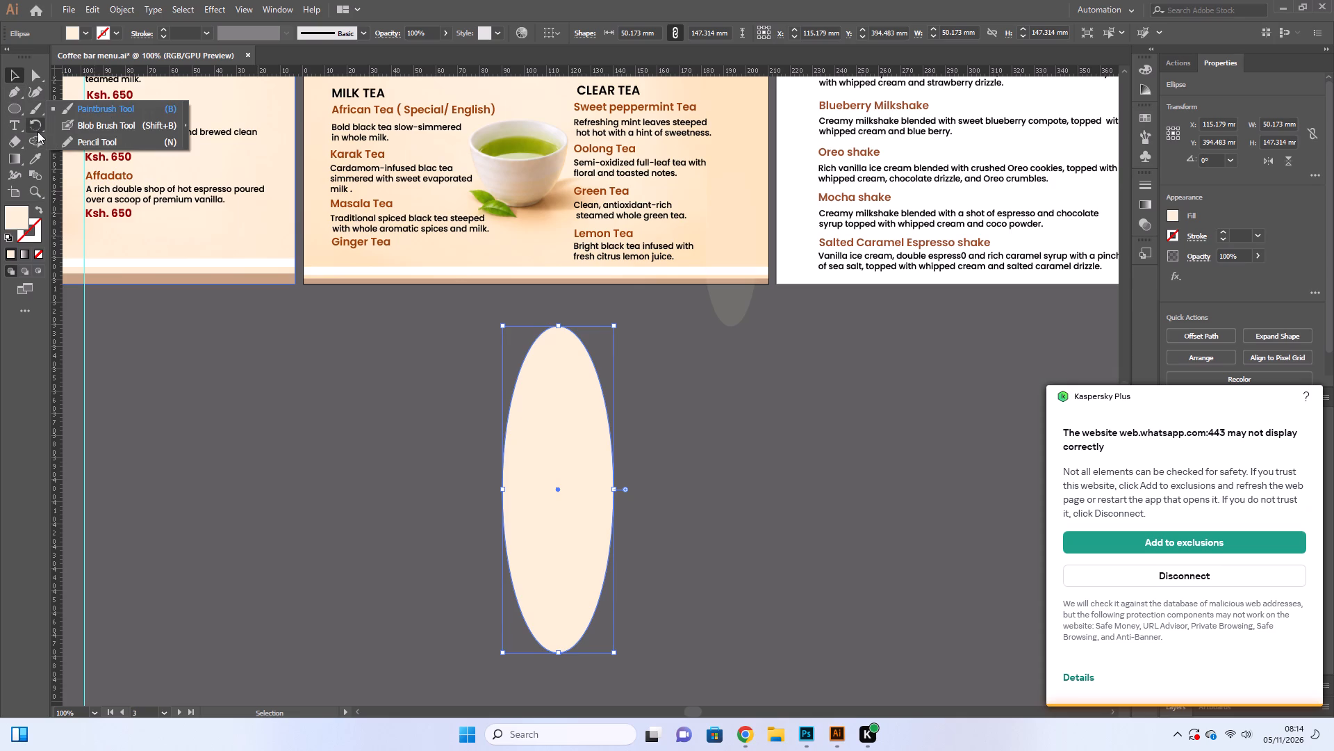
right_click(17, 159)
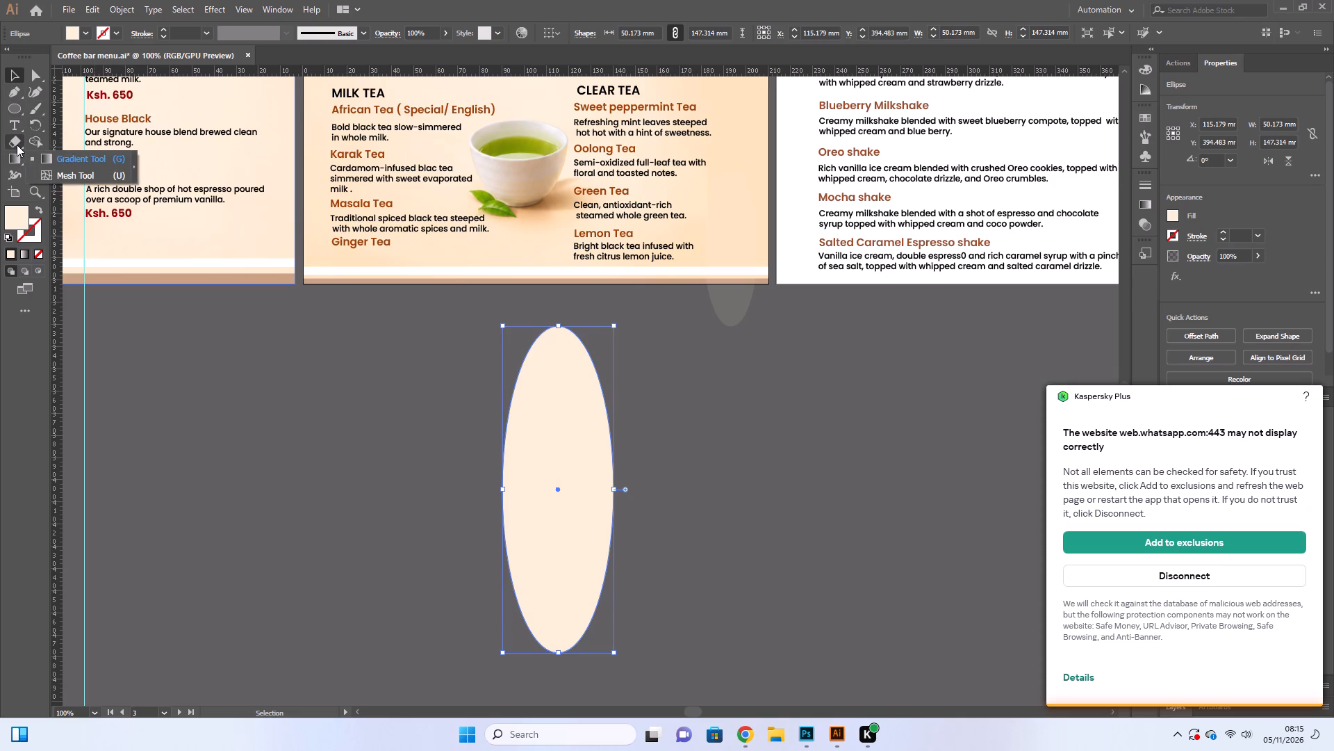
right_click(17, 145)
click(49, 154)
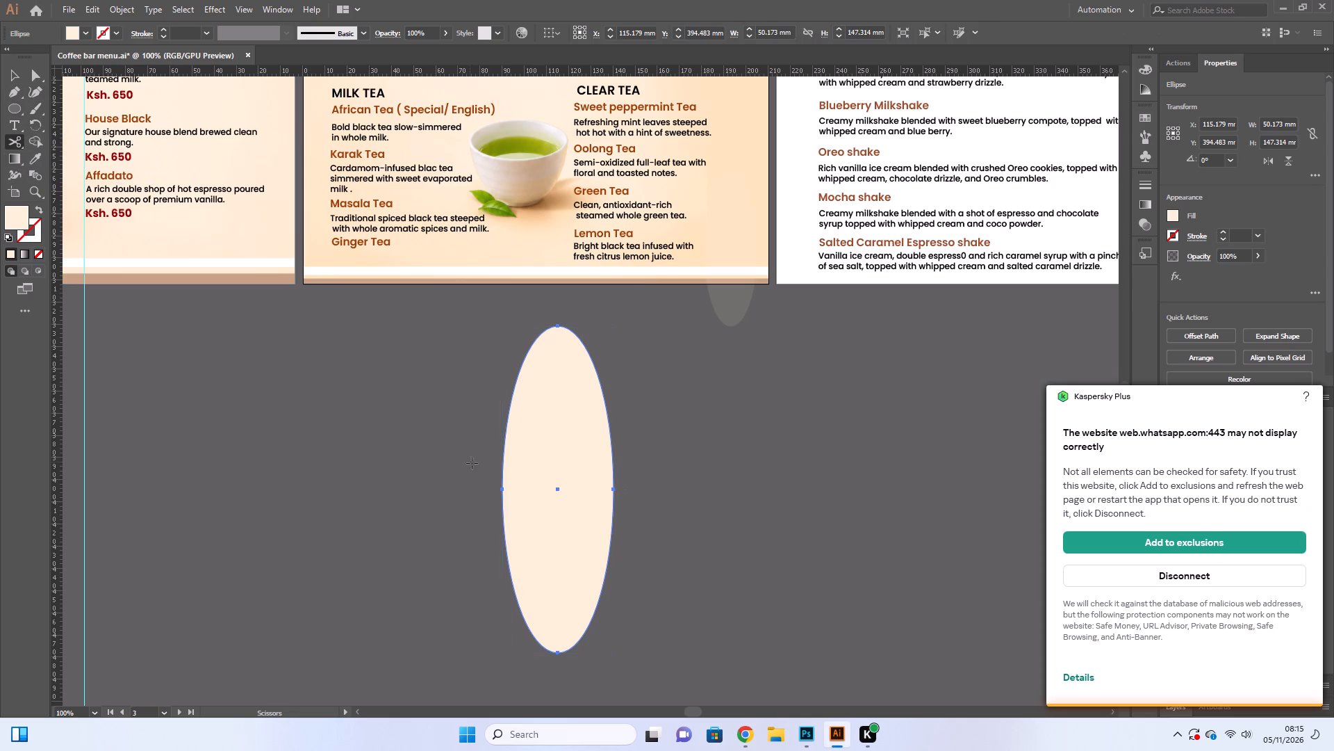
click(502, 489)
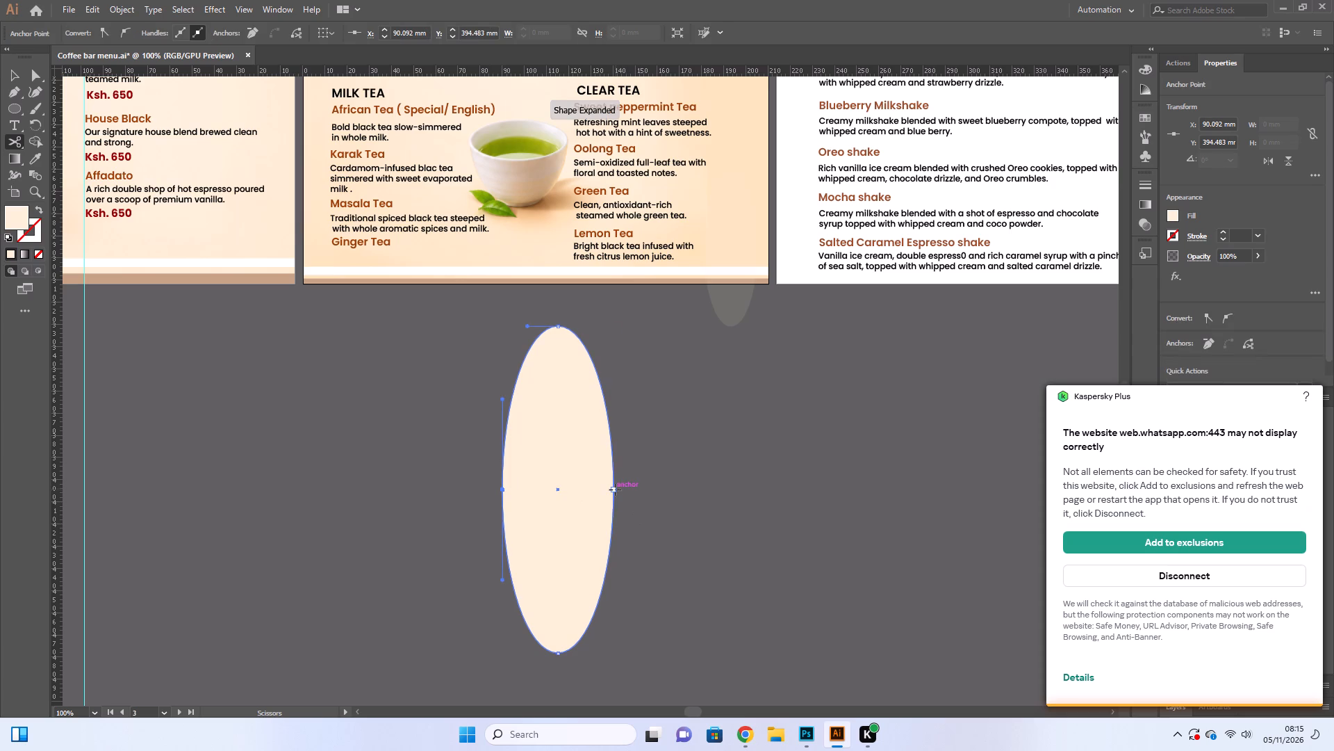
click(615, 490)
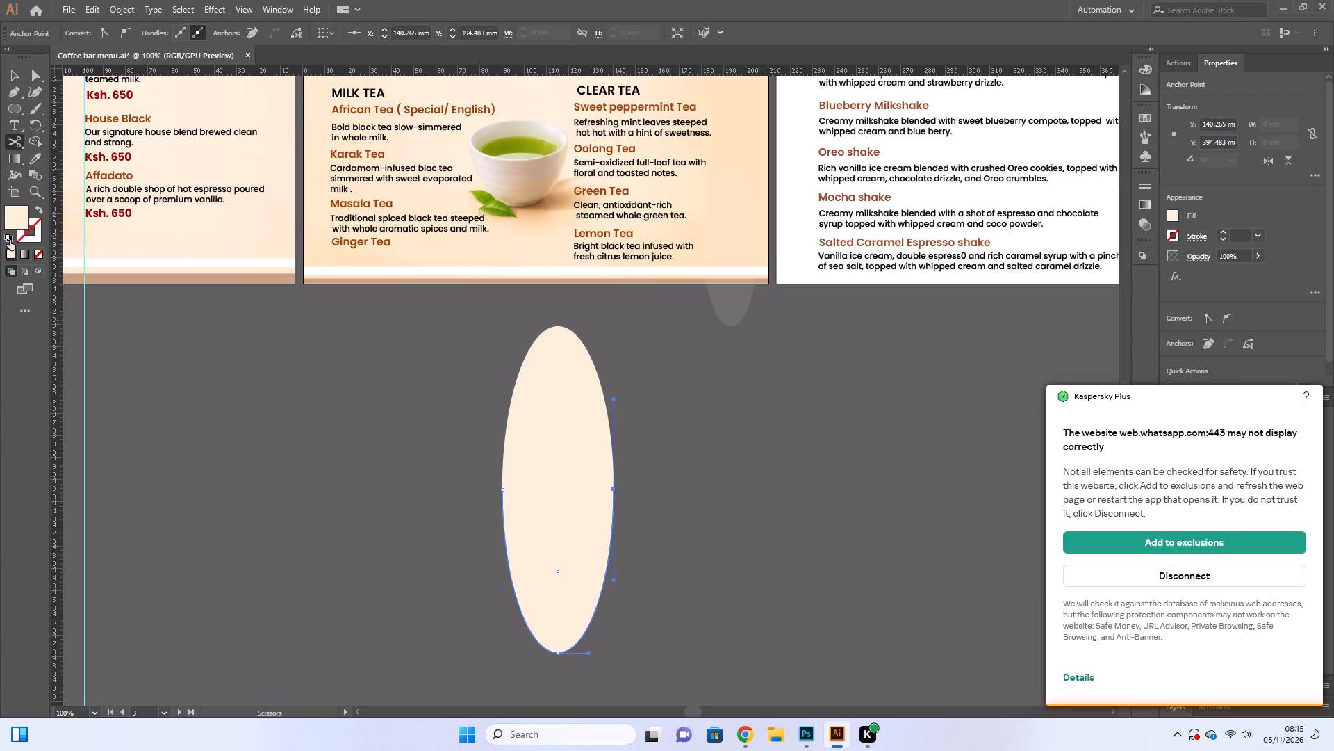
Move the lower half of the cut ellipse straight down about 3 mm, away from the upper half.
click(13, 74)
scroll(367, 390, down, 5)
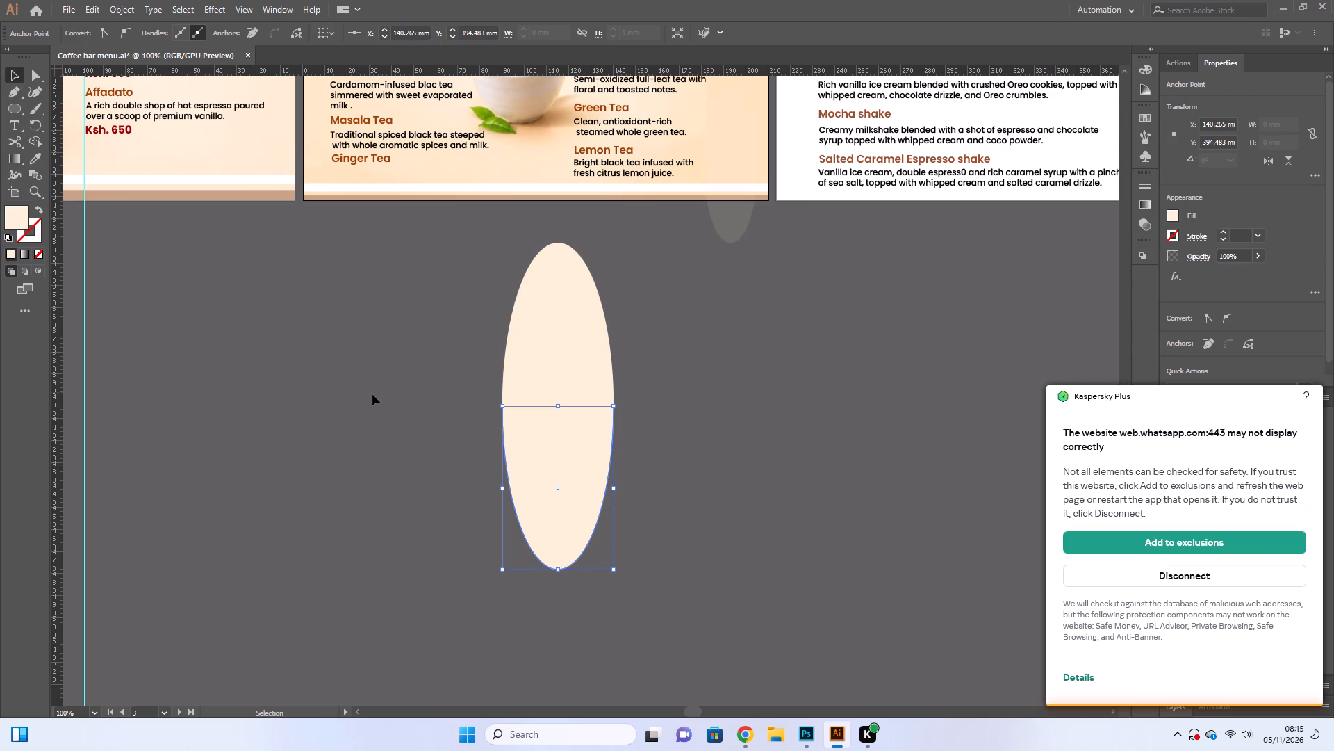
click(518, 470)
drag(535, 457, 536, 463)
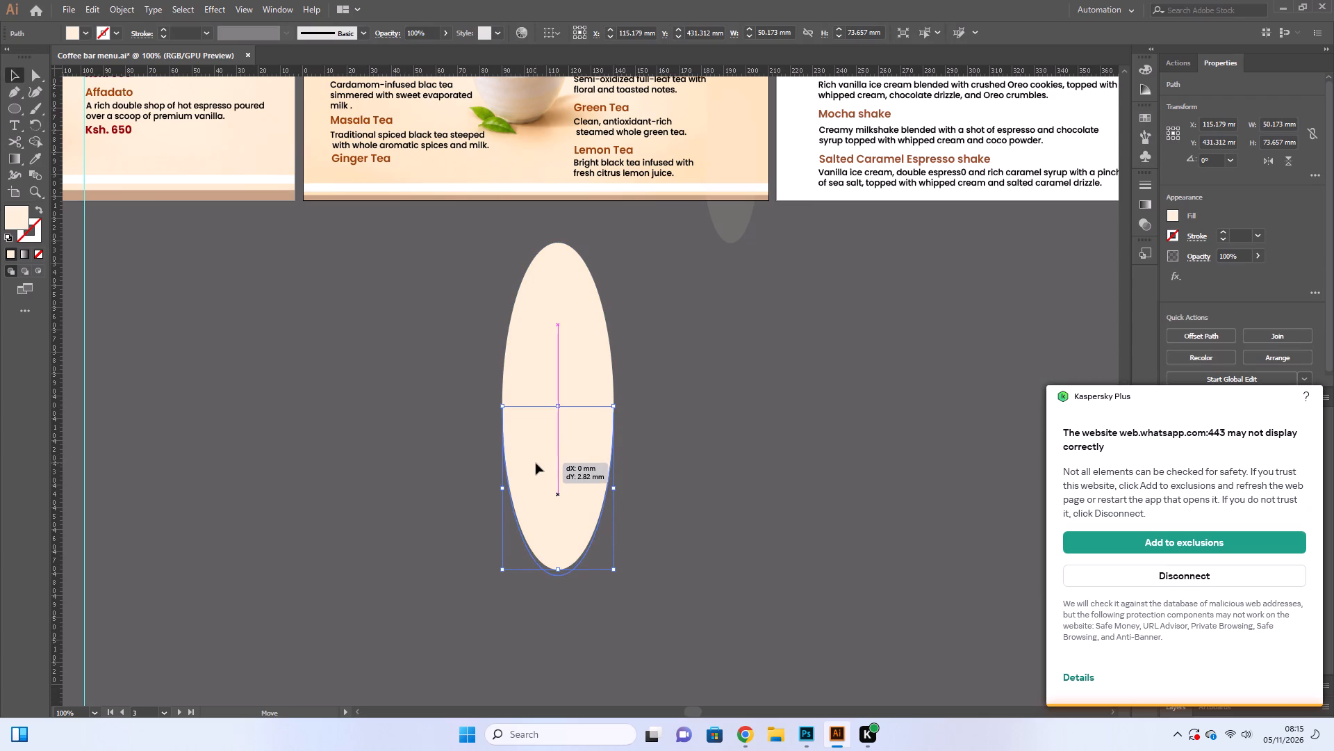
drag(536, 463, 536, 464)
click(726, 549)
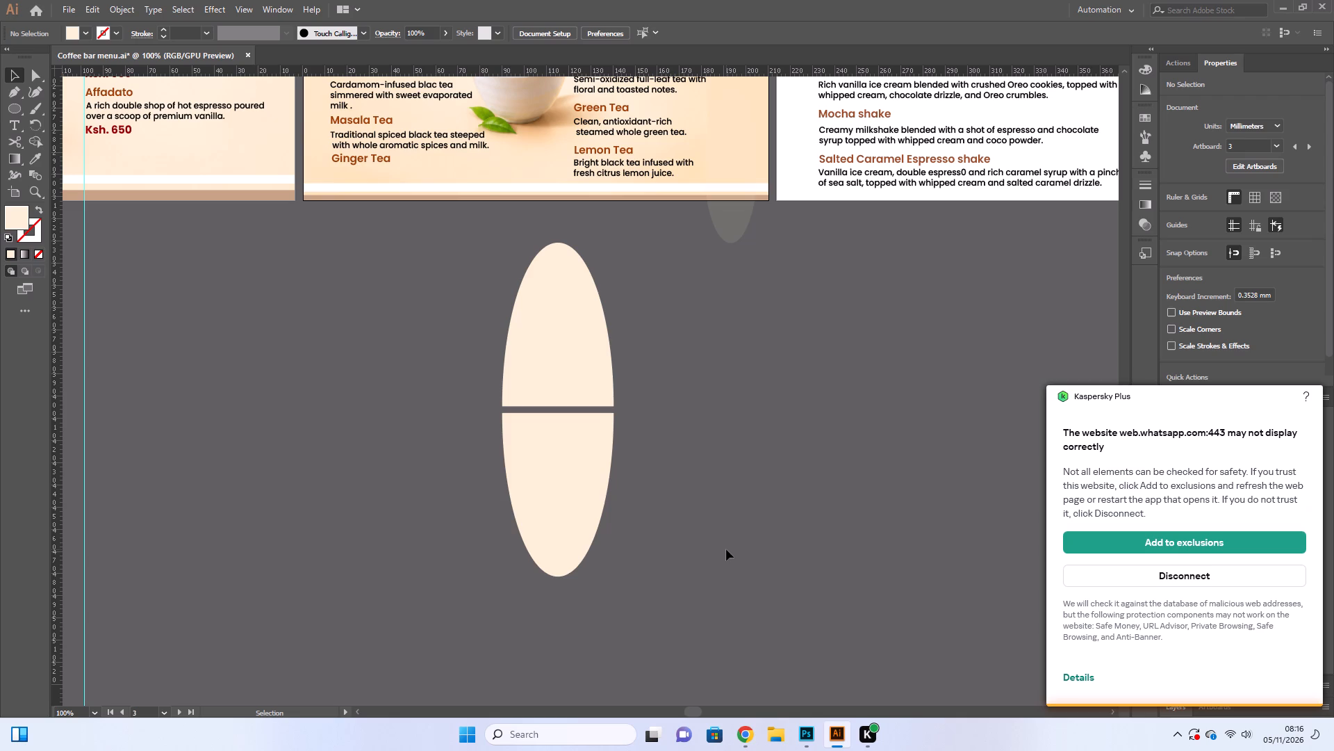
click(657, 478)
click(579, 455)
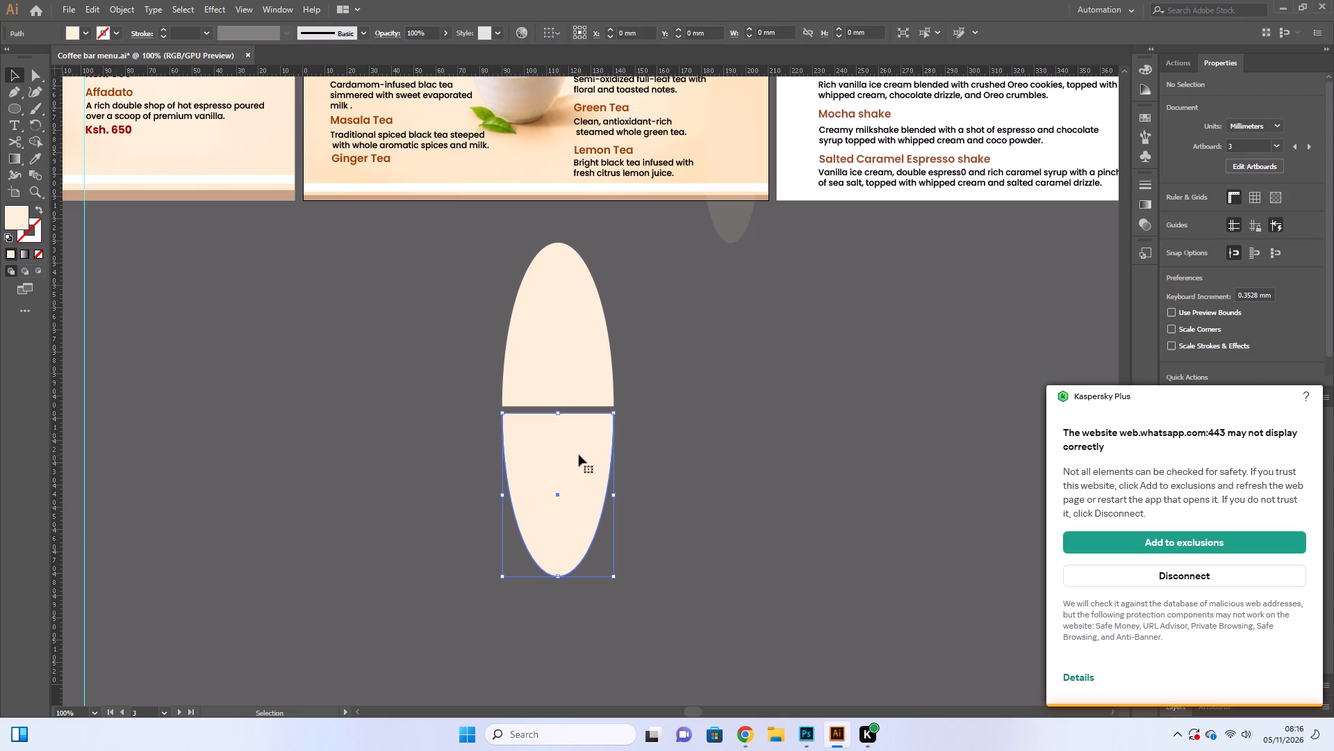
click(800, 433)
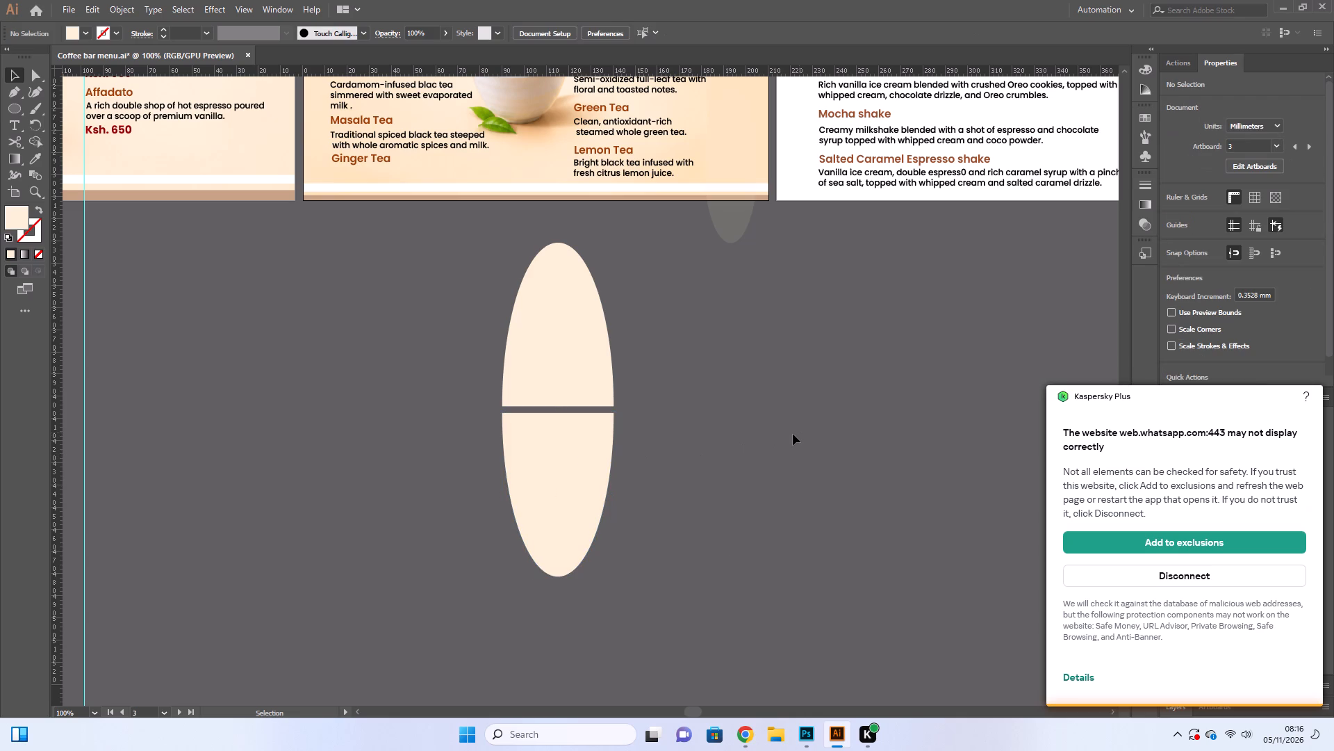
Move the upper half-ellipse about 15 mm left and 1.6 mm down so it sits offset from the lower half.
click(582, 360)
drag(588, 374, 594, 378)
drag(595, 378, 603, 375)
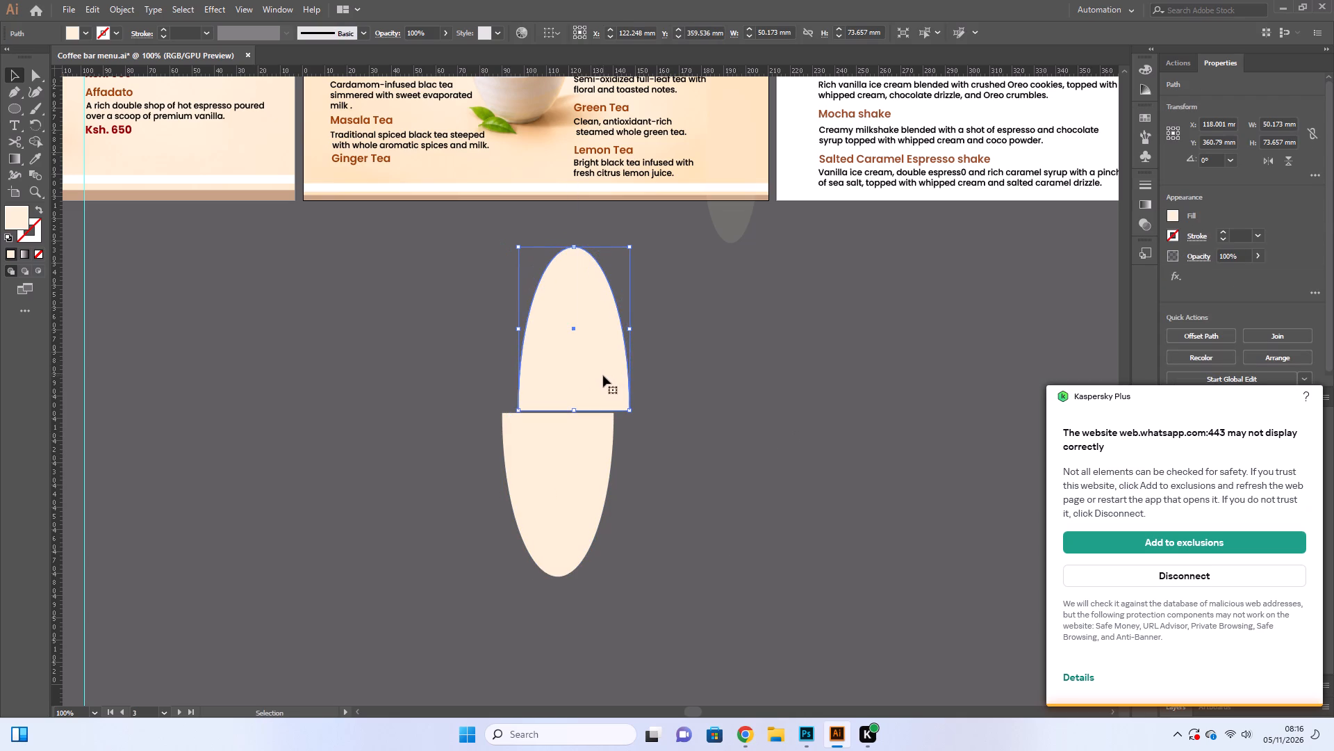
drag(603, 380, 594, 378)
drag(594, 378, 588, 377)
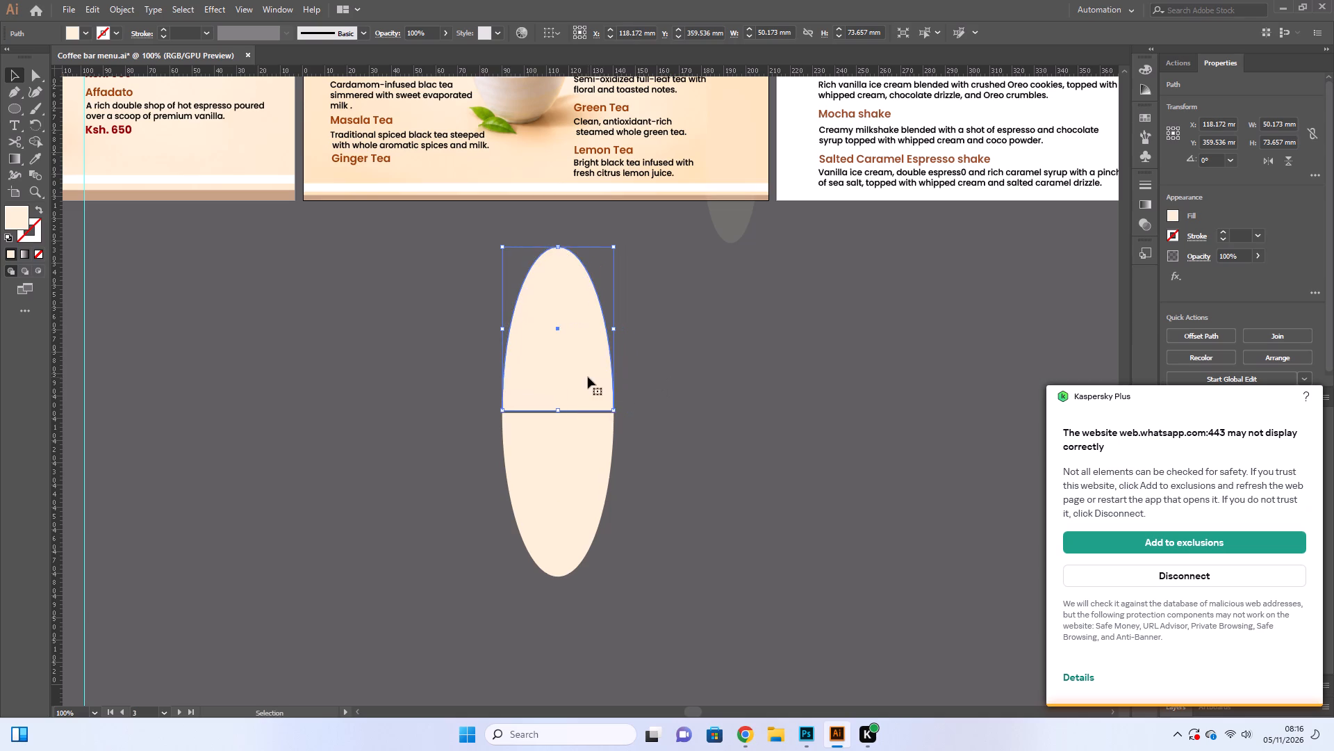
drag(588, 377, 579, 375)
drag(579, 375, 573, 374)
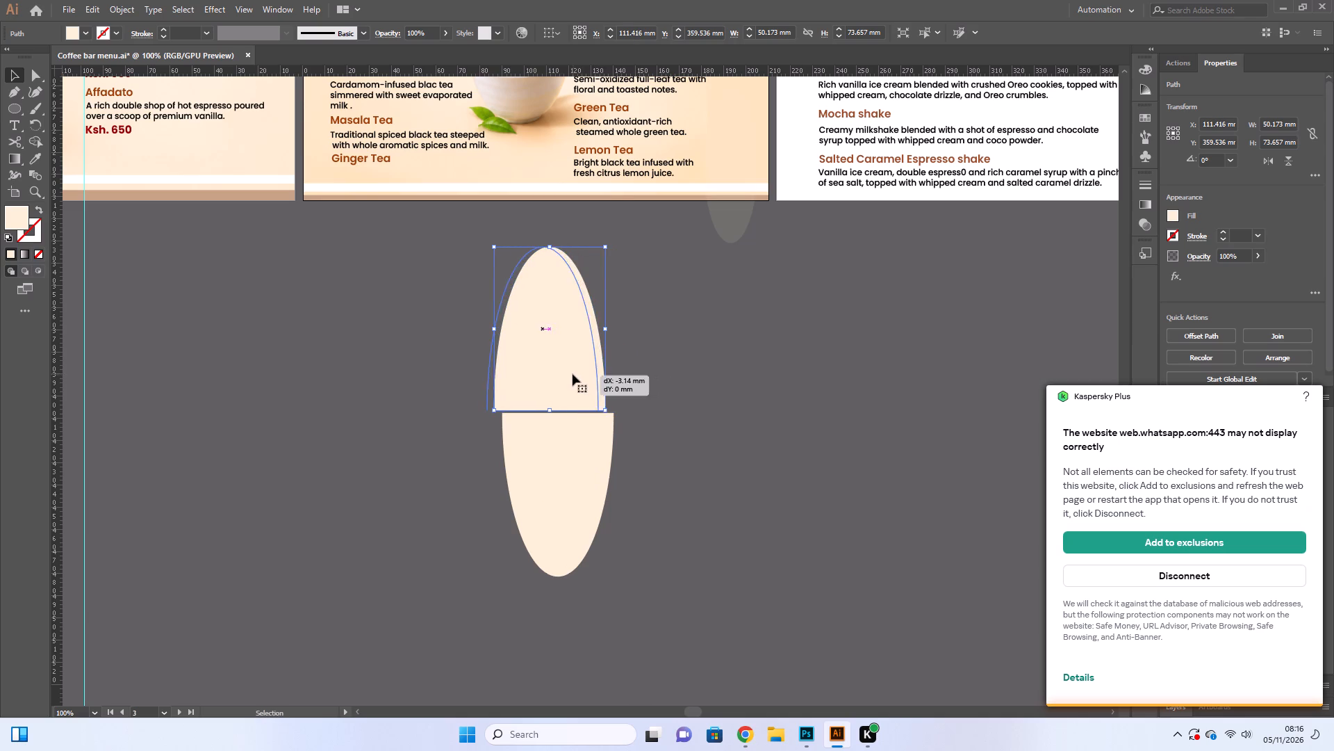
drag(573, 374, 566, 371)
drag(566, 371, 556, 375)
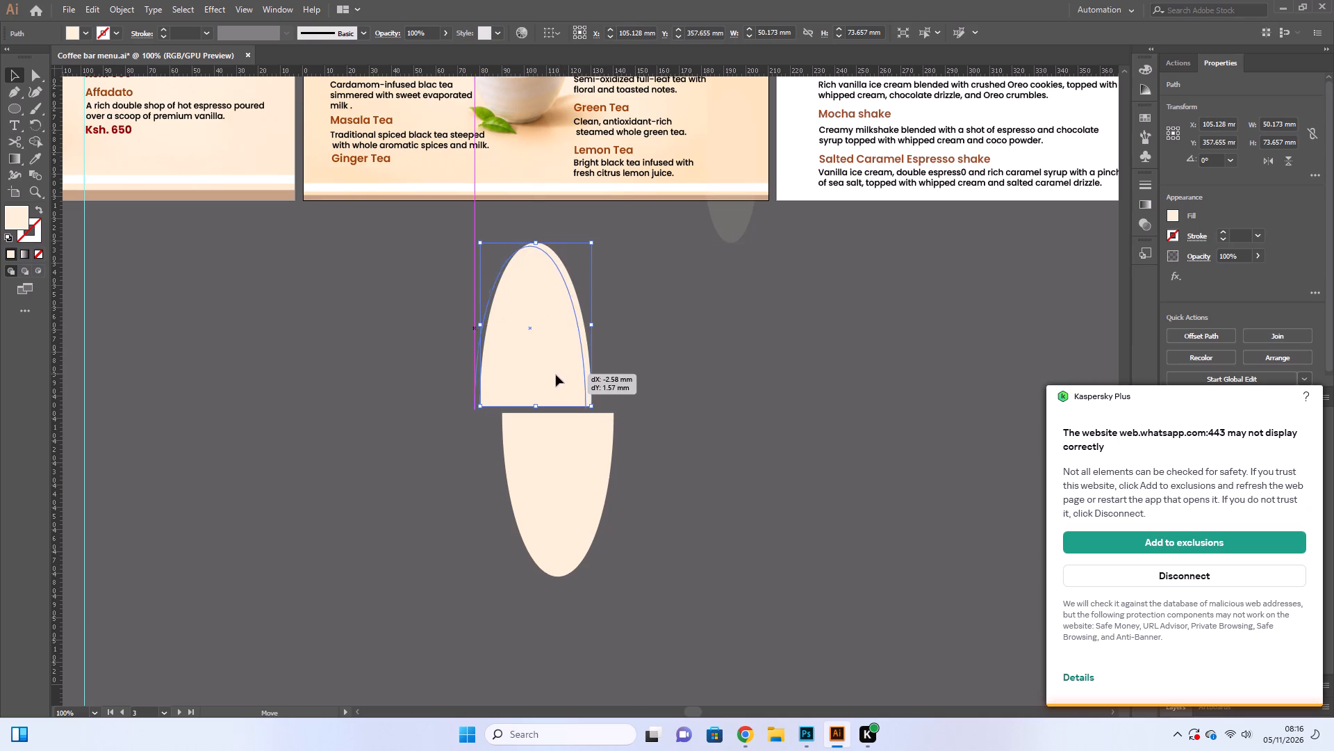
drag(556, 375, 554, 376)
click(554, 376)
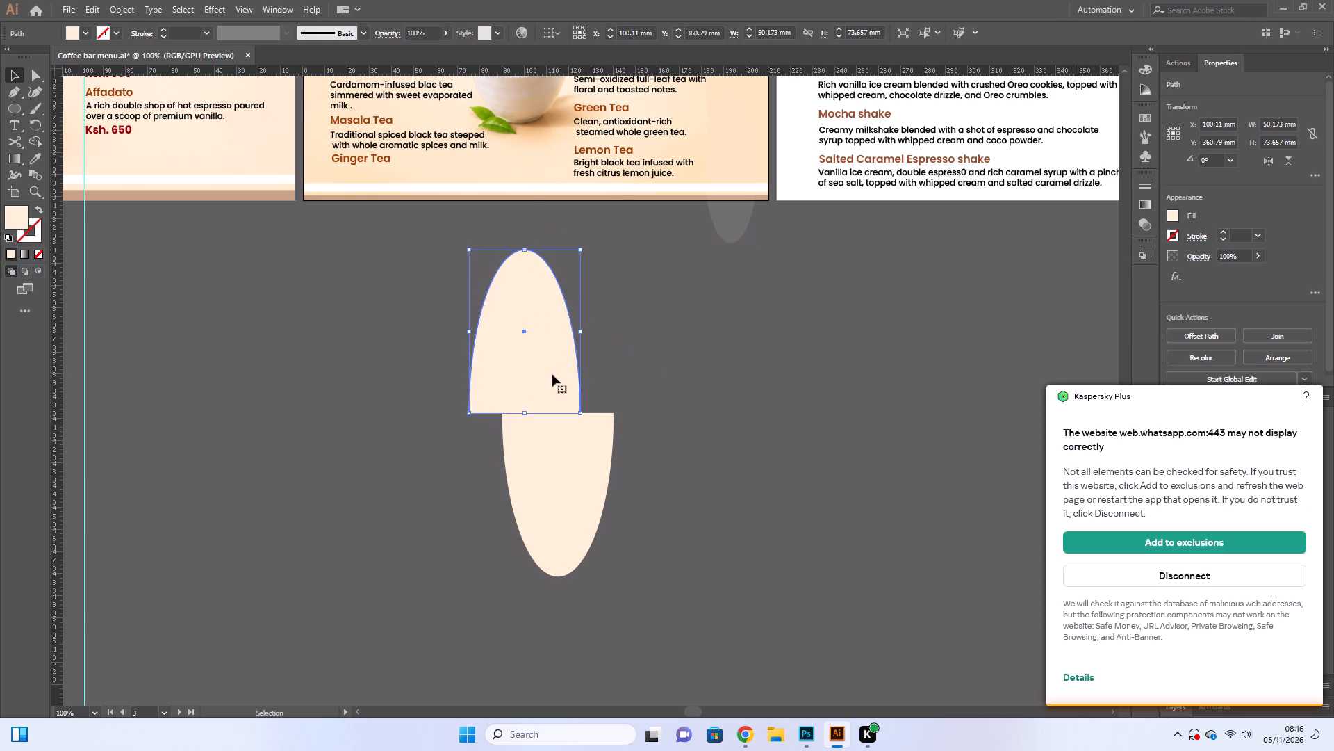
click(554, 380)
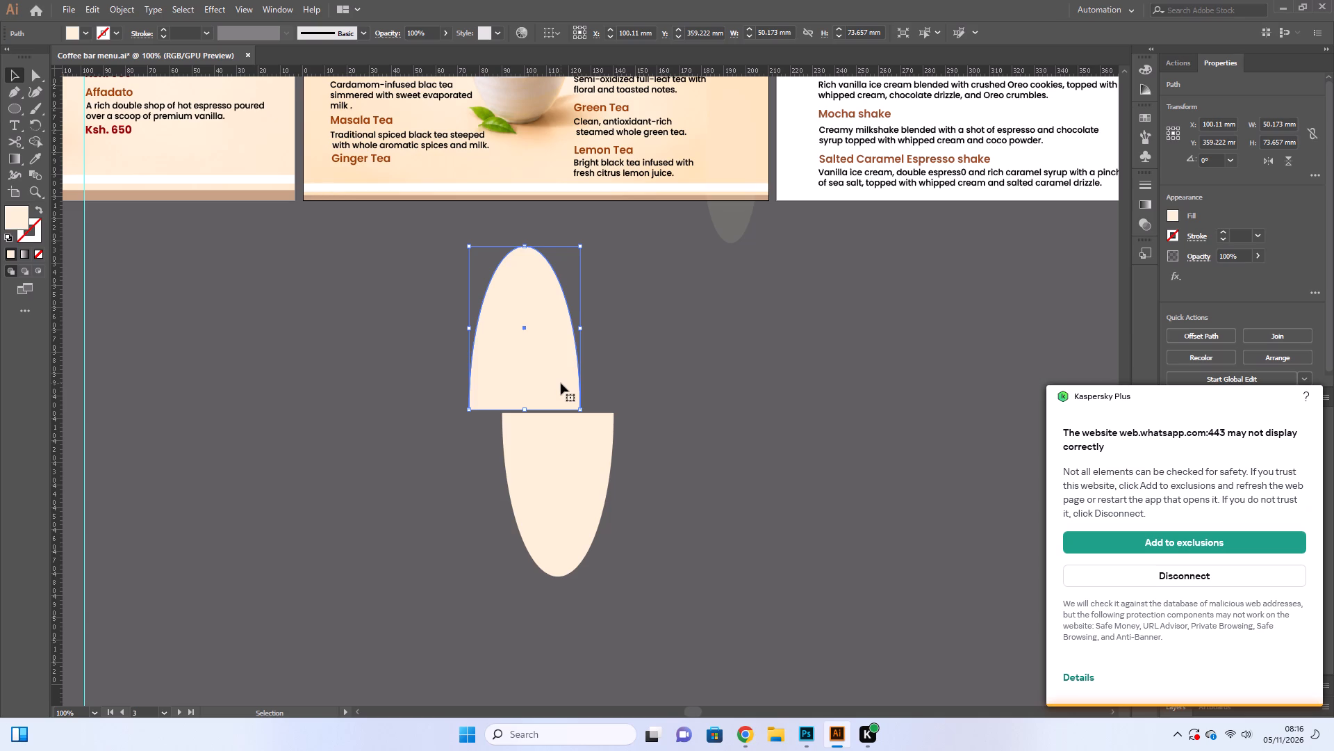
click(561, 383)
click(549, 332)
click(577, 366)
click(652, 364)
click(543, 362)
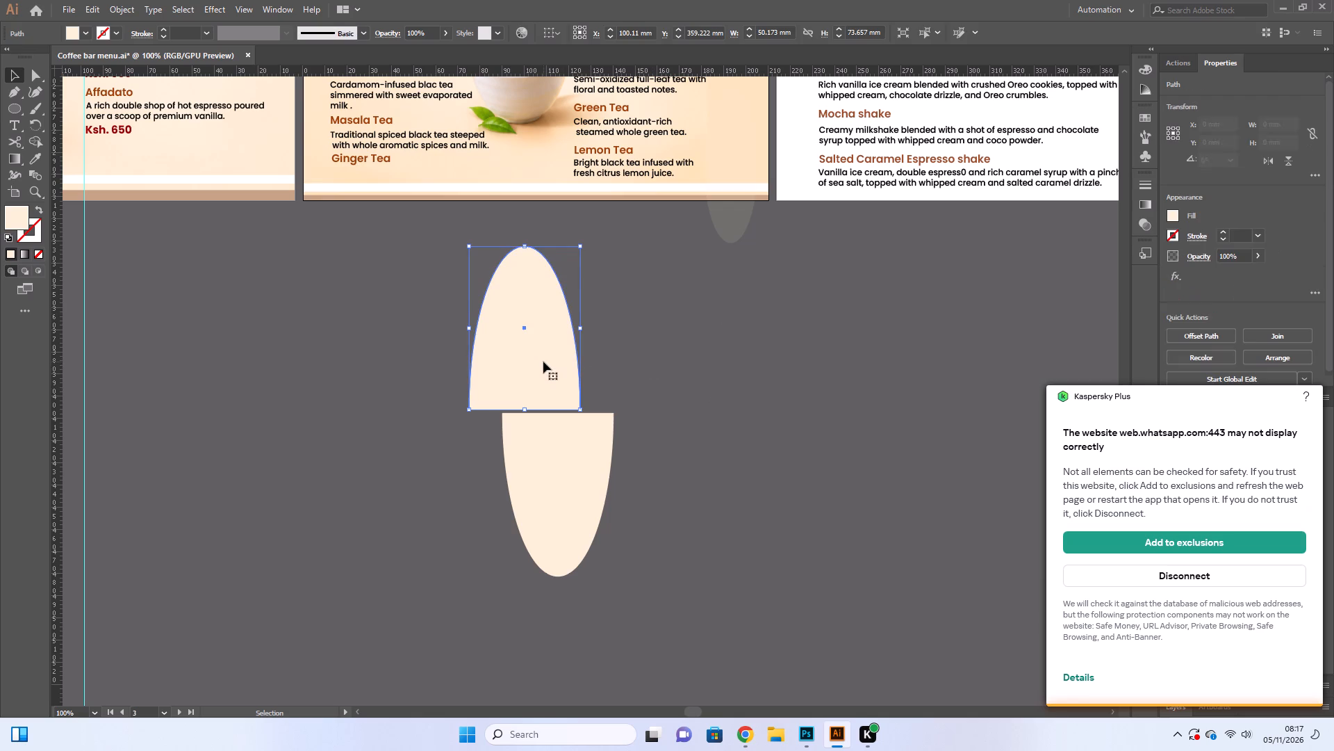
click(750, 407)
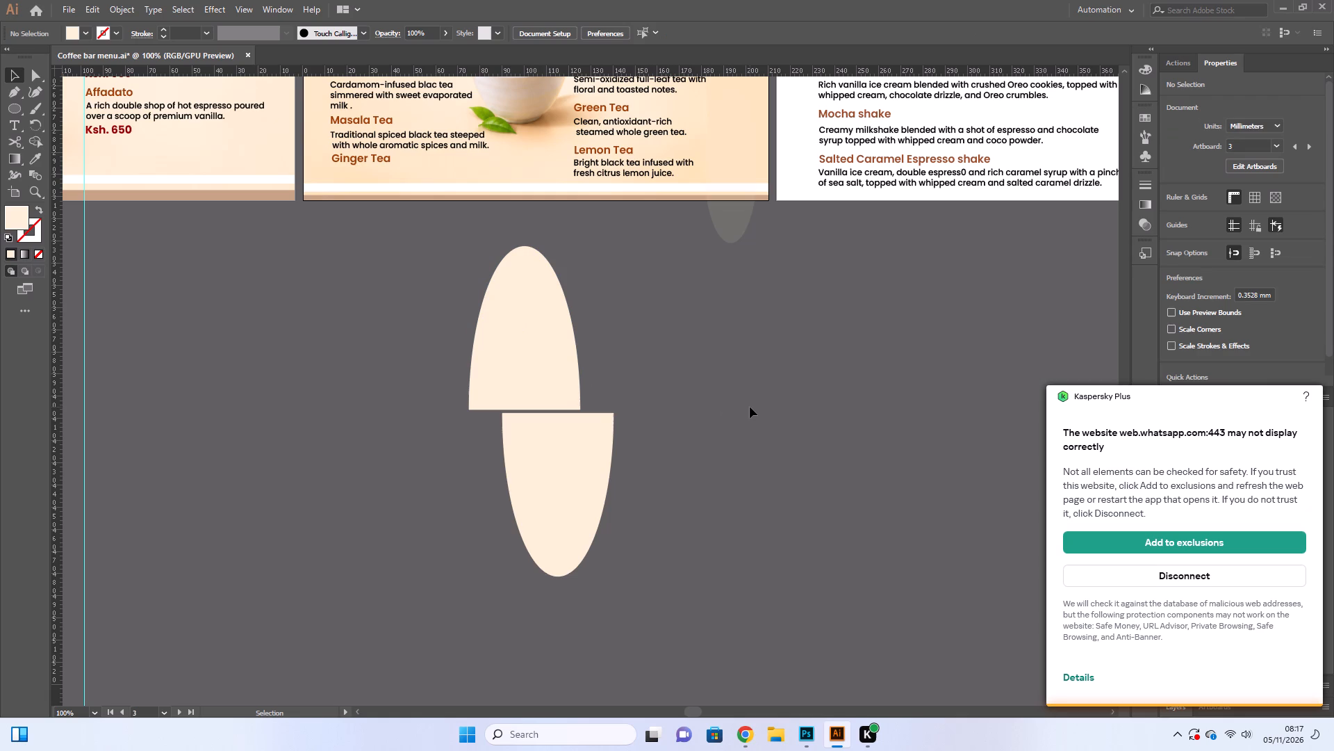
Close the open flat edges of the upper and lower half-ellipses with straight segments using the Pen tool.
click(504, 373)
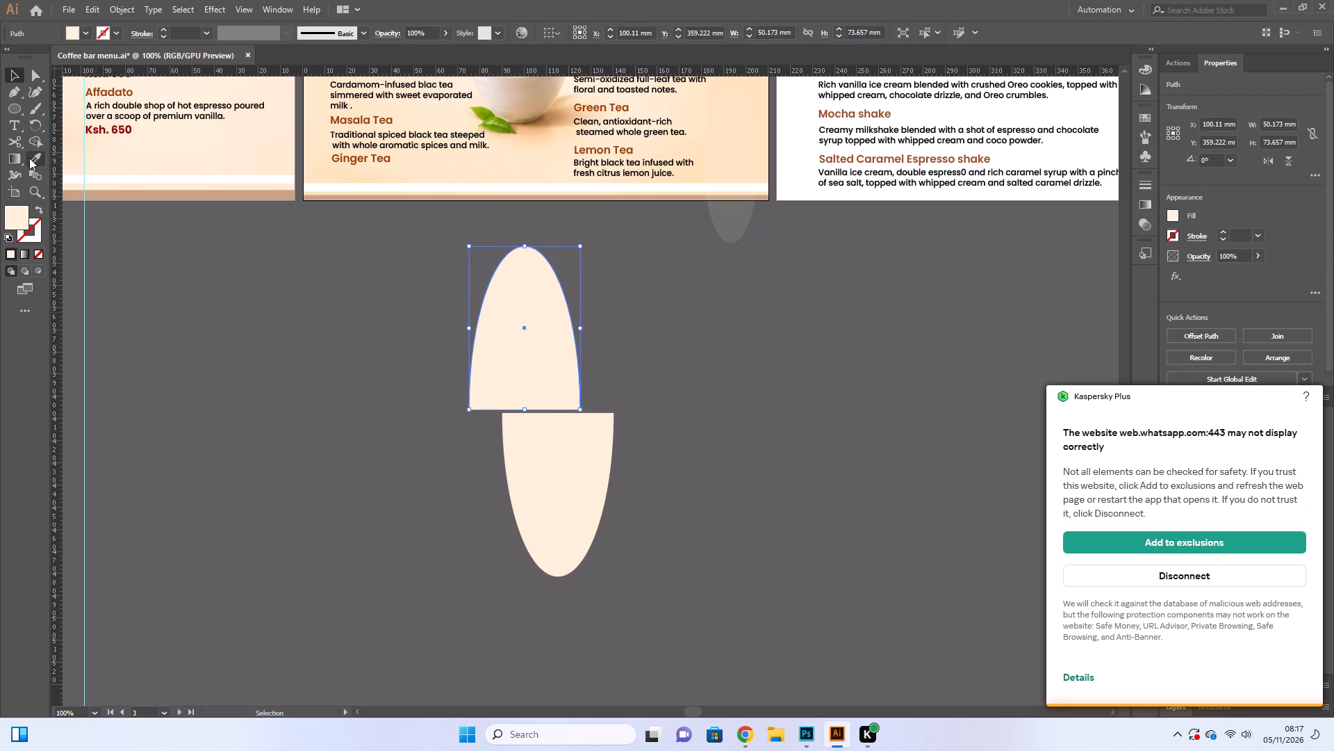
click(17, 94)
click(468, 409)
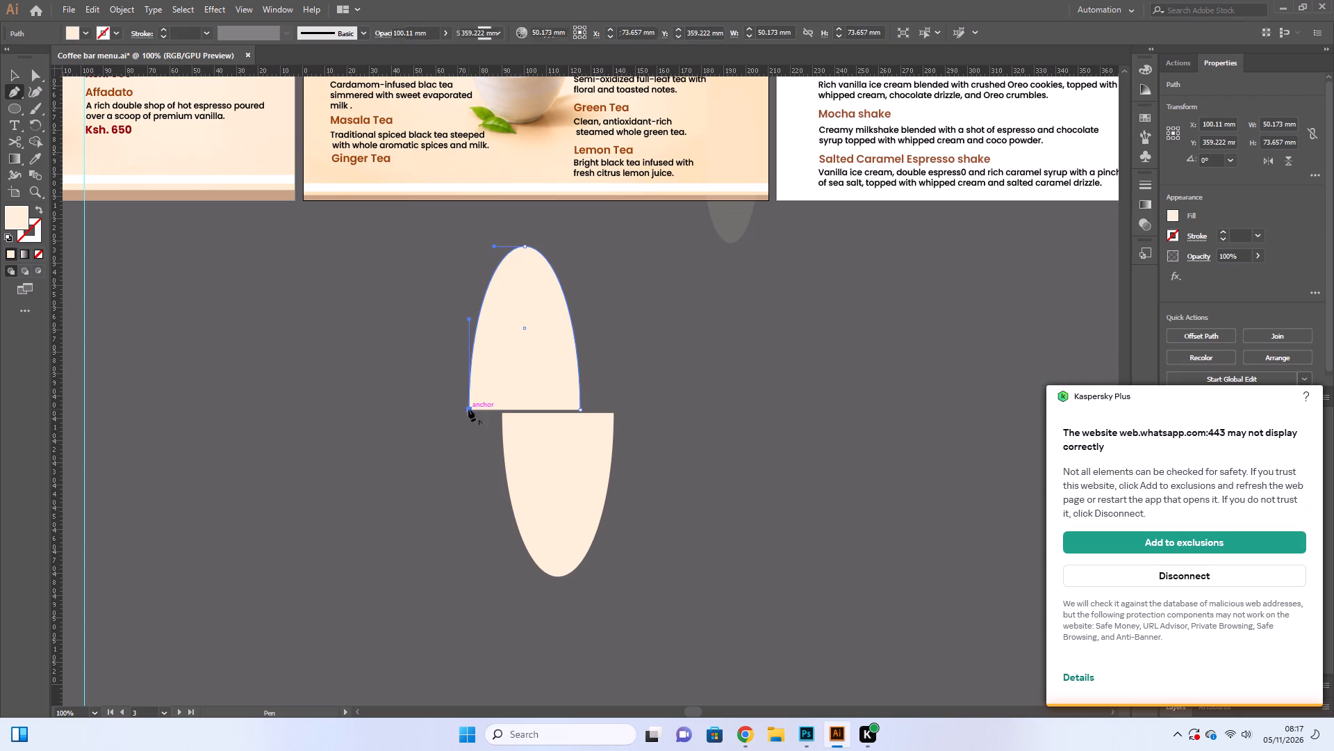
click(578, 410)
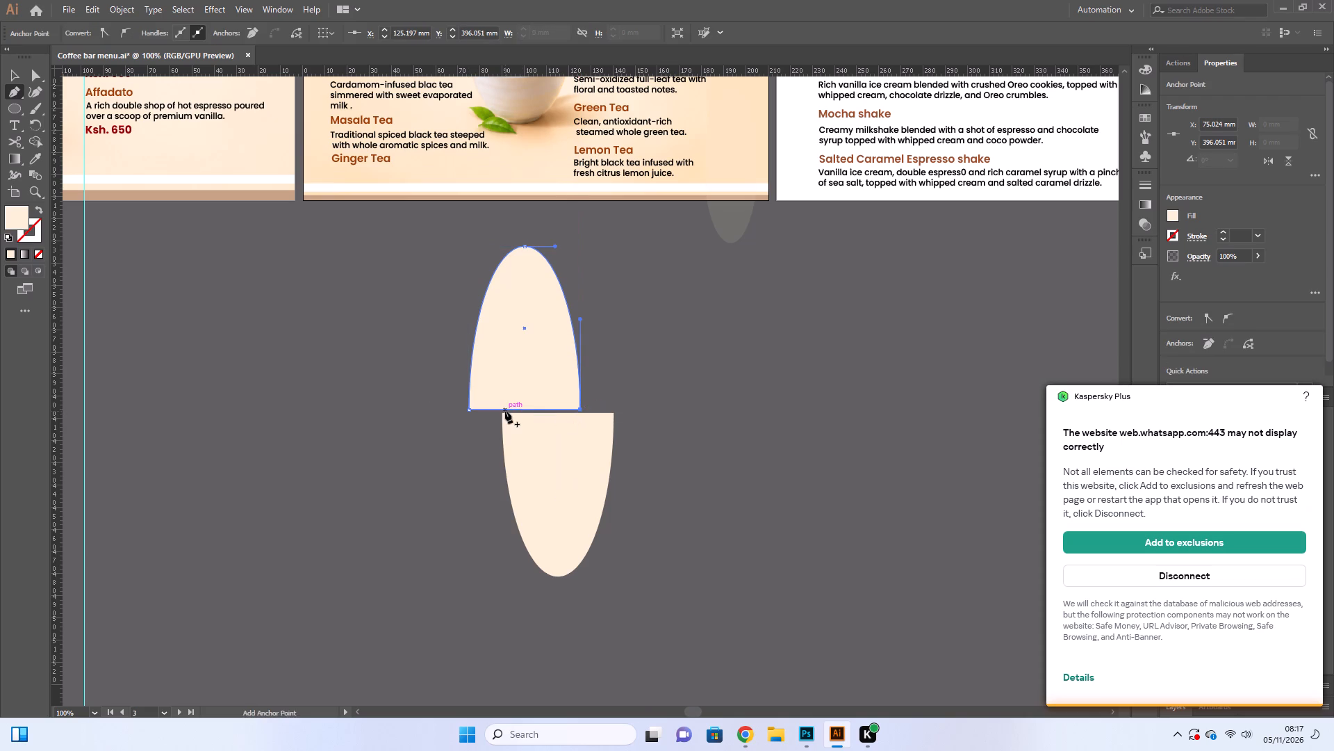
click(502, 414)
click(613, 414)
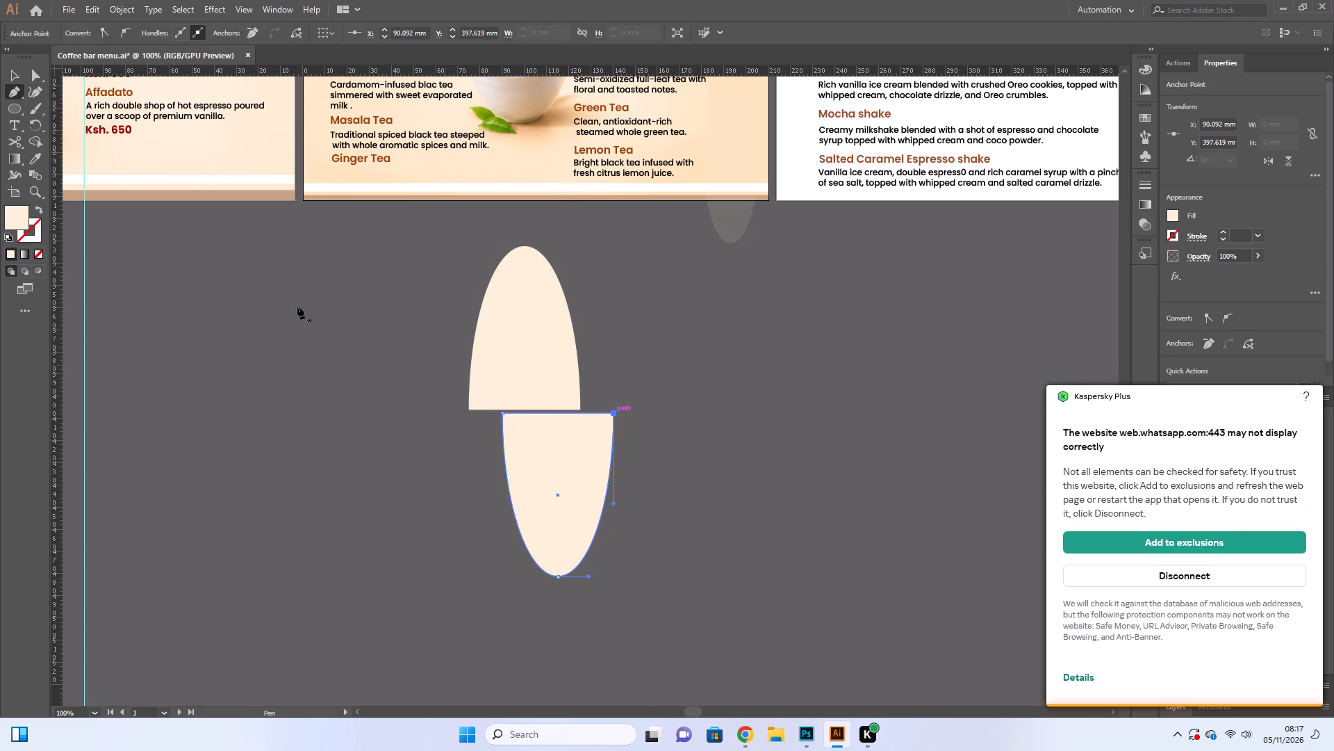
click(10, 78)
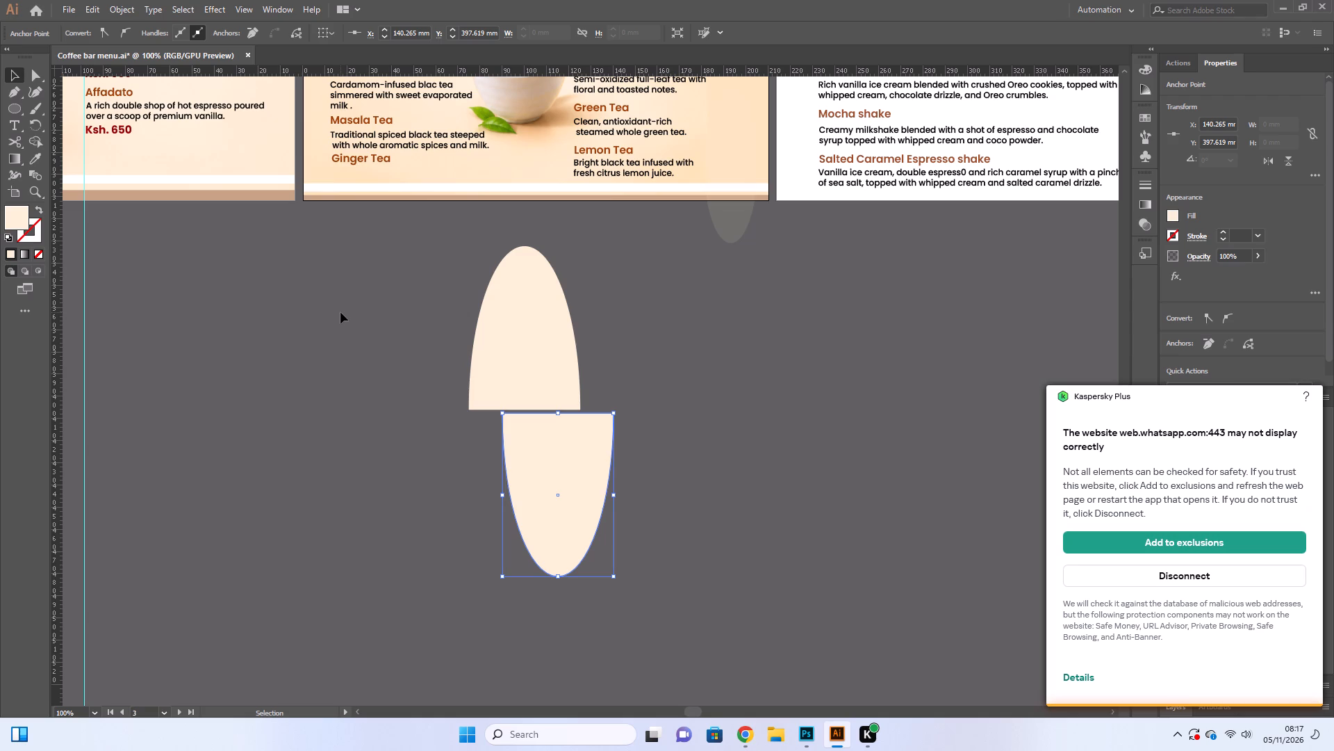
click(732, 408)
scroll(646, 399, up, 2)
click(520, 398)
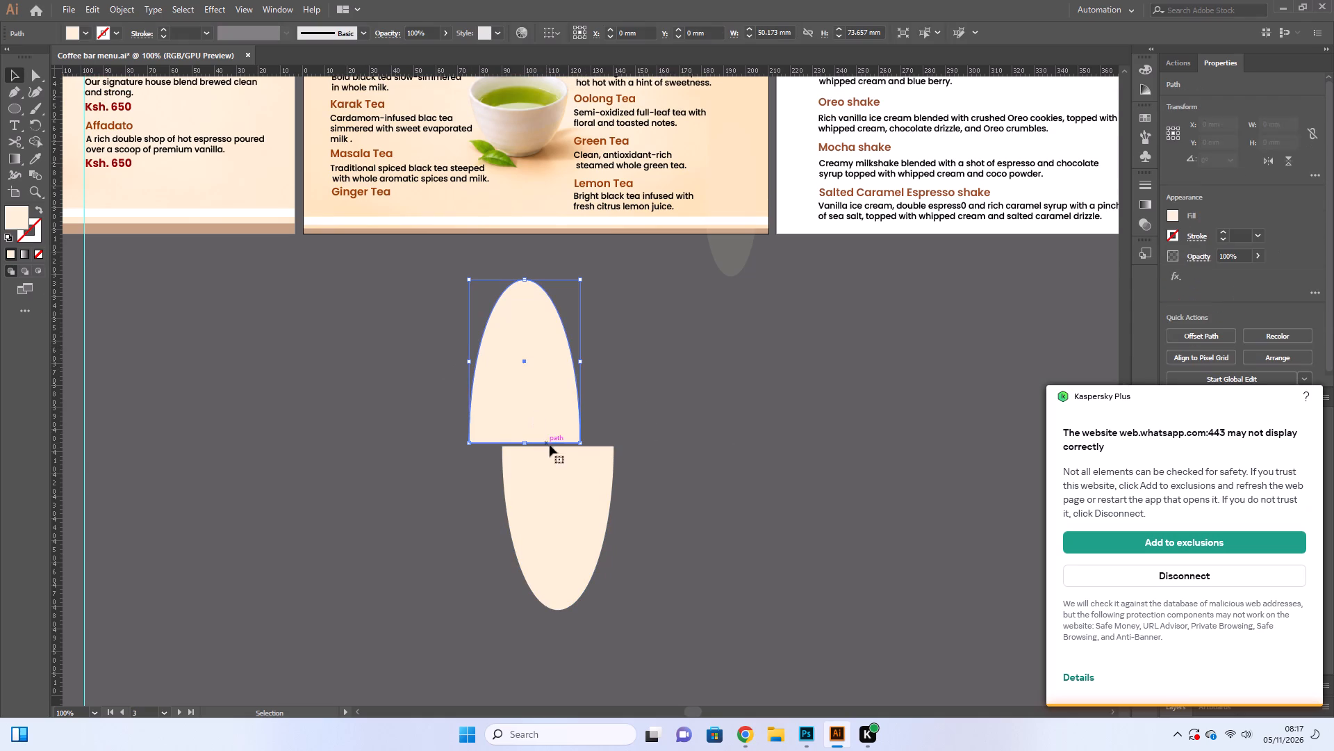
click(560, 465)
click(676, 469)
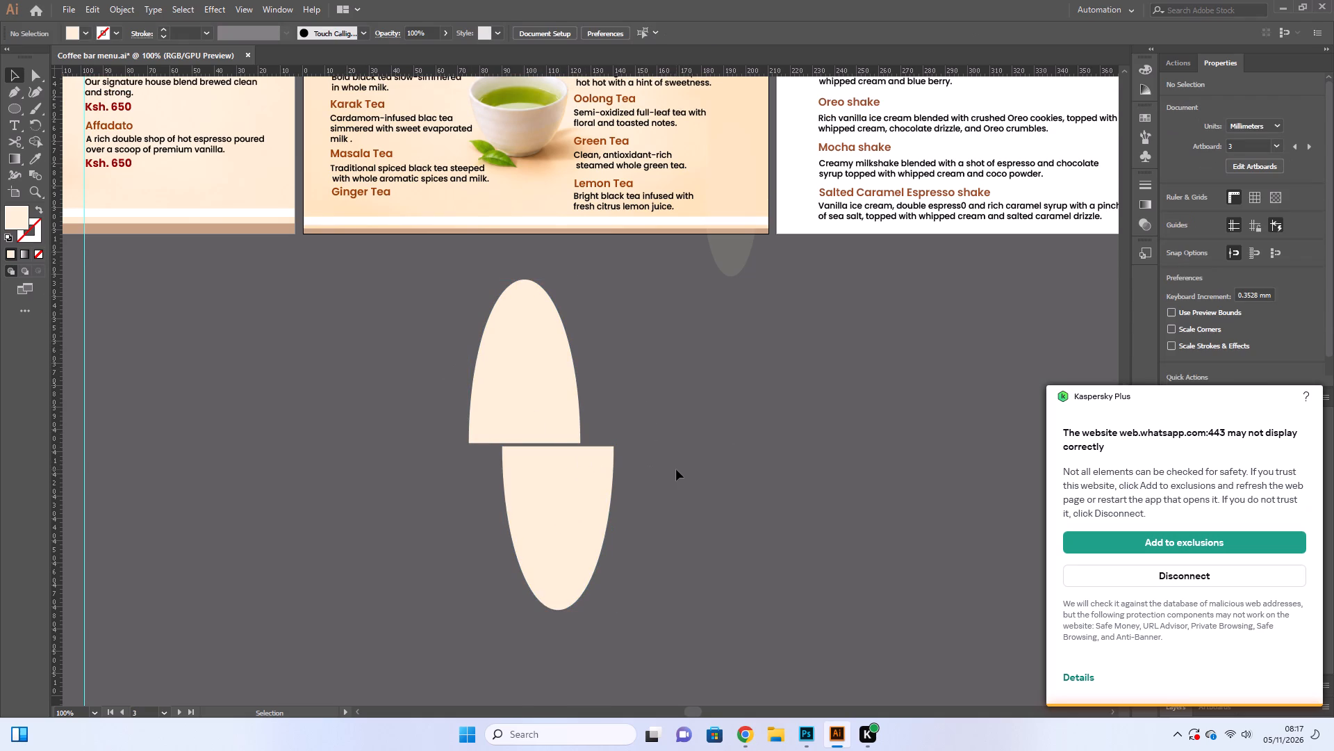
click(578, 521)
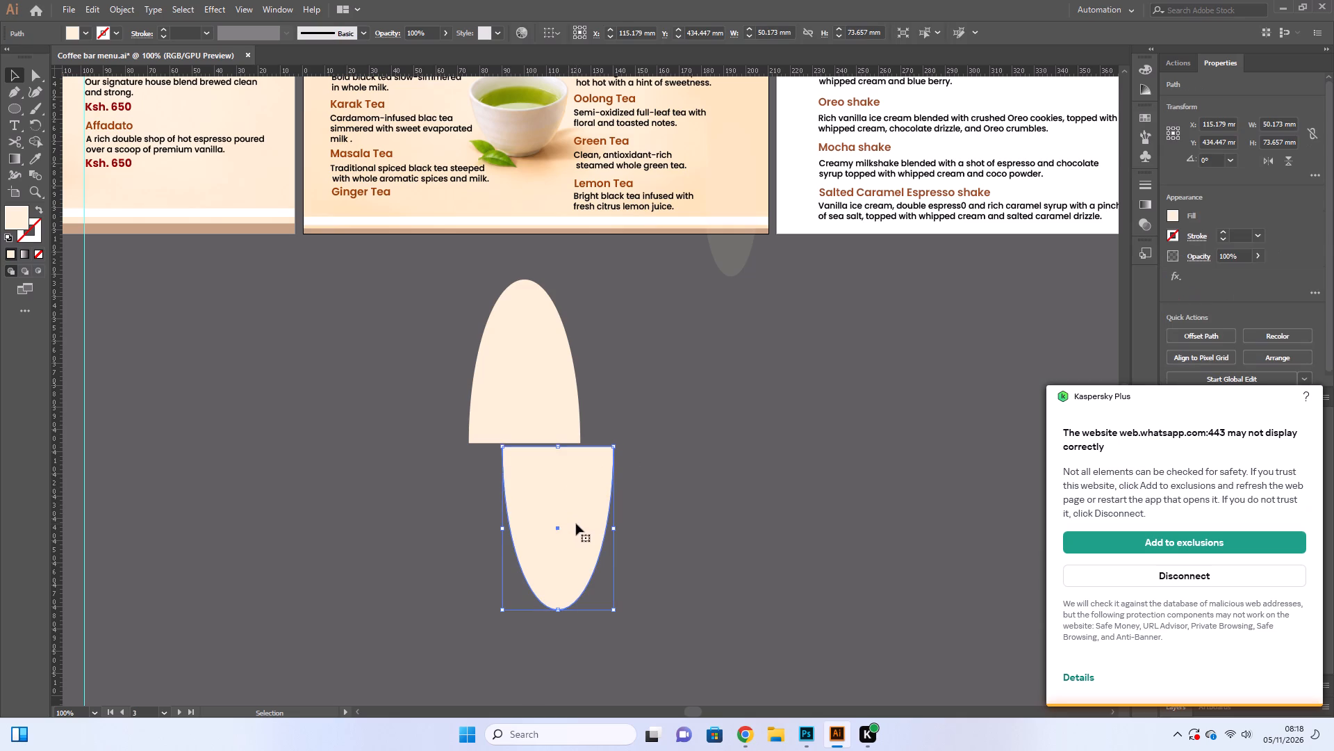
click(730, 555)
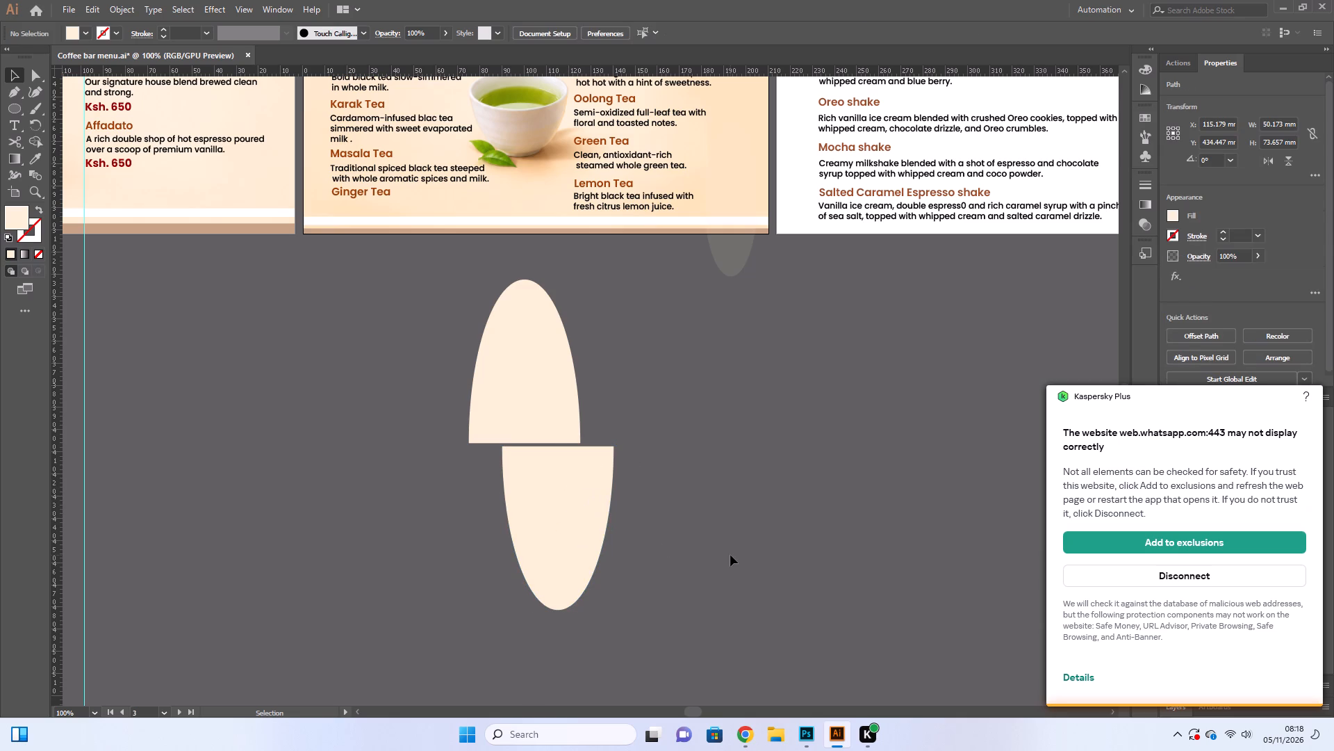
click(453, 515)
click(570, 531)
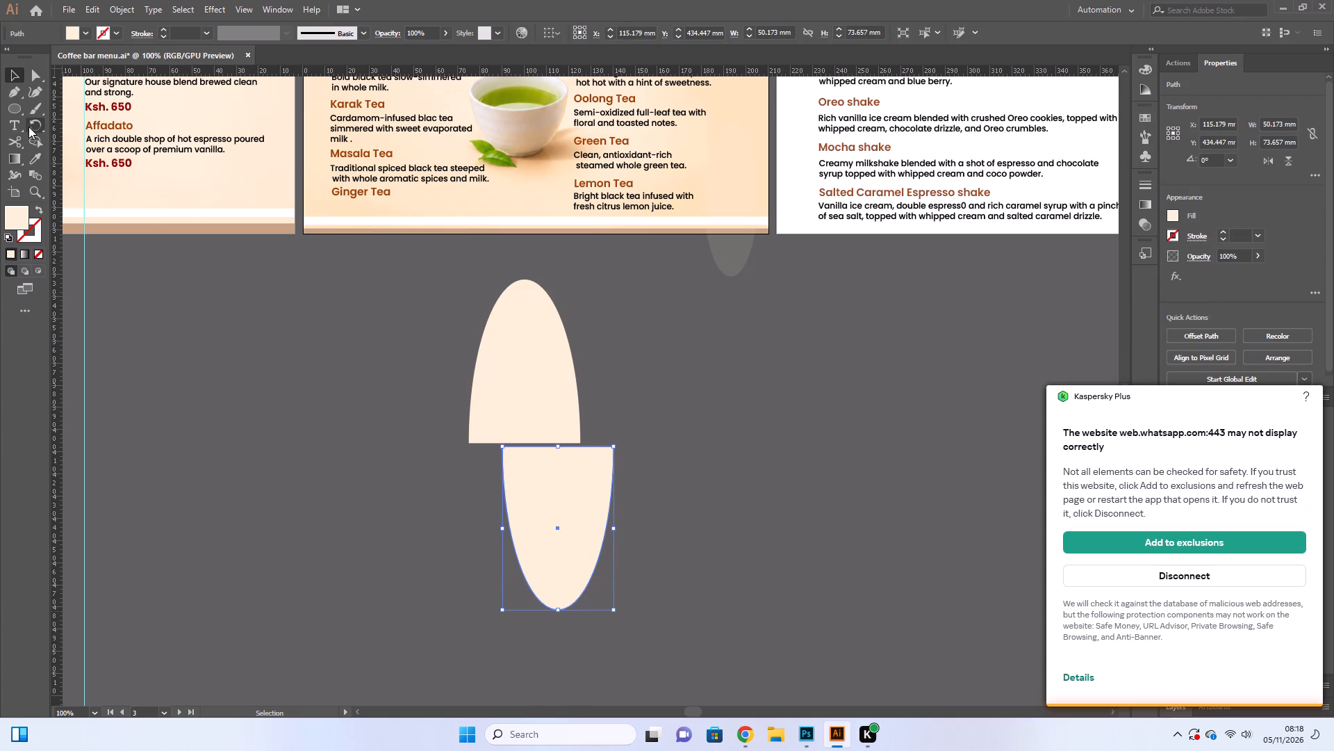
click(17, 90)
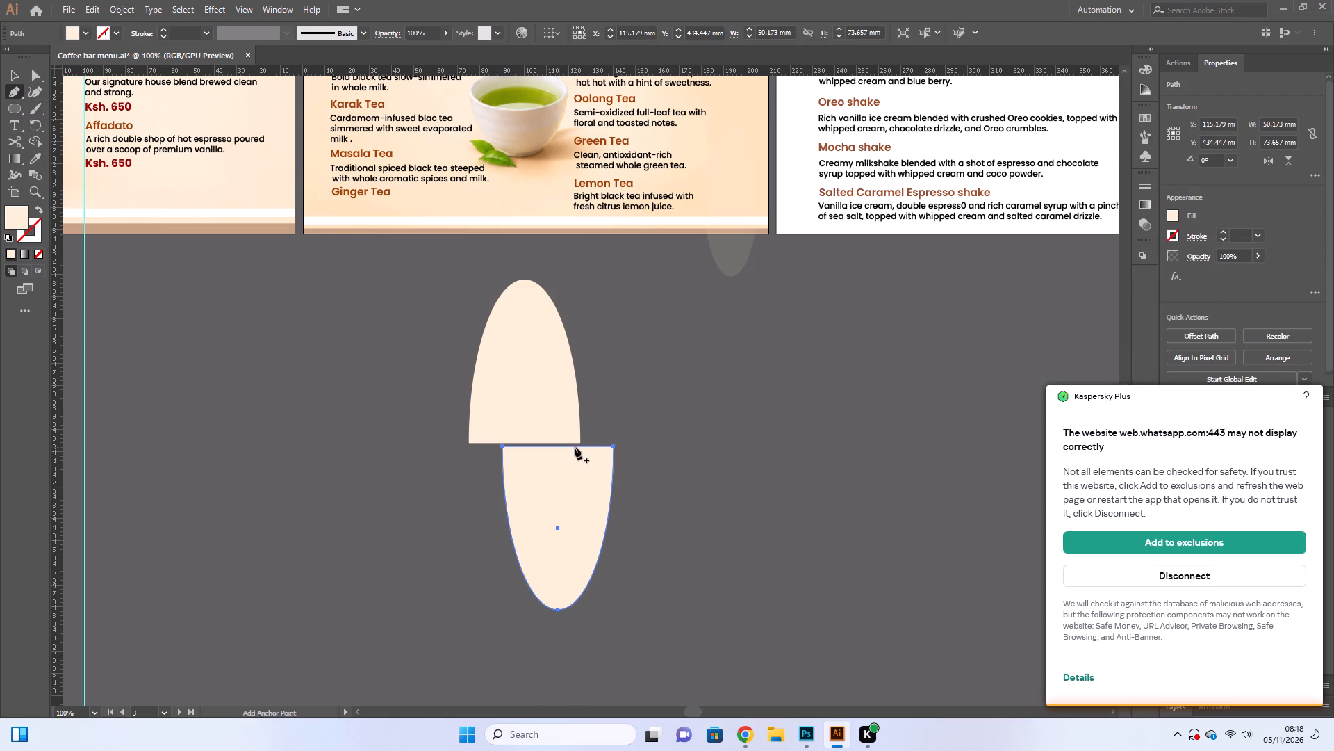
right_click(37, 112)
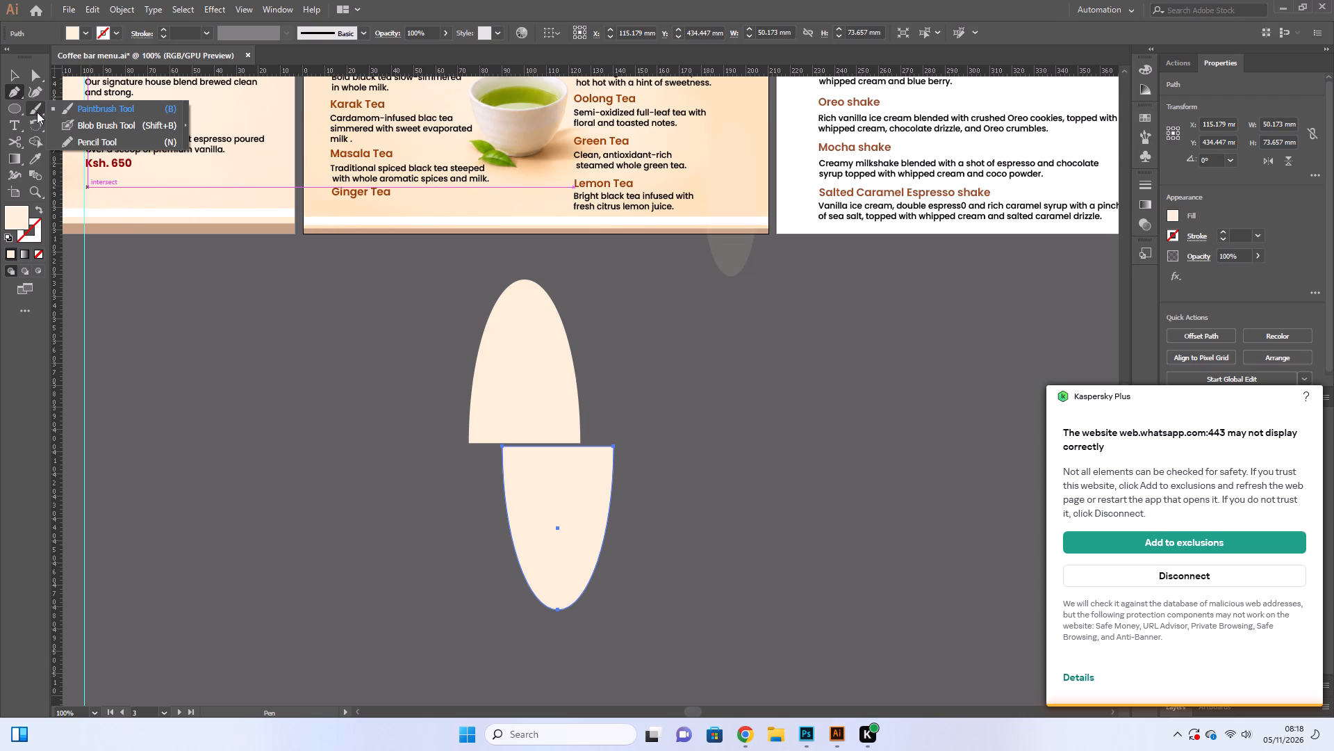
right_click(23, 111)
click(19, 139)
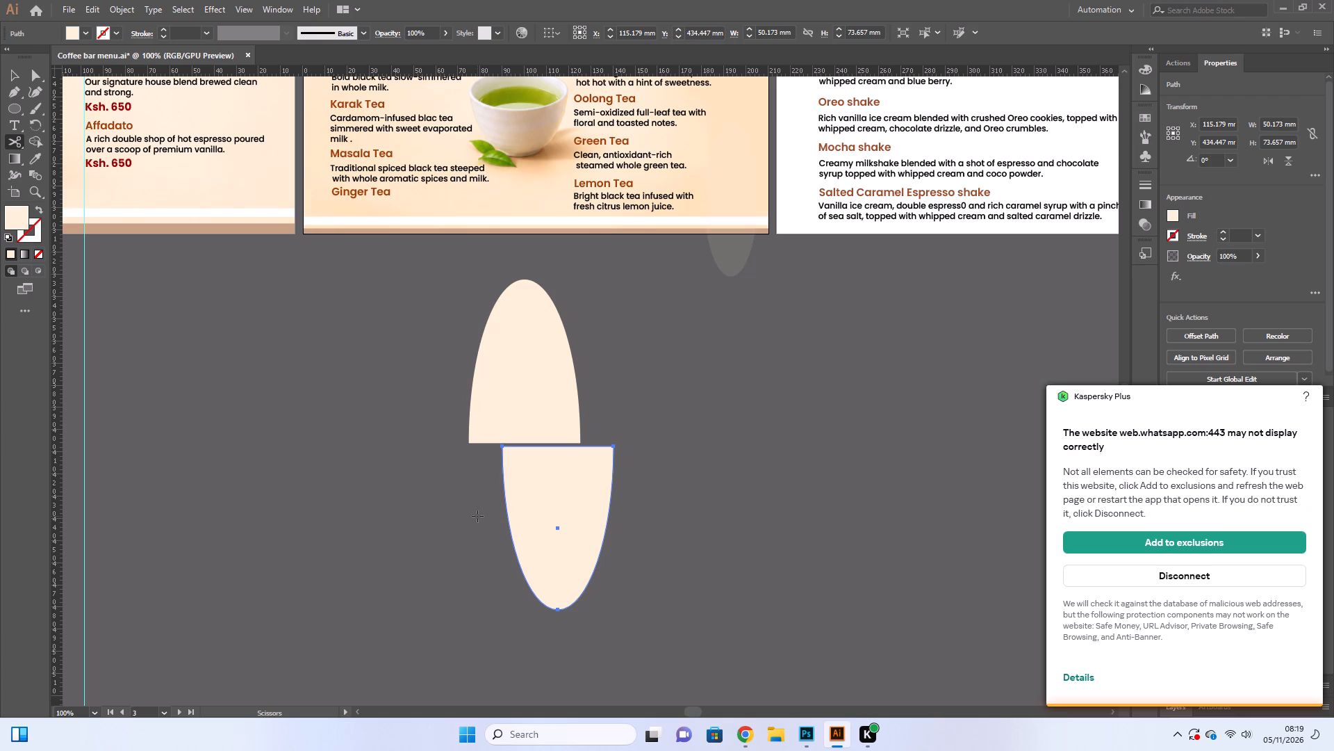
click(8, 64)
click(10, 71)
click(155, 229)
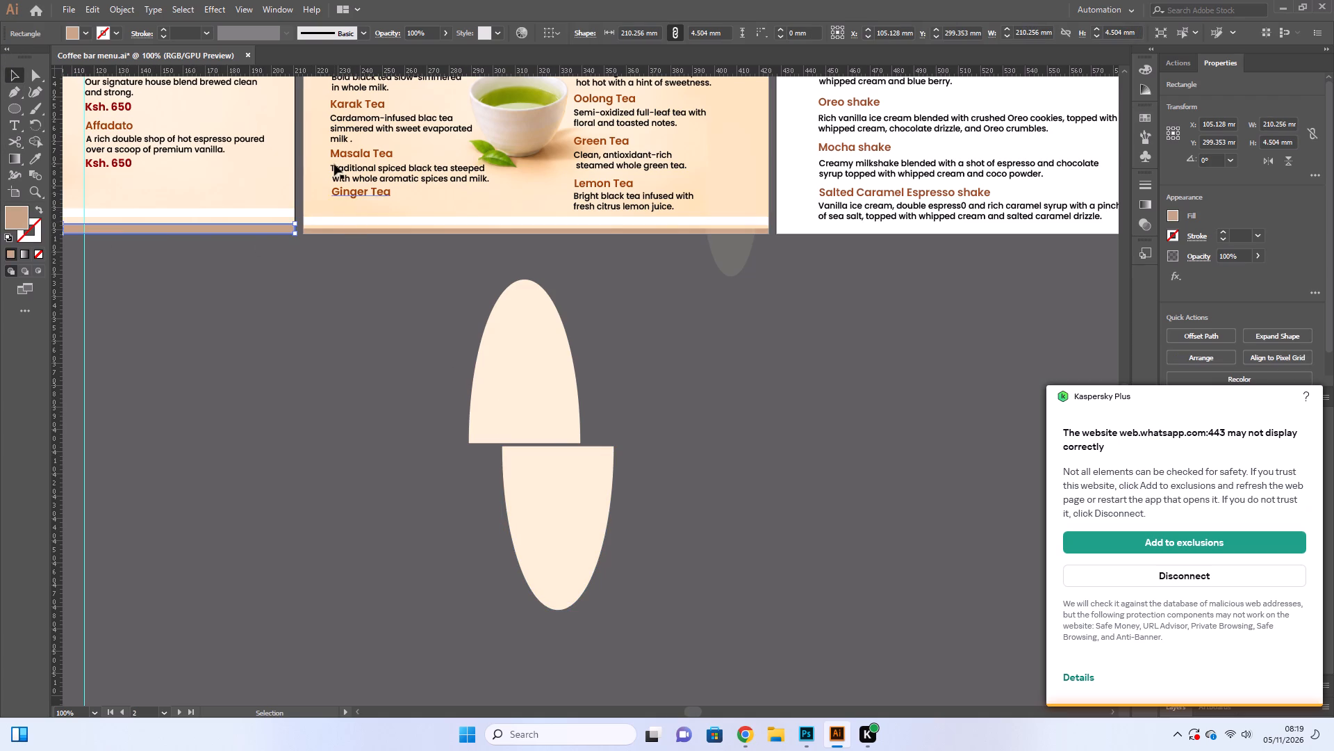
Cut the lower half-ellipse vertically in two with the Scissors tool at its flat edge's midpoint and its bottom anchor point.
click(525, 393)
click(562, 507)
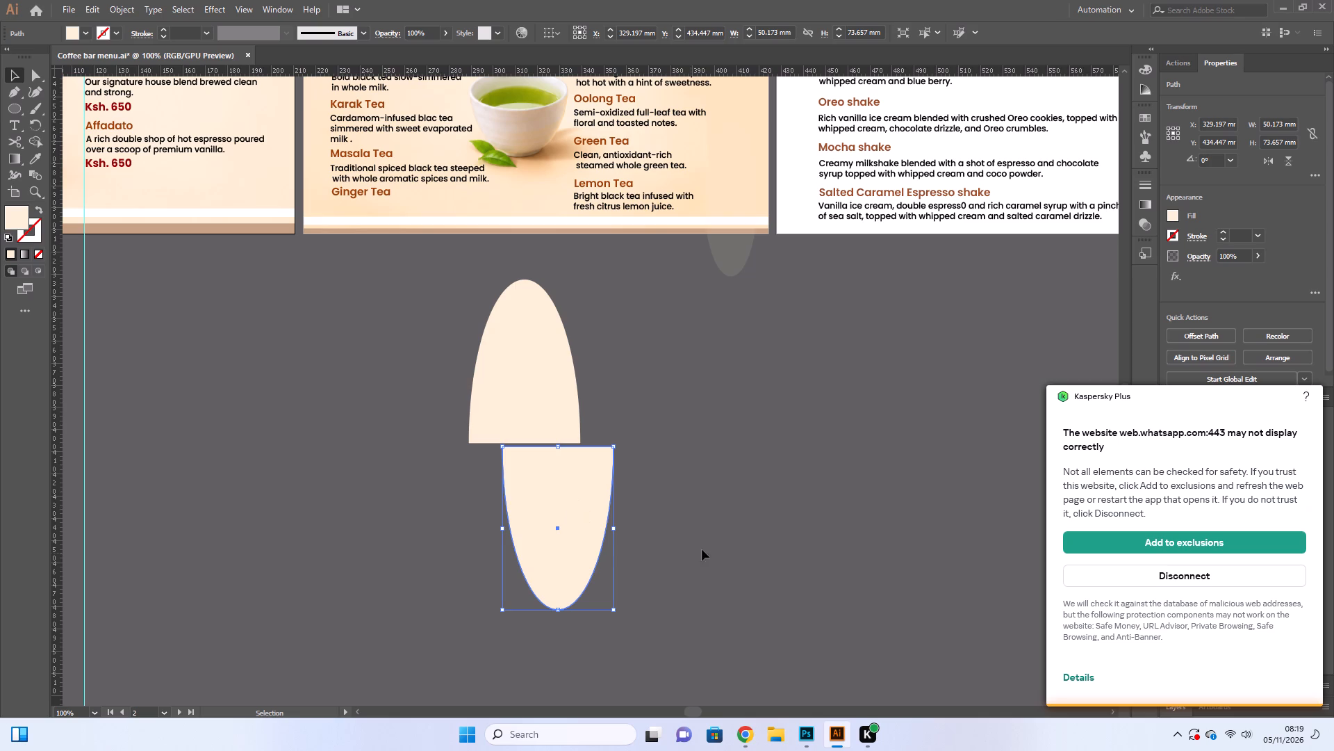
click(721, 531)
click(540, 528)
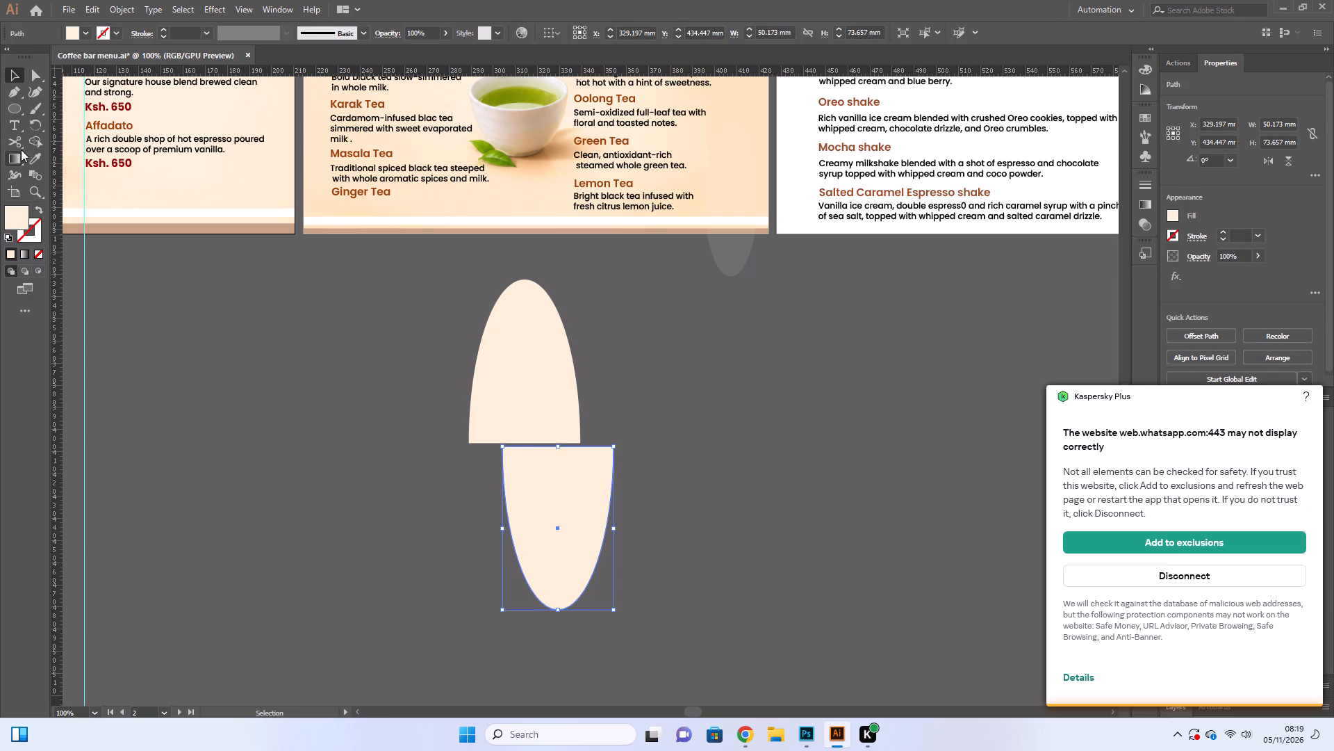
click(22, 141)
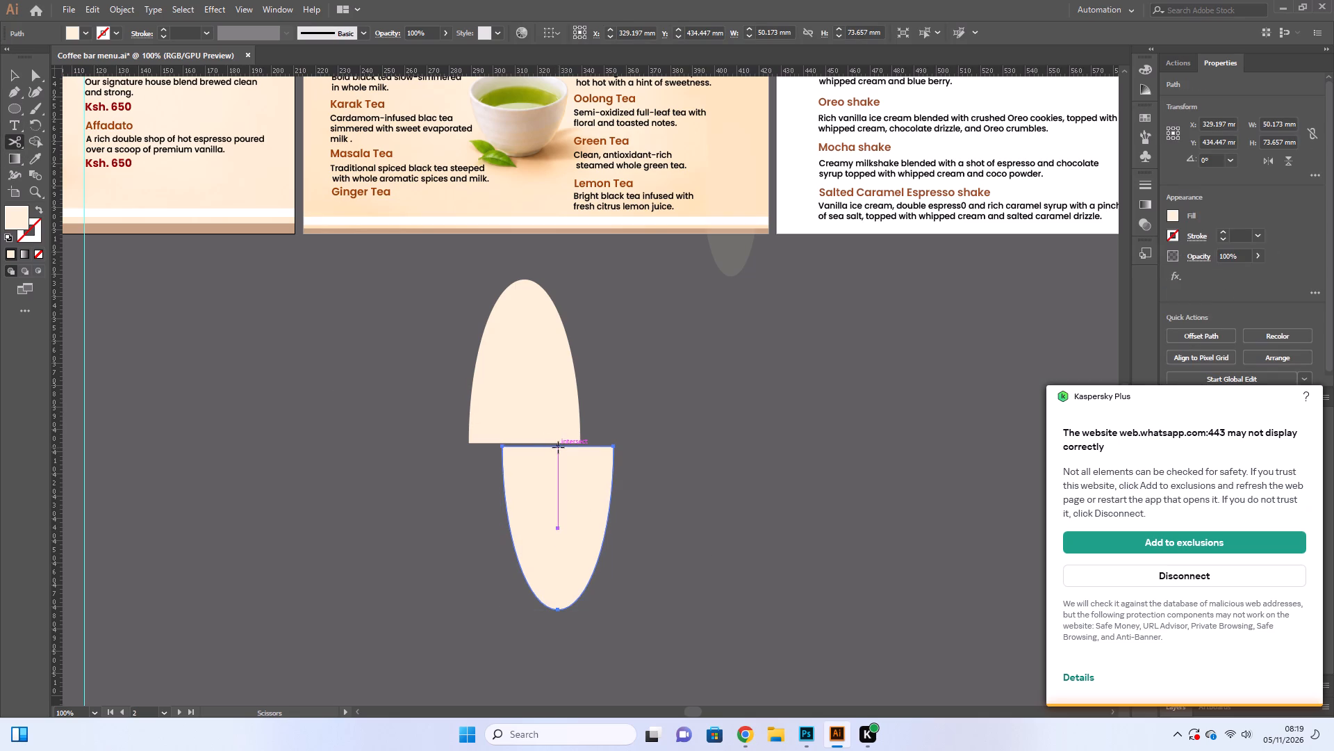
click(558, 447)
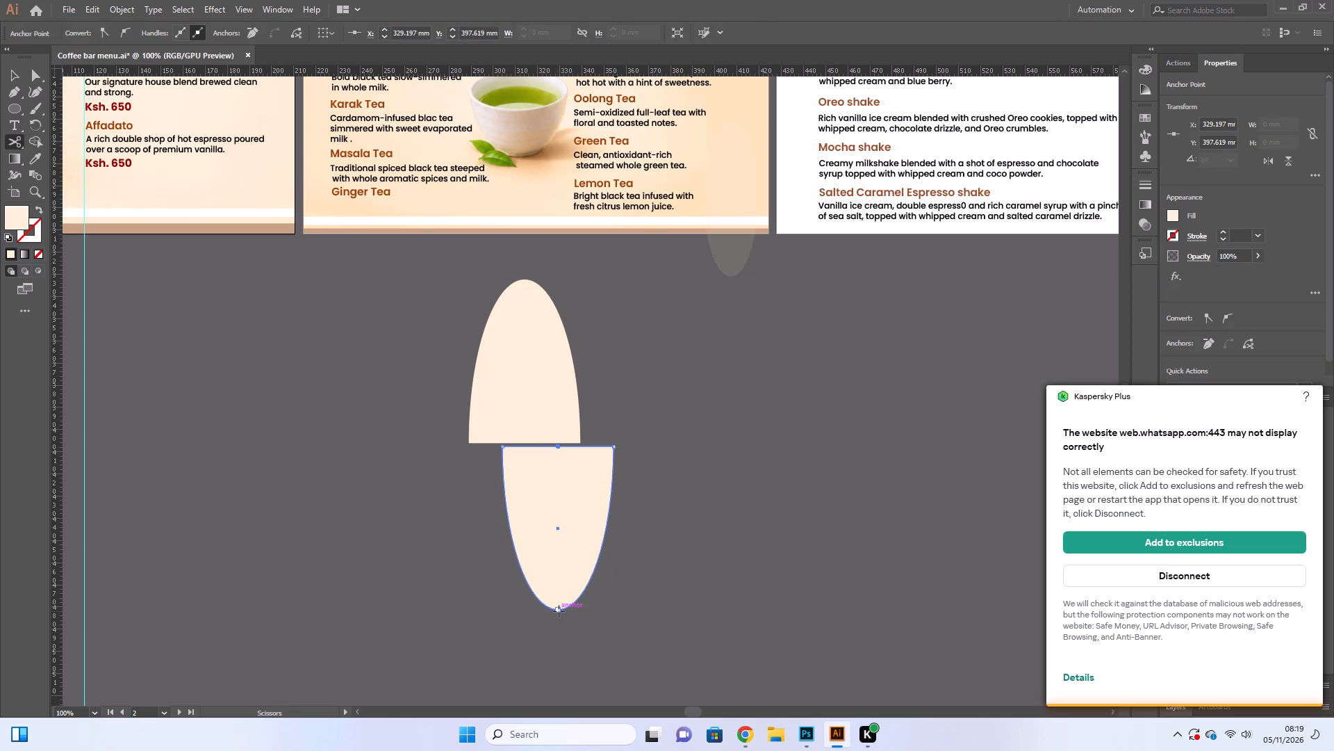
click(559, 611)
click(9, 75)
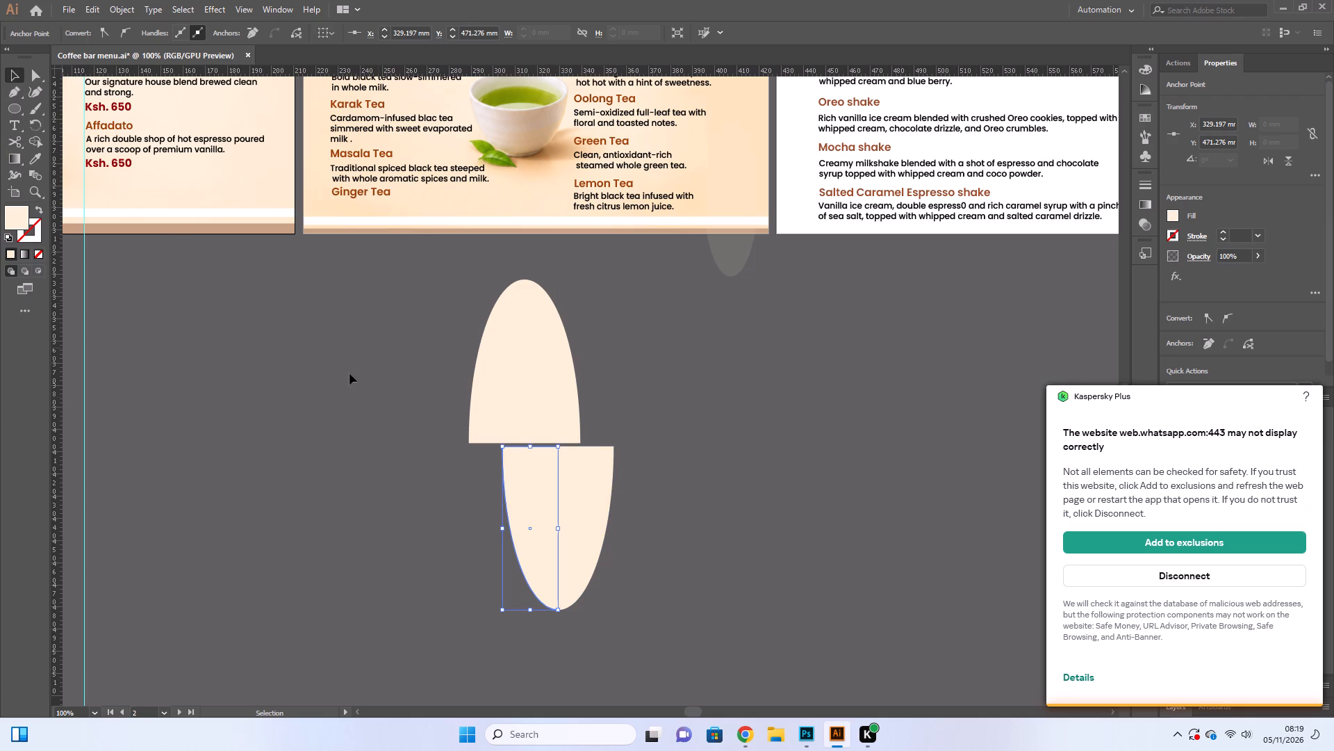
Move the right piece of the lower half-ellipse about 1.6 mm right, leaving a narrow vertical gap.
click(553, 432)
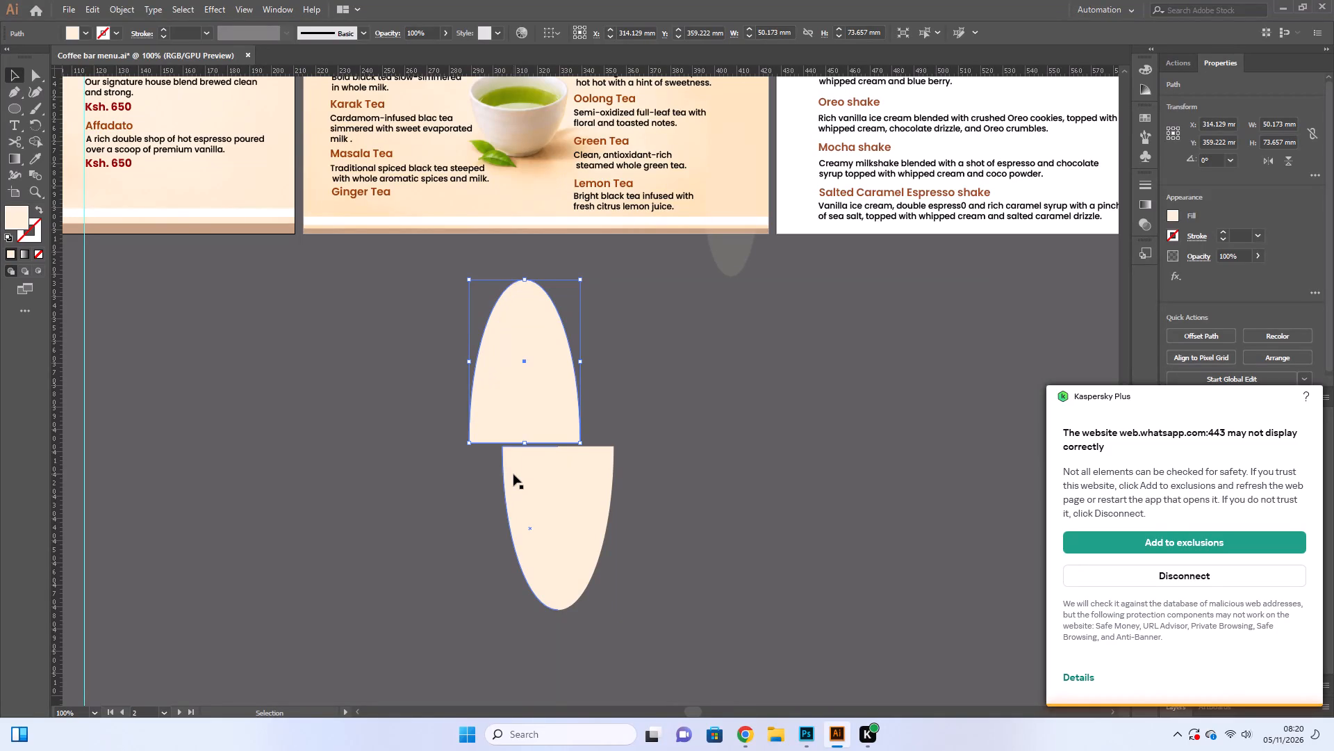
Move the right piece of the lower half-ellipse about 1.6 mm right, leaving a narrow vertical gap between the two pieces.
click(680, 536)
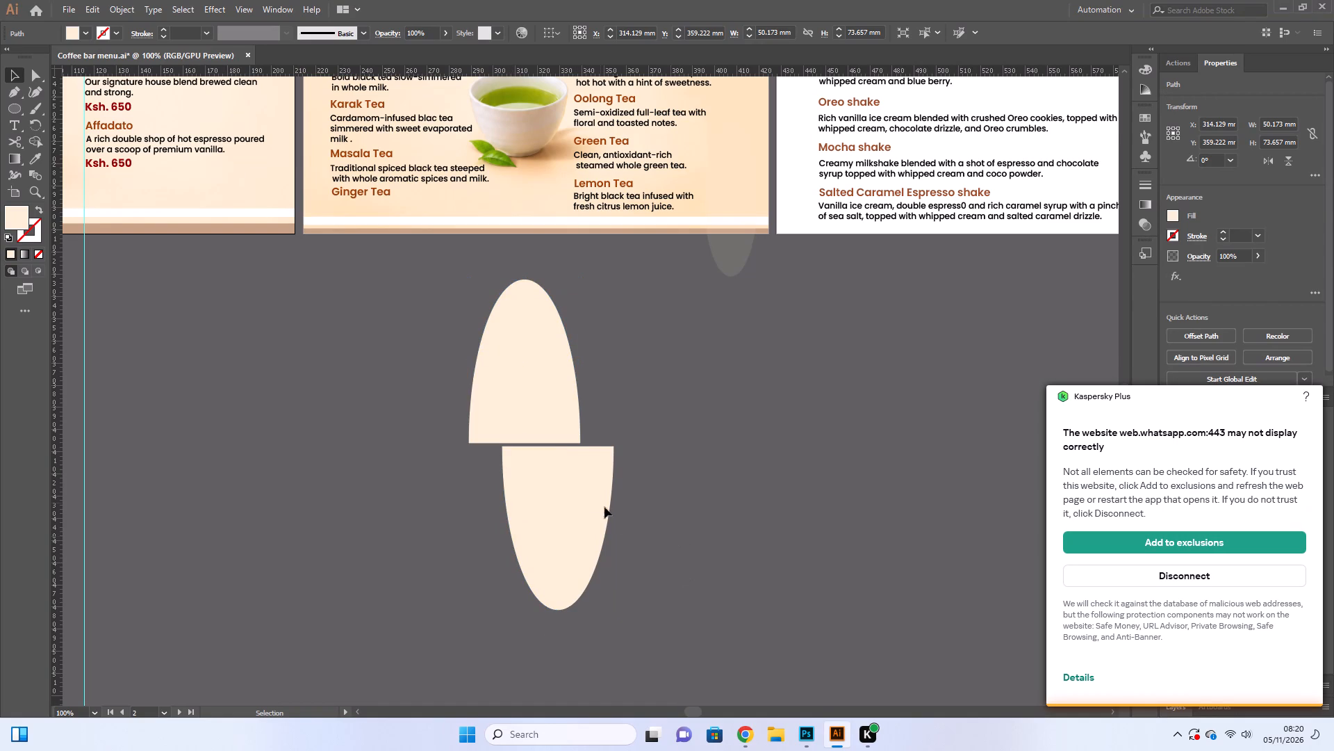
click(584, 491)
click(582, 498)
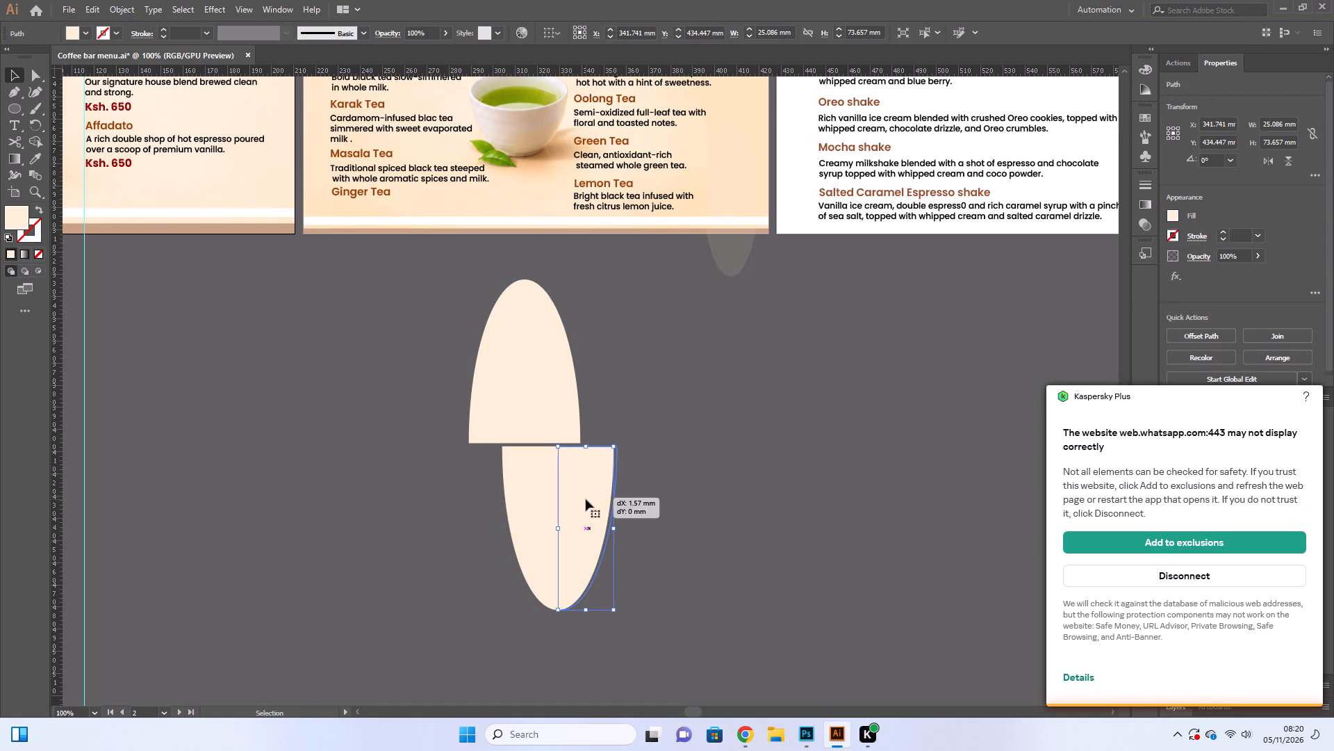
click(673, 519)
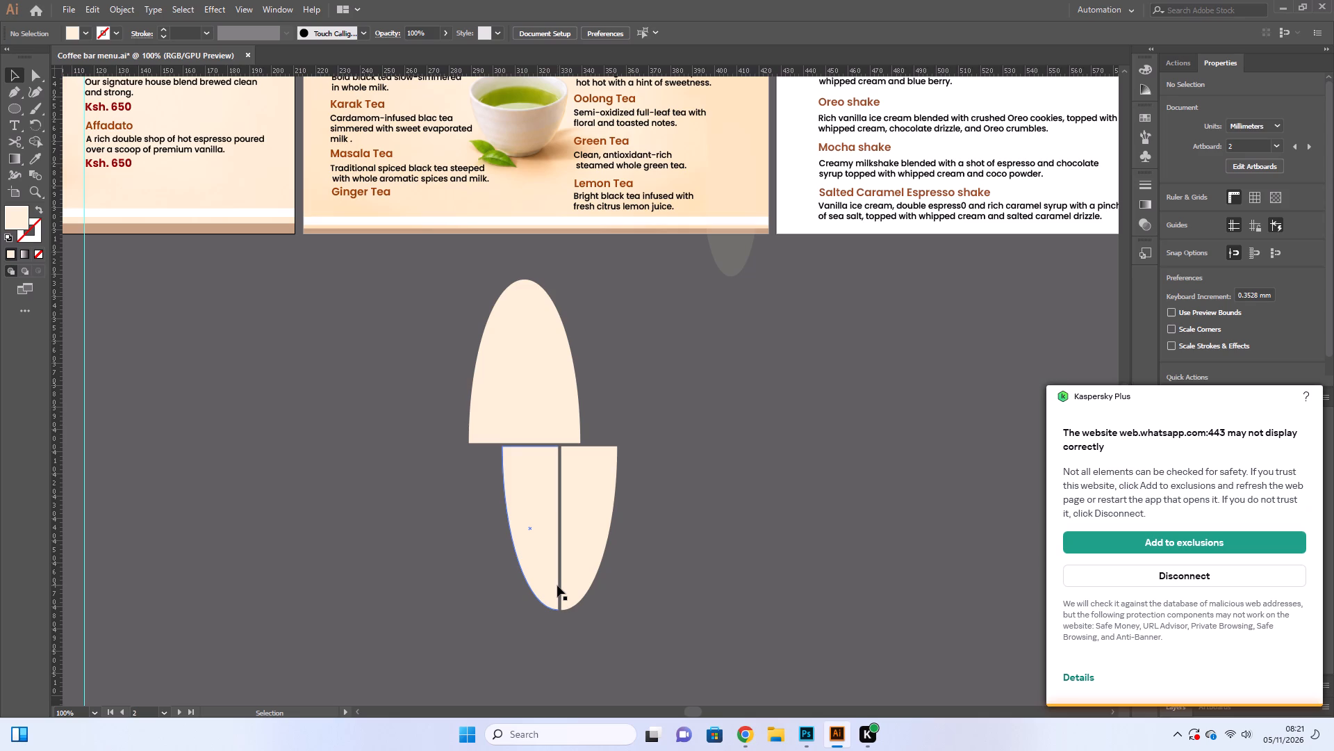
Close the open vertical edges of both lower quarter-ellipses with straight segments using the Pen tool, and deselect them.
scroll(622, 628, down, 4)
click(563, 489)
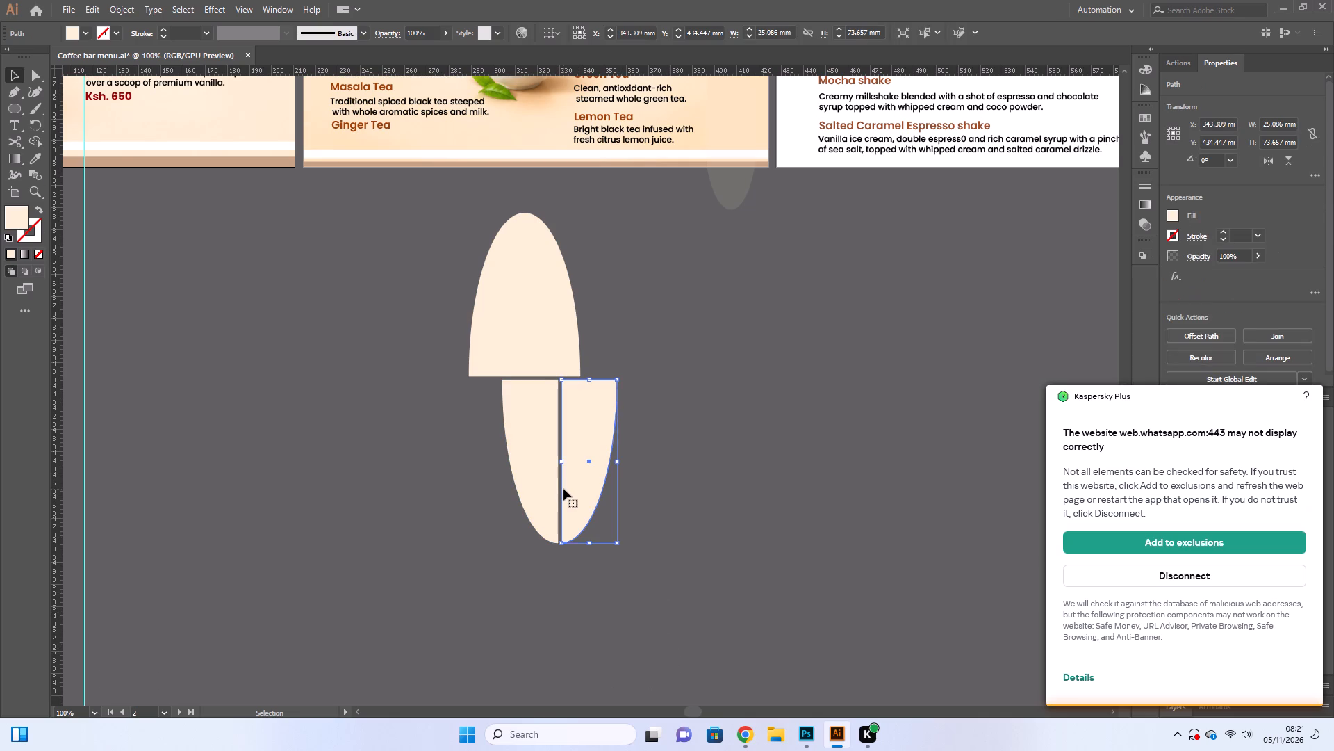
click(563, 489)
click(6, 88)
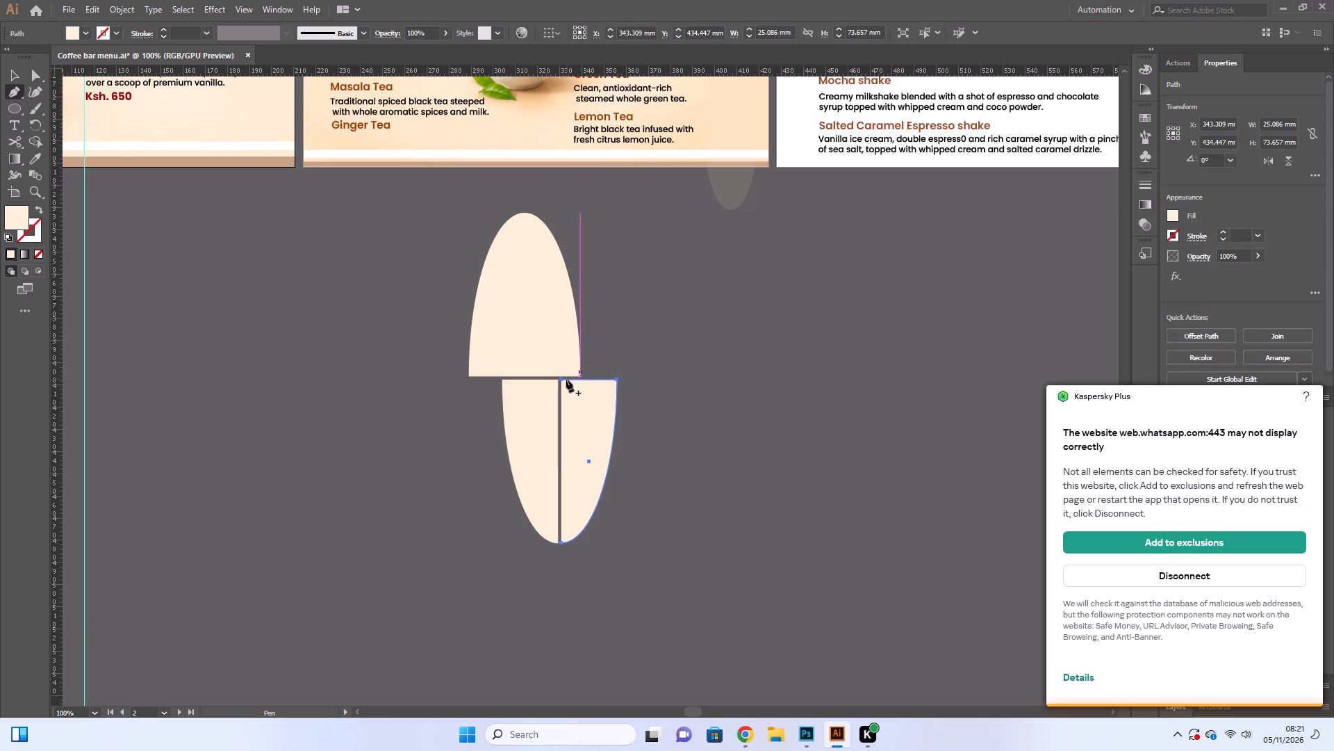
click(562, 380)
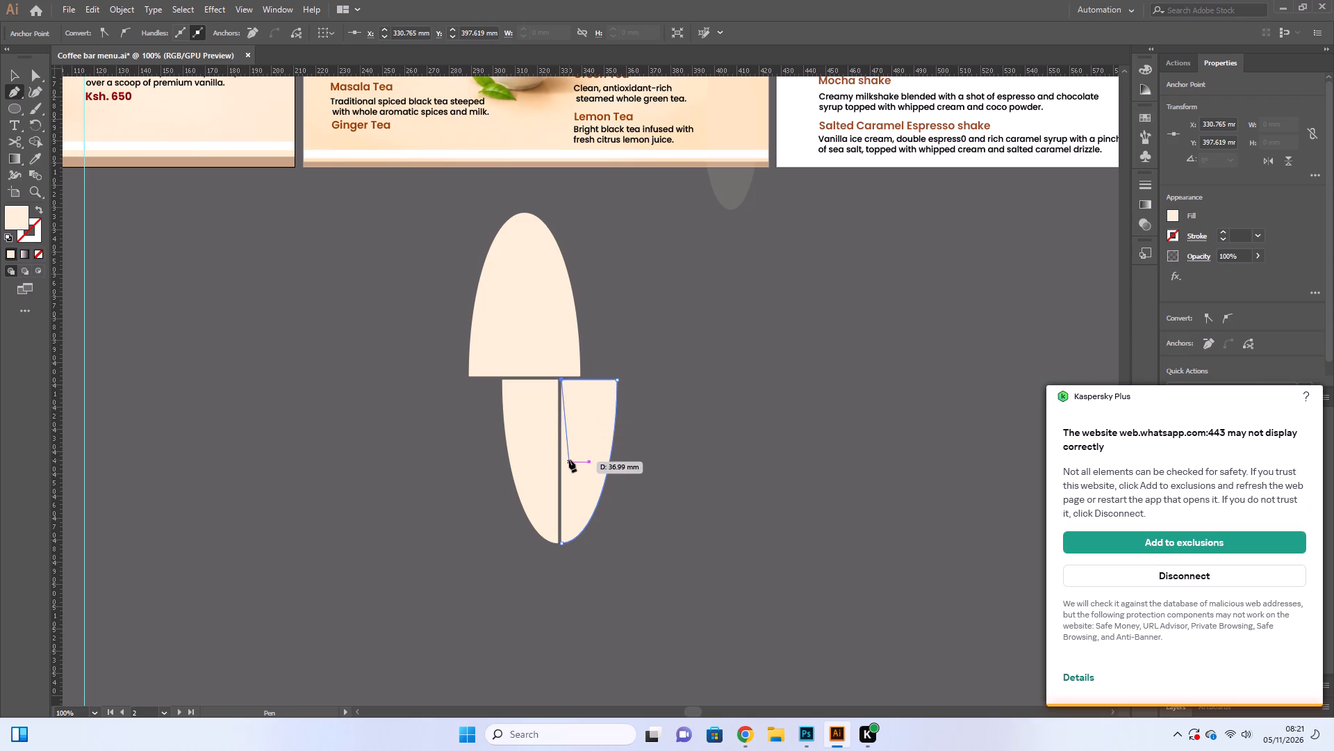
click(561, 545)
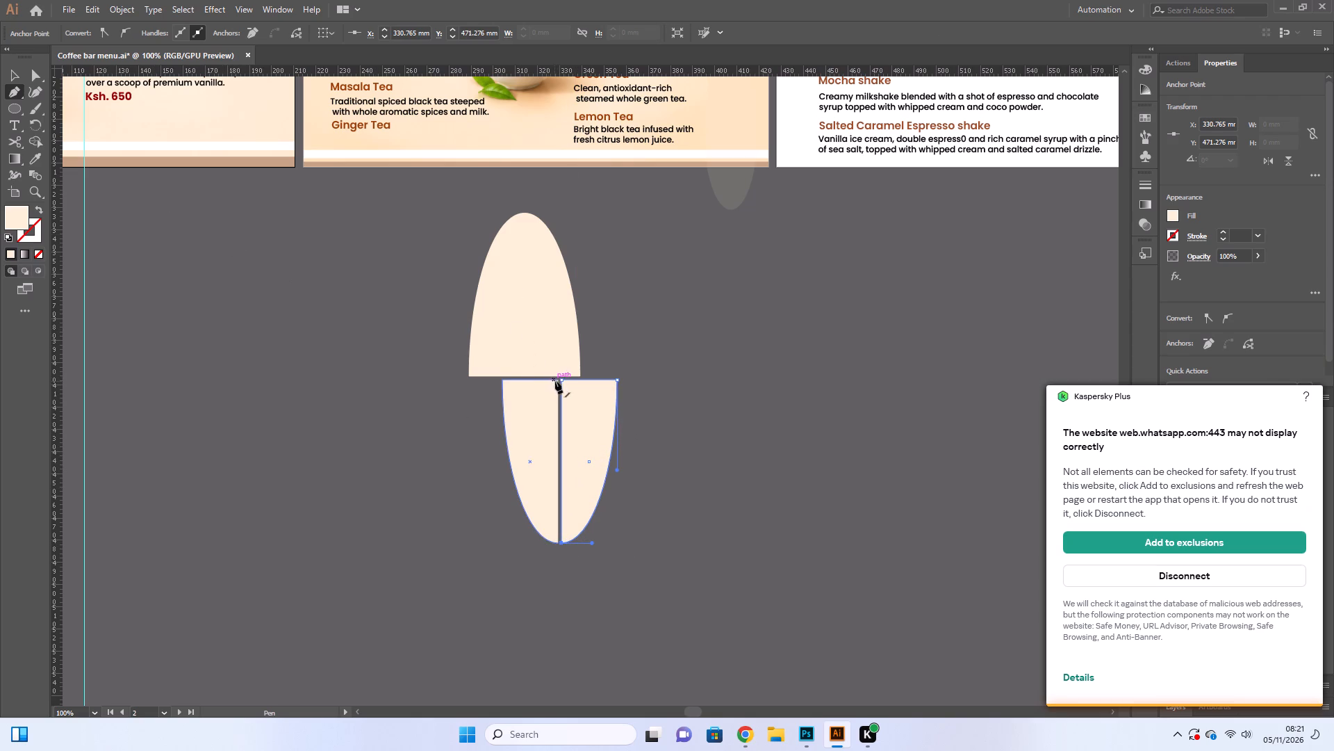
click(557, 381)
click(559, 542)
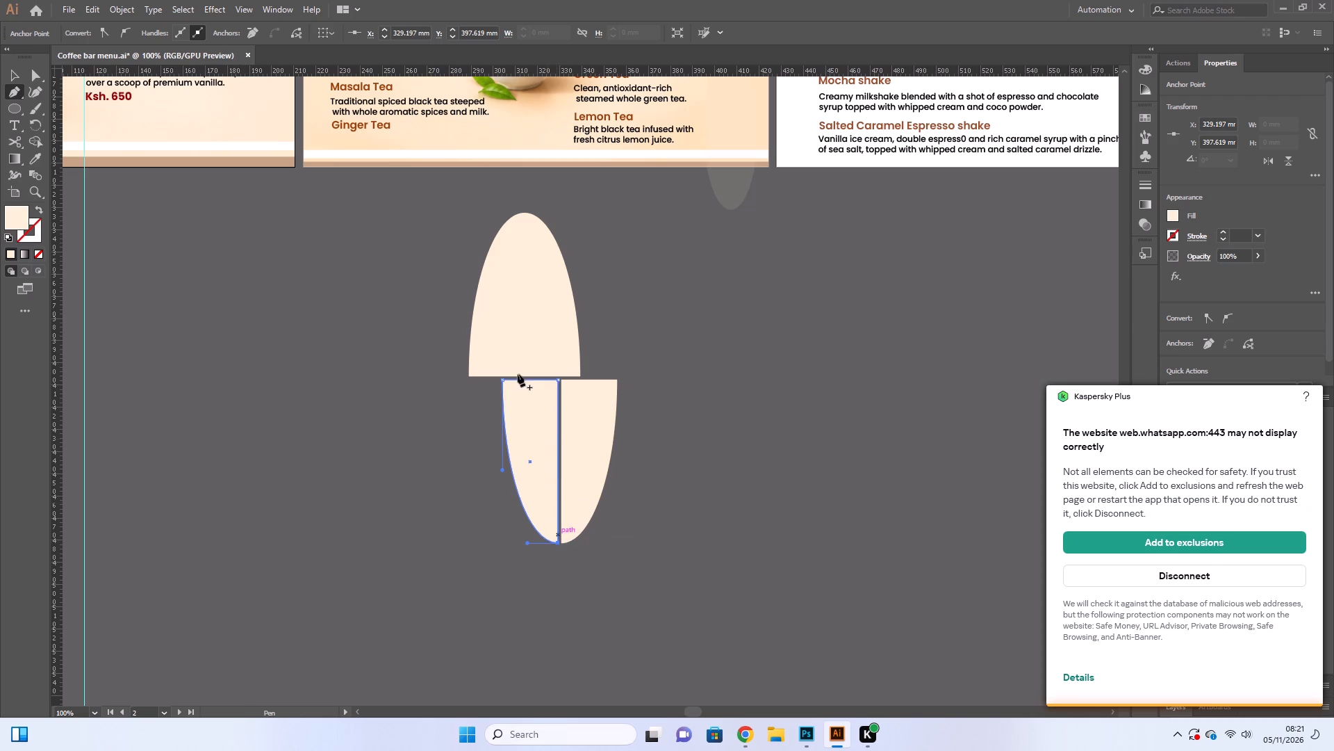
click(8, 75)
click(214, 334)
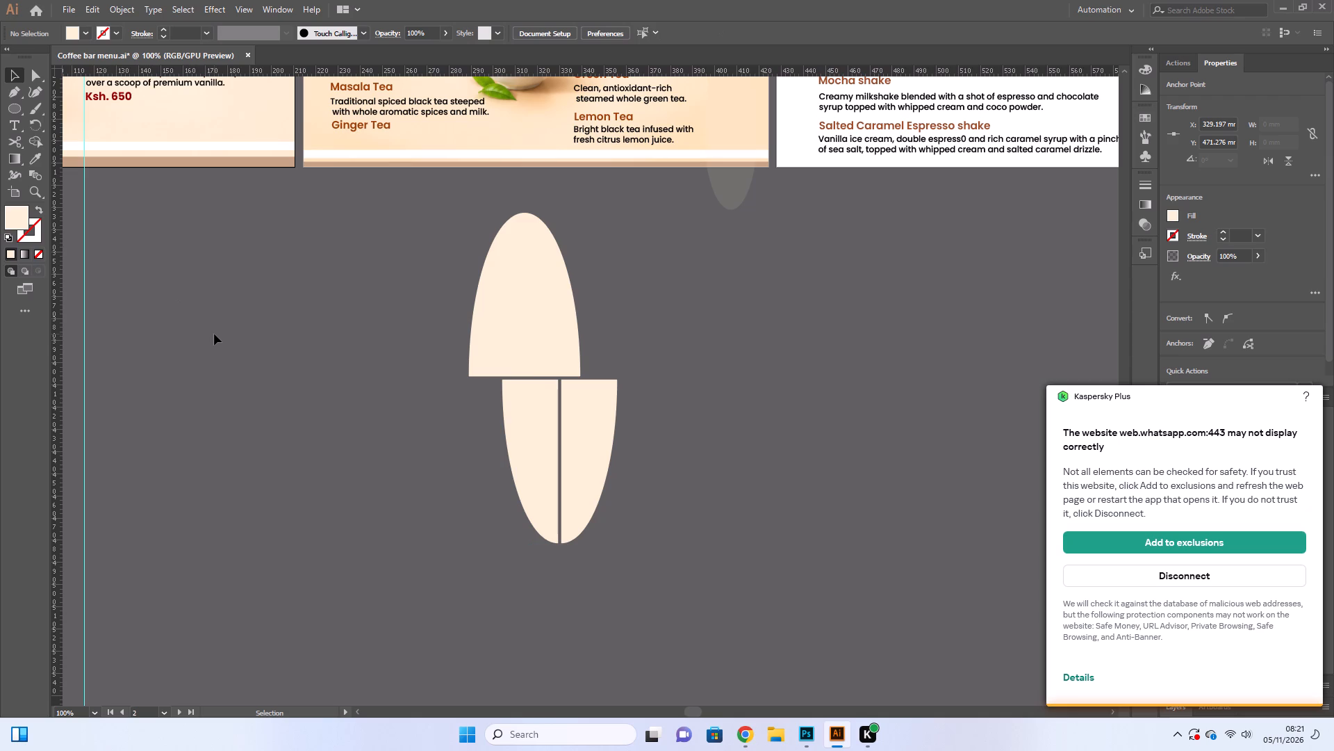
click(214, 334)
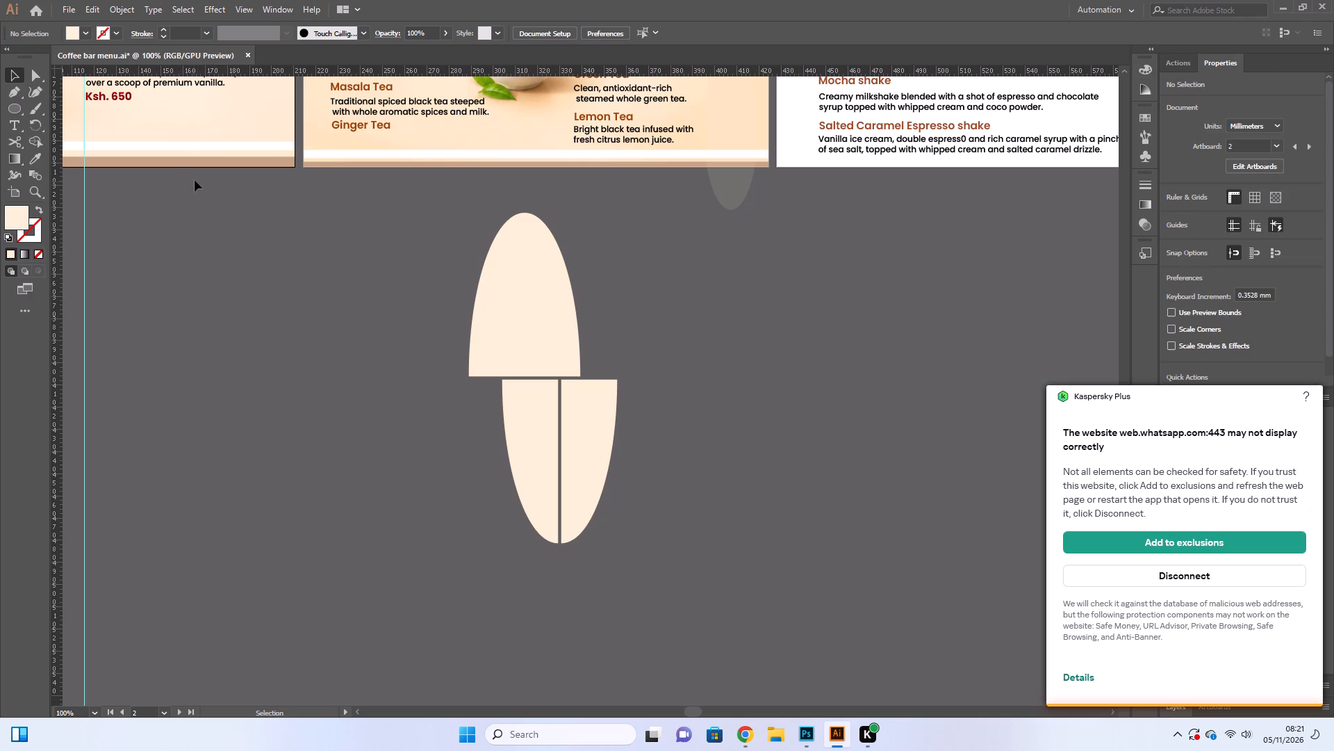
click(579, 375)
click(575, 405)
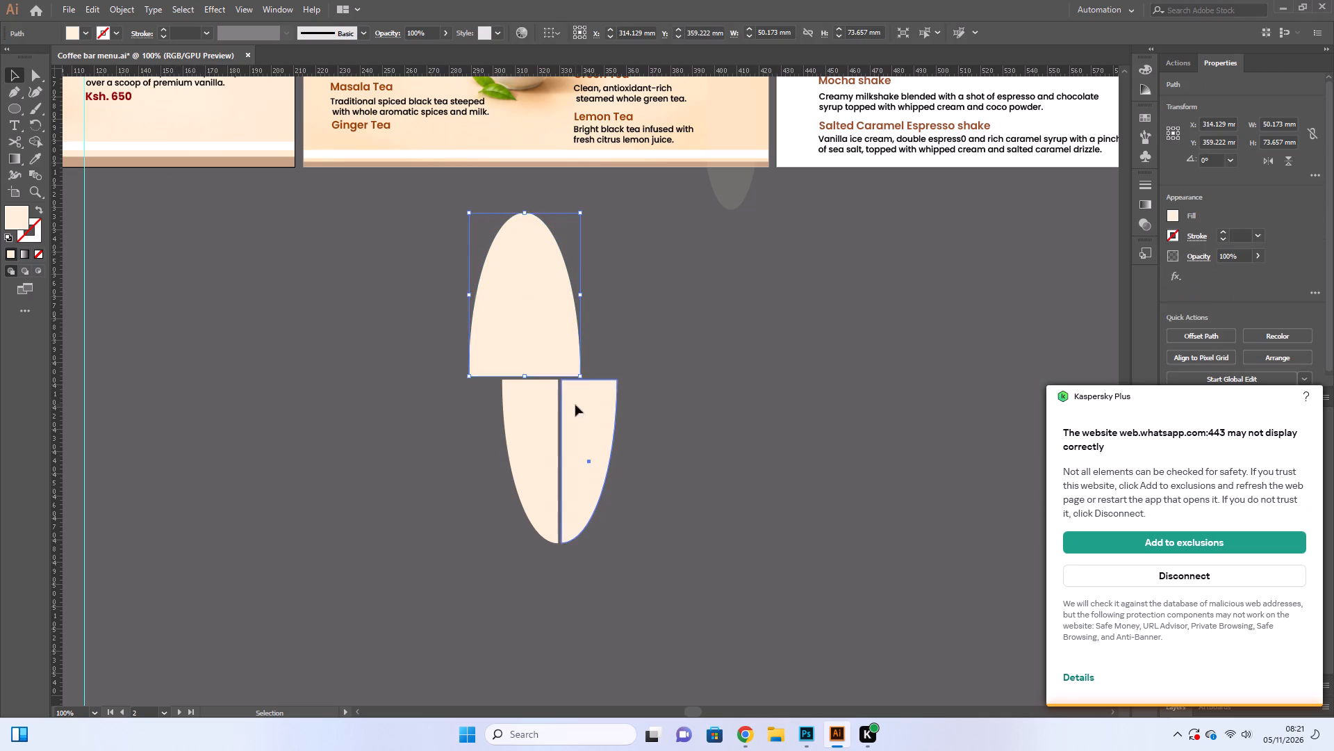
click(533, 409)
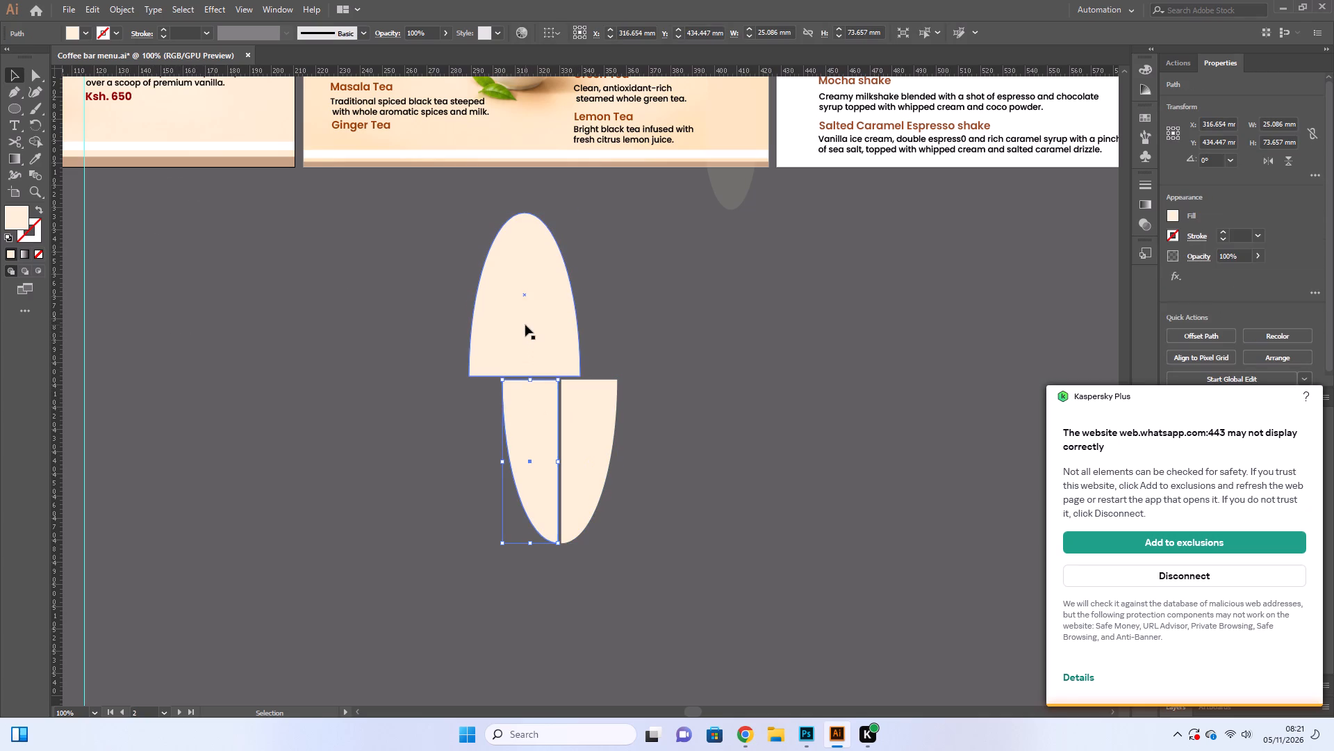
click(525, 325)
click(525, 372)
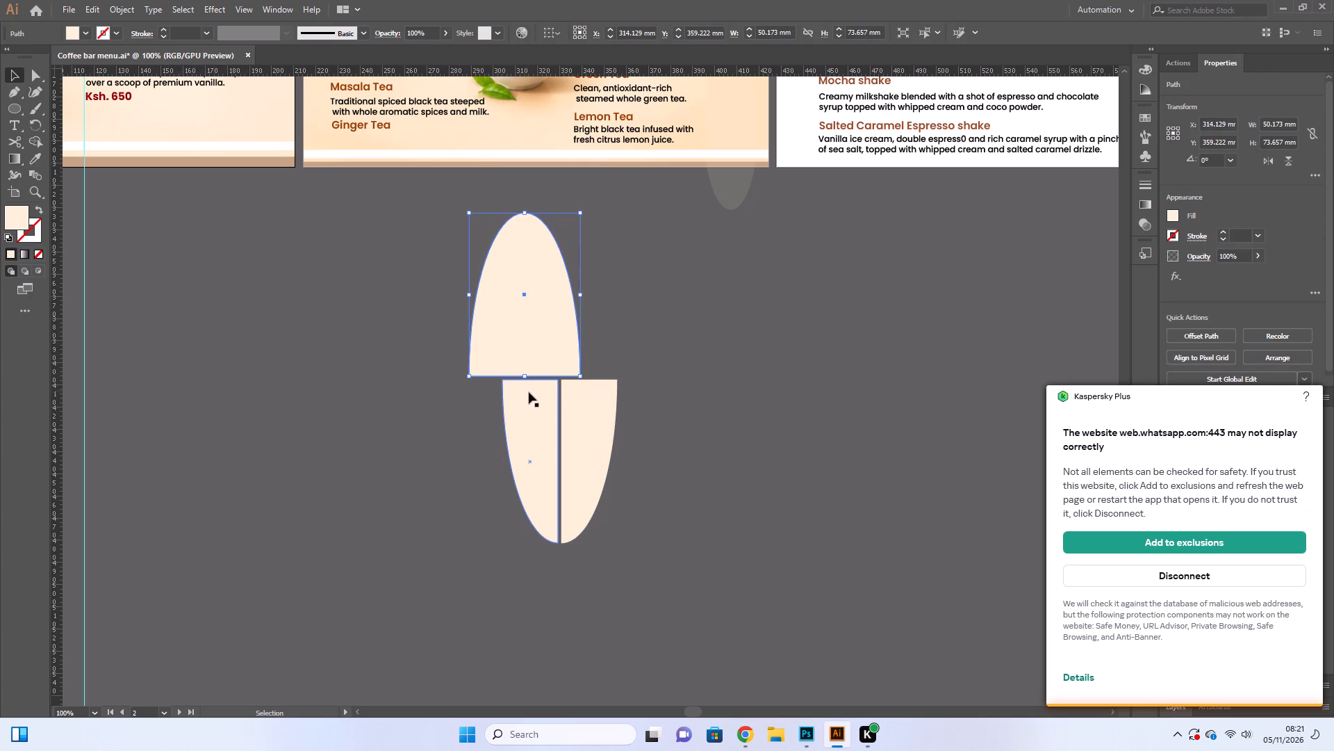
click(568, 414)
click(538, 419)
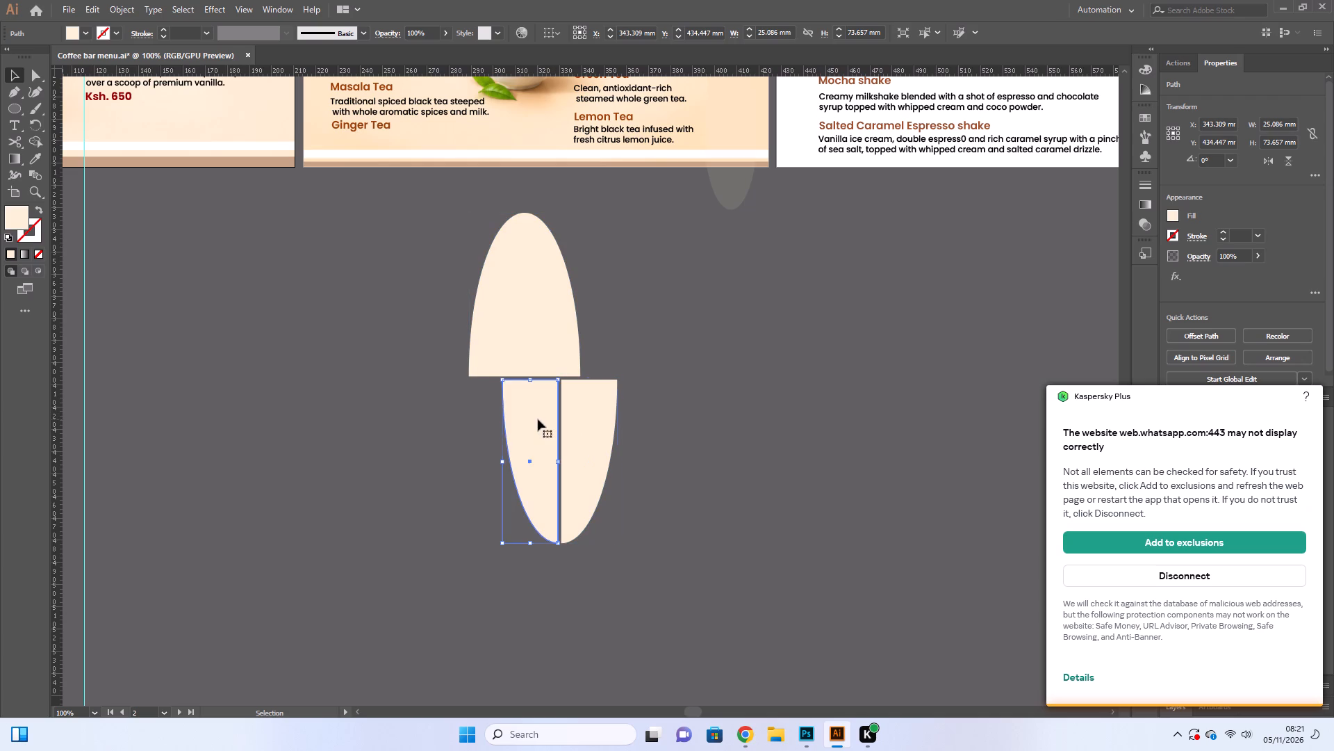
Cut the upper half-ellipse in two with the Scissors tool near its flat edge's midpoint and at its top anchor point.
click(519, 334)
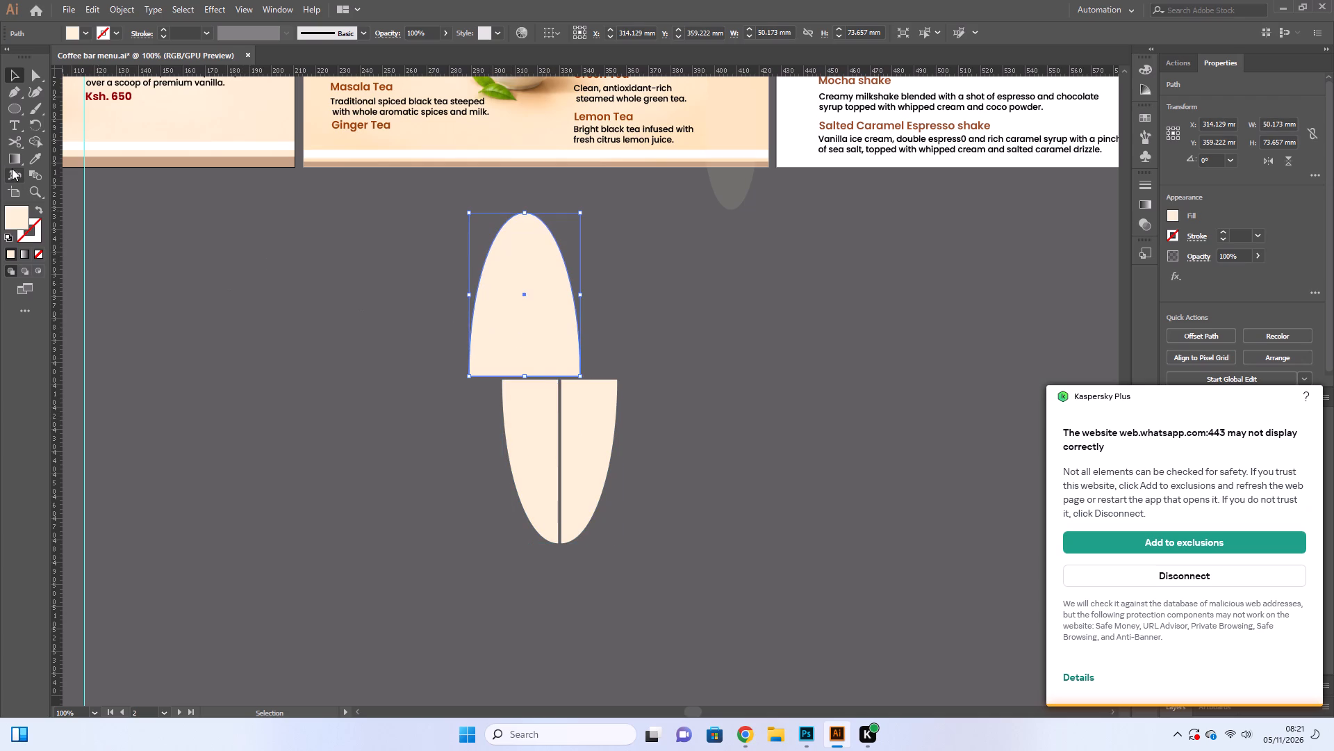
click(21, 137)
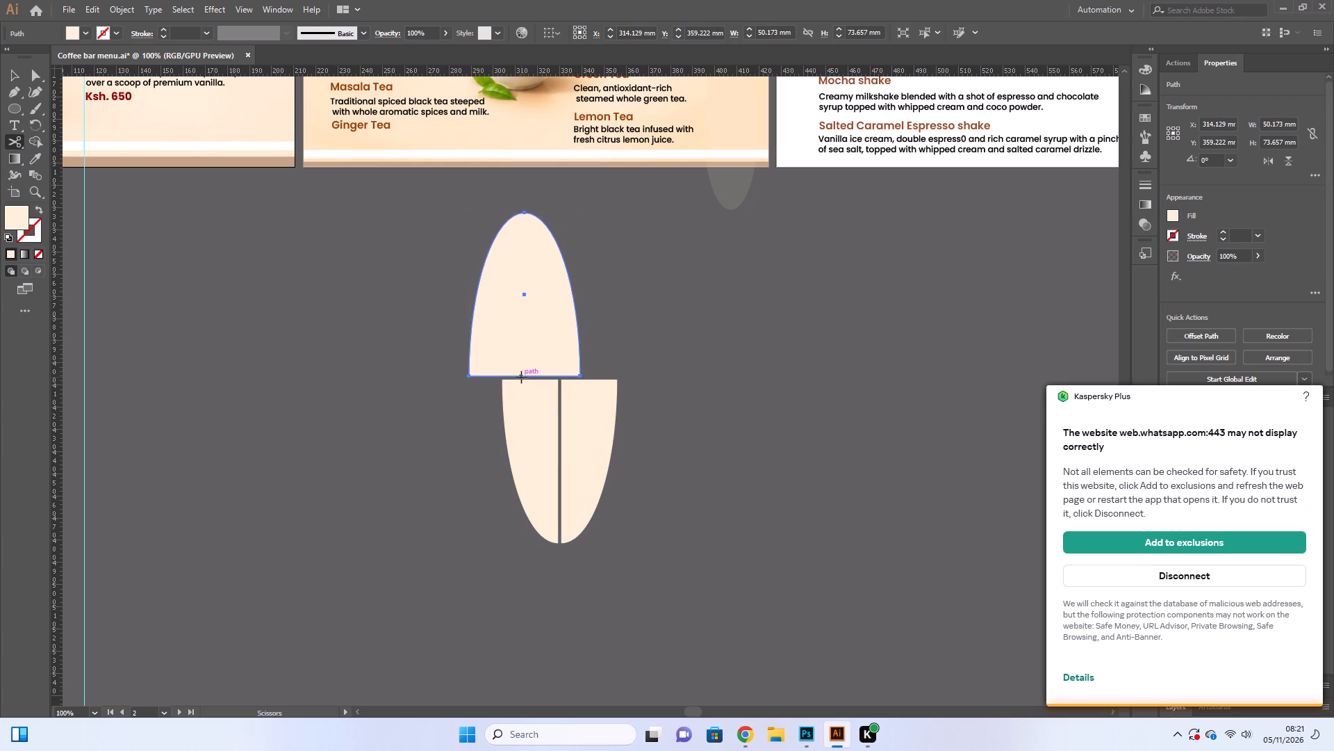
click(521, 377)
click(525, 214)
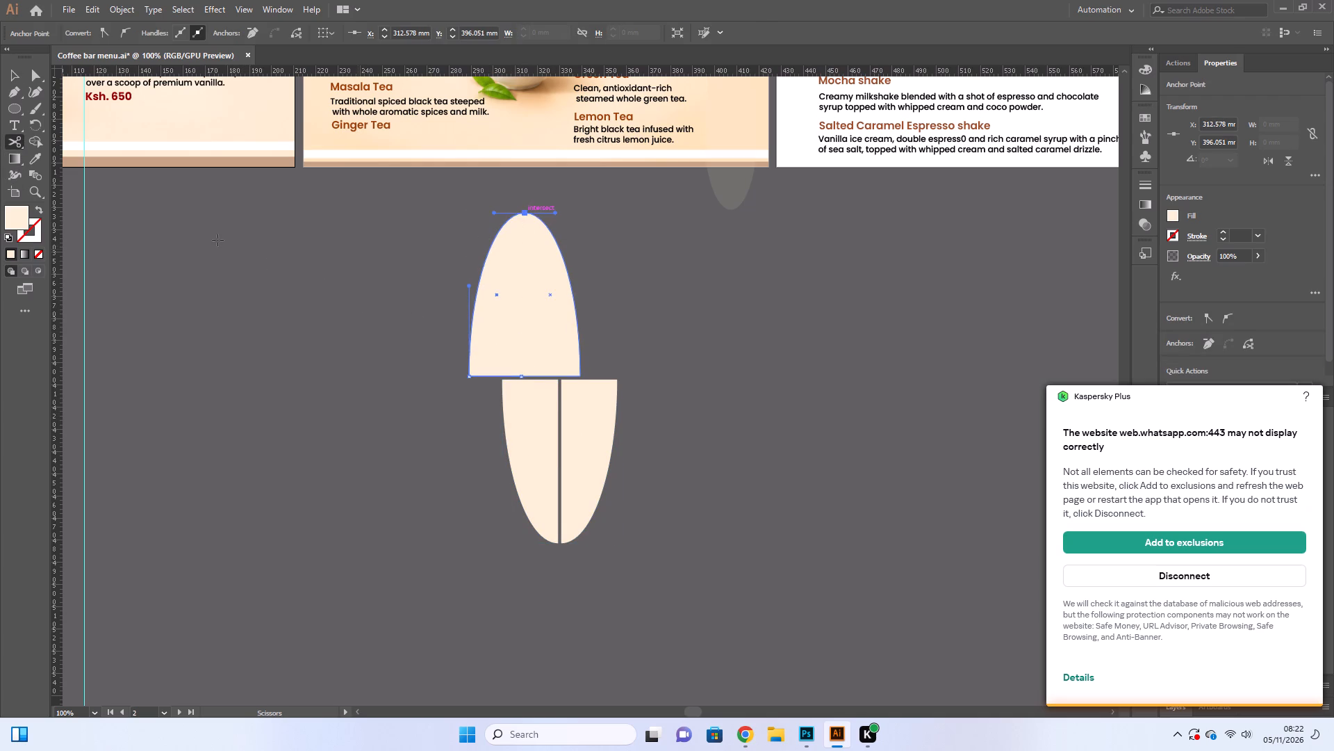
click(10, 79)
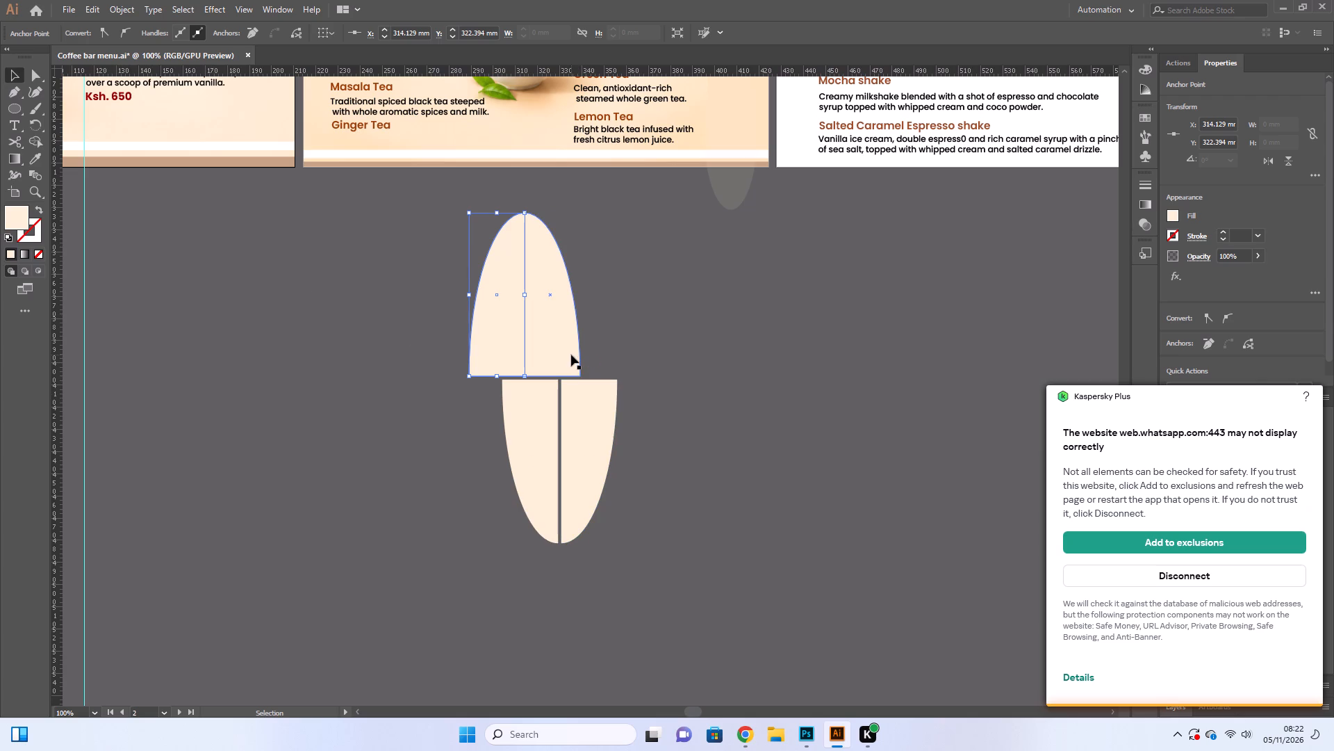
Nudge the right piece of the upper half-ellipse about 1.8 mm right, leaving a narrow gap from the left piece.
click(571, 355)
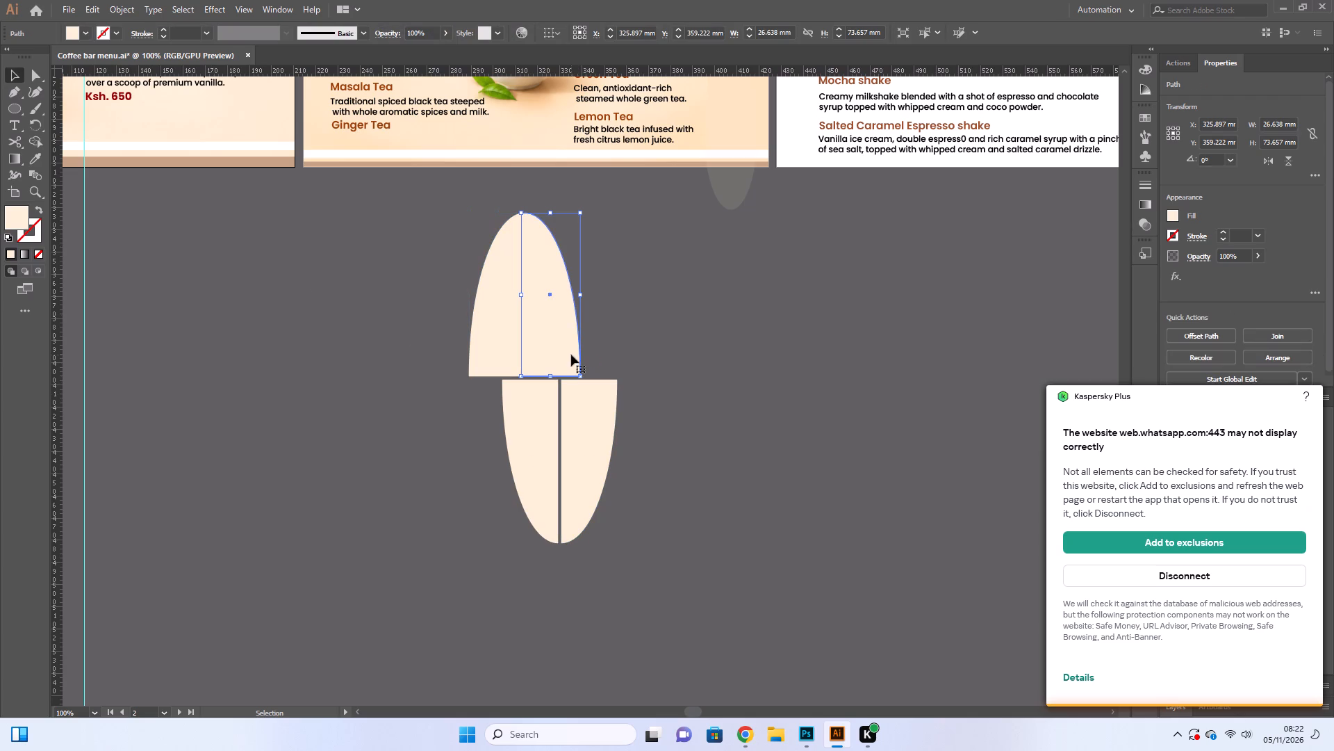
key(Right)
key(Right)
key(Right)
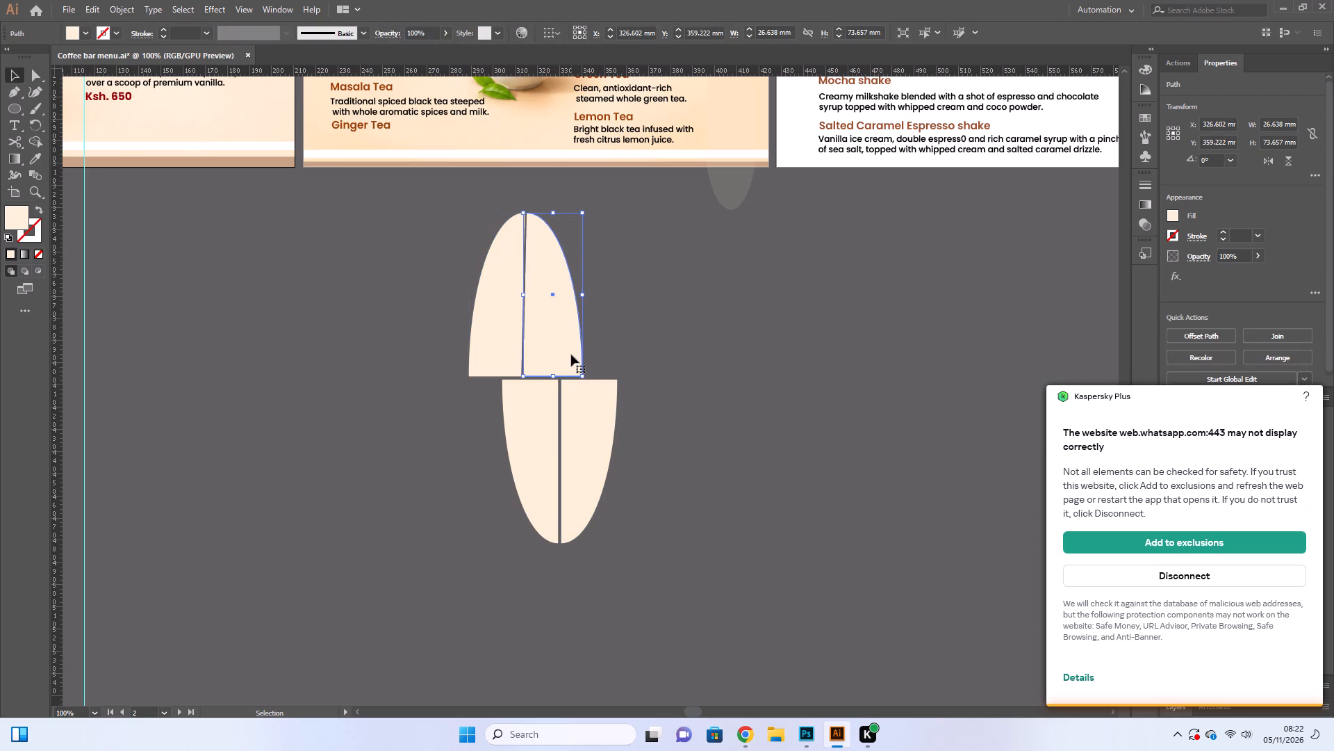
key(Right)
key(Right)
key(Right)
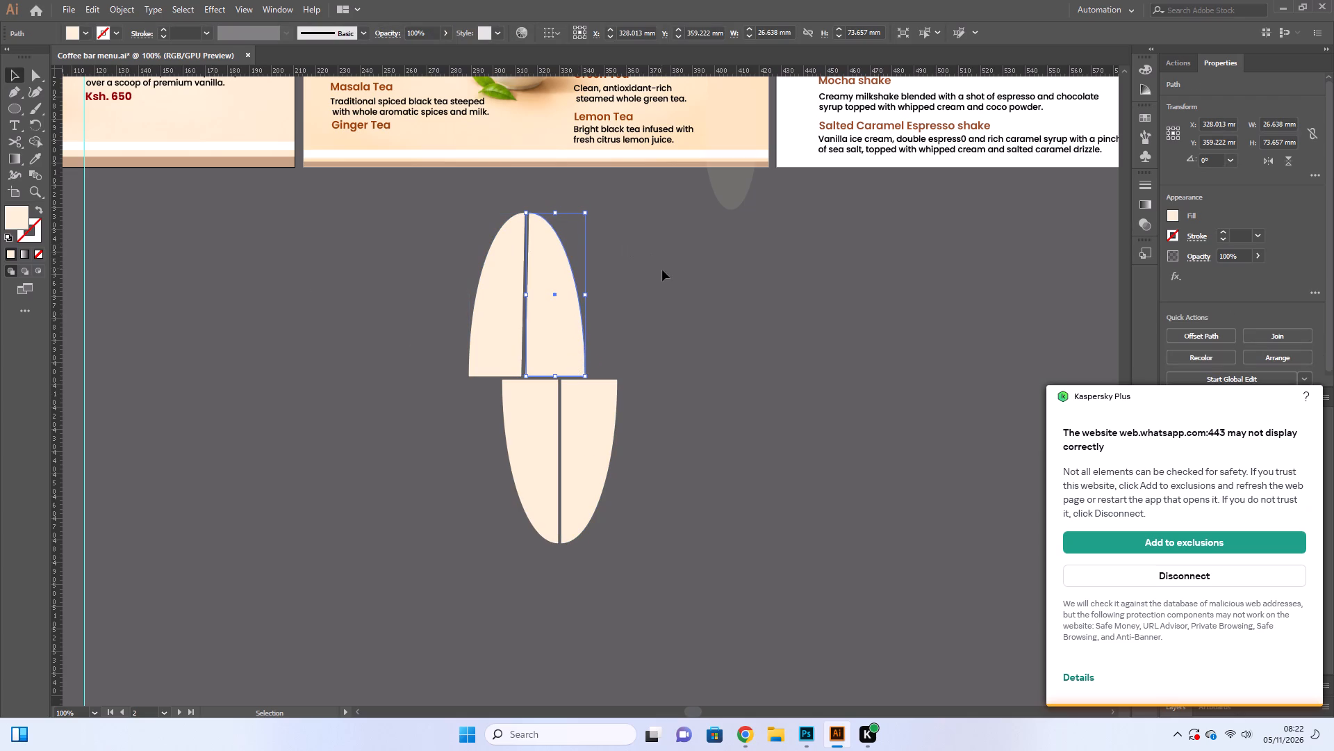
click(662, 270)
click(573, 291)
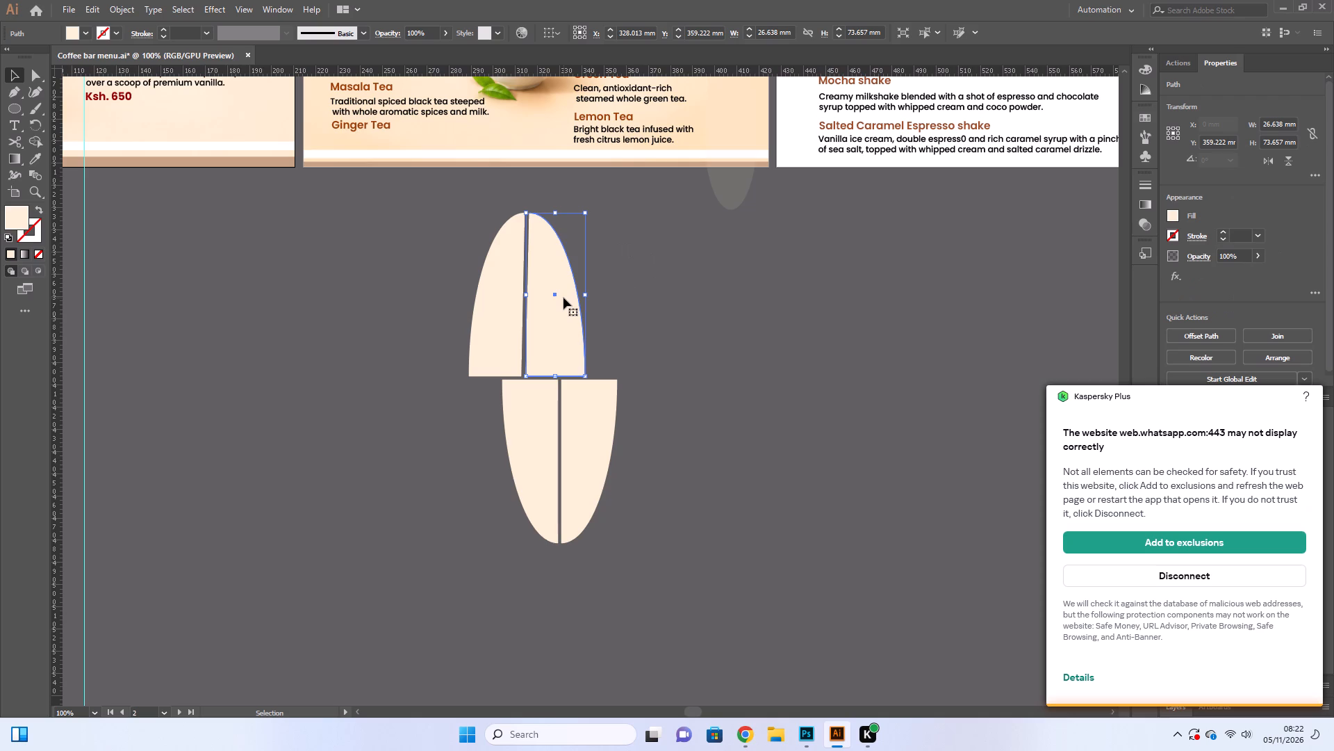
key(Left)
key(Left)
key(Left)
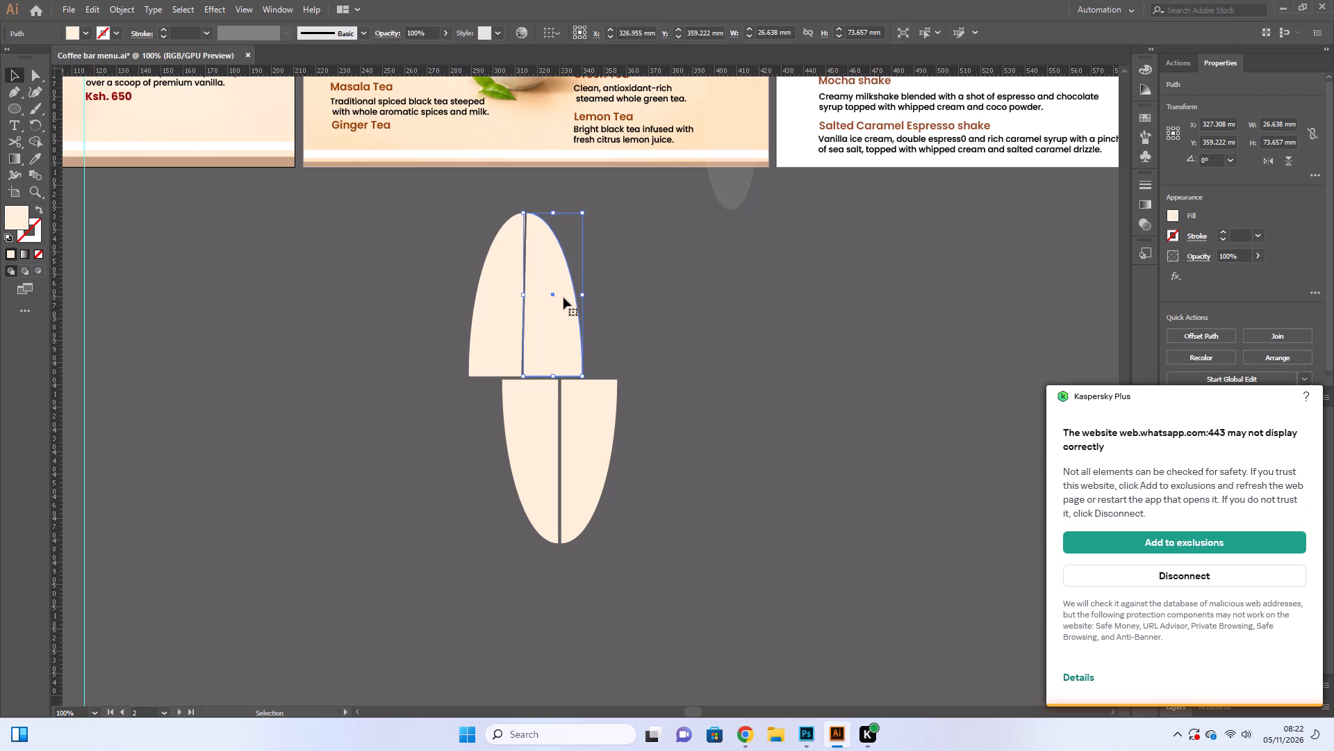
key(Right)
key(Right)
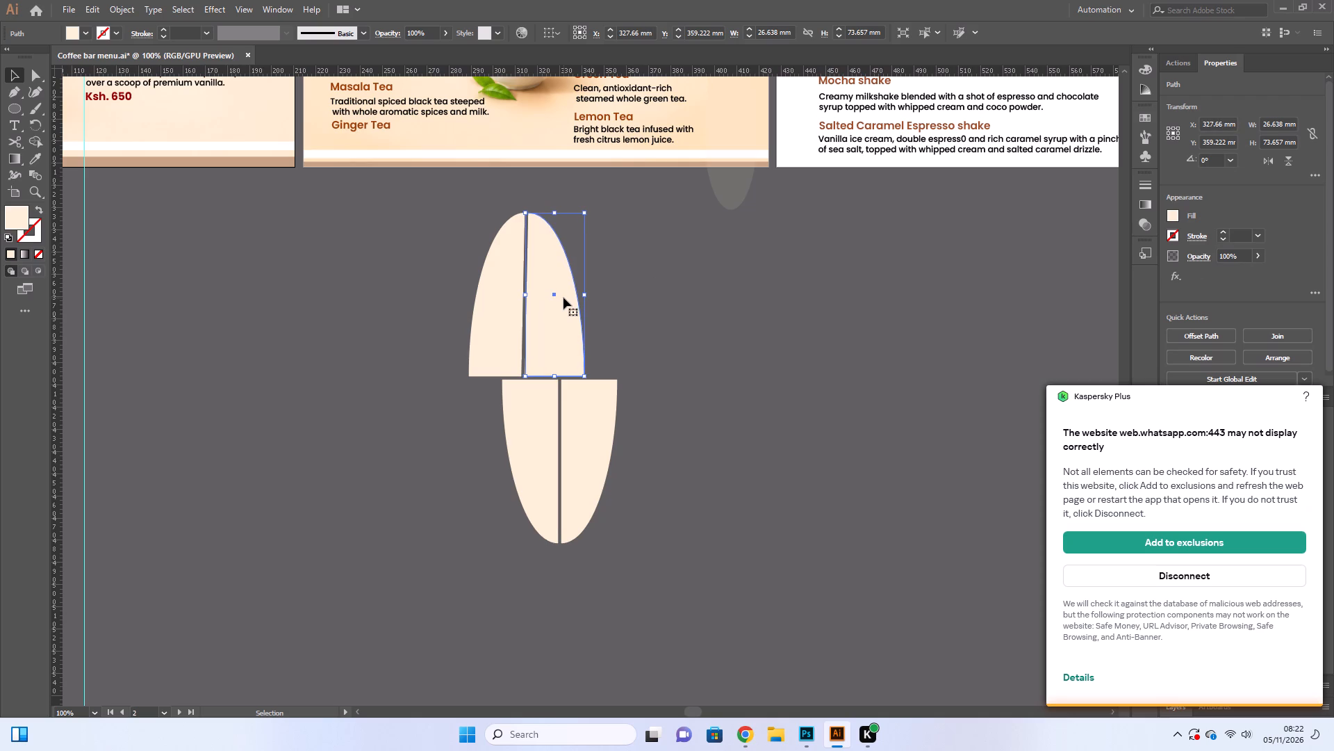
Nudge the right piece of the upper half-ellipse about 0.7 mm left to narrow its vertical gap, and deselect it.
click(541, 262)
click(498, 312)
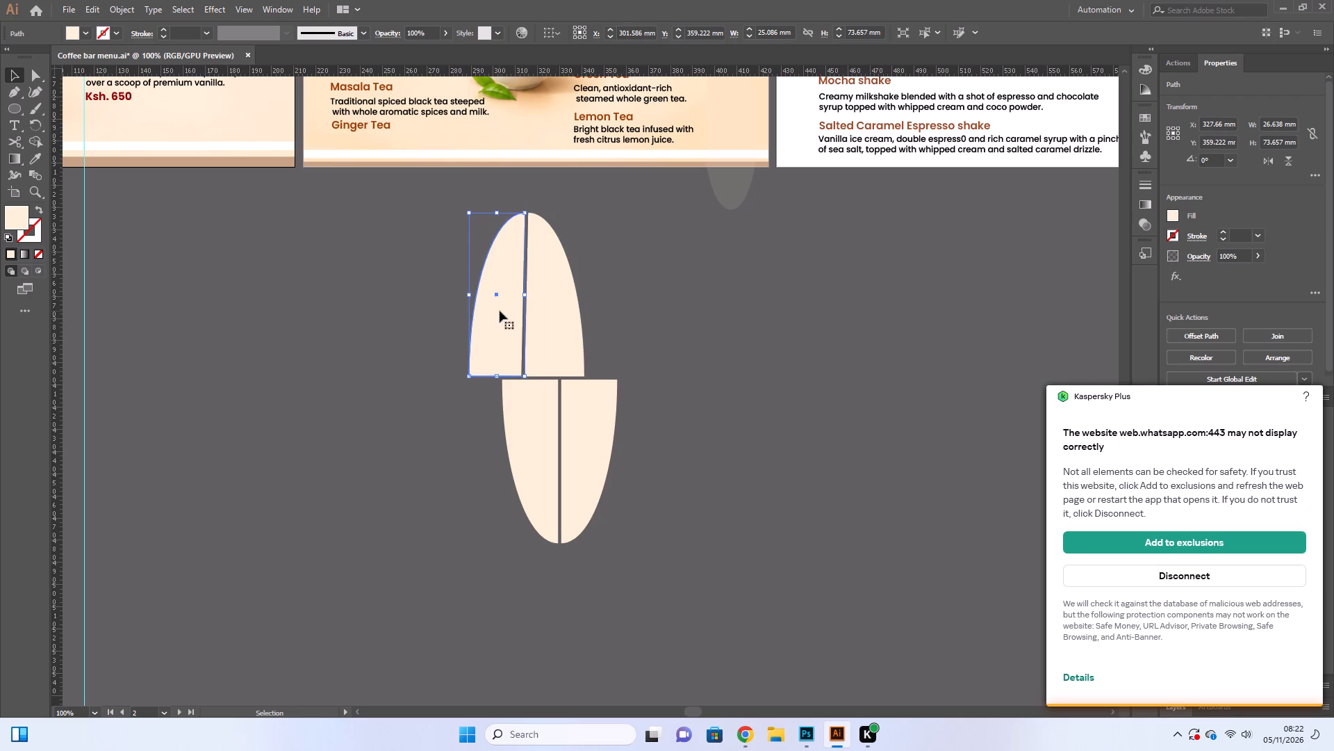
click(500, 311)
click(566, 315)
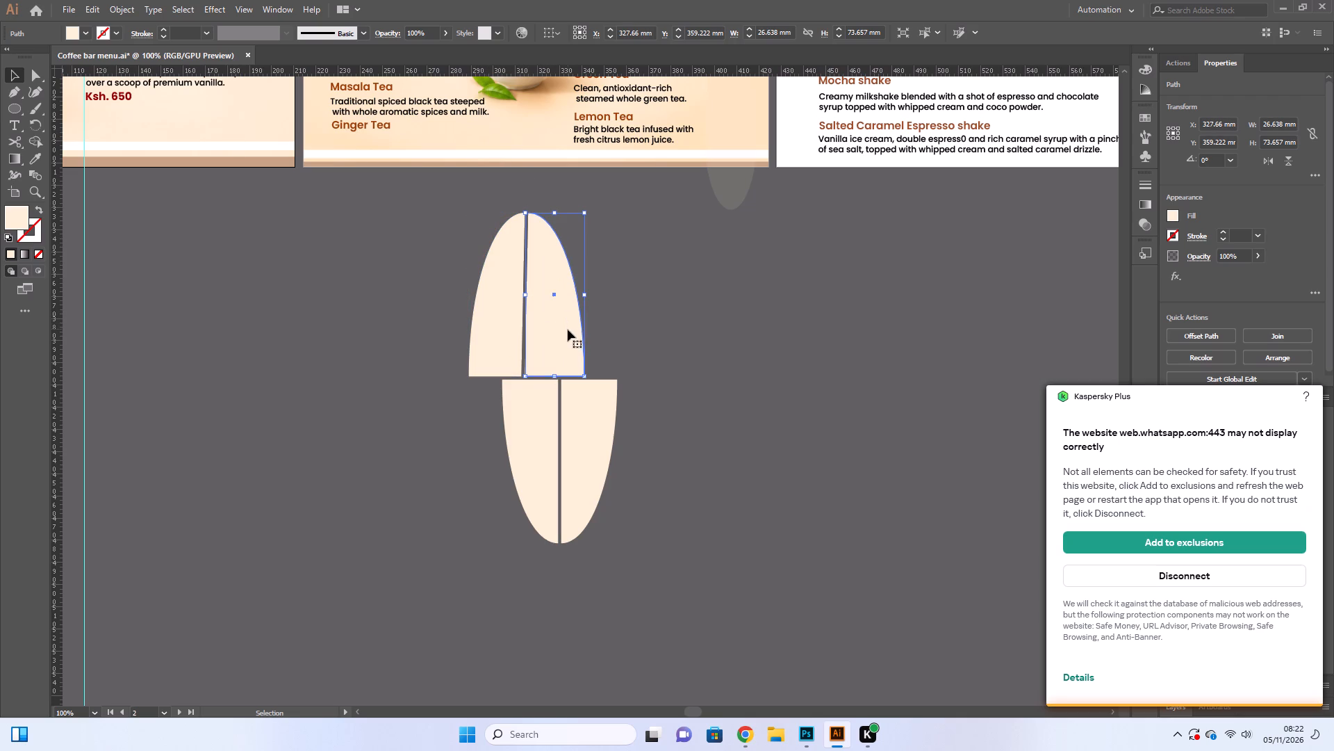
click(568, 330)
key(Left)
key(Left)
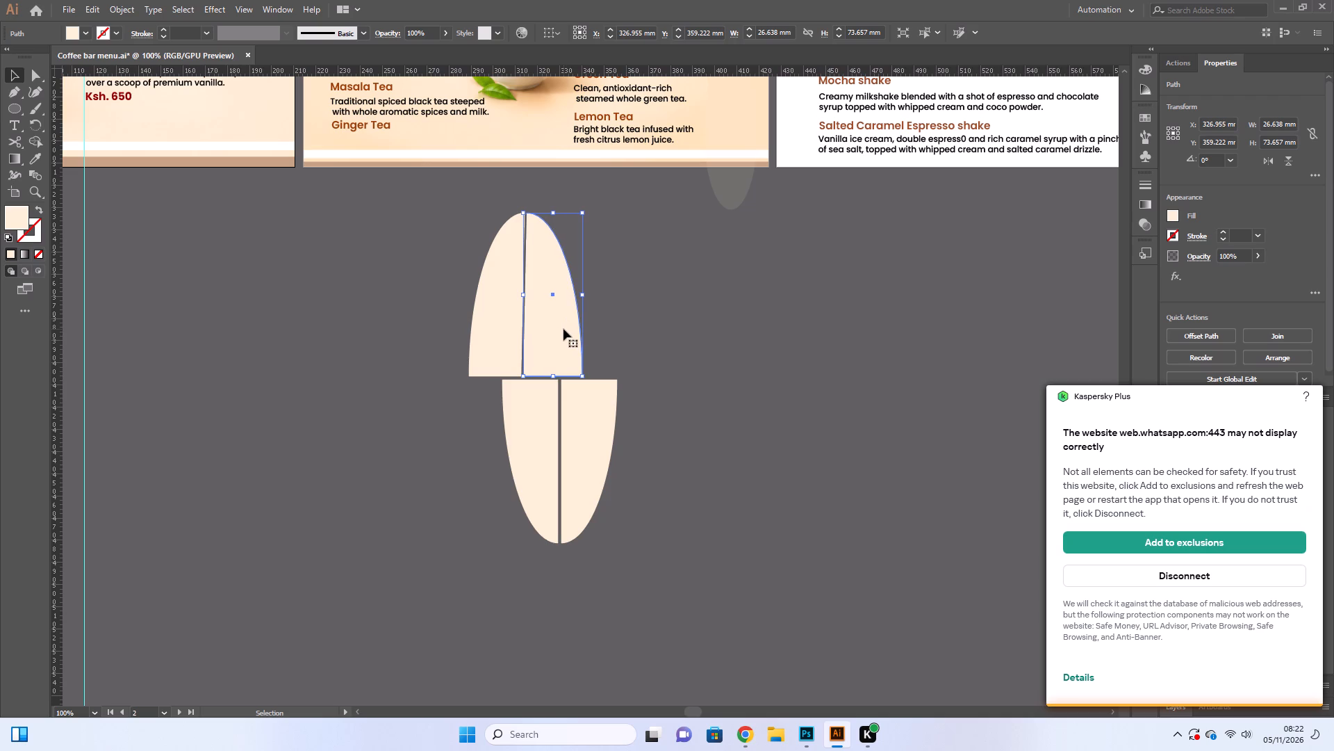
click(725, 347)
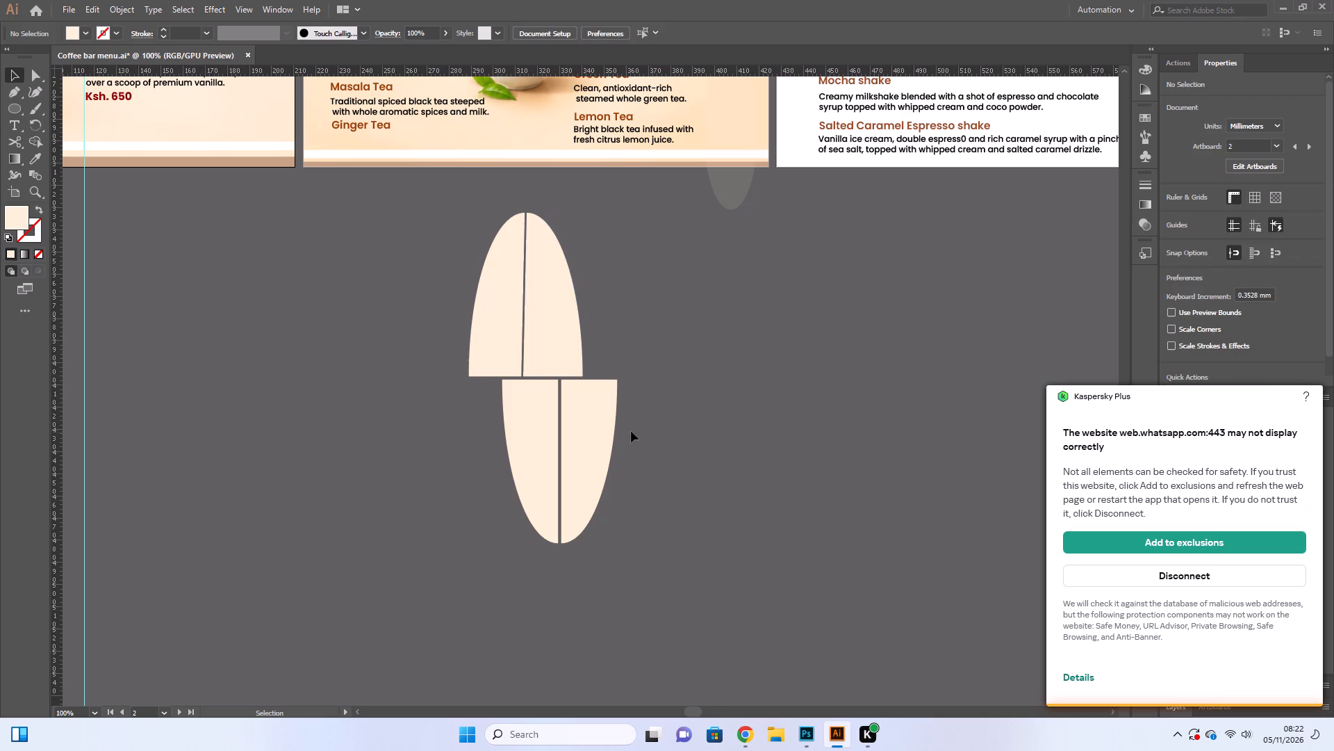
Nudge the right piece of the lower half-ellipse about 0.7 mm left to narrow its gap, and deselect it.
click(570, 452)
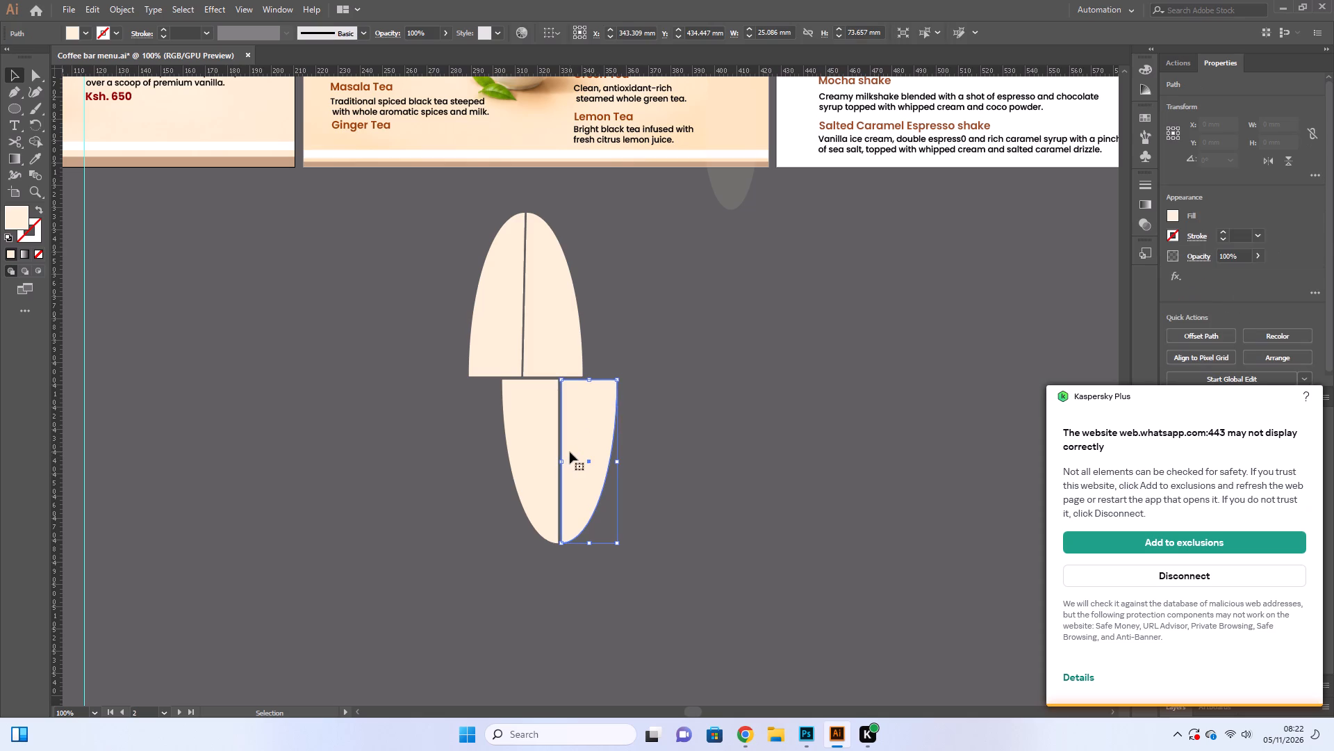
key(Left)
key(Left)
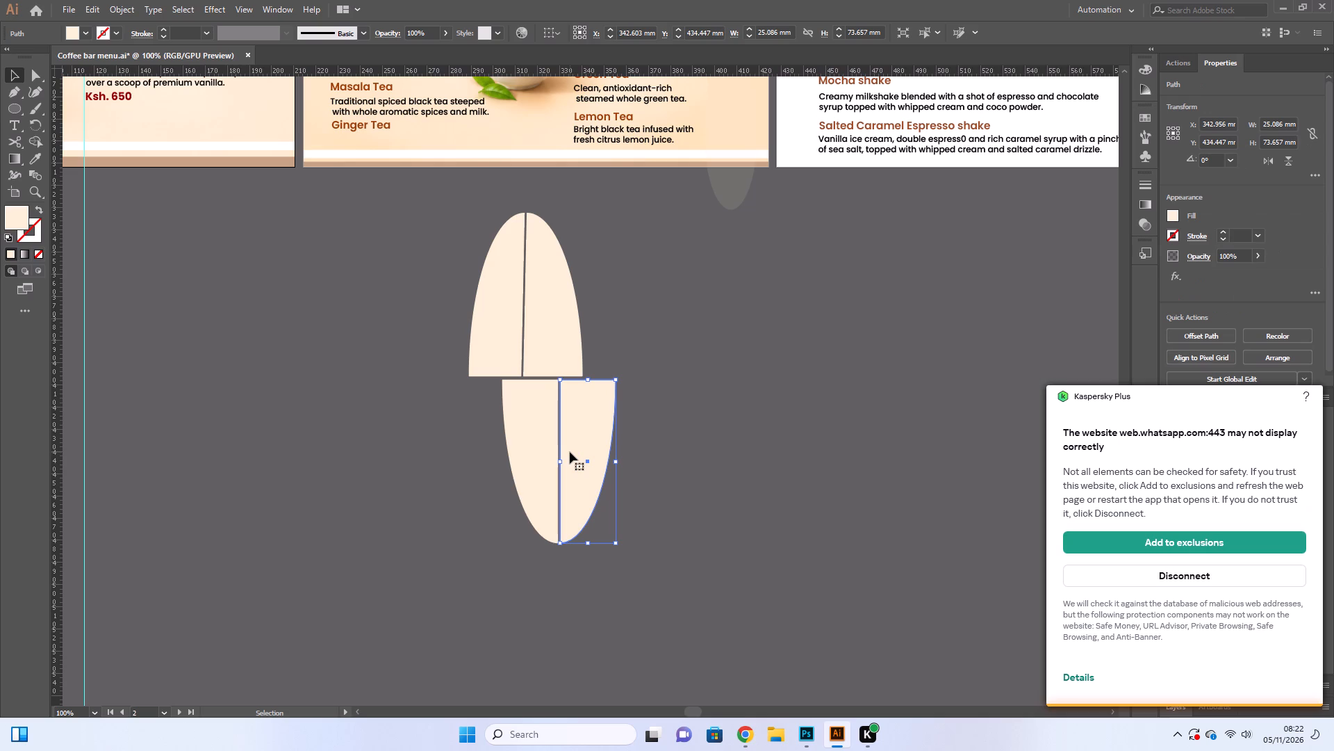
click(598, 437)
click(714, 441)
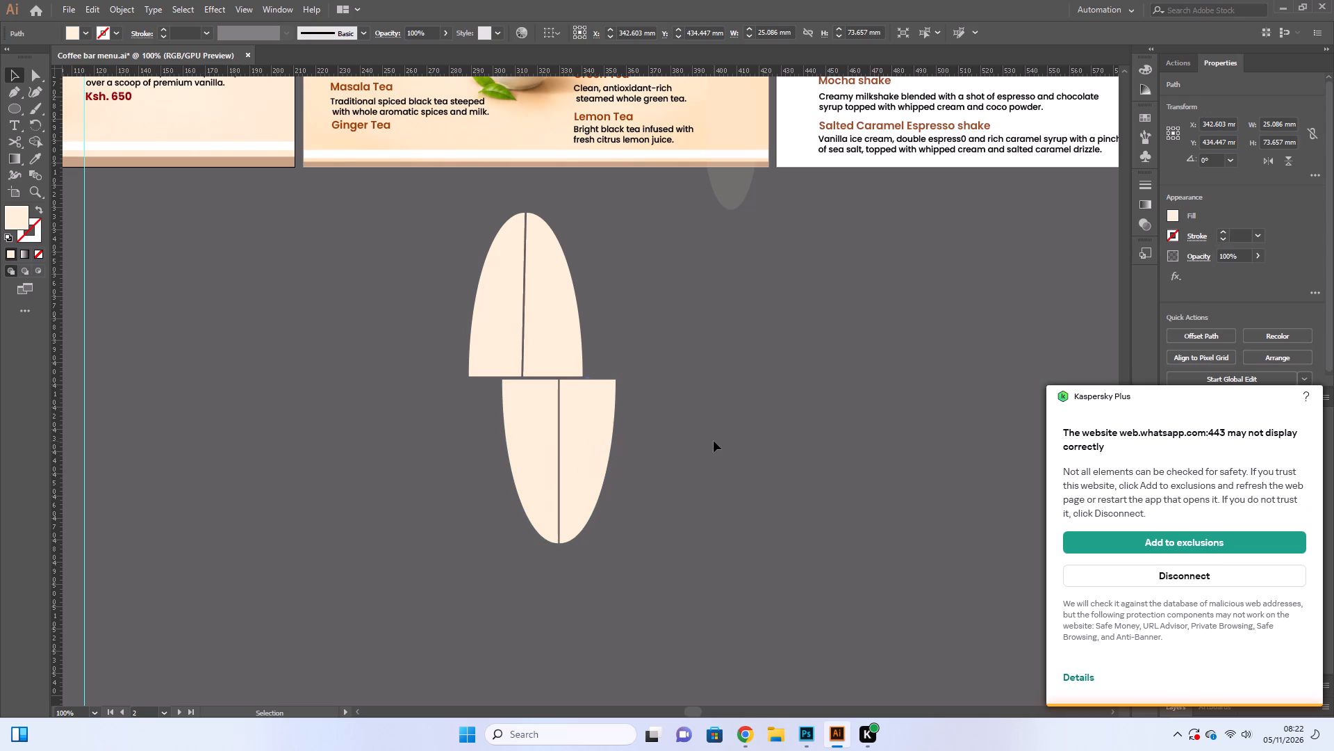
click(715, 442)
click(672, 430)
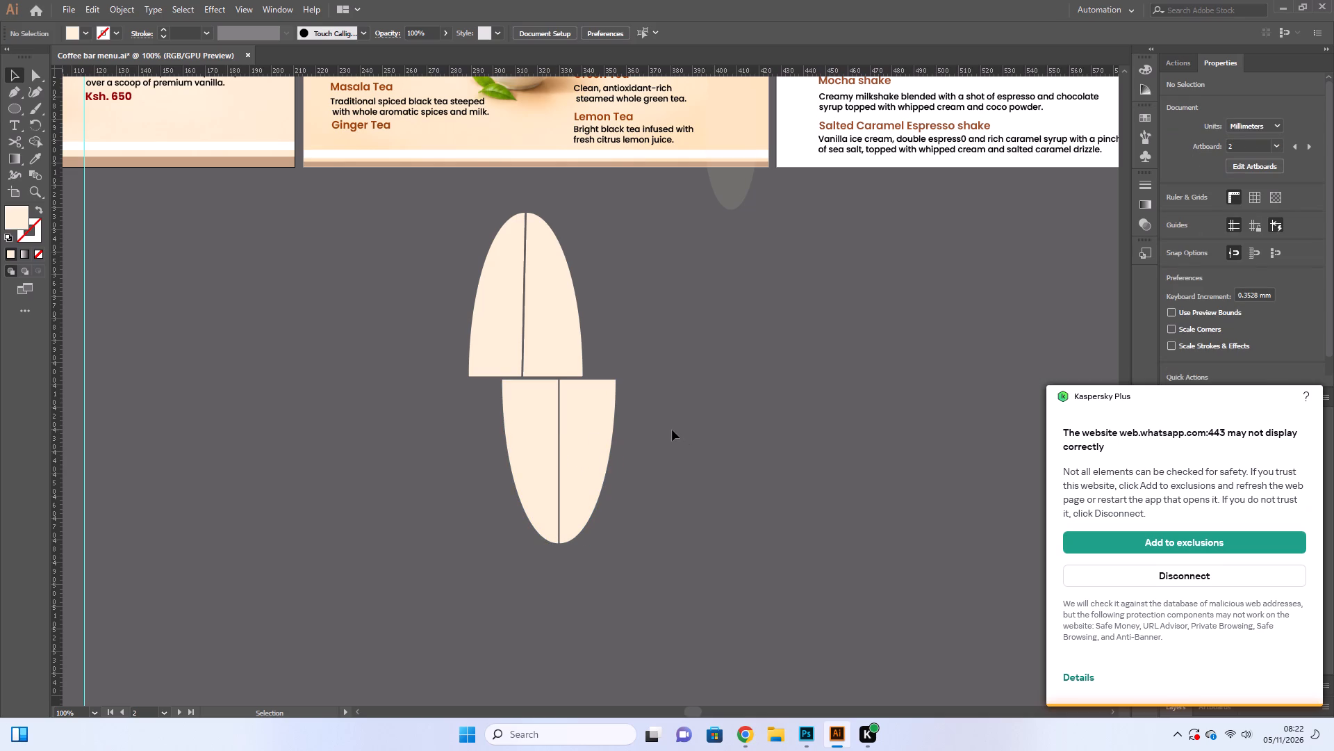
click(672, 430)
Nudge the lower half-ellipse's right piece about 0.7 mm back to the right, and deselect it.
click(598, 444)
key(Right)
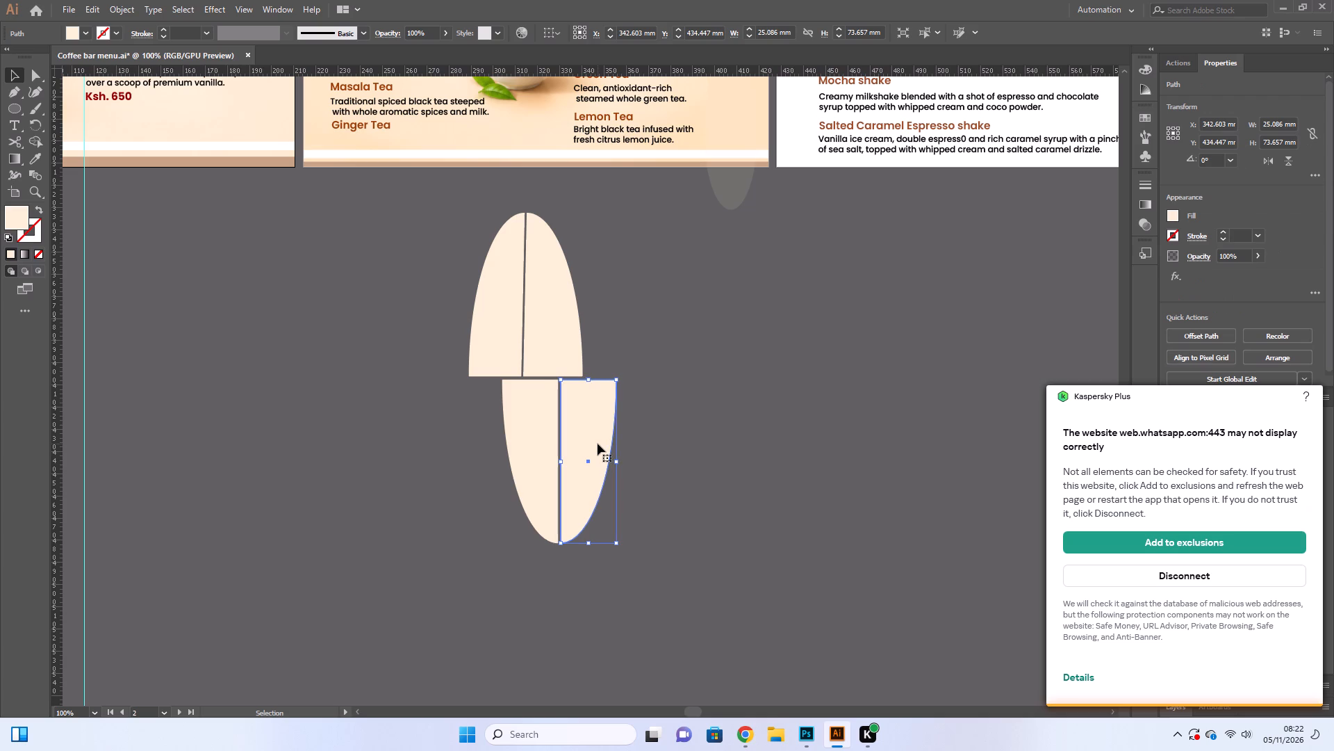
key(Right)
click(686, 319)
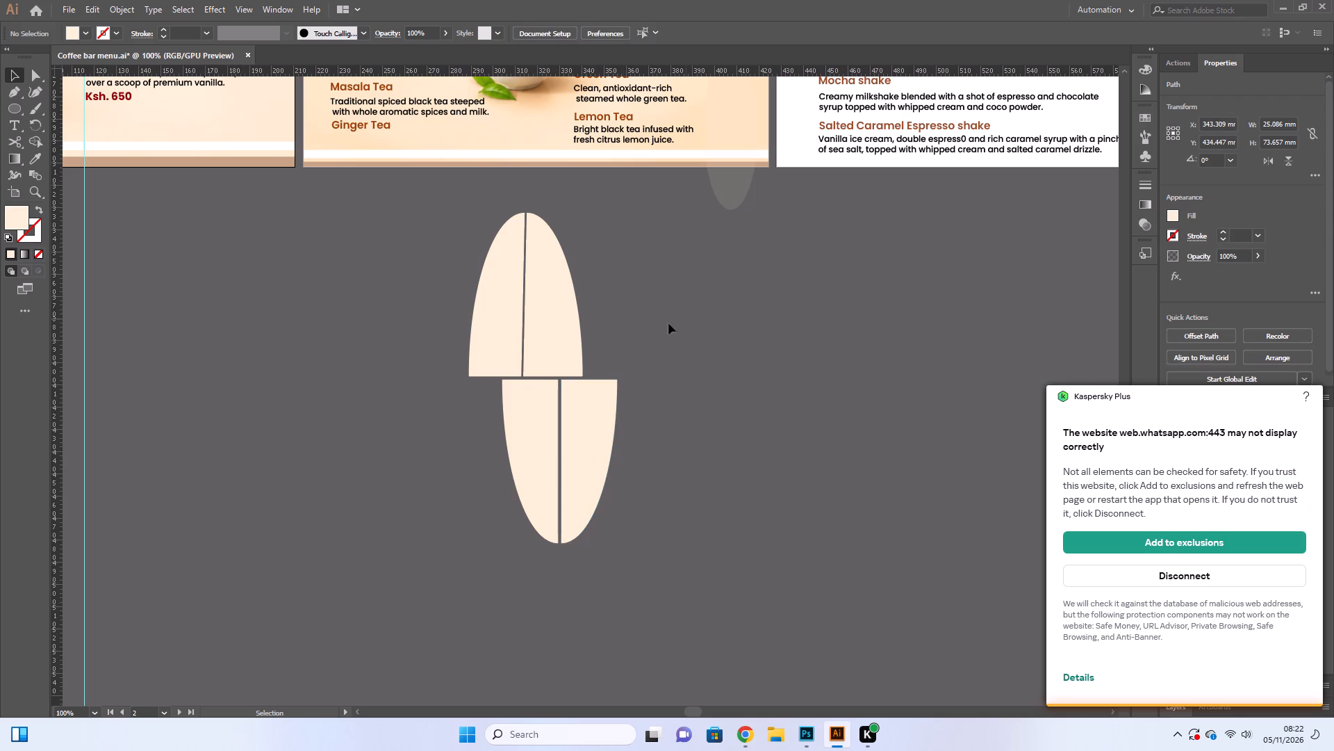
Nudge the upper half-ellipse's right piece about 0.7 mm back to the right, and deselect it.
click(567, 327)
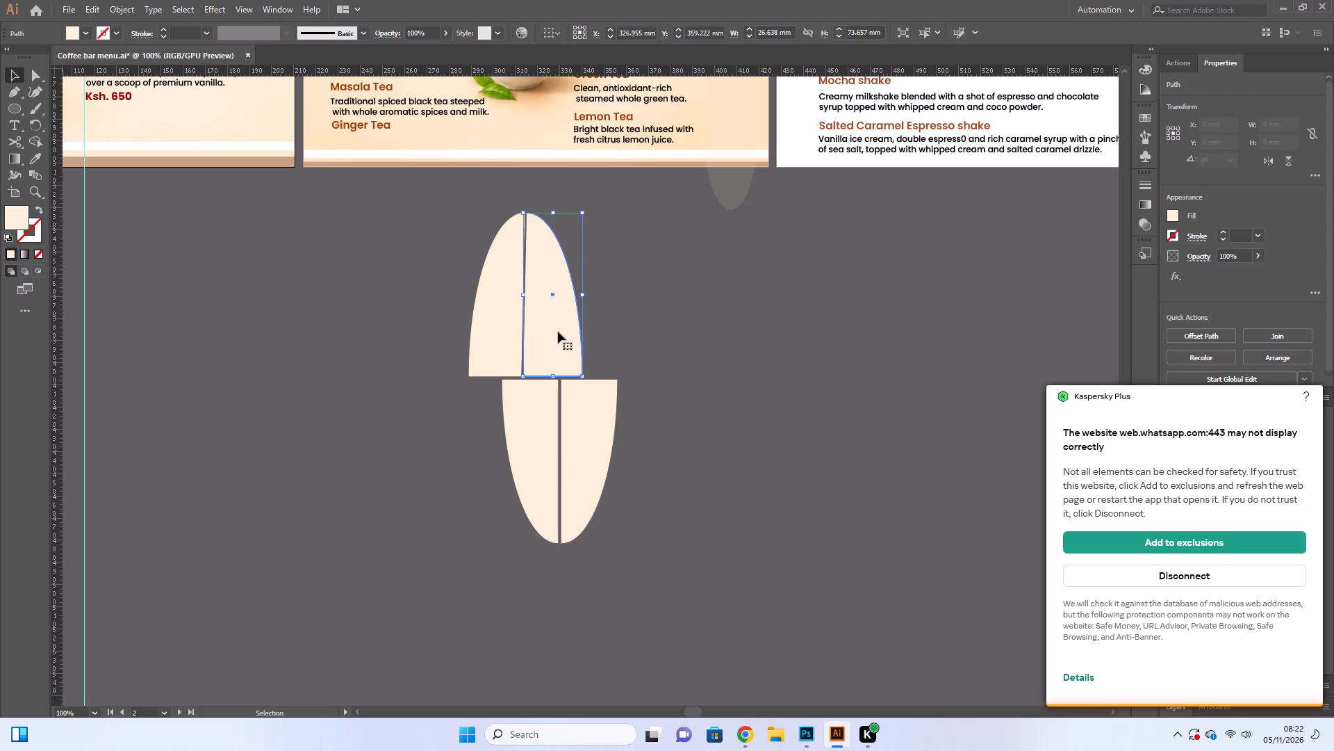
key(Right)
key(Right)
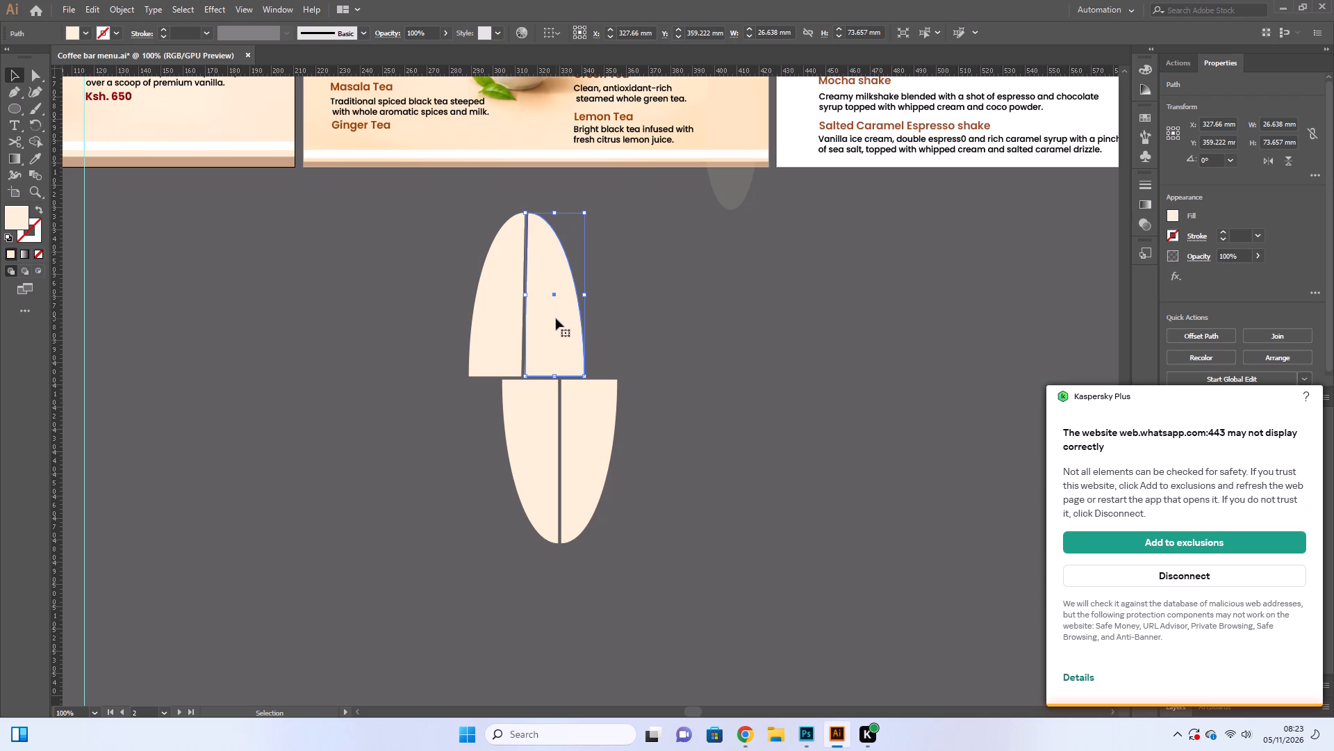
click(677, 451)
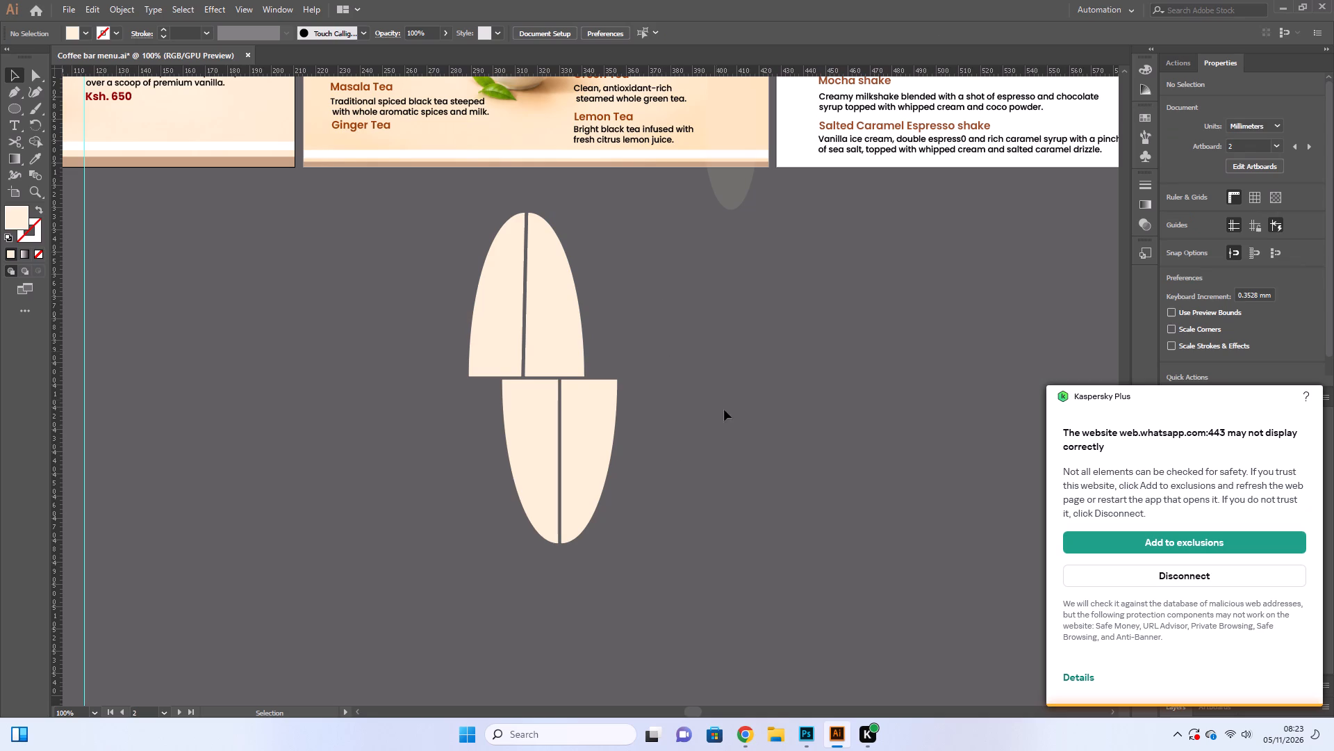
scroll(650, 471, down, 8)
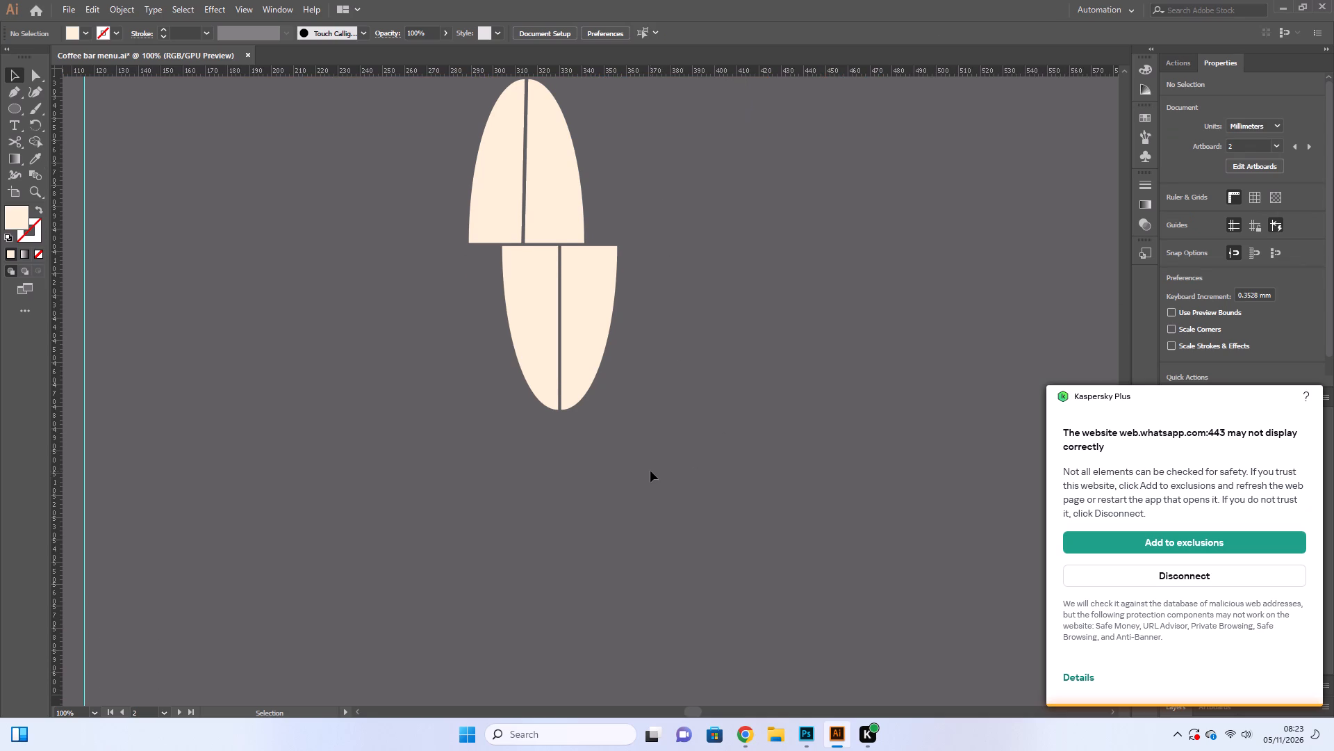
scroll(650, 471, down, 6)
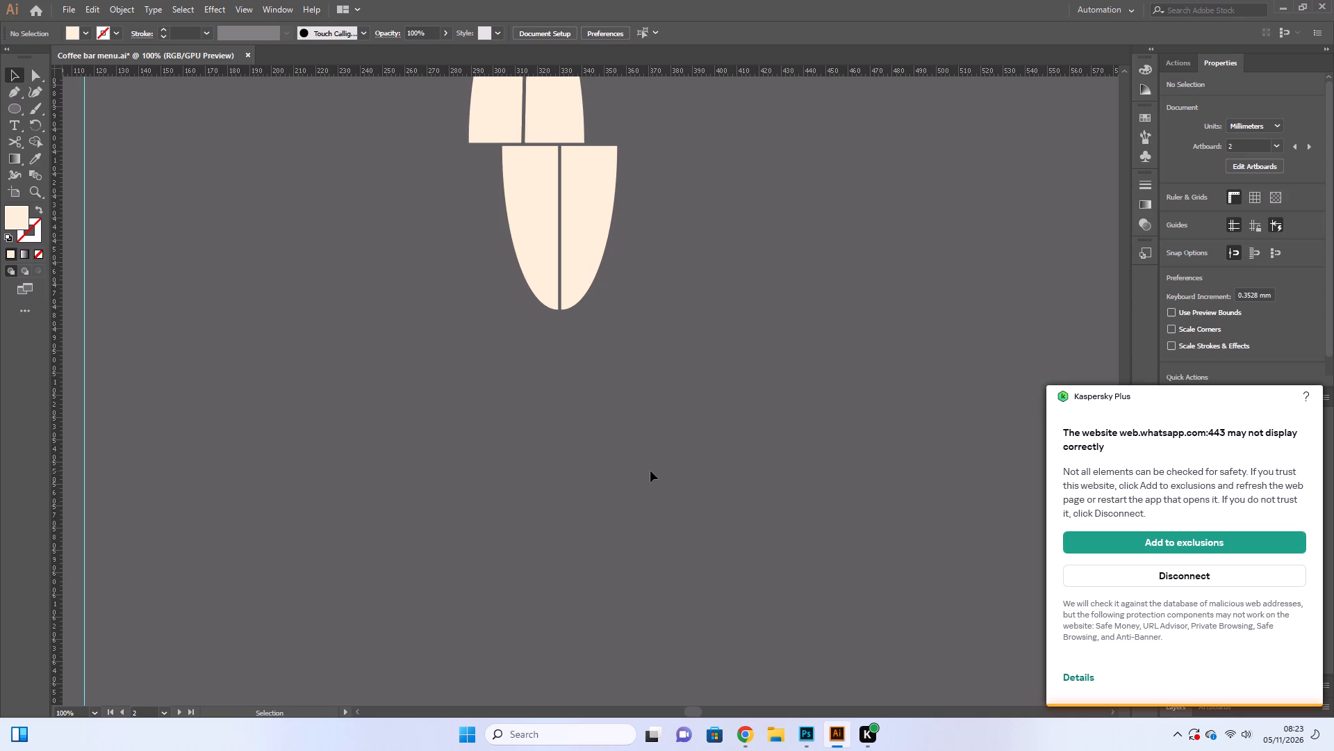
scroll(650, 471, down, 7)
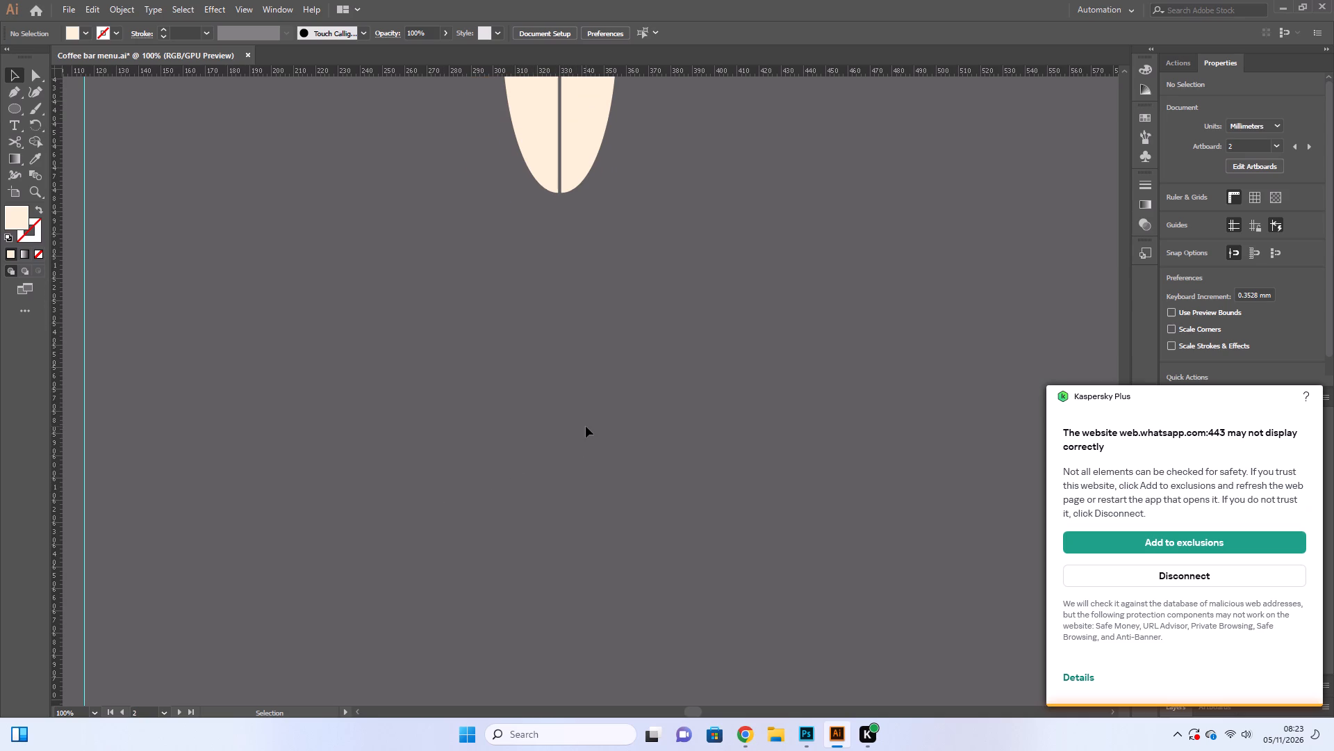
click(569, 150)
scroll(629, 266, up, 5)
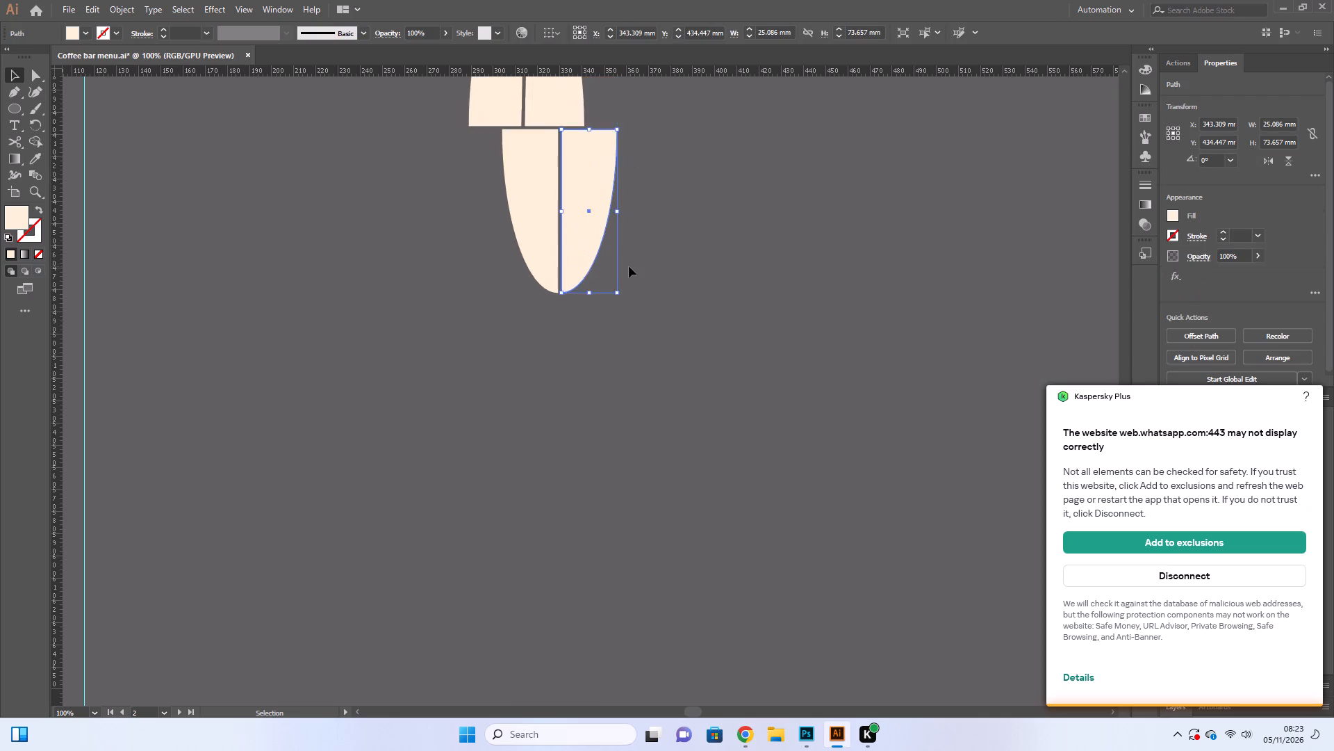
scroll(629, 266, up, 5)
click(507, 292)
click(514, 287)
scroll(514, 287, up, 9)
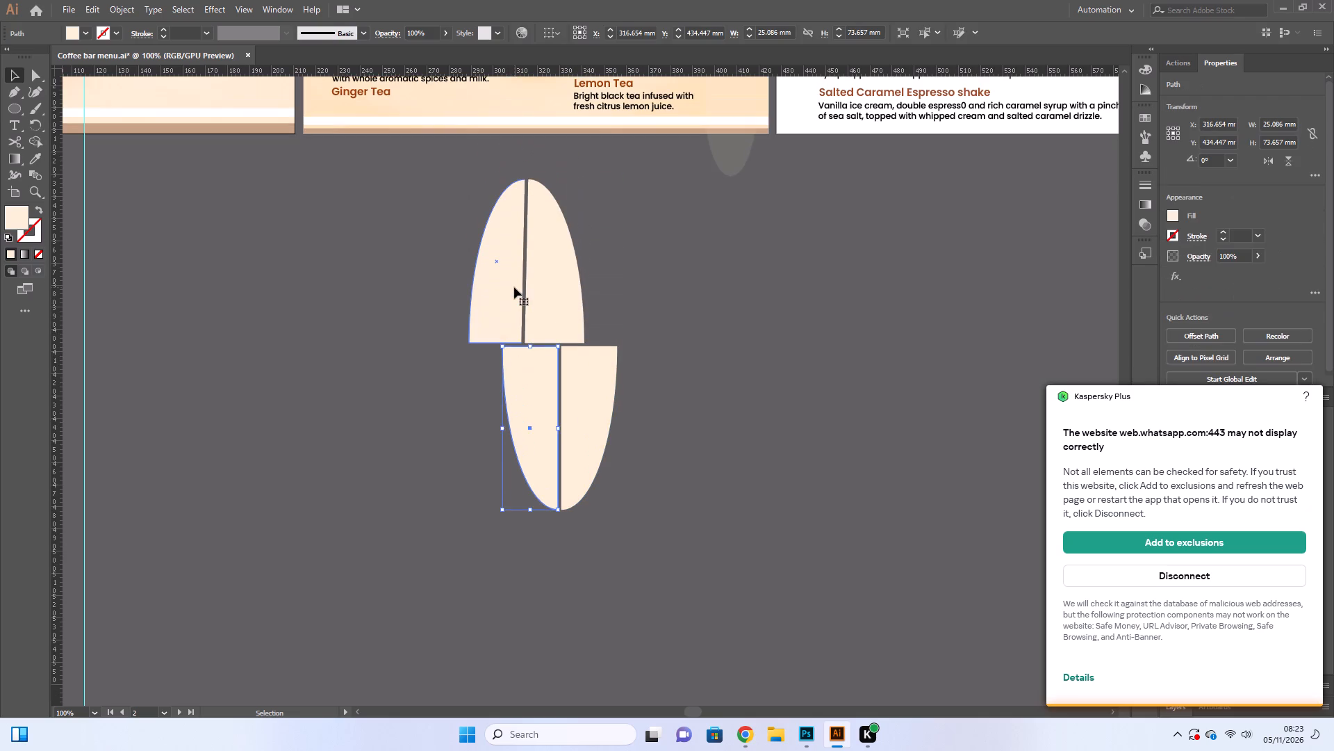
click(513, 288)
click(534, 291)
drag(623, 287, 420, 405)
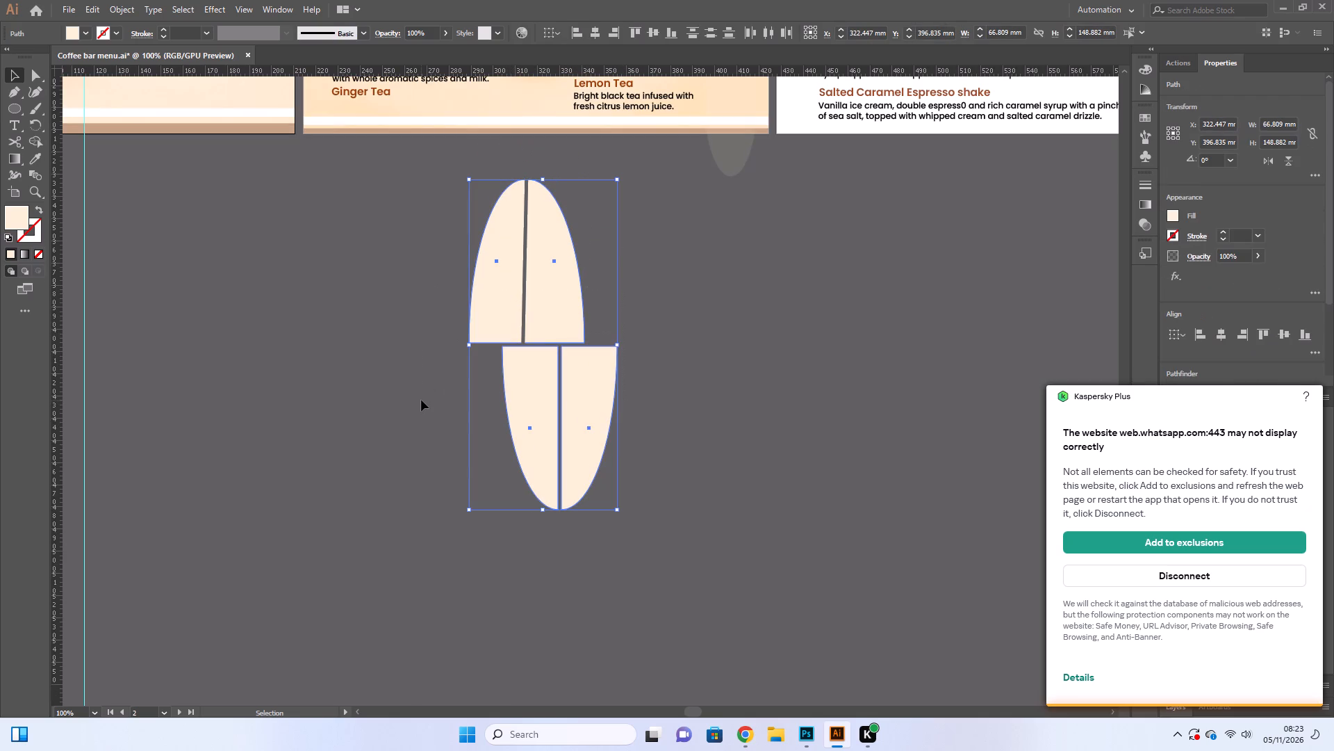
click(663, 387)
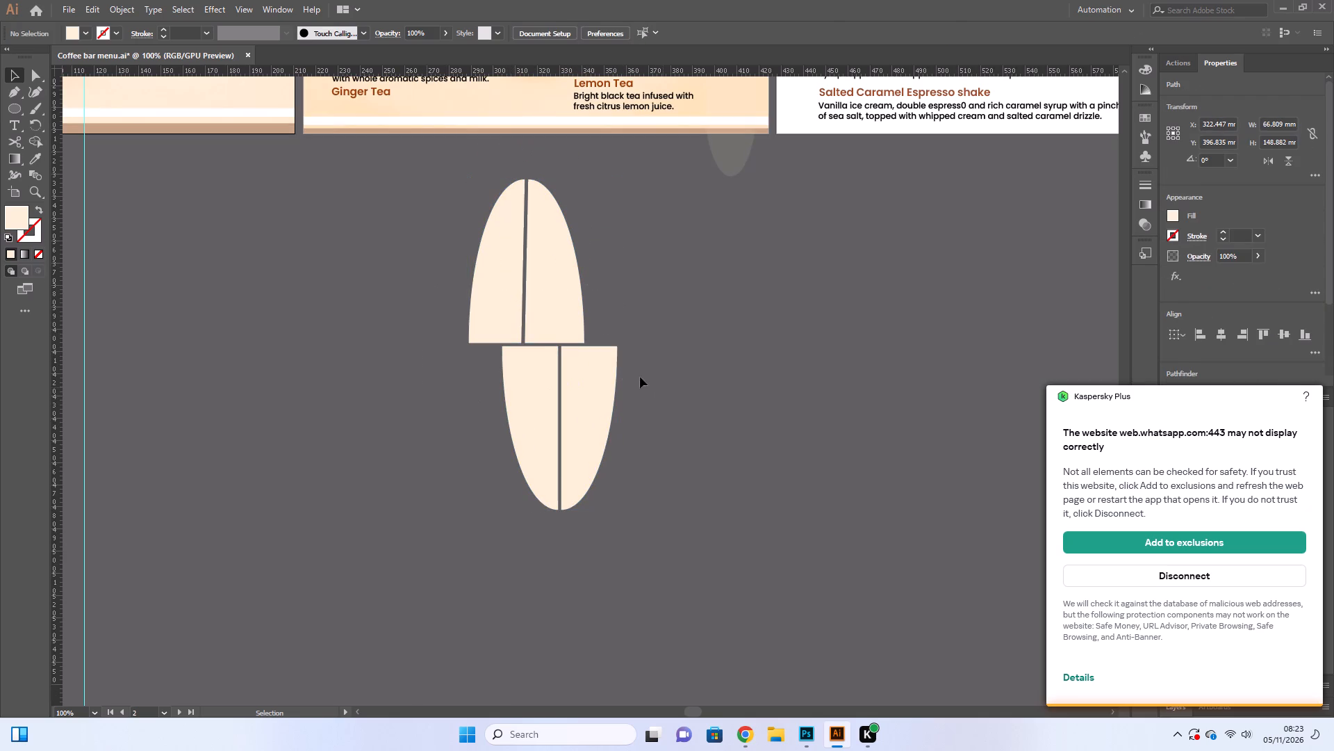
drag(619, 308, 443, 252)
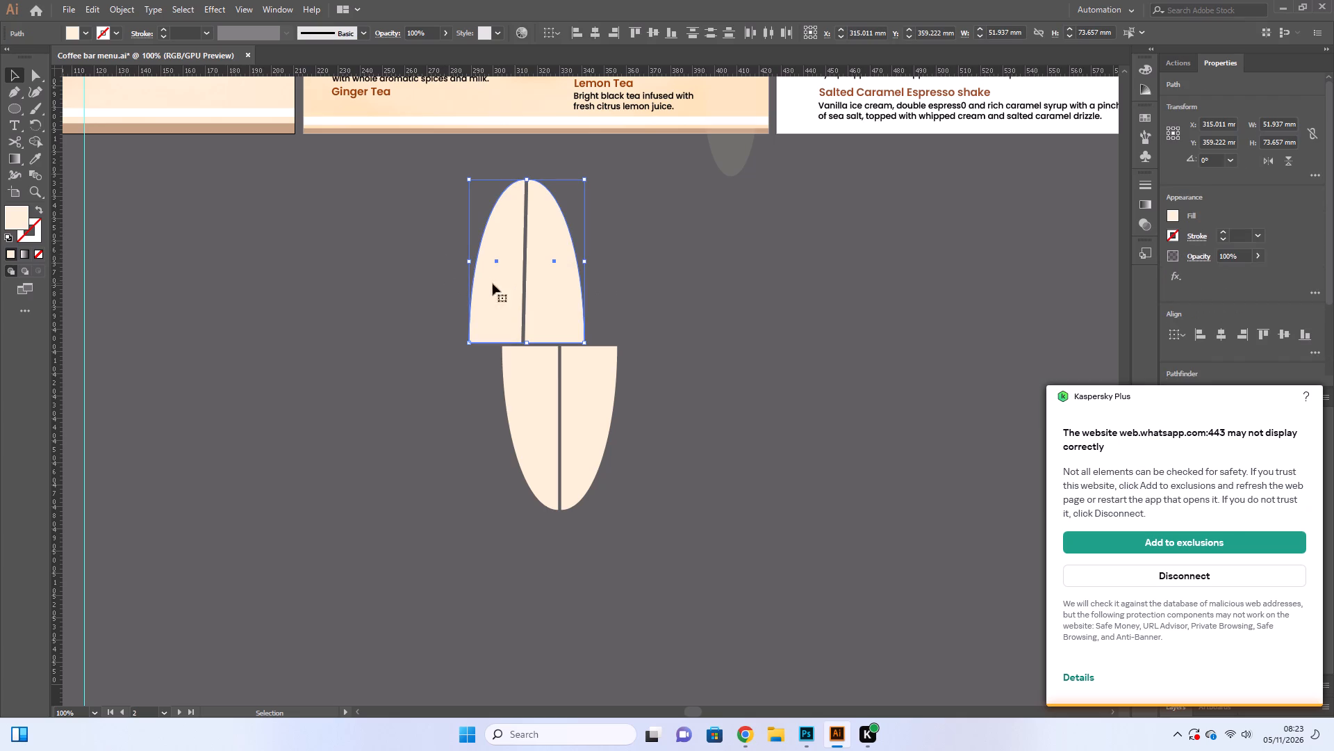
Split the lower half-ellipse's left piece with the Scissors tool, cutting at its top edge's midpoint and at the curved edge directly below.
right_click(17, 145)
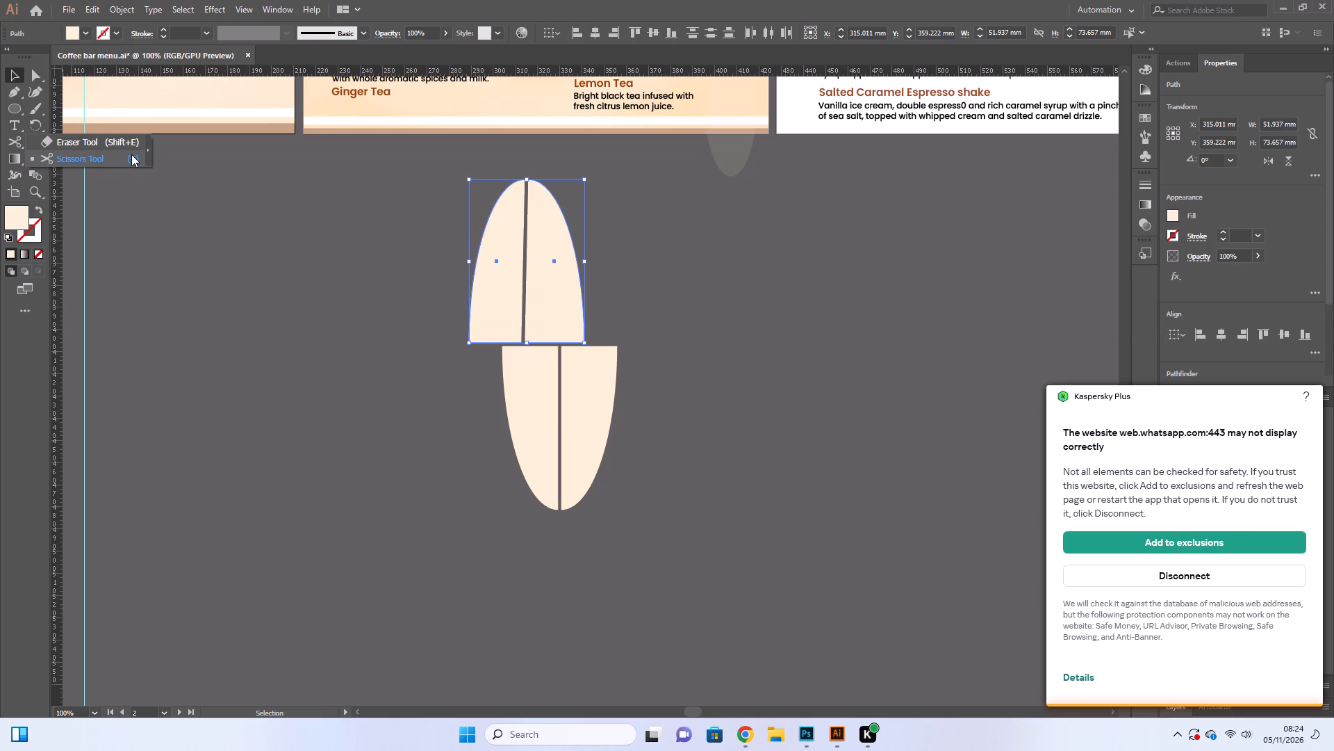
scroll(301, 198, down, 5)
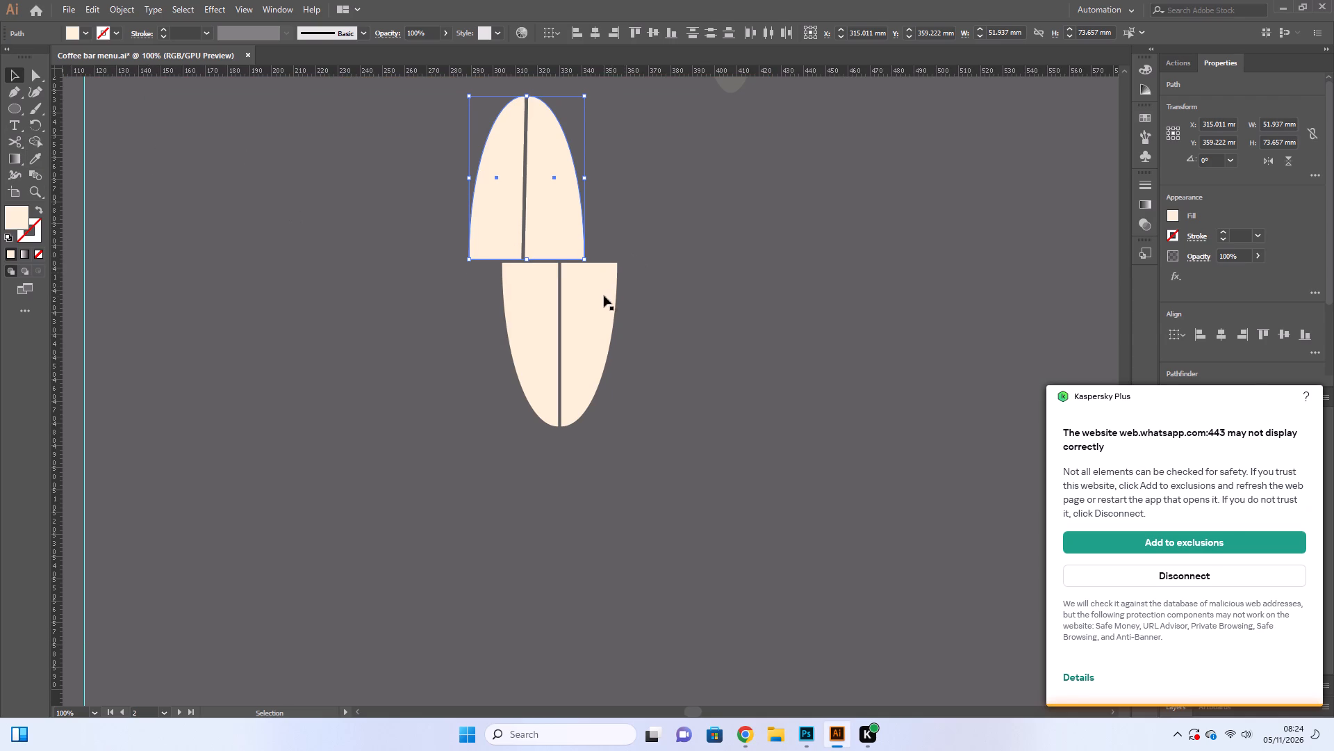
click(602, 296)
click(544, 312)
click(663, 309)
click(554, 309)
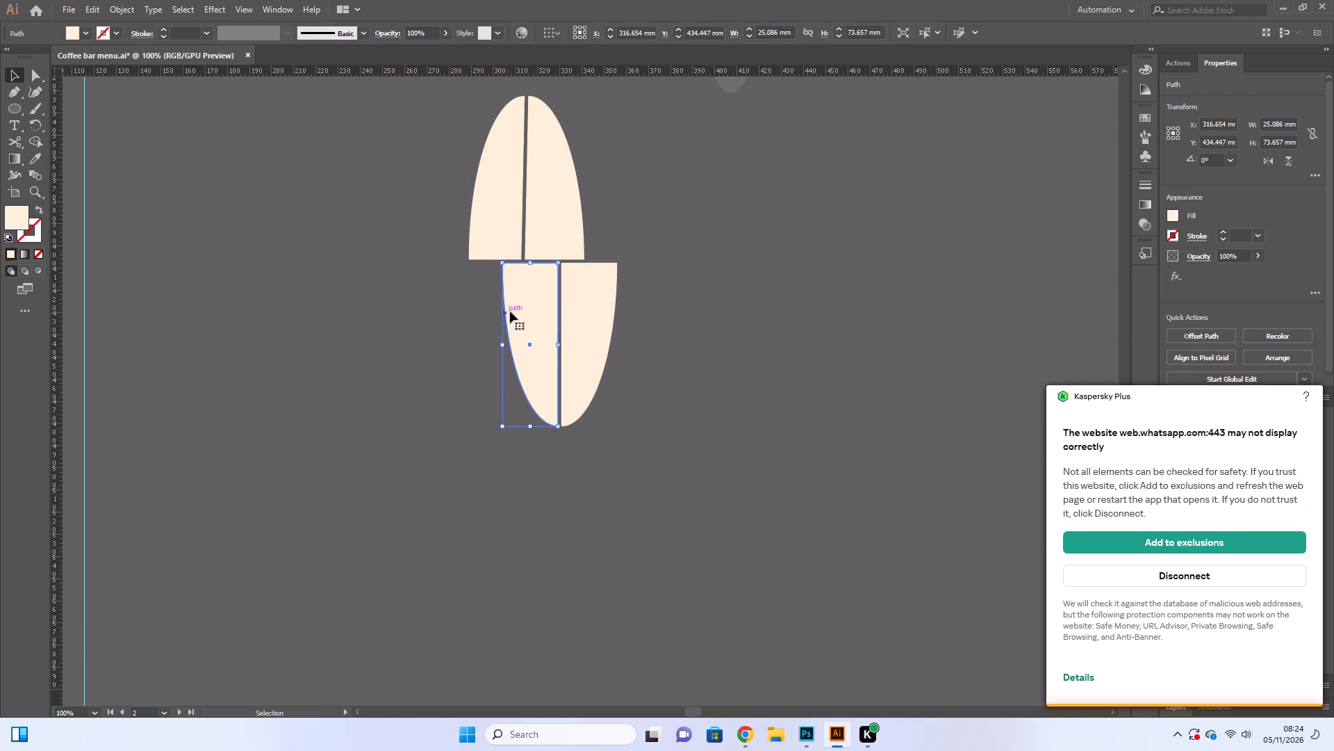
click(22, 141)
right_click(13, 145)
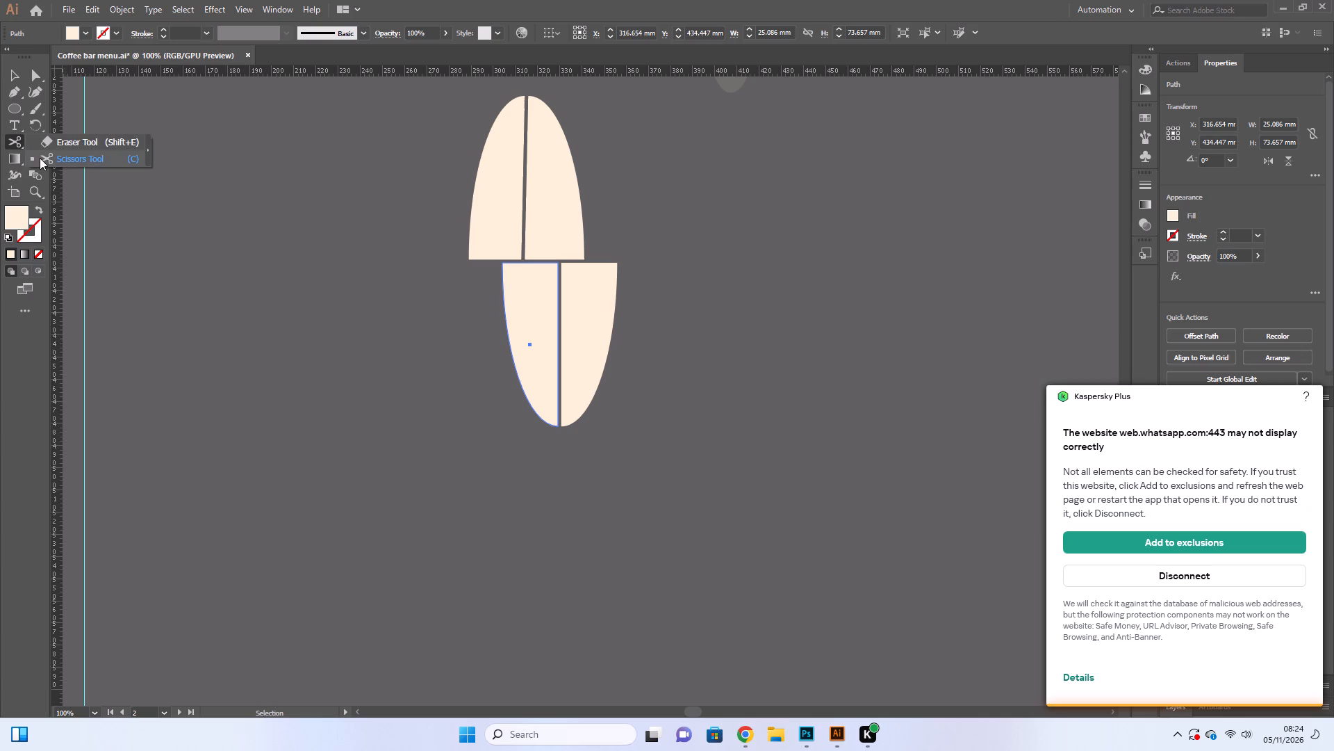
click(42, 158)
click(529, 264)
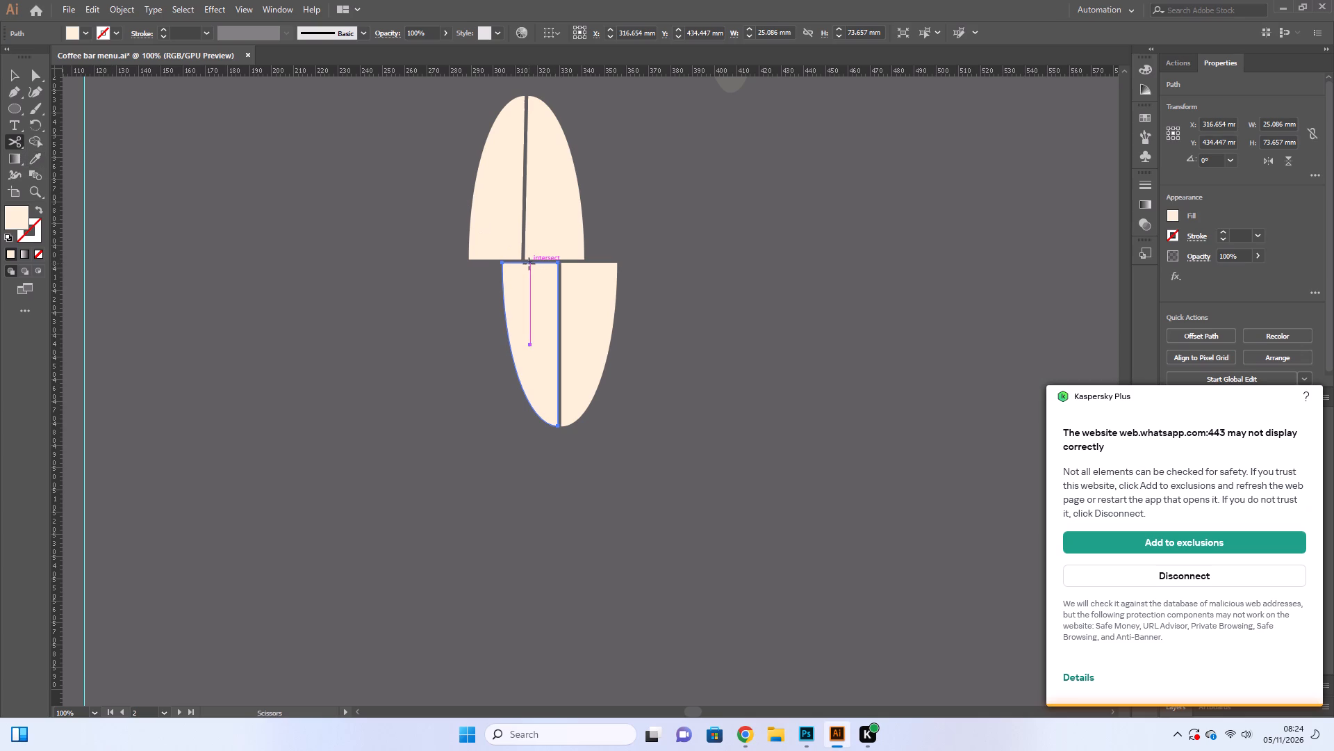
click(529, 405)
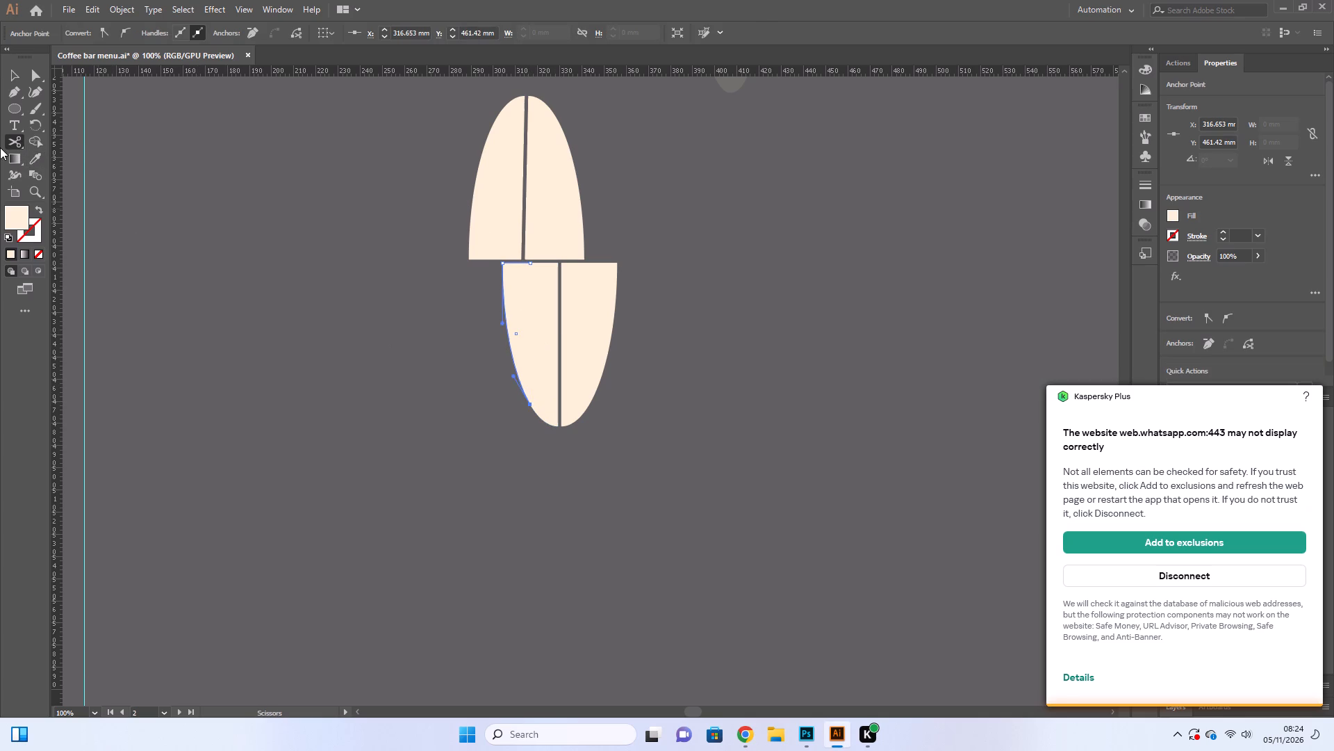
Shift the lower cut anchor of the lower-left quarter's outer part about 33 mm left so it slants outward, and deselect it.
click(7, 76)
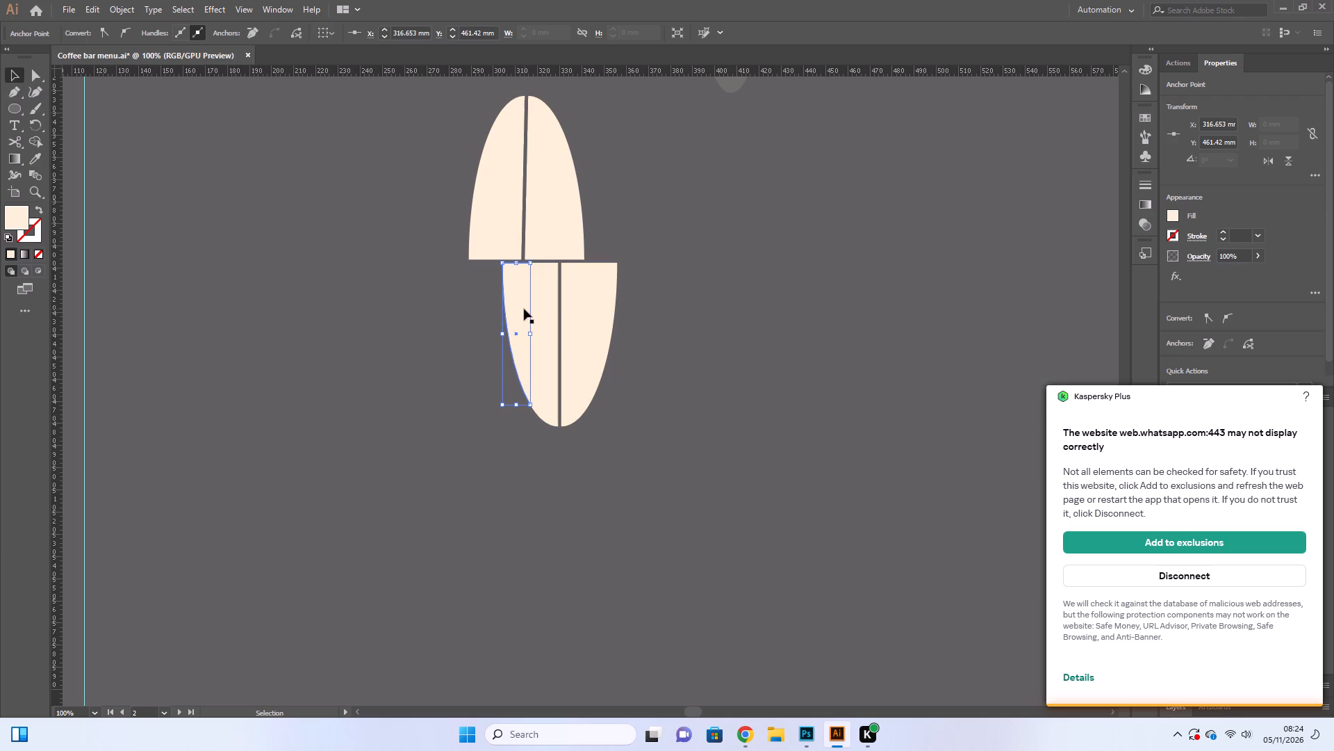
key(Left)
key(Left)
key(Left)
key(Left)
key(Left)
key(Left)
key(Left)
key(Left)
key(Left)
key(Left)
key(Left)
key(Left)
key(Left)
key(Left)
key(Left)
key(Left)
key(Left)
key(Left)
key(Left)
key(Left)
key(Left)
key(Left)
key(Left)
key(Left)
key(Left)
key(Left)
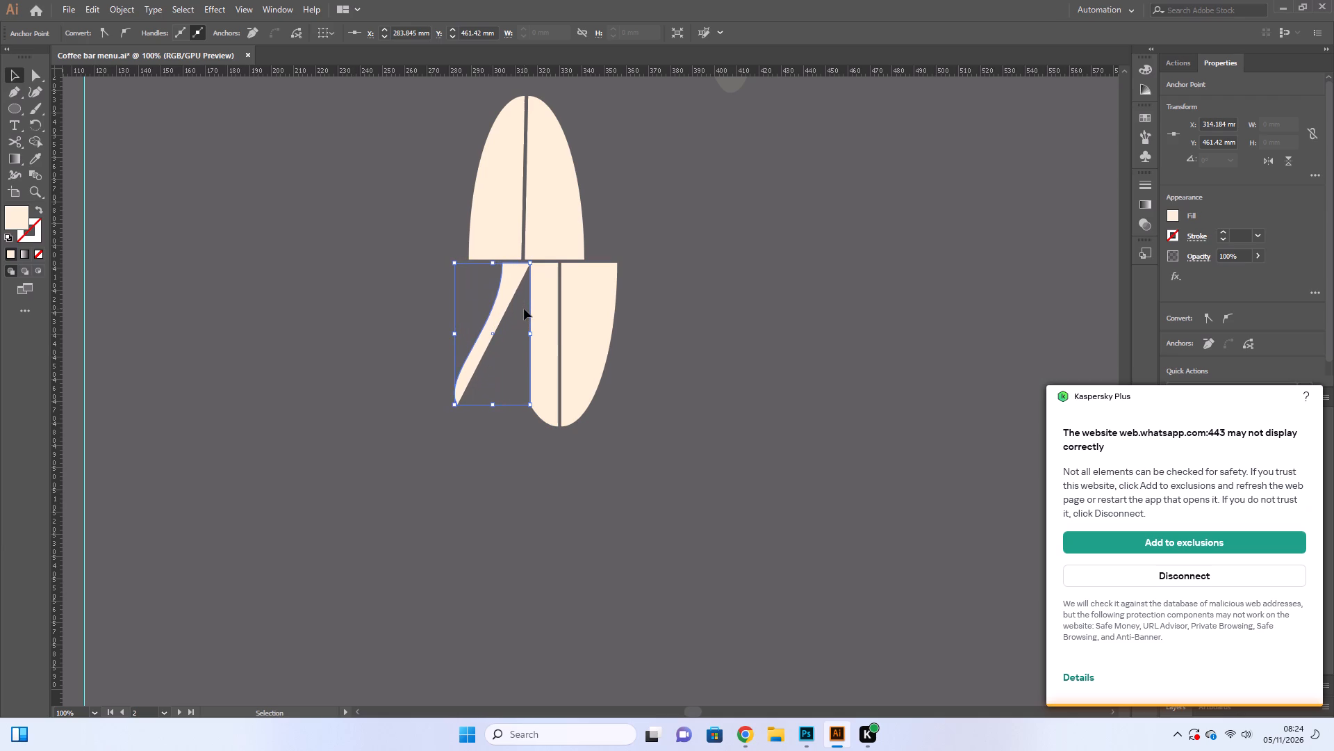
click(682, 414)
Cut the lower-right quarter-ellipse with the Scissors tool near its flat top edge's midpoint and below on its curved edge.
click(598, 346)
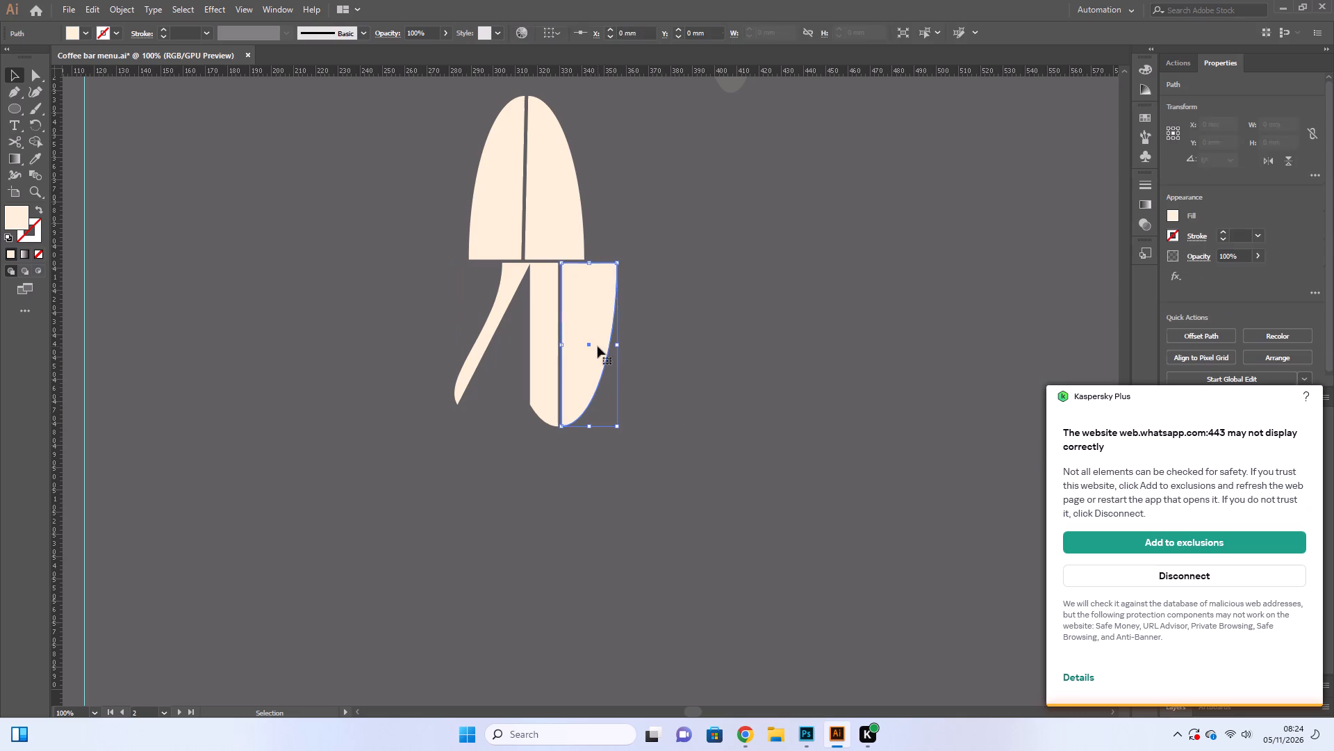
click(10, 143)
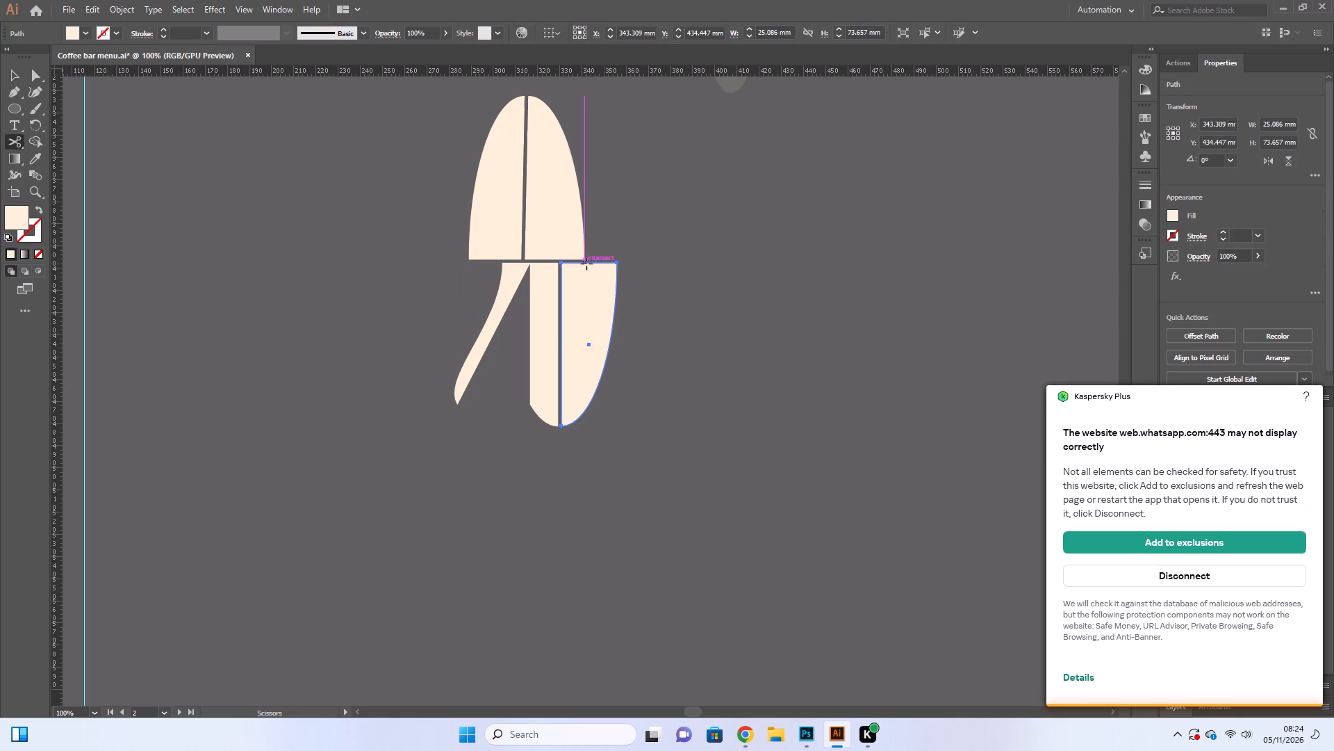
click(586, 264)
click(591, 400)
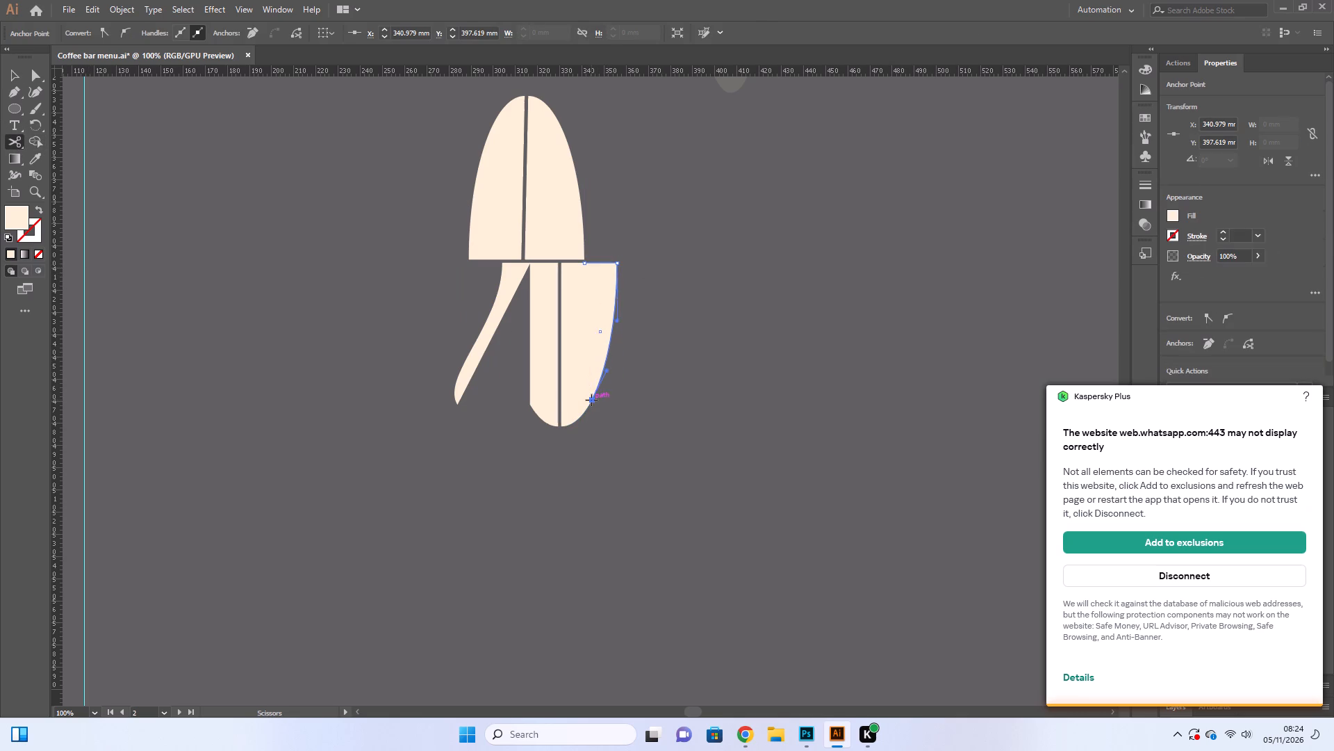
Shift the lower cut anchor of the lower-right quarter's outer part to the right so it slants outward.
click(13, 79)
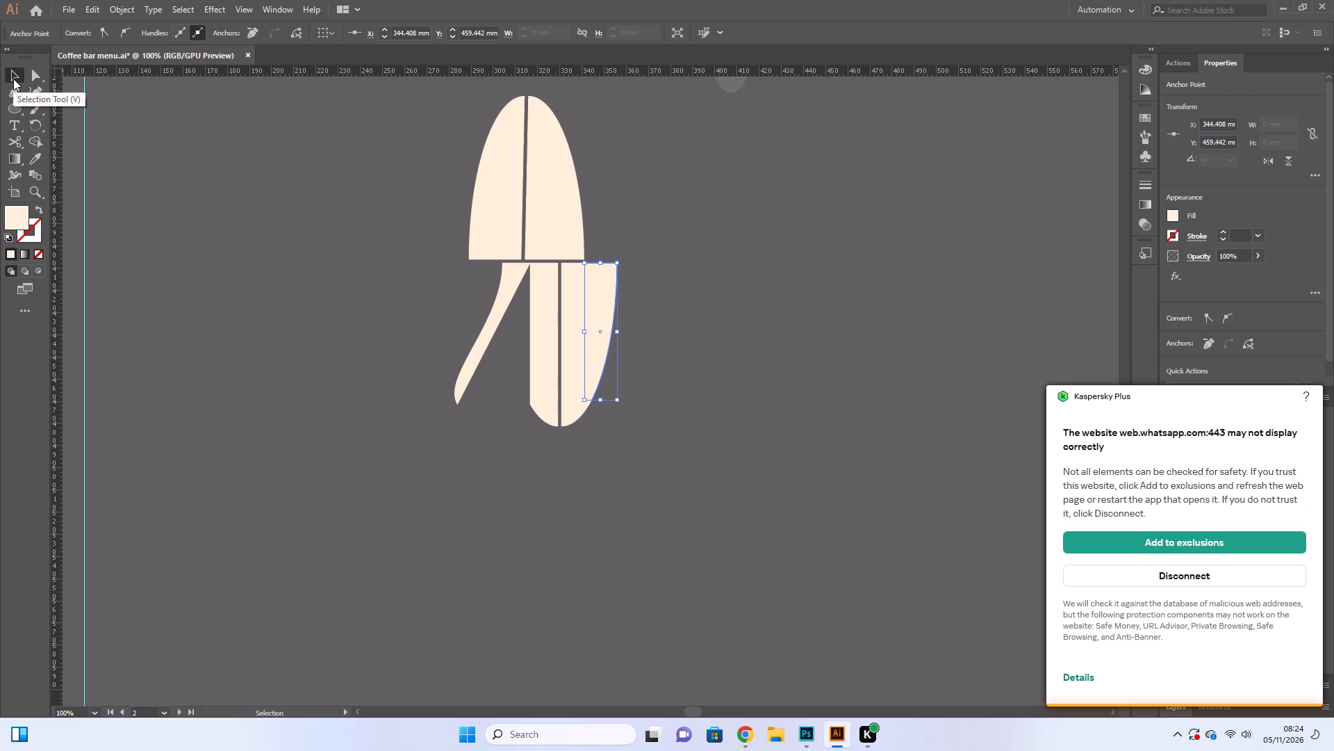
key(Right)
key(Right)
key(Right)
key(Right)
key(Right)
key(Right)
key(Right)
key(Right)
key(Right)
key(Right)
key(Right)
key(Right)
key(Right)
key(Right)
key(Right)
key(Right)
key(Right)
key(Right)
key(Right)
key(Right)
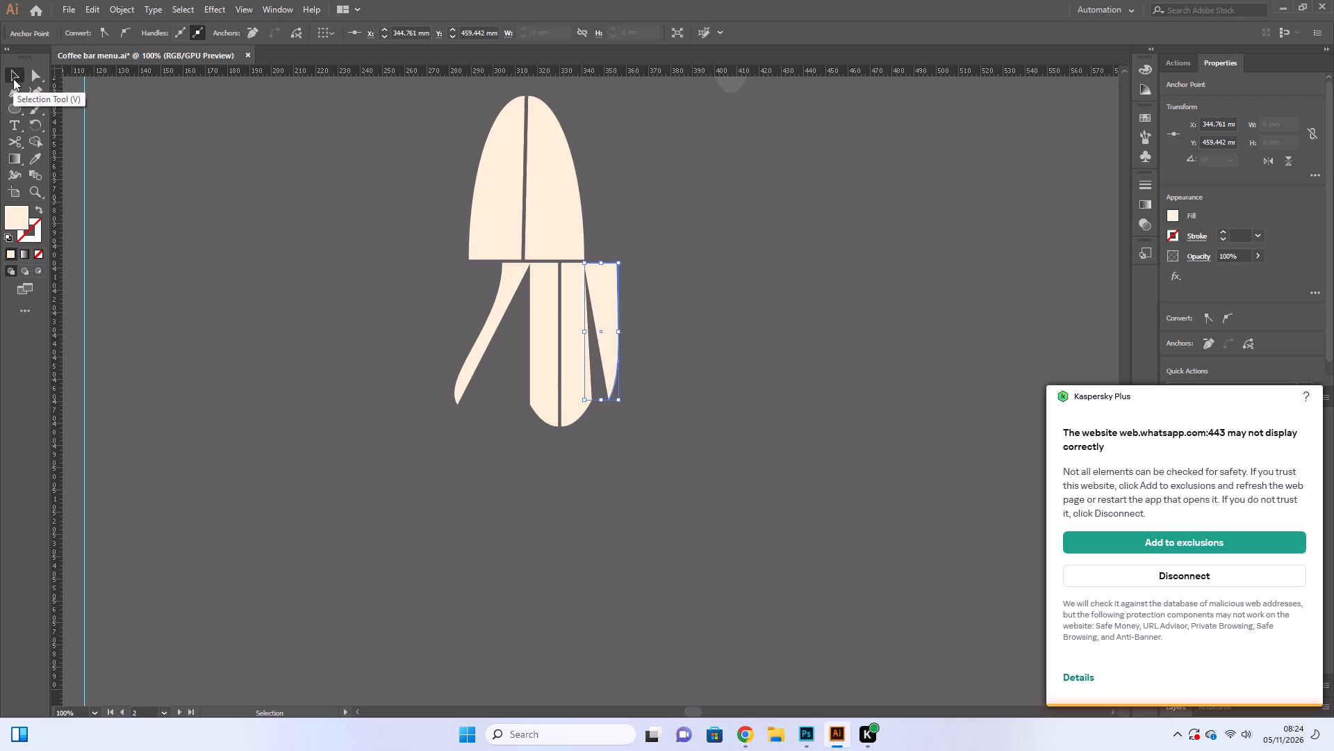
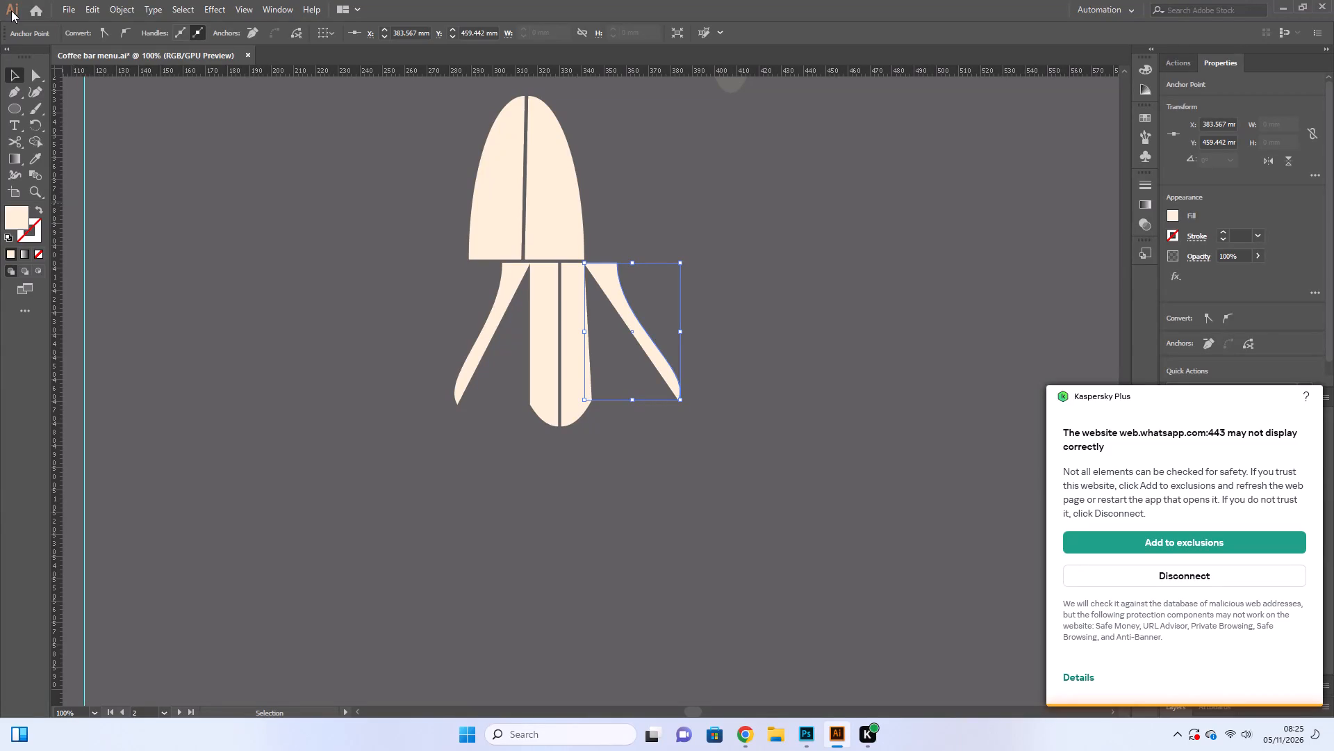
Move the two upper quarter-ellipses together about 16 mm right so they sit centred above the lower pieces, and deselect them.
click(405, 369)
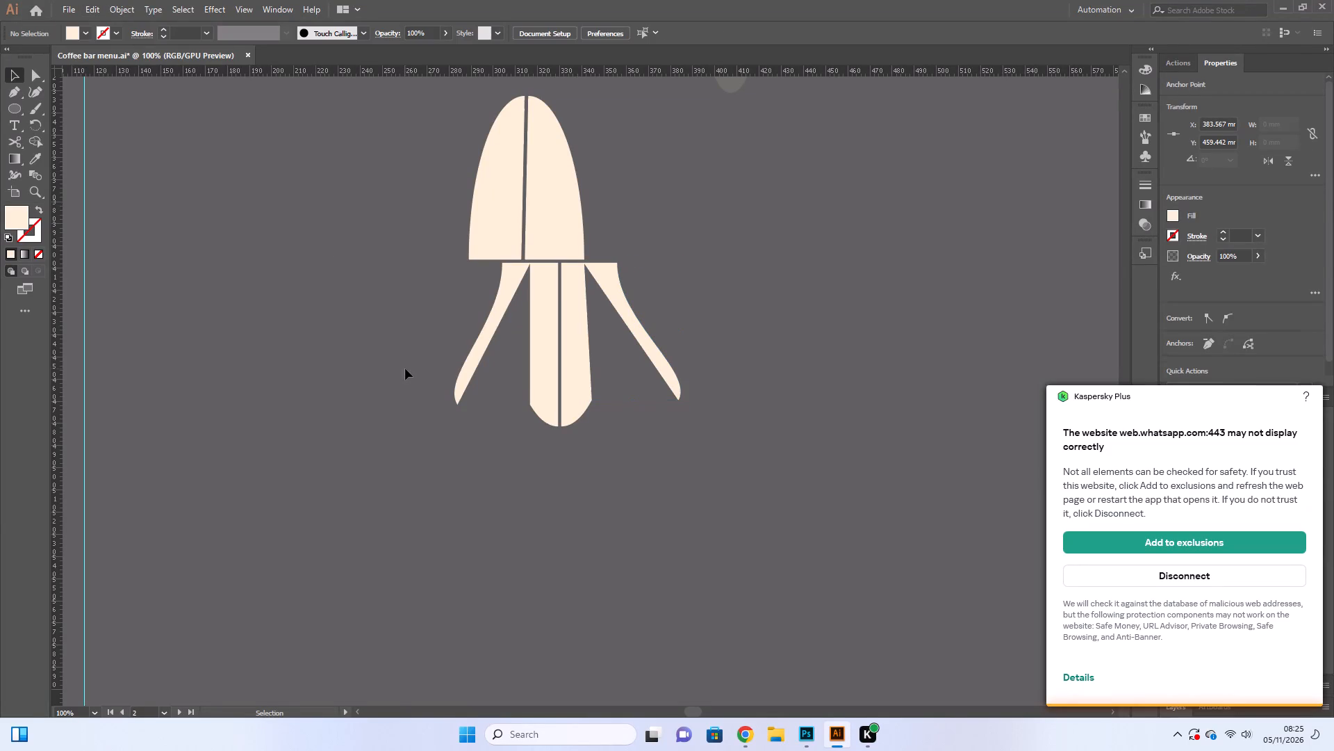
scroll(454, 252, up, 3)
click(632, 369)
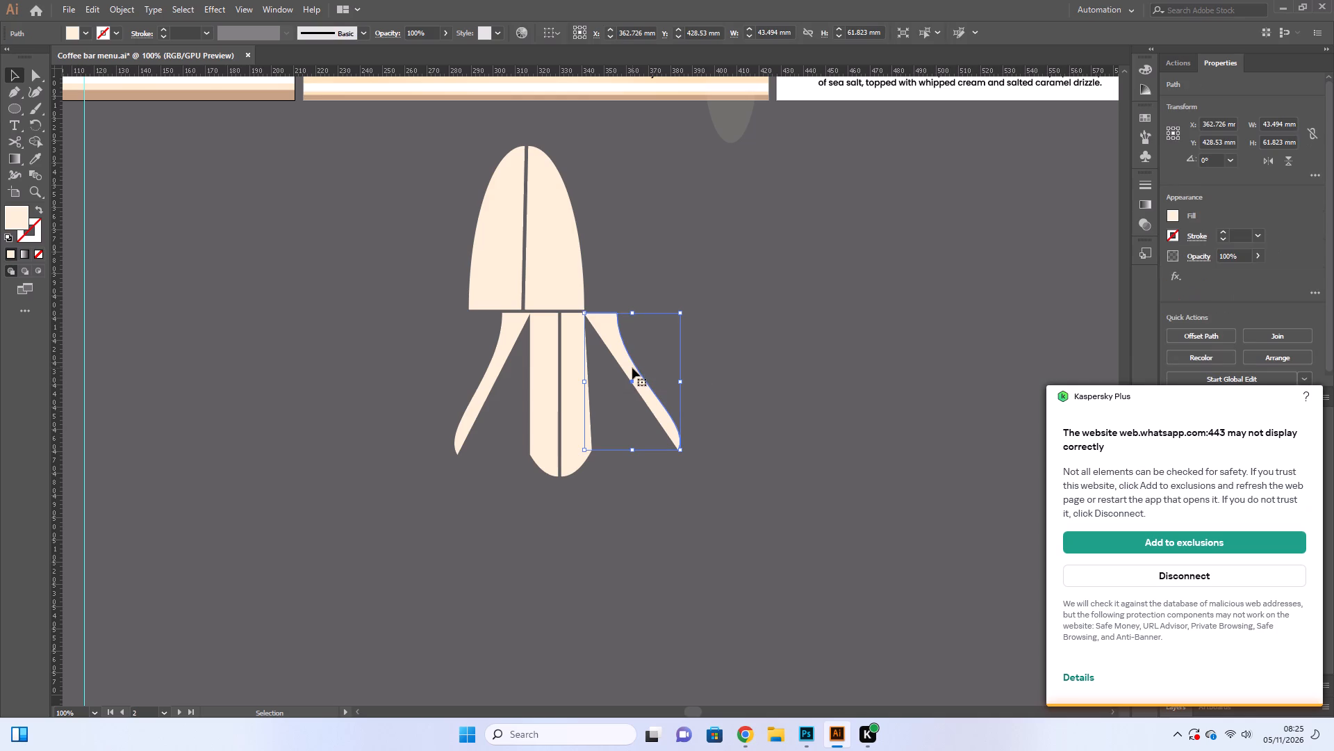
click(761, 338)
drag(641, 195, 476, 254)
drag(561, 256, 596, 256)
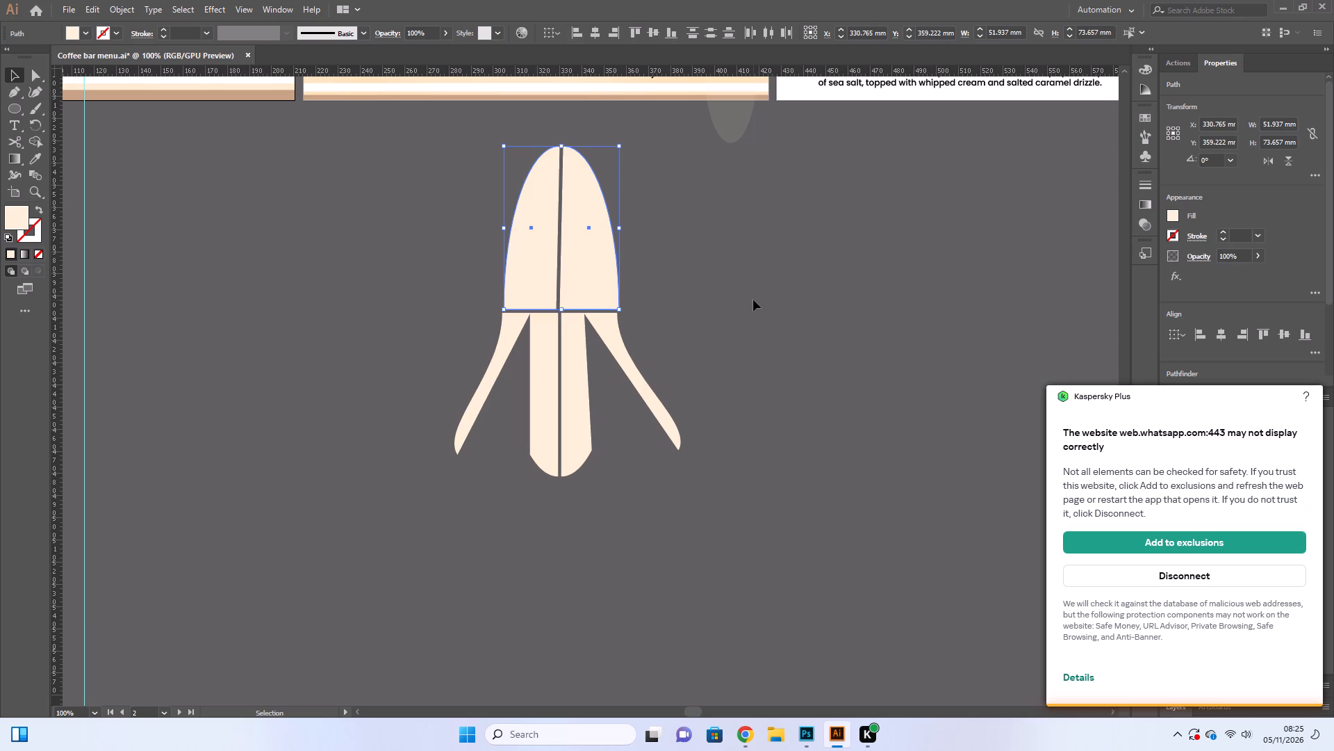
click(753, 300)
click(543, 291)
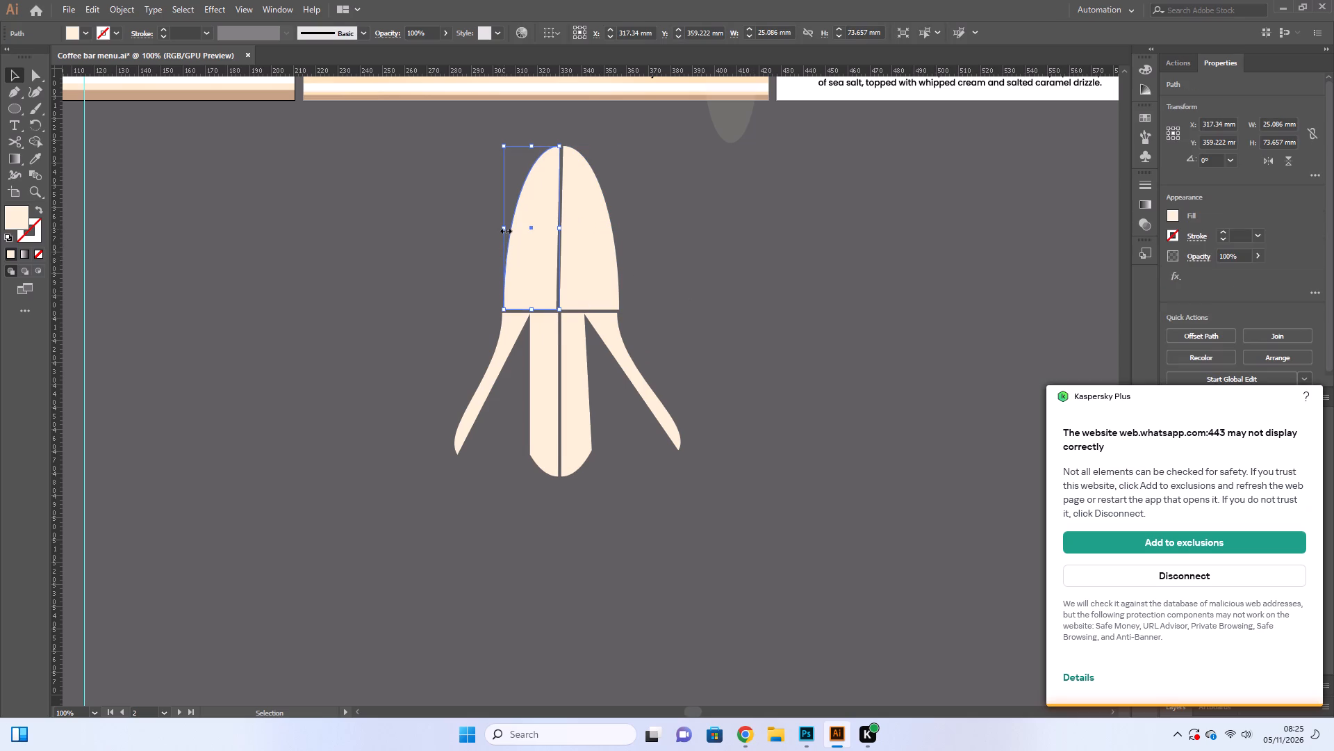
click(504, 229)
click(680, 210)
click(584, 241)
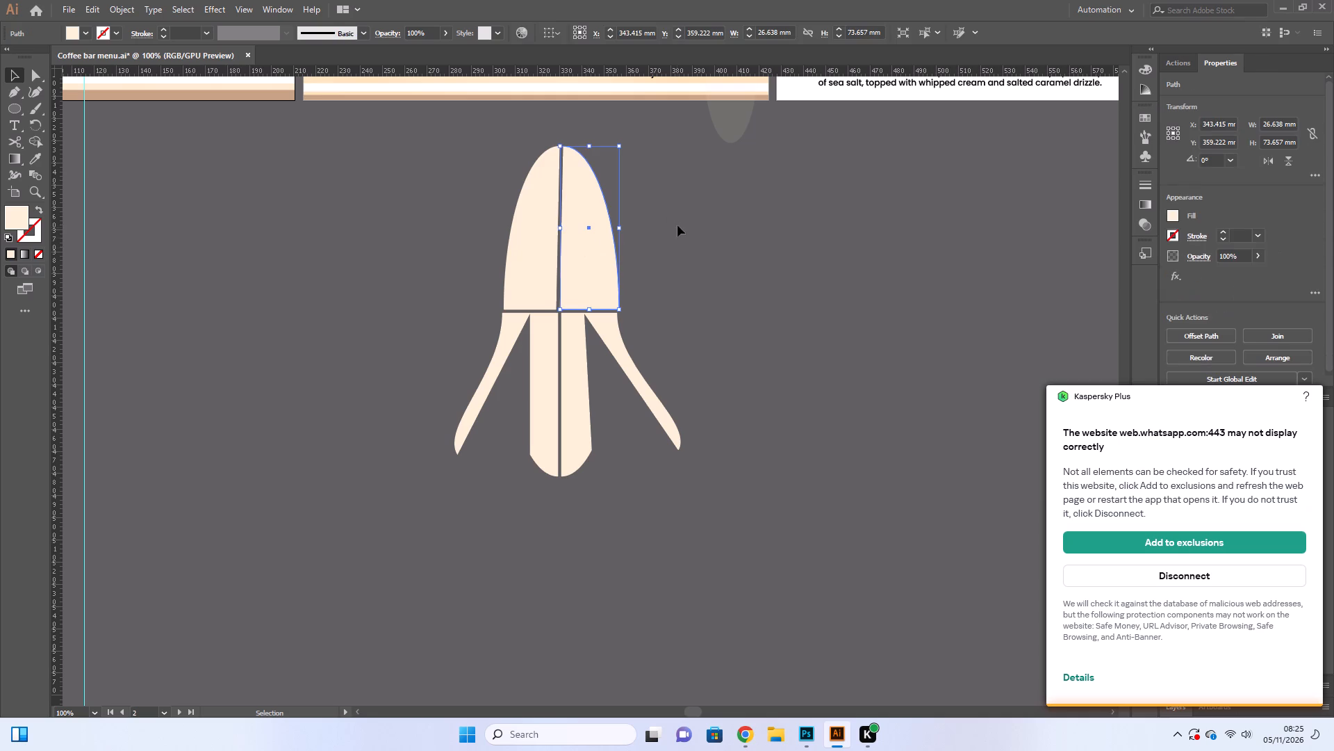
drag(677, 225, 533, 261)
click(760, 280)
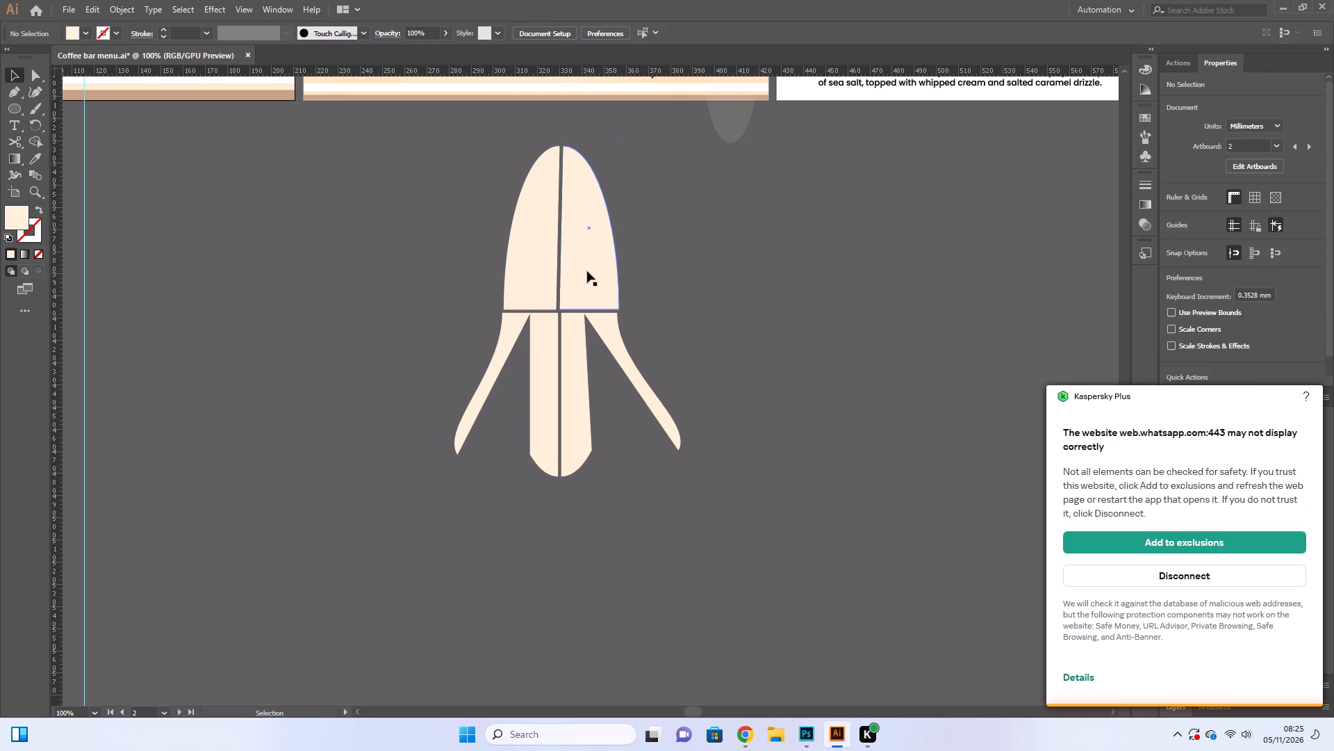
Nudge the upper-right quarter-ellipse about 0.35 mm right and the upper-left one about 0.7 mm right to tighten their gap.
click(587, 271)
key(Right)
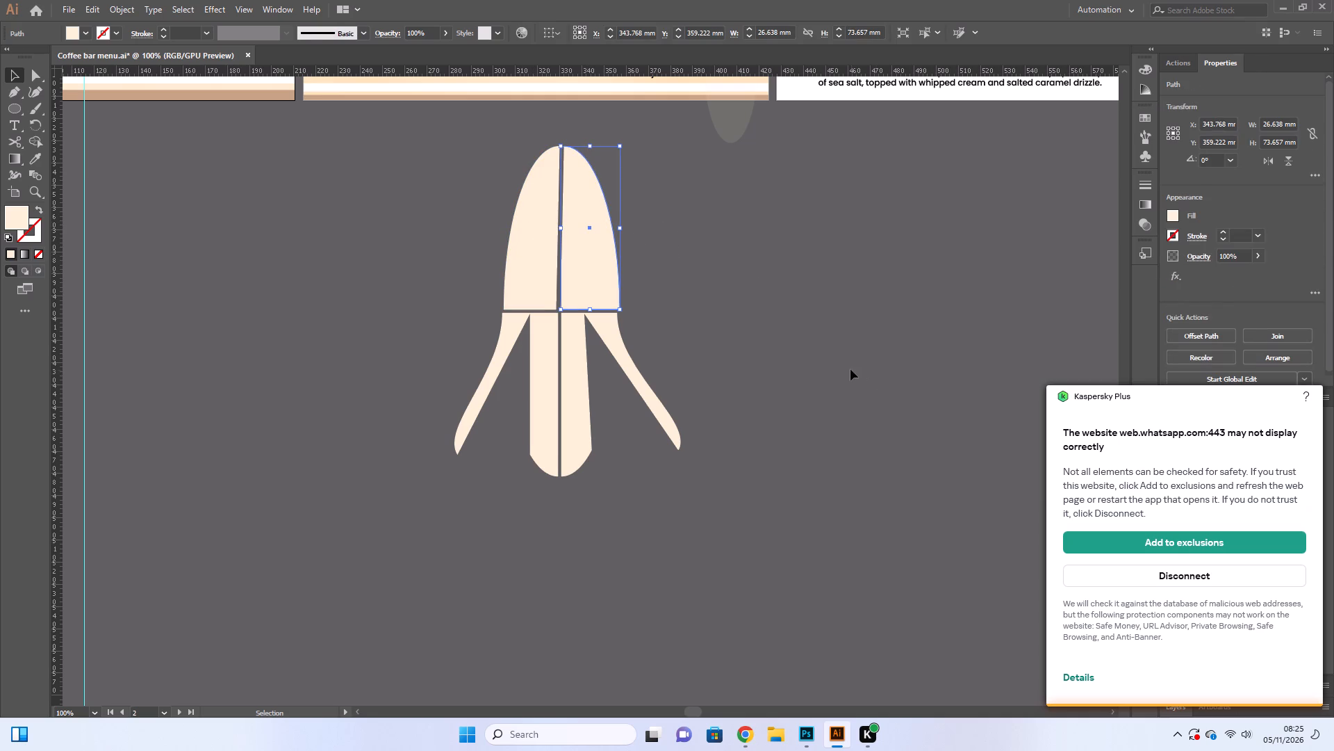
click(850, 369)
click(541, 293)
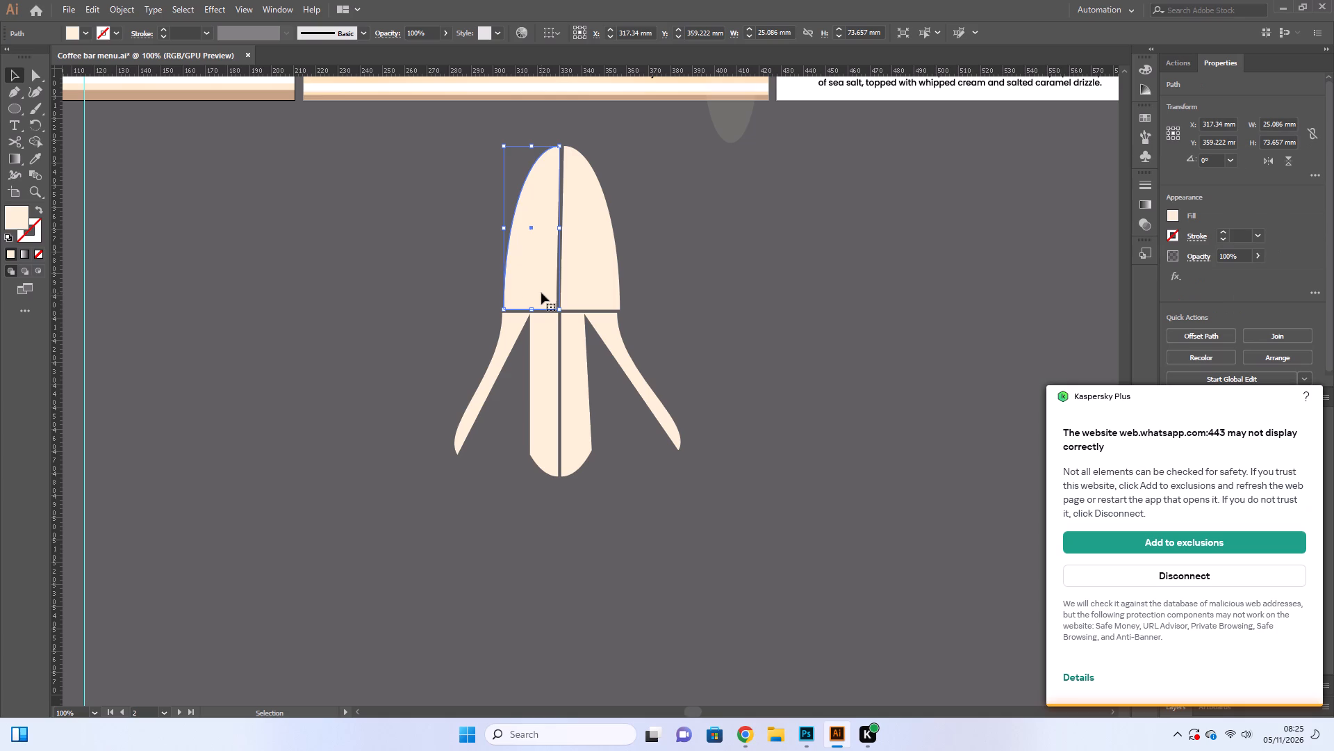
key(Right)
key(Right)
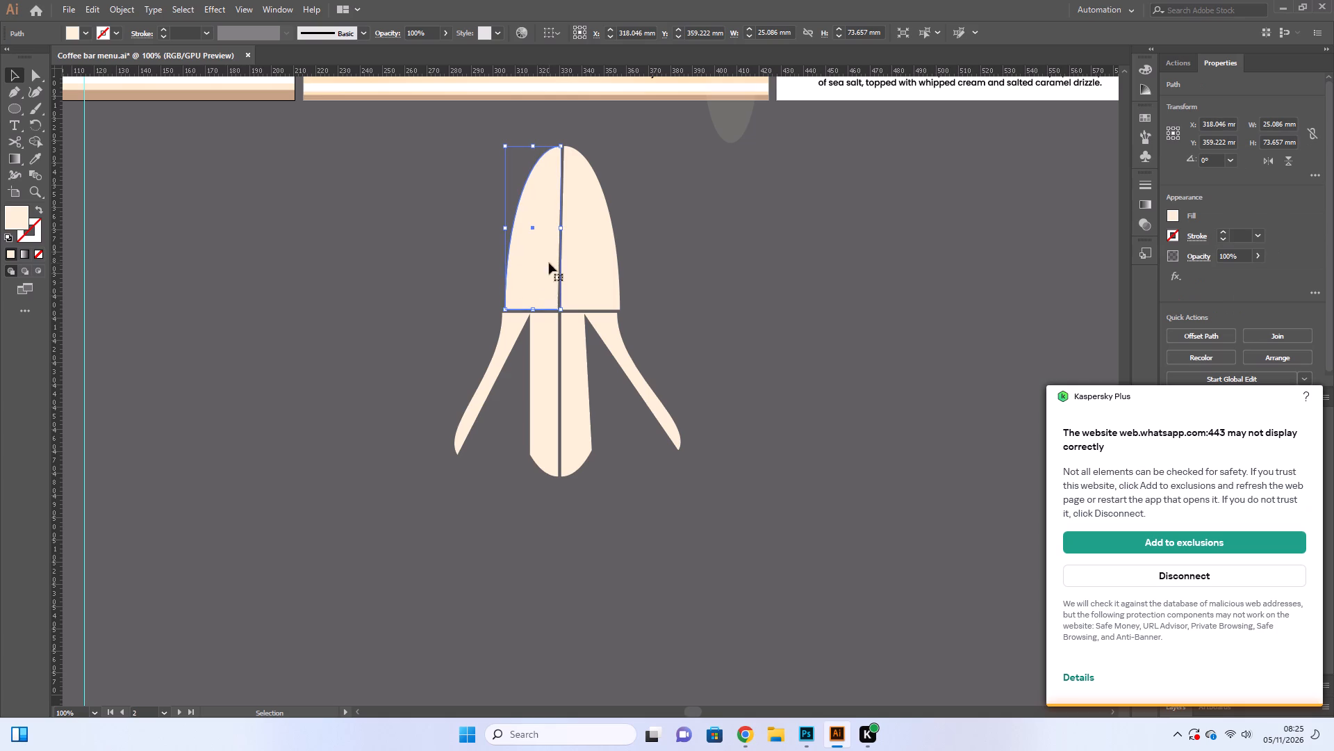
click(837, 288)
Stretch both upper quarter-ellipses together about 2 mm leftward so their outer edges cover the lower pieces' width, and deselect them.
click(530, 292)
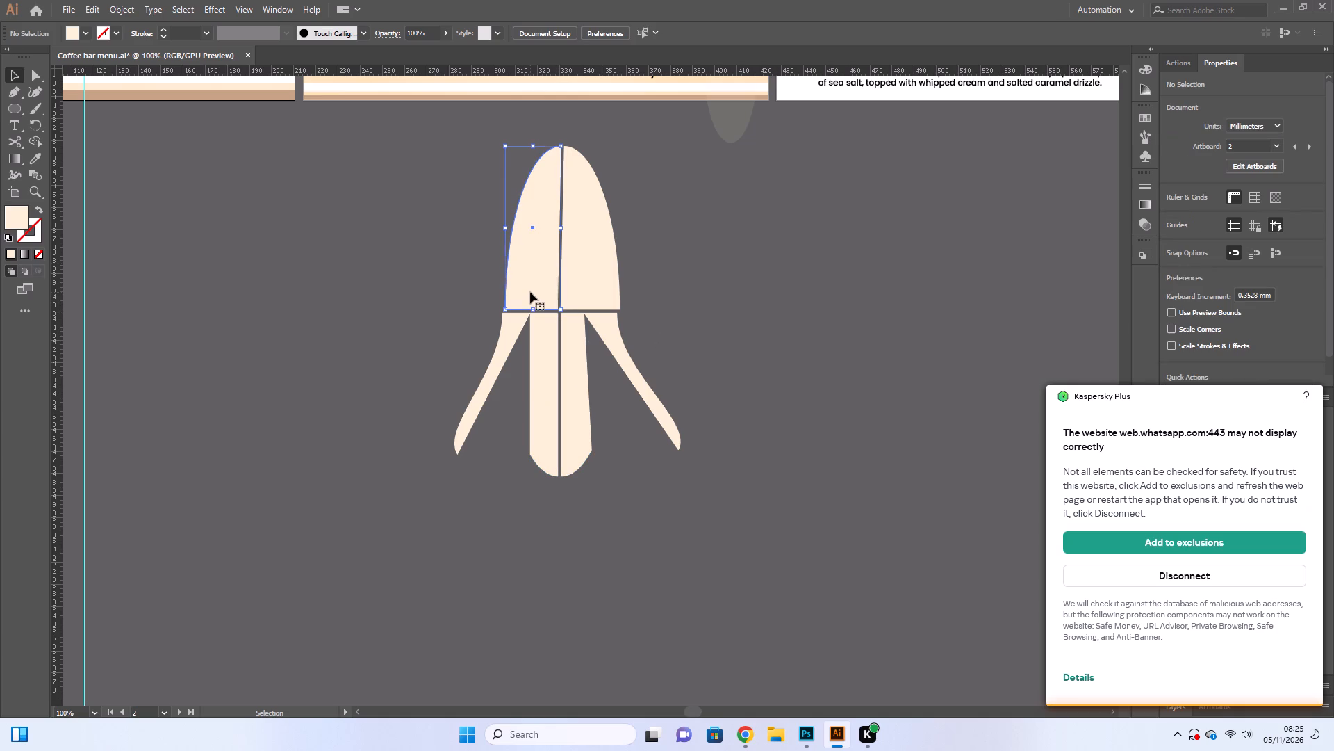
click(617, 282)
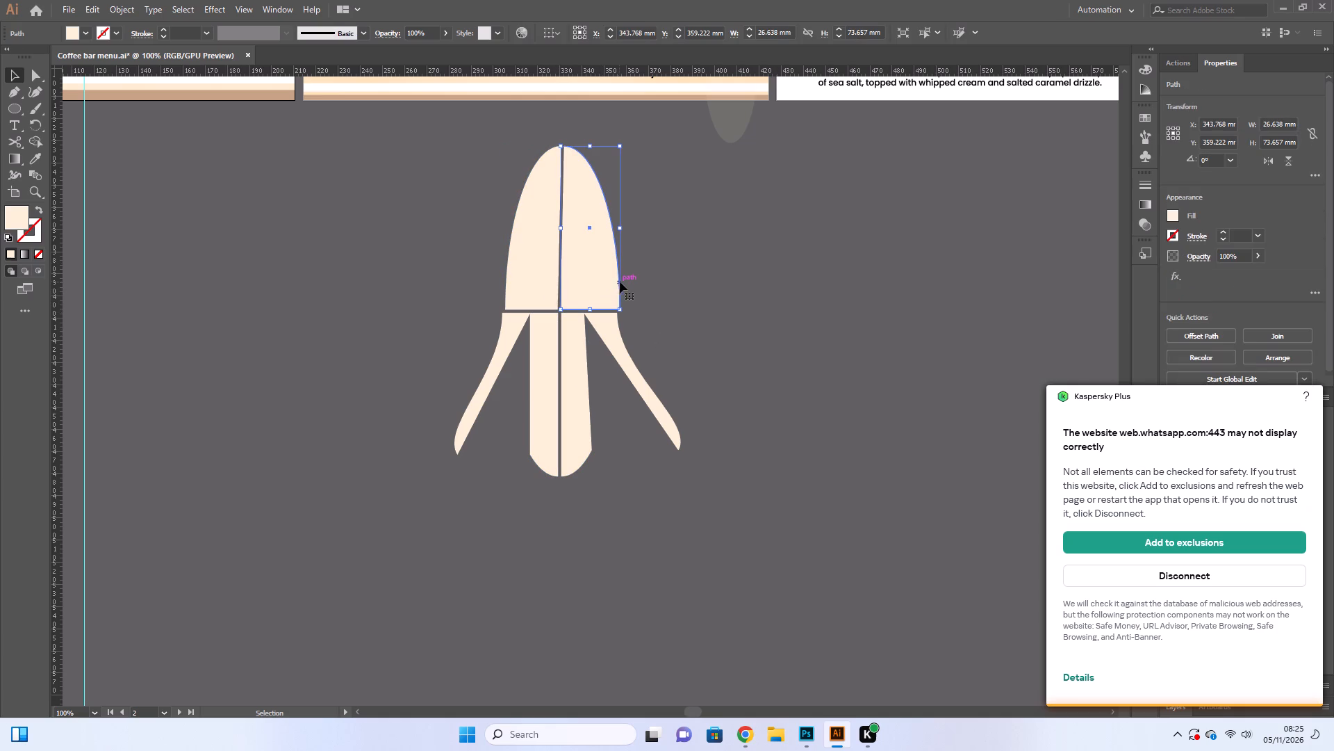
click(620, 227)
drag(716, 223, 497, 276)
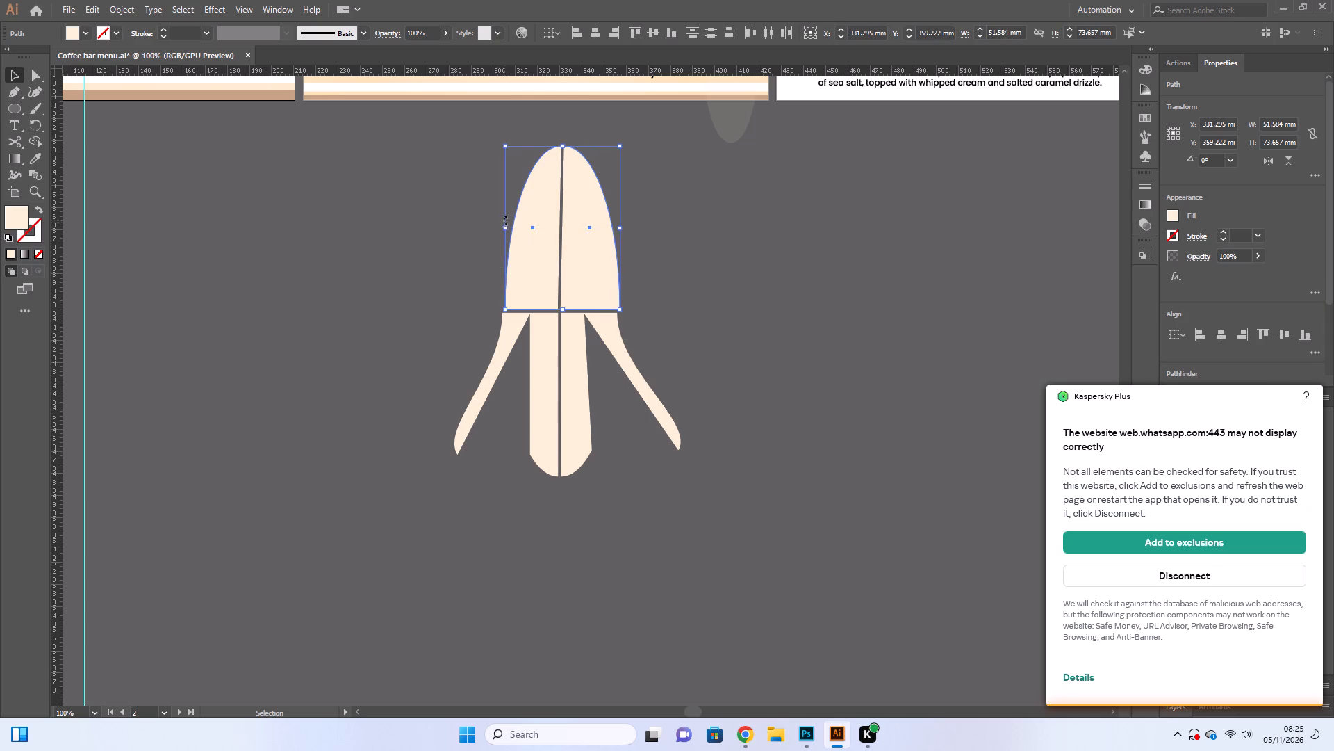
click(503, 226)
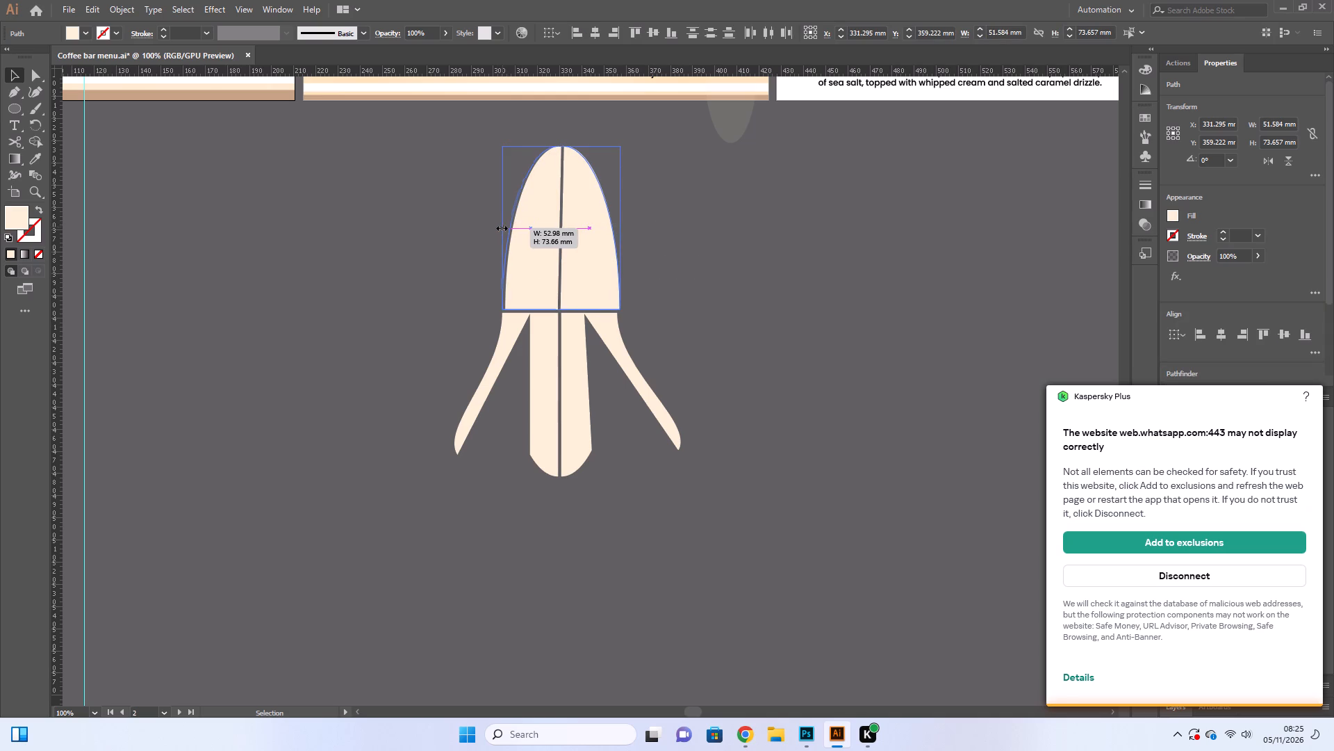
click(778, 280)
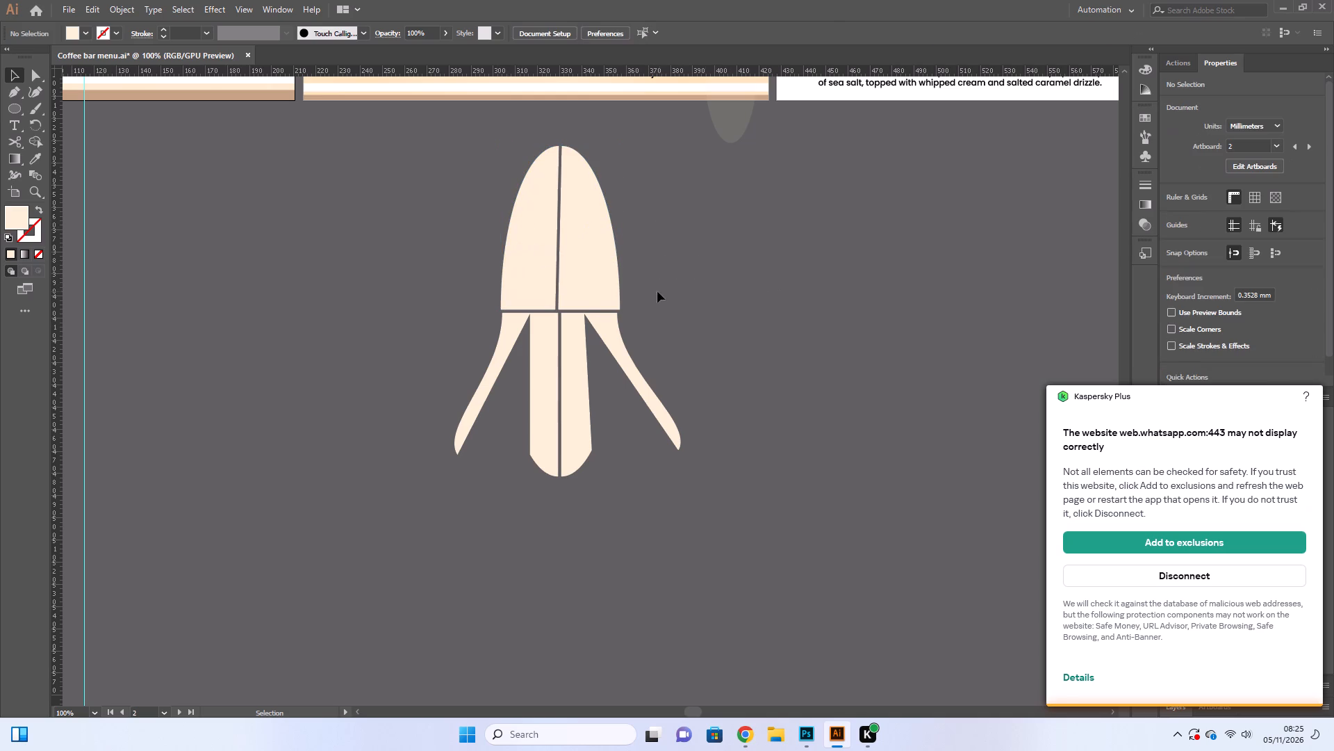
Narrow the upper-right quarter-ellipse from its inner edge to about 26.3 mm wide, widening the gap to the upper-left quarter.
click(582, 291)
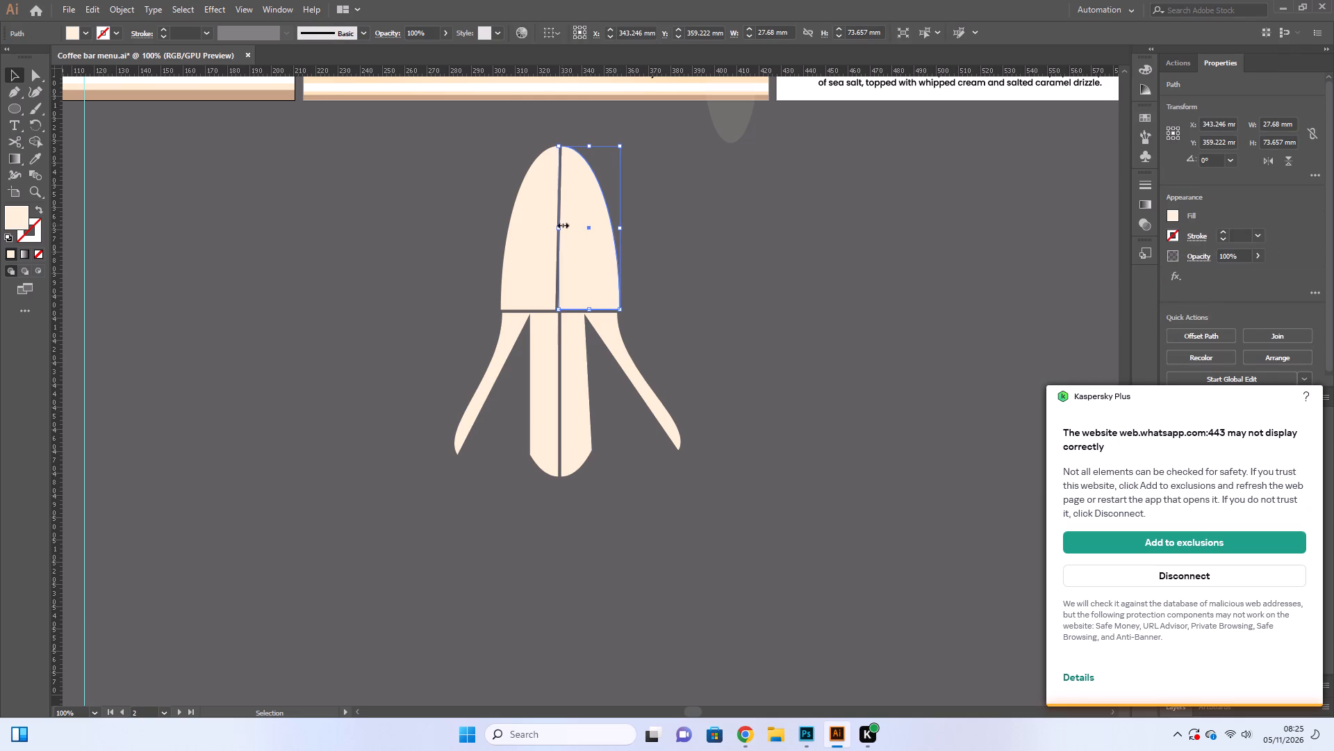
click(559, 225)
click(787, 290)
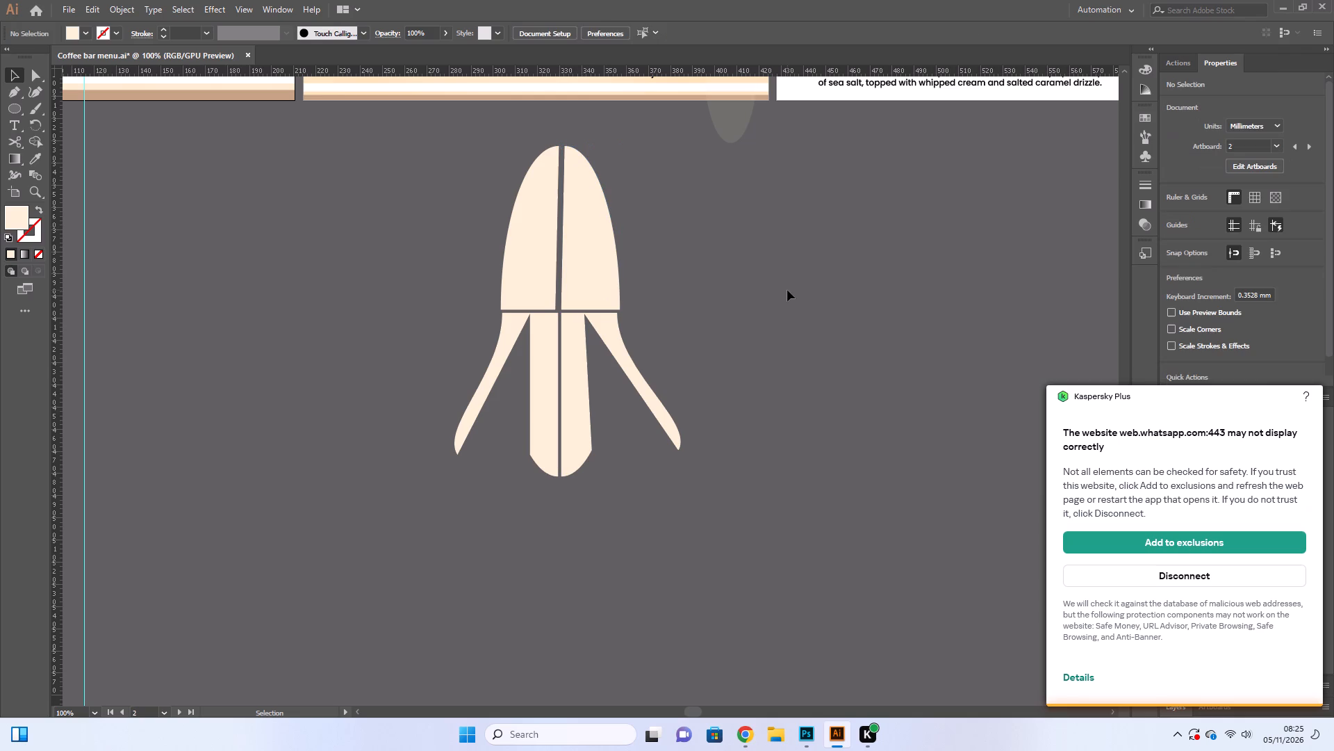
click(550, 259)
click(559, 228)
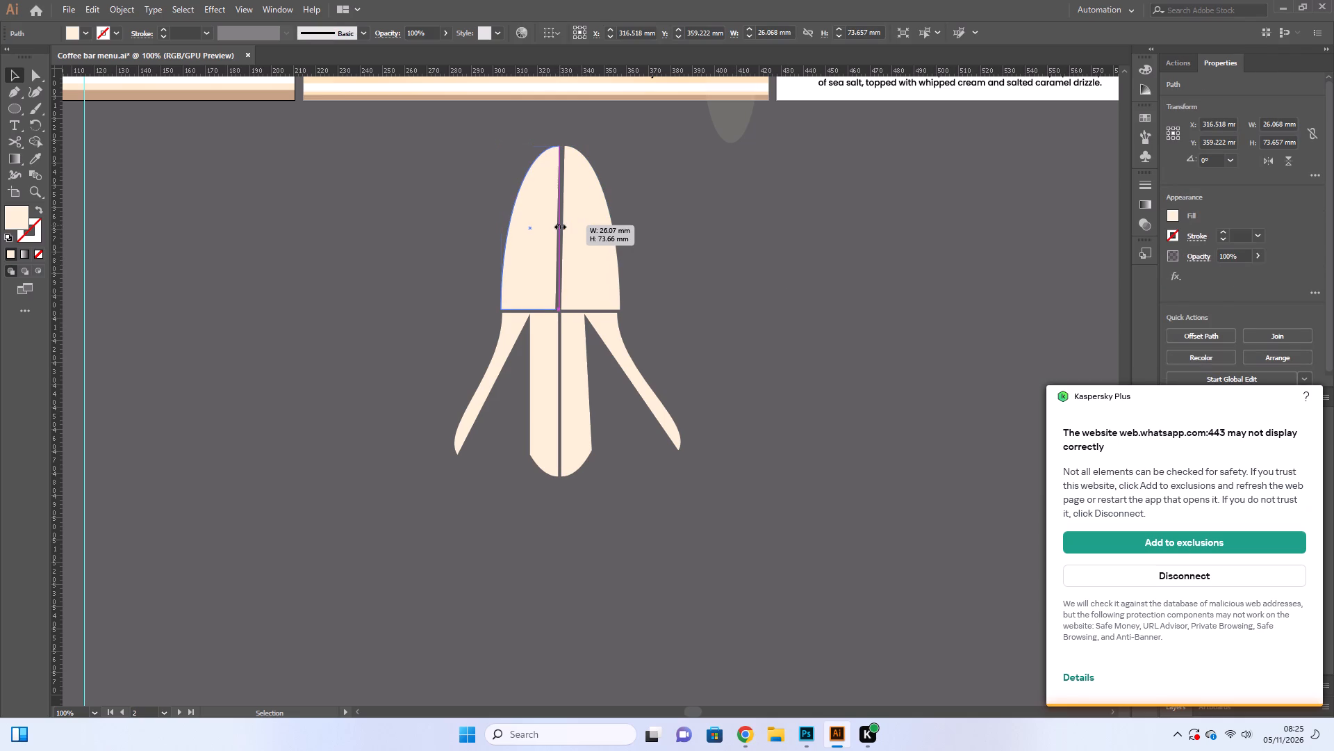
Deselect the upper-left quarter-ellipse.
click(752, 282)
click(752, 282)
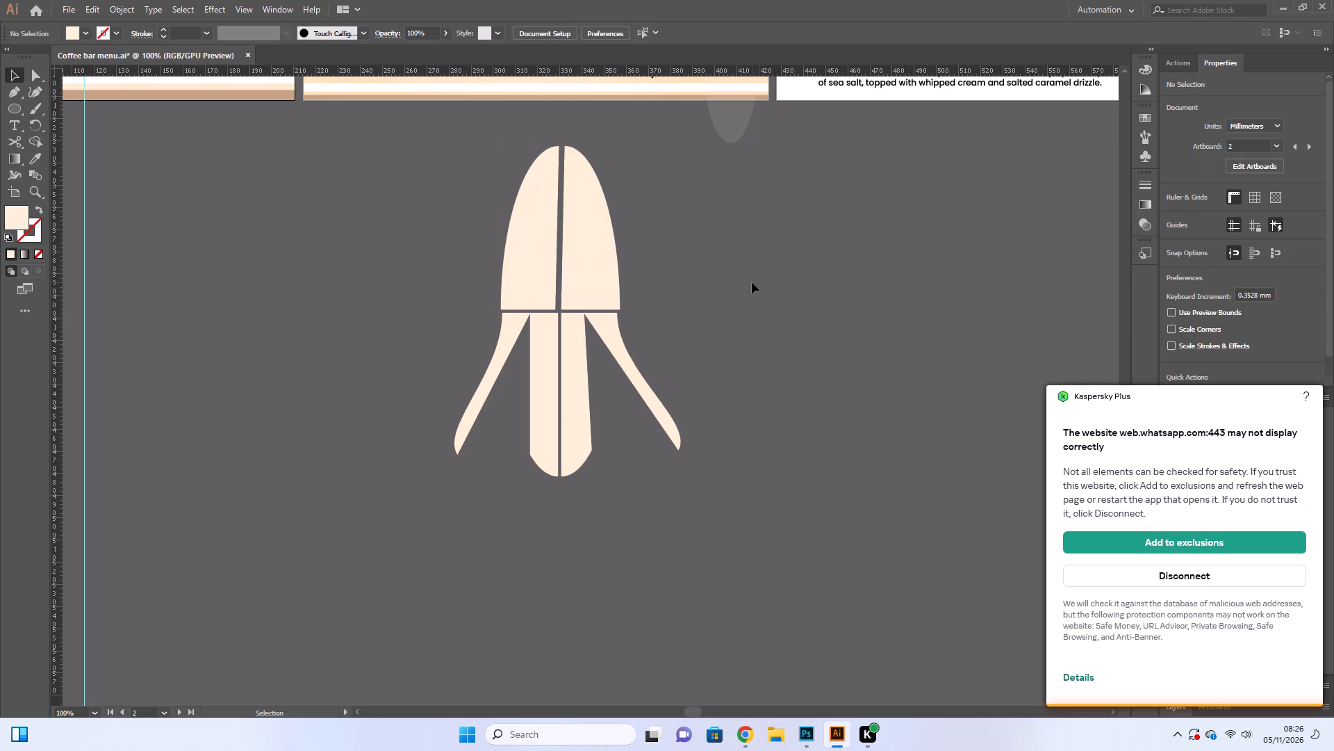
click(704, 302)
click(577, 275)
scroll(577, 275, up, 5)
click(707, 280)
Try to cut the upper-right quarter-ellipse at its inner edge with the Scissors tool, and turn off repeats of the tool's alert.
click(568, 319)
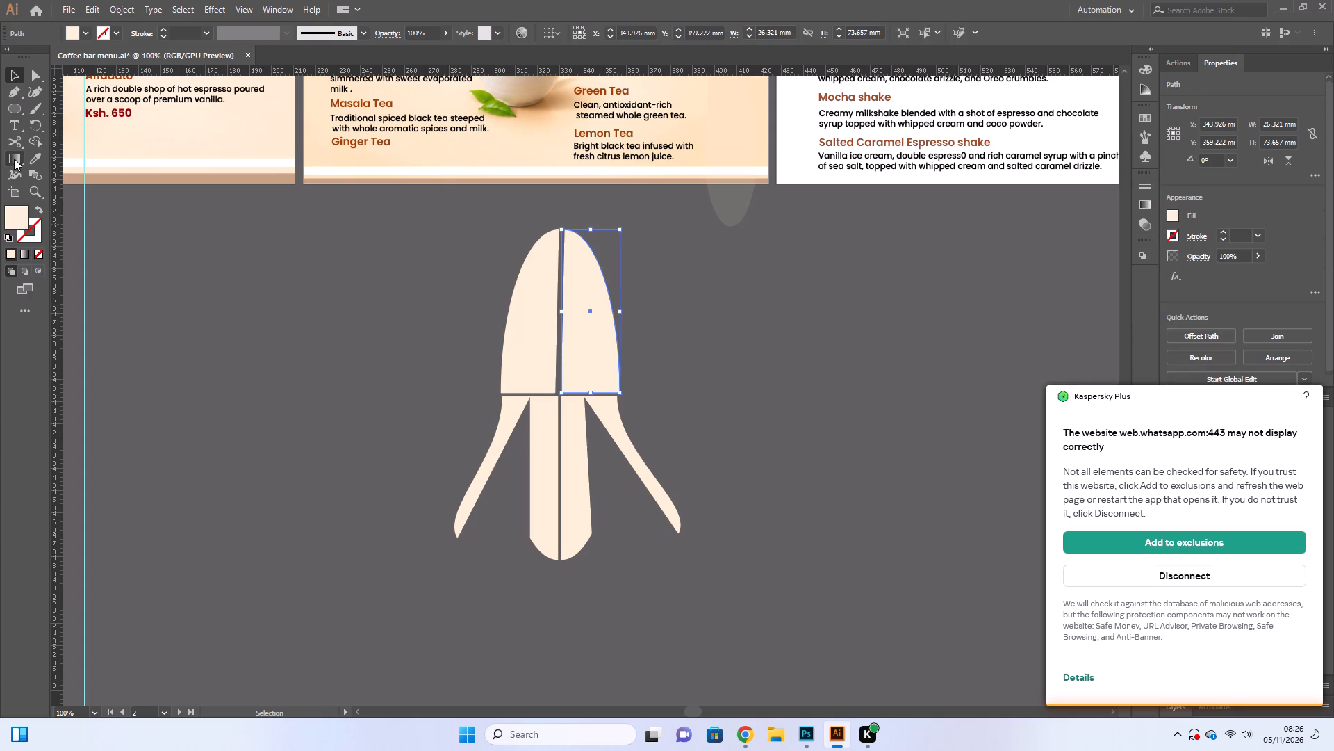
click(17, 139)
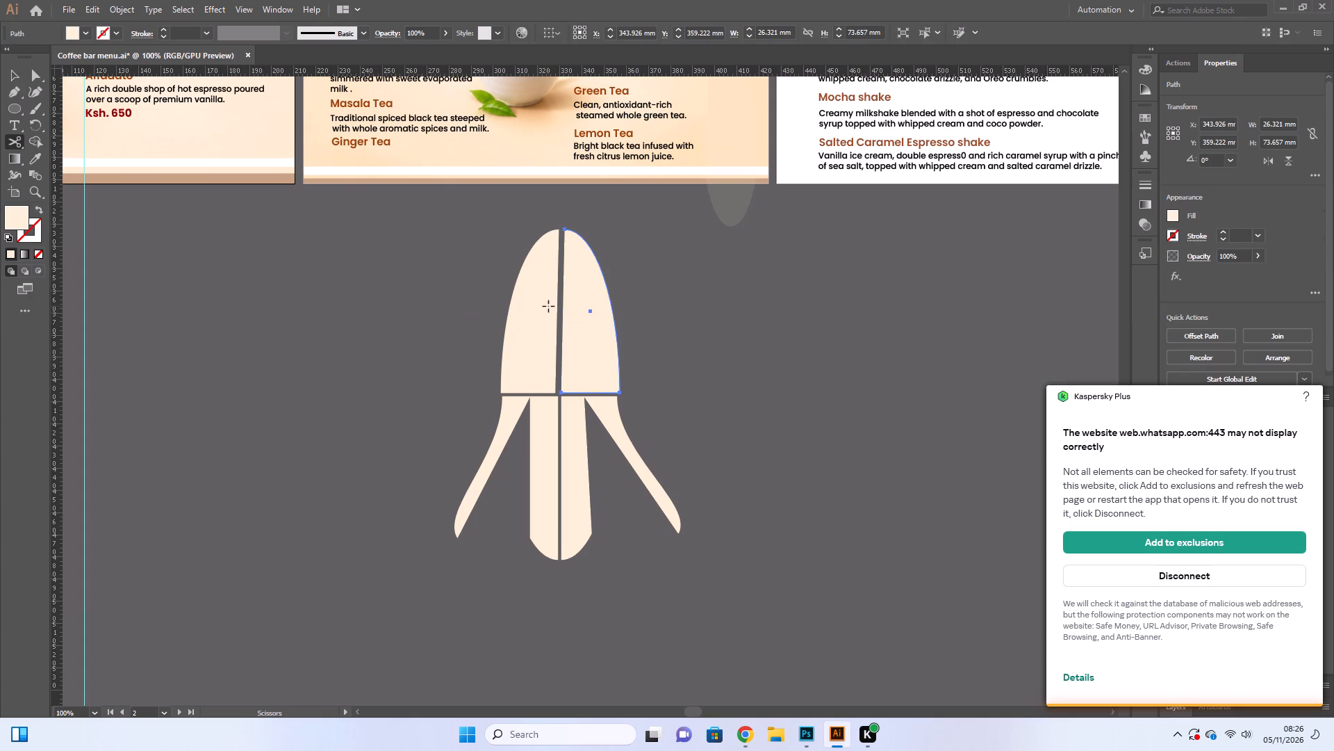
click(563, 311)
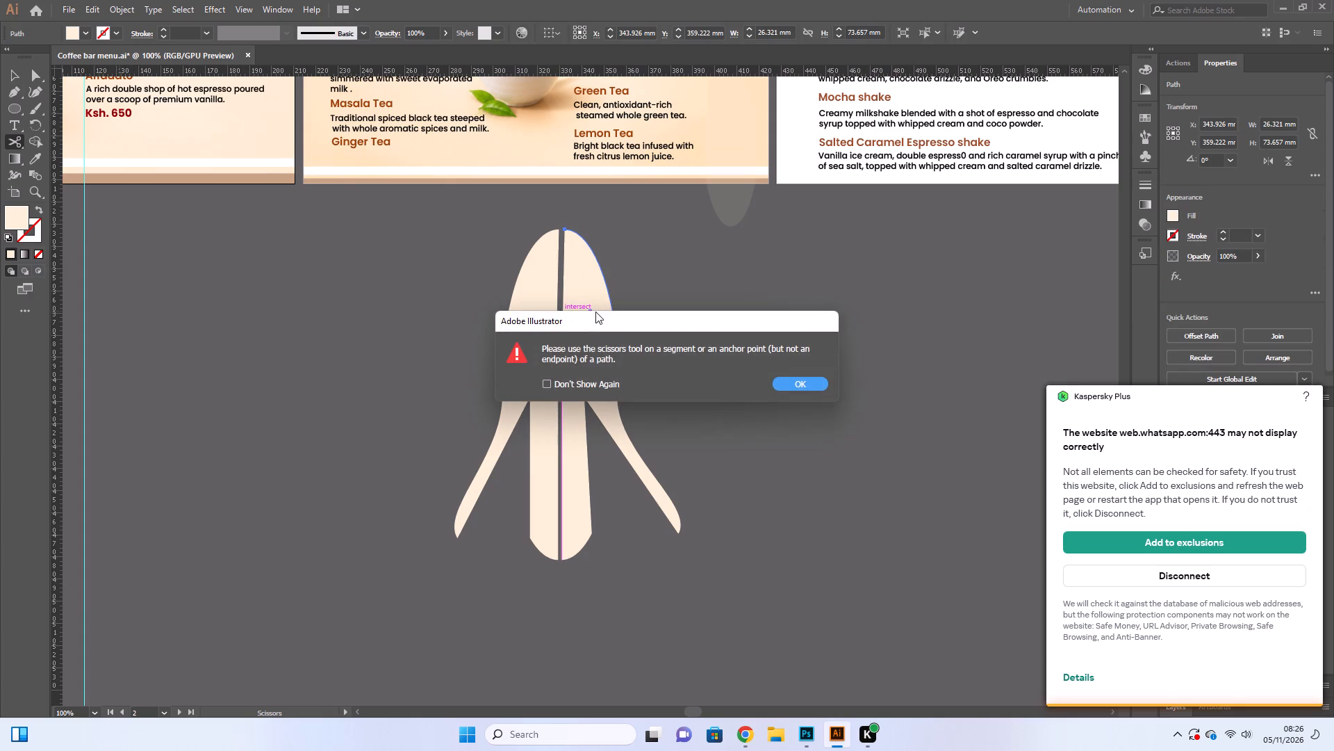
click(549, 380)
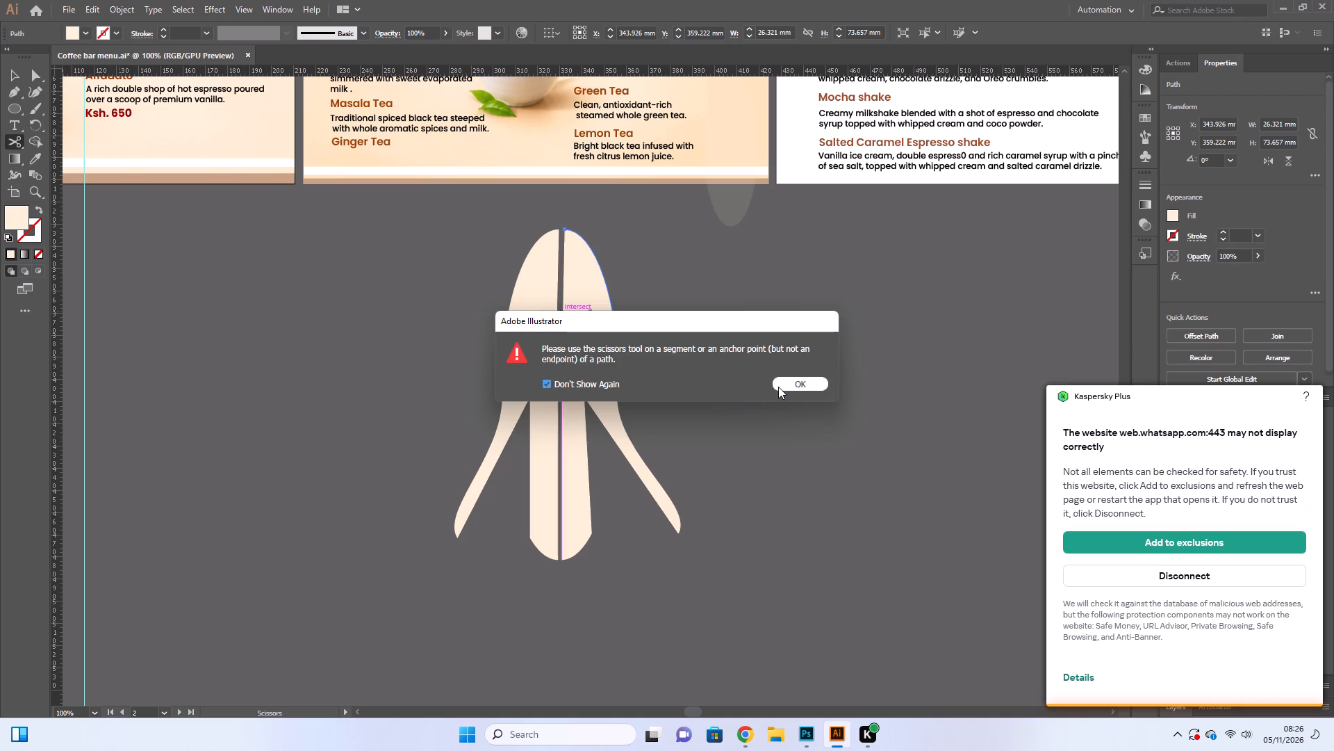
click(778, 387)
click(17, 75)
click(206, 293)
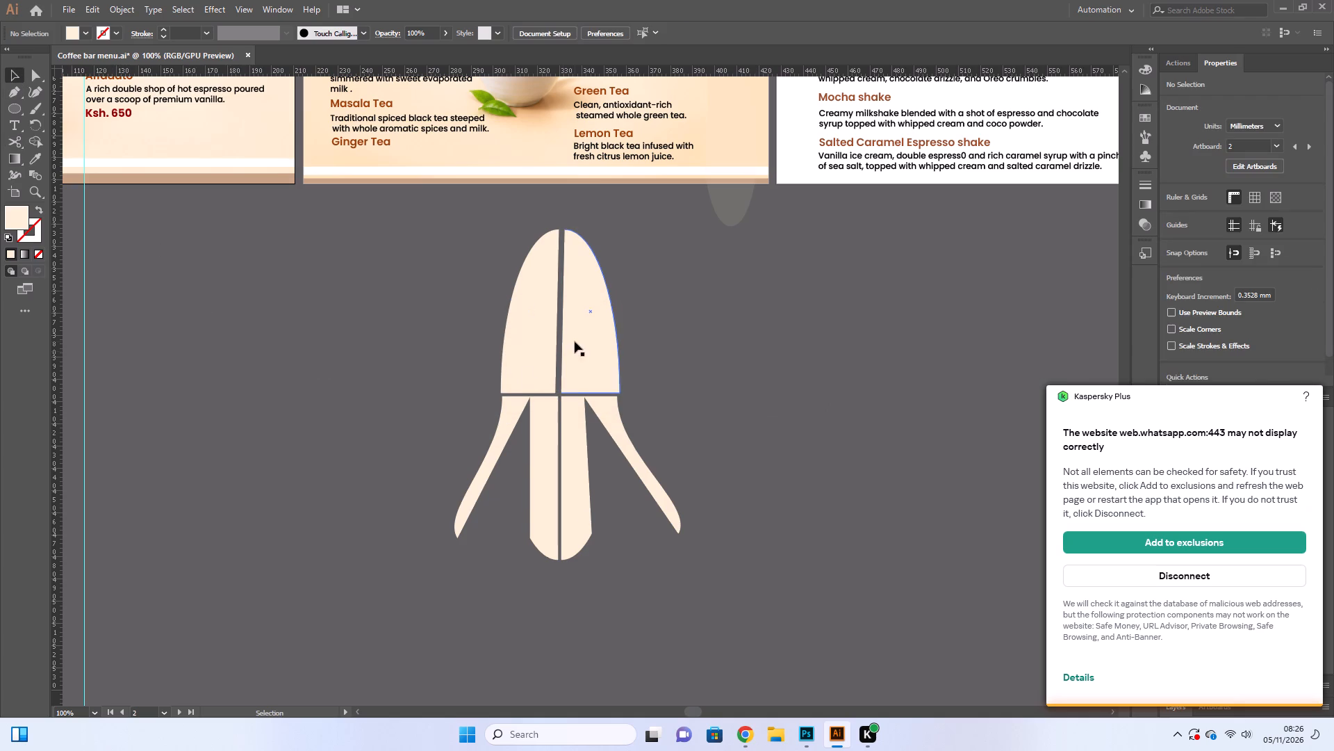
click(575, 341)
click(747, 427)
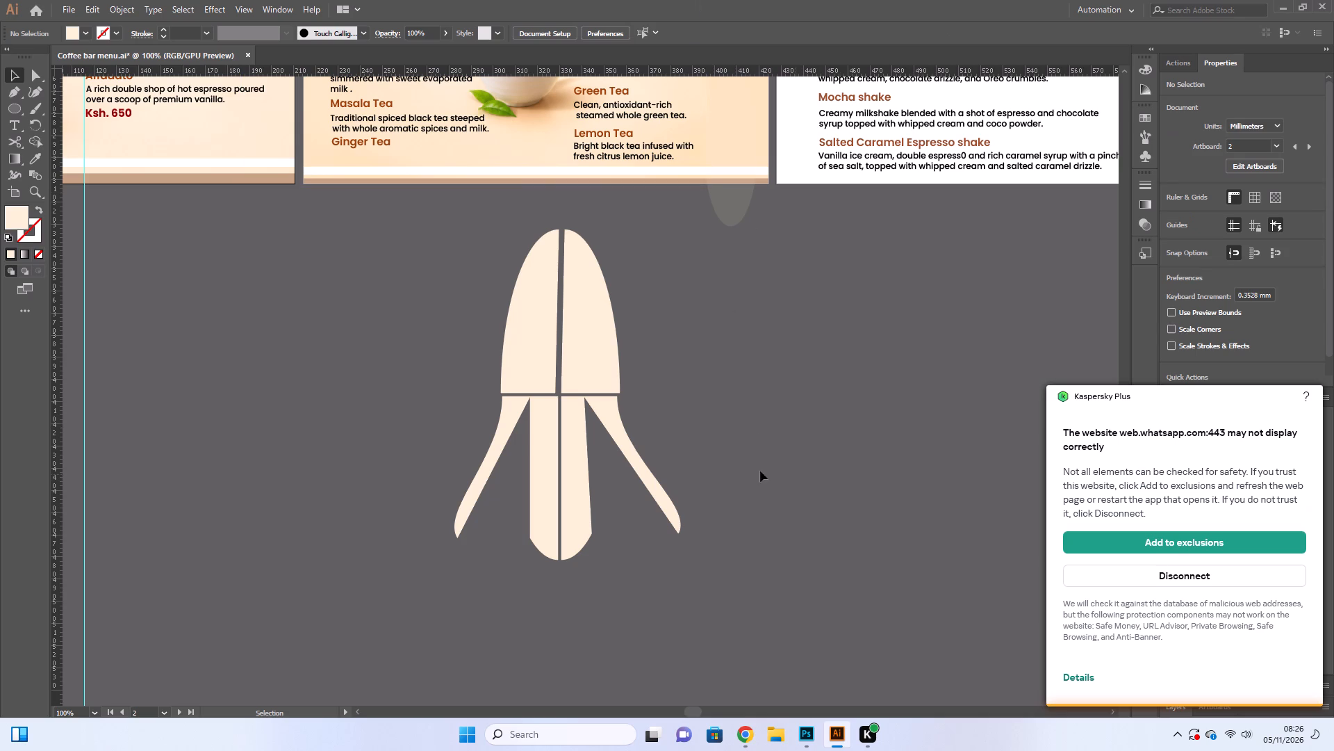
Select the upper-right quarter-ellipse.
click(593, 300)
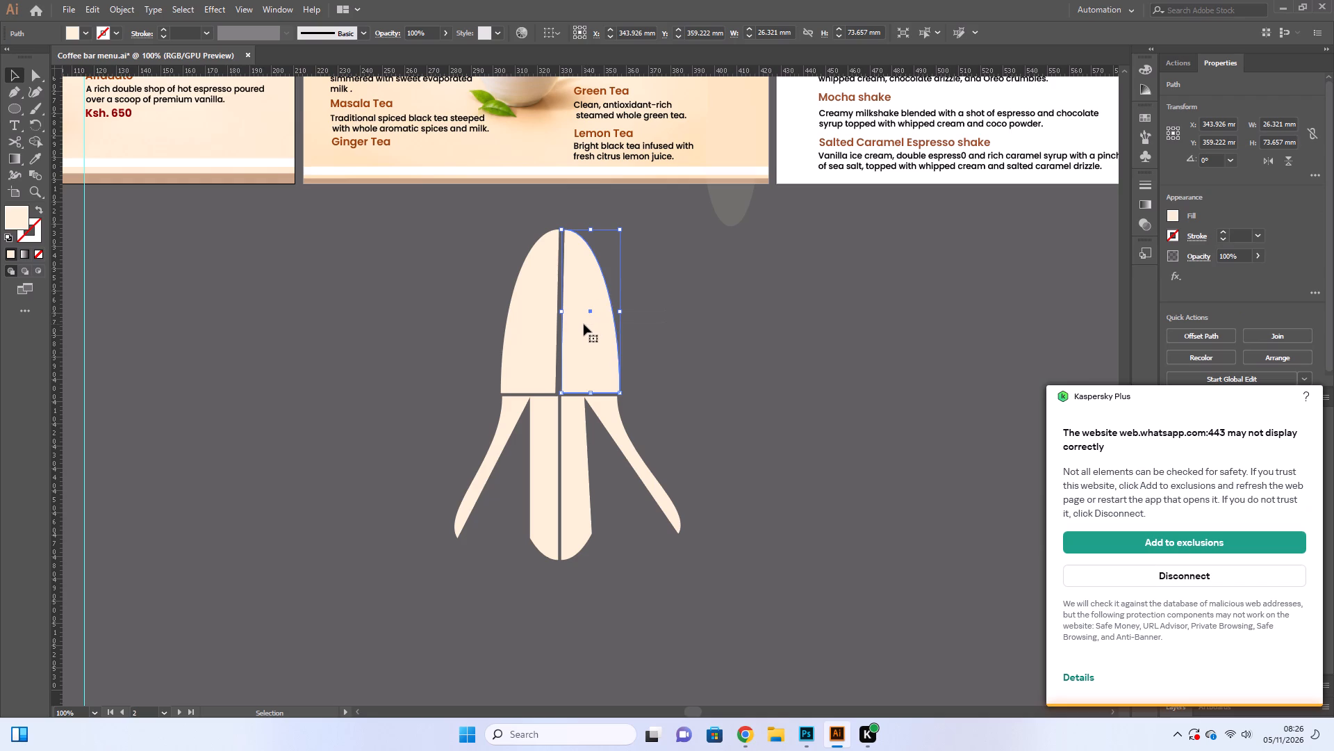
Nudge the upper-left quarter-ellipse about 1.06 mm right and the upper-right one about 0.7 mm left to close their gap.
click(542, 355)
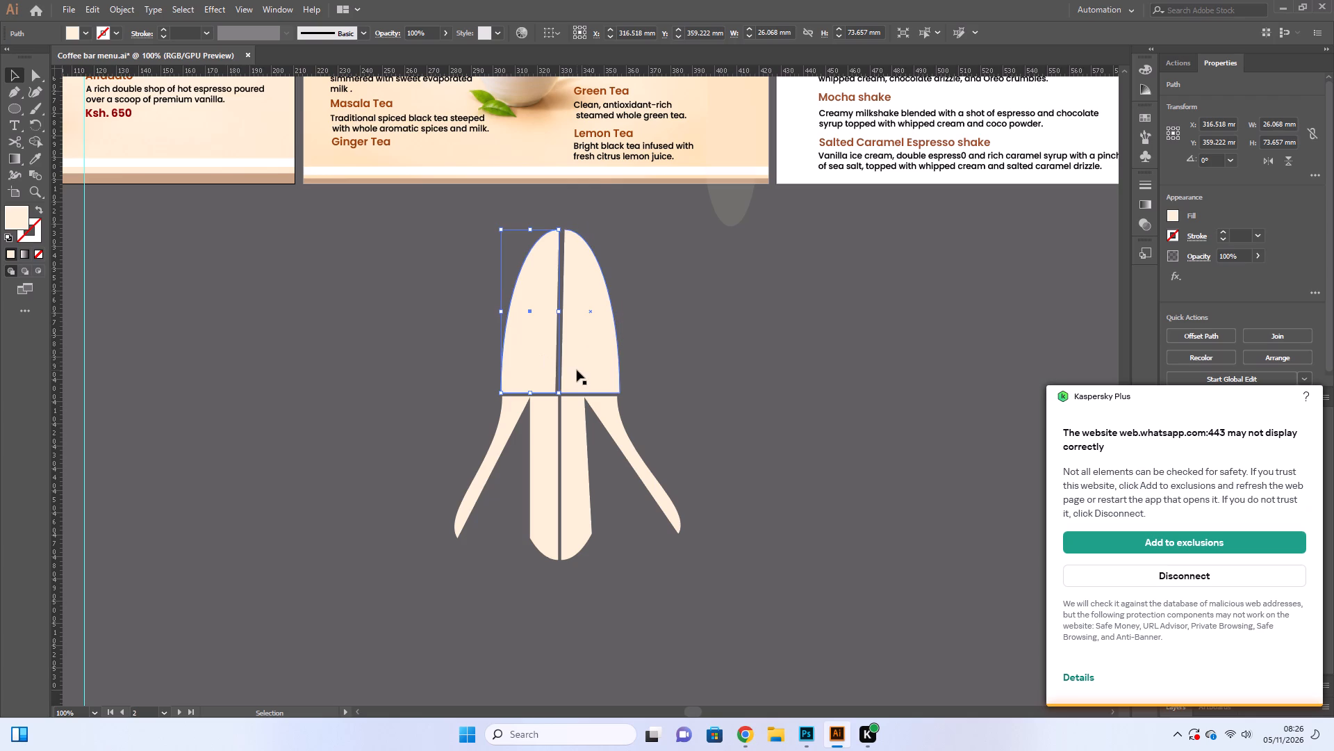
key(Right)
key(Right)
key(Right)
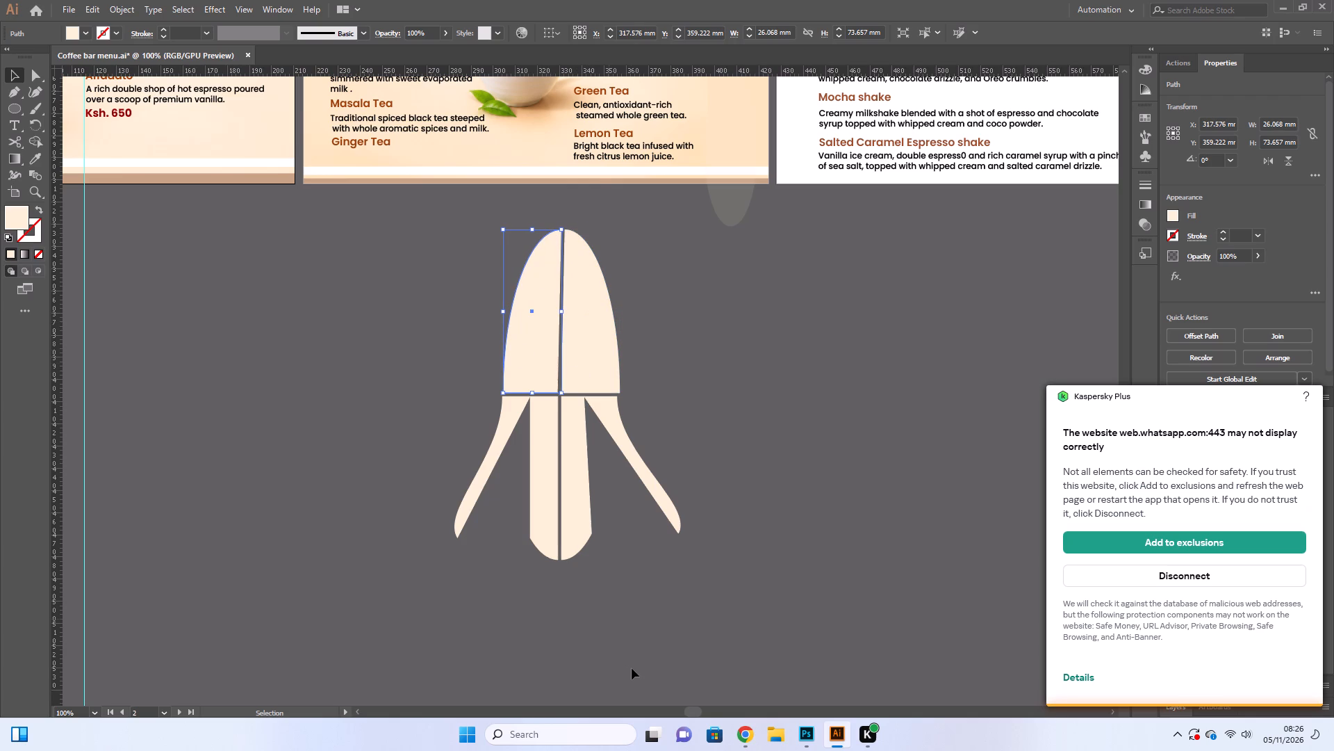
click(586, 348)
key(Left)
key(Left)
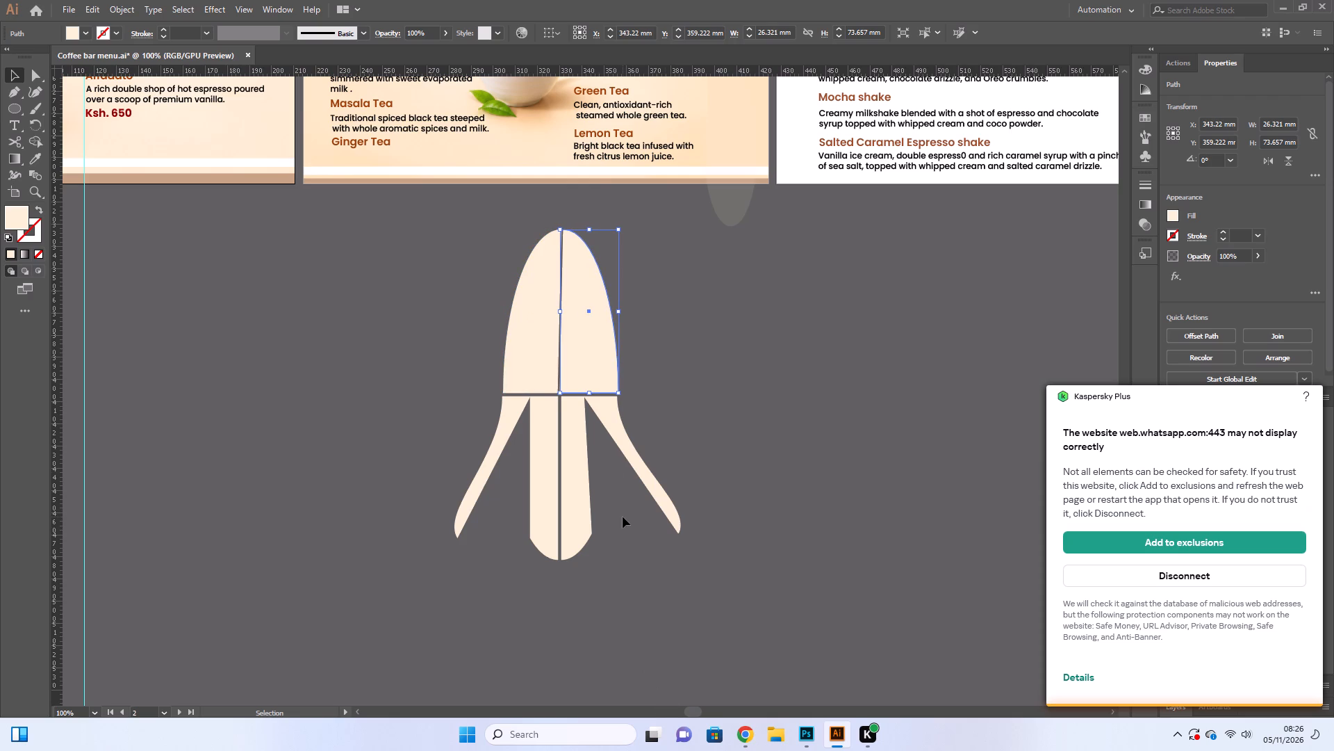
Open a new Google Chrome window and bring up its address bar for a search.
right_click(745, 734)
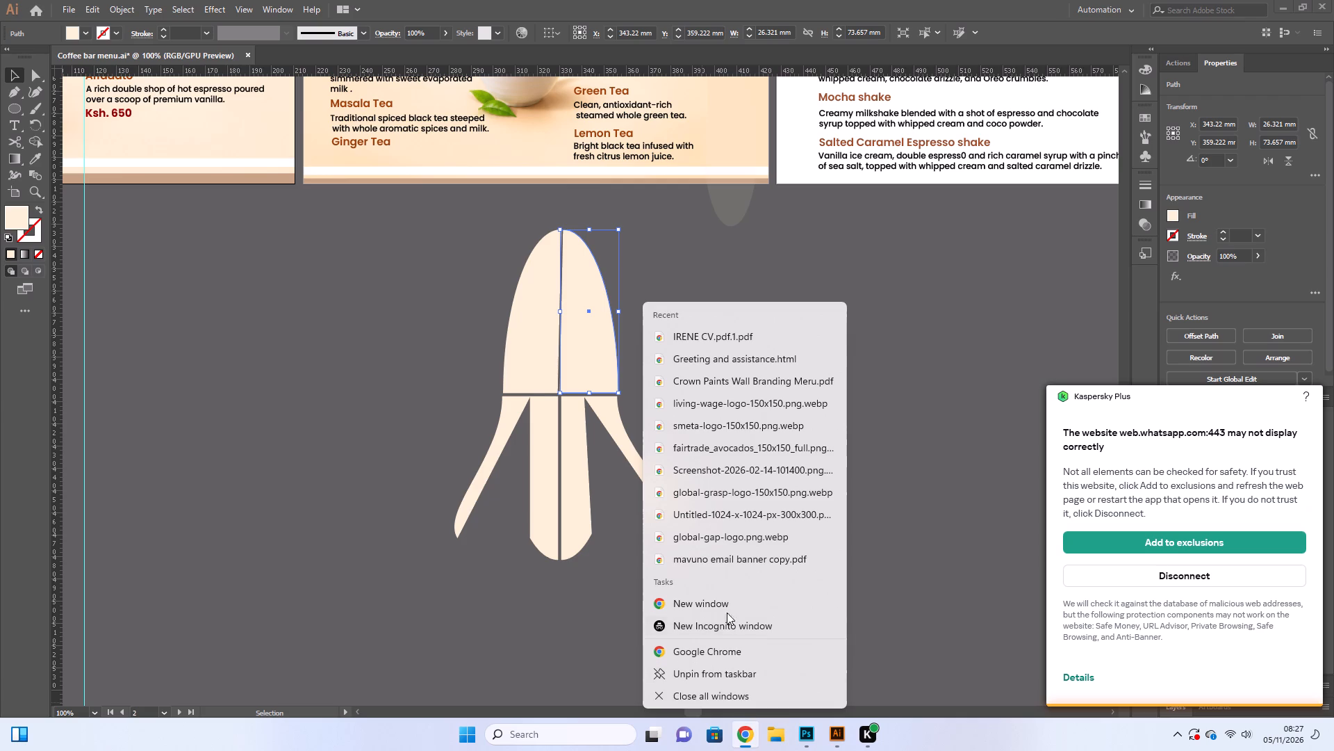
click(724, 606)
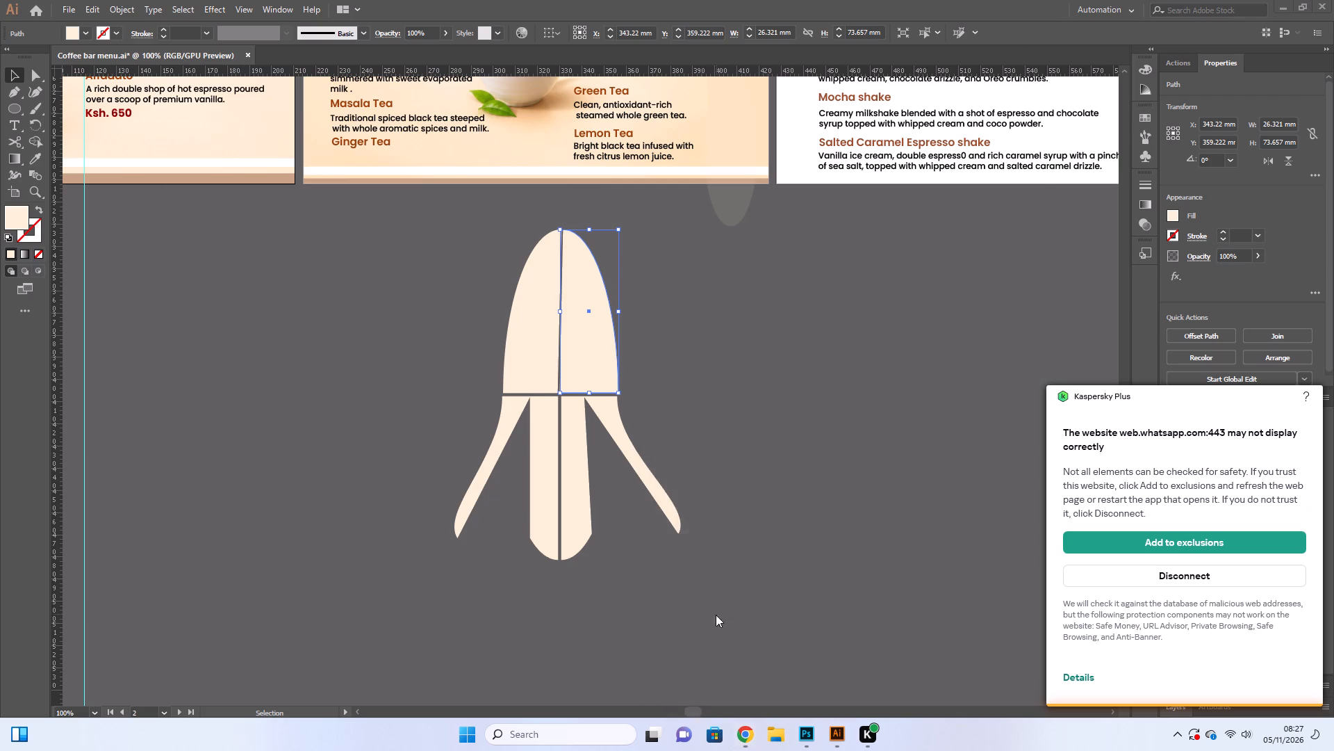
click(280, 51)
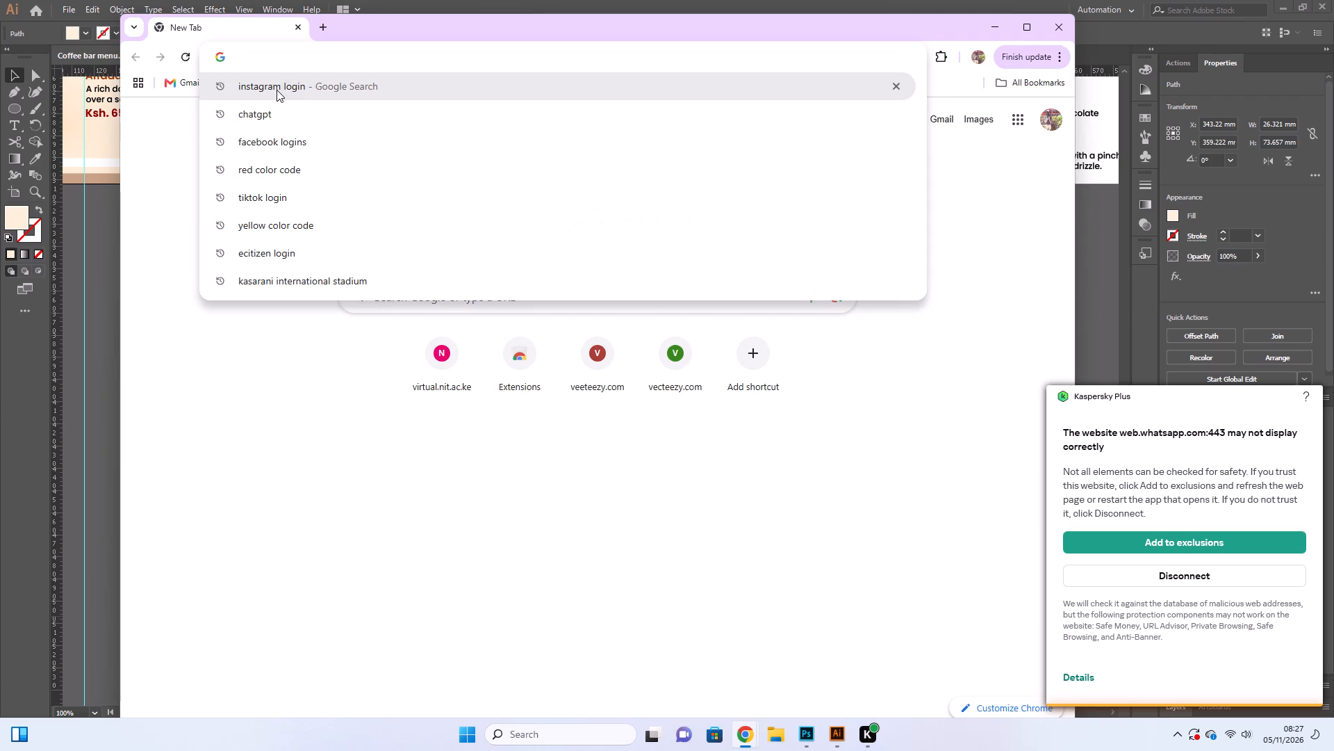
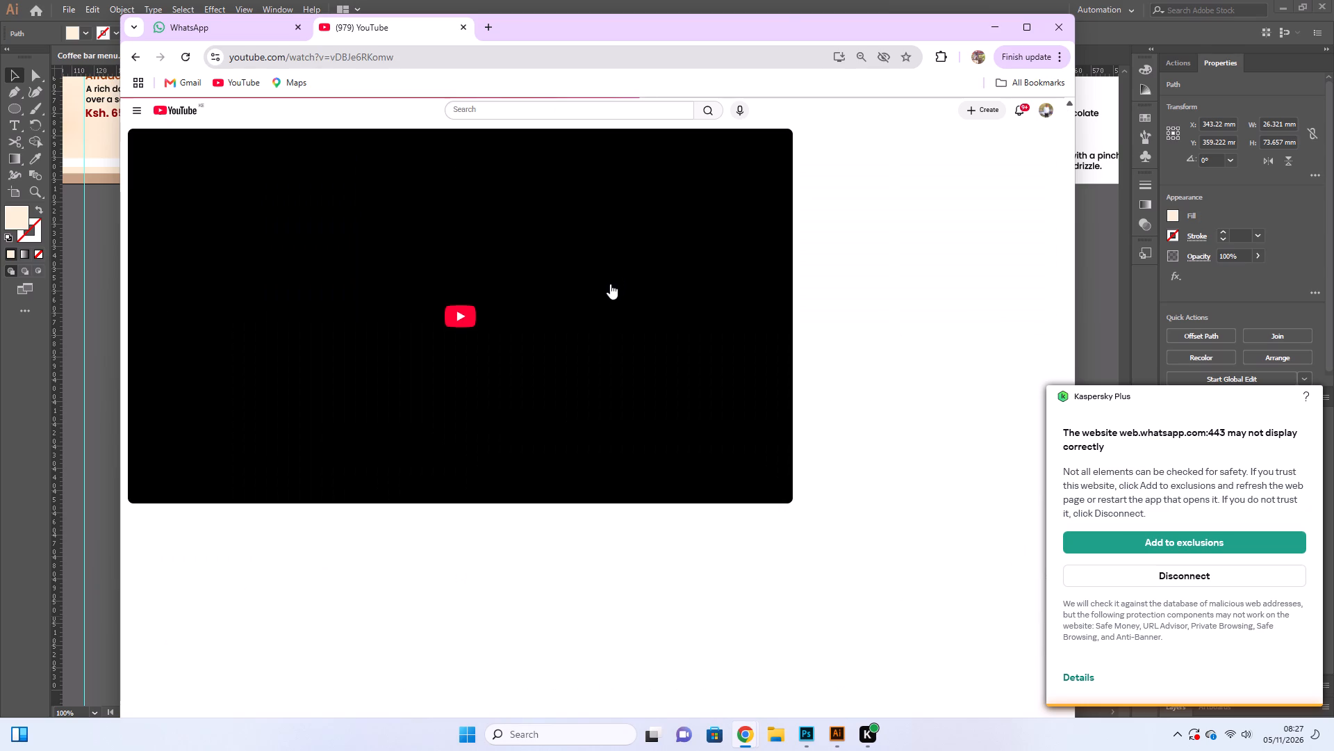
Skip the advert on the Bahati - Uinuliwe music video and switch back to Illustrator.
scroll(302, 470, down, 2)
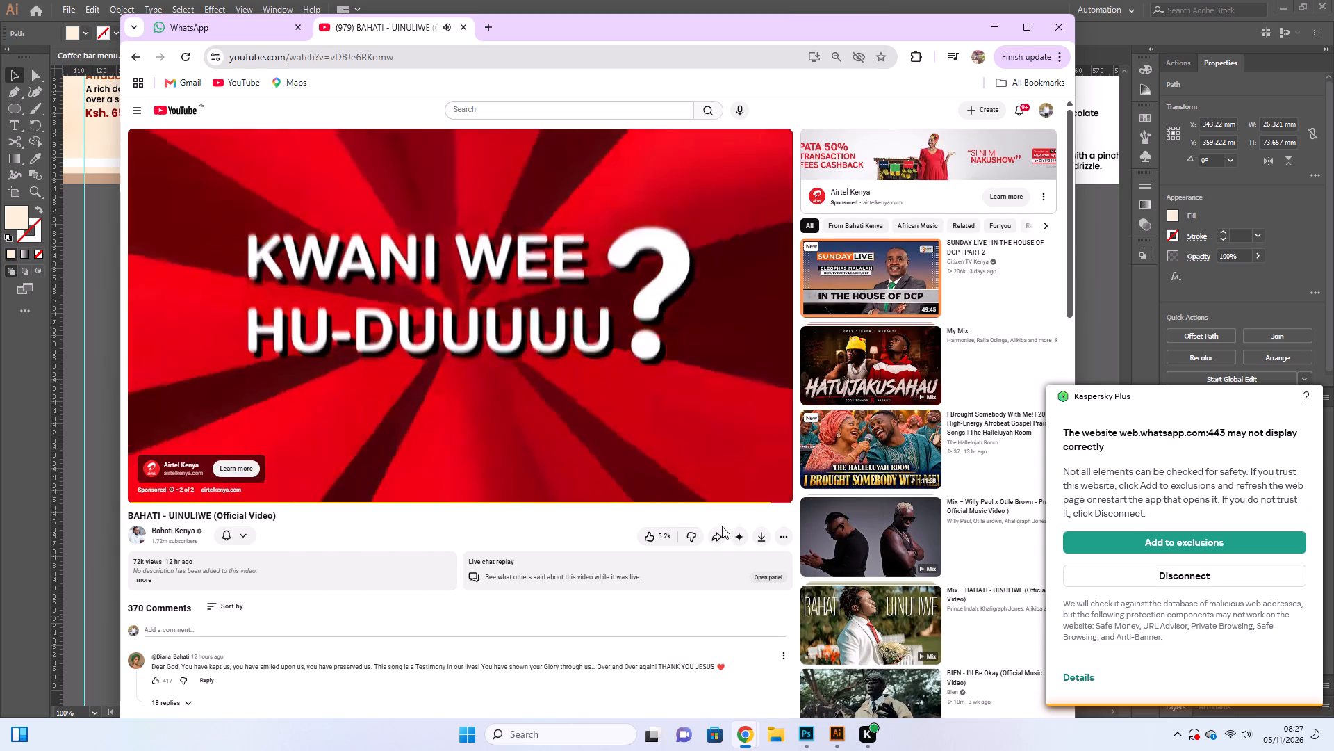
click(746, 459)
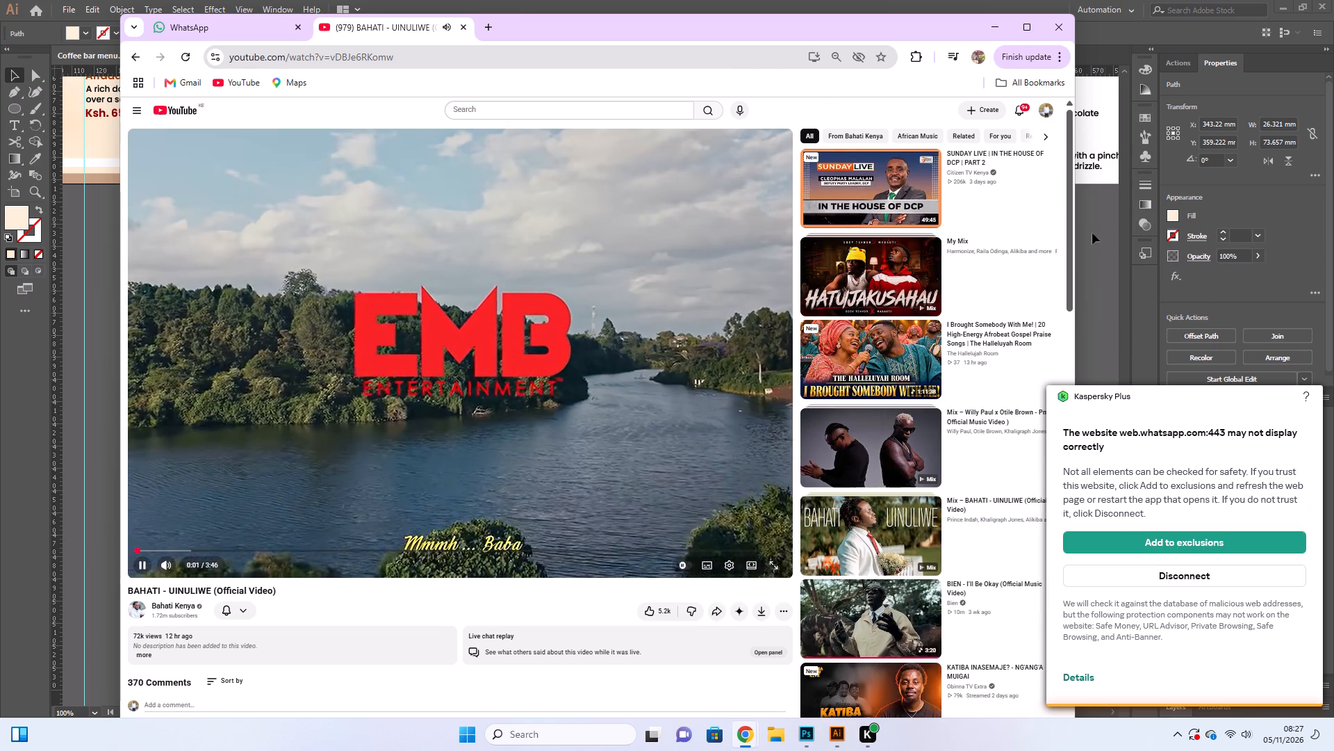
click(1083, 241)
click(461, 302)
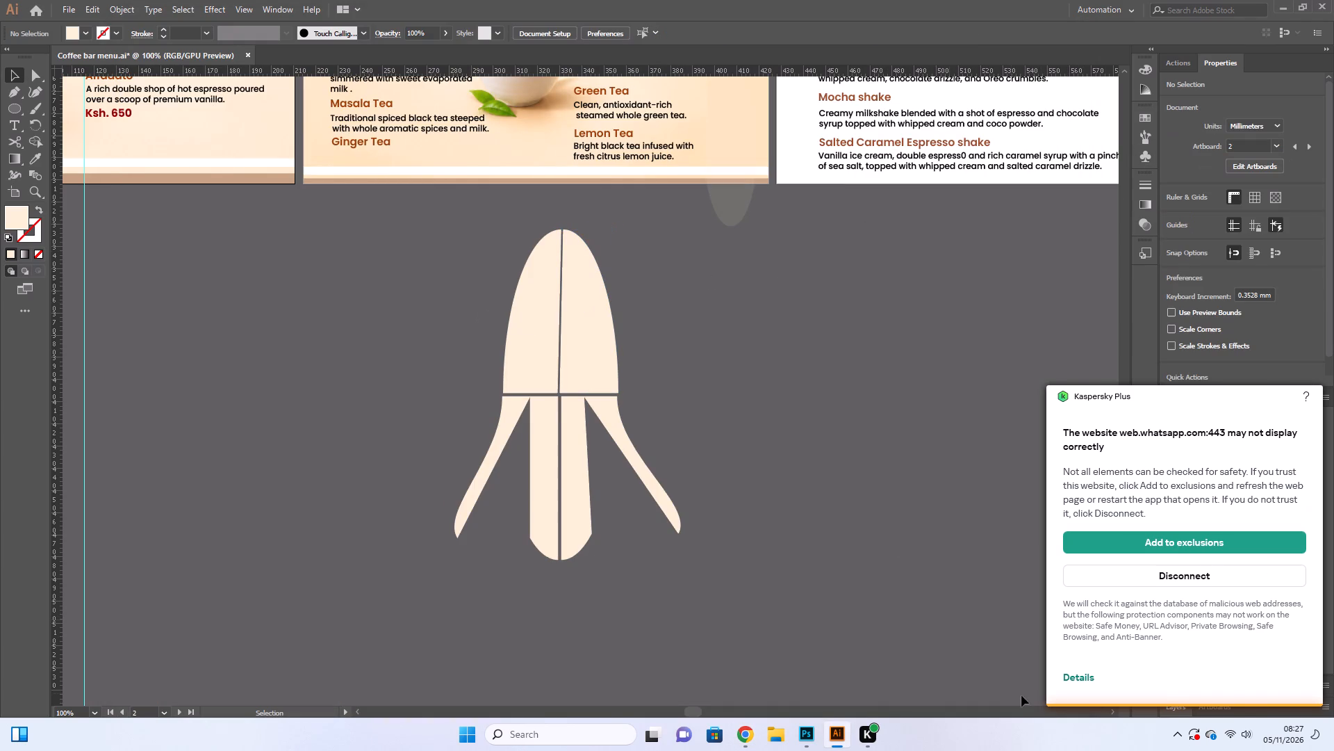
Adjust the system sound volume to a little over a third of its range.
click(1242, 728)
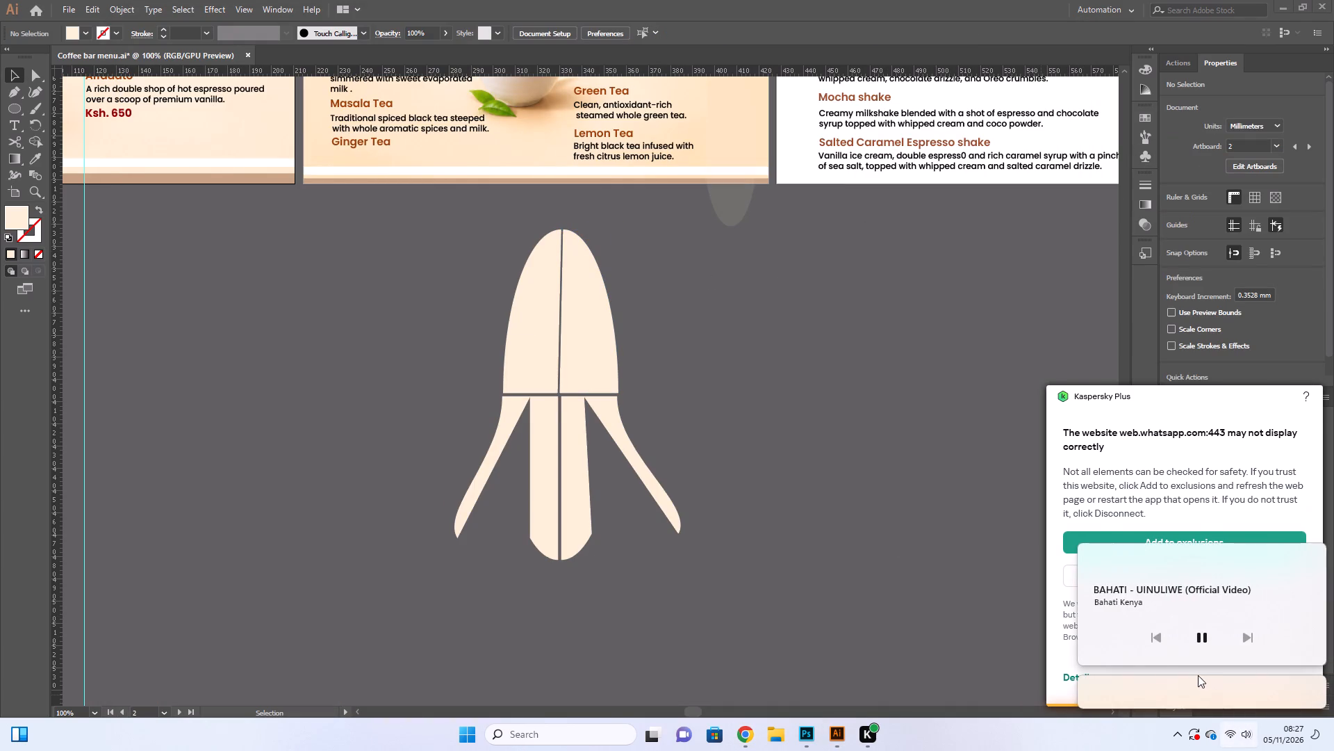
click(1176, 647)
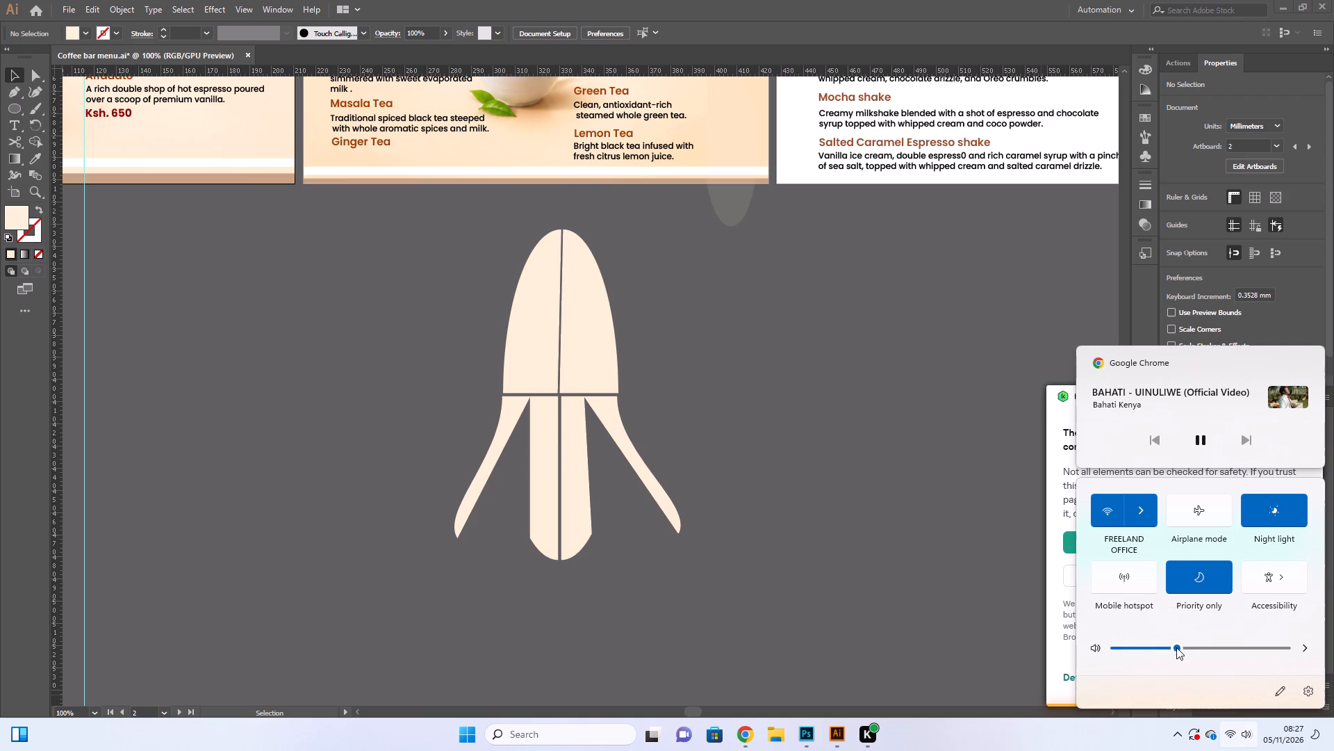
click(517, 354)
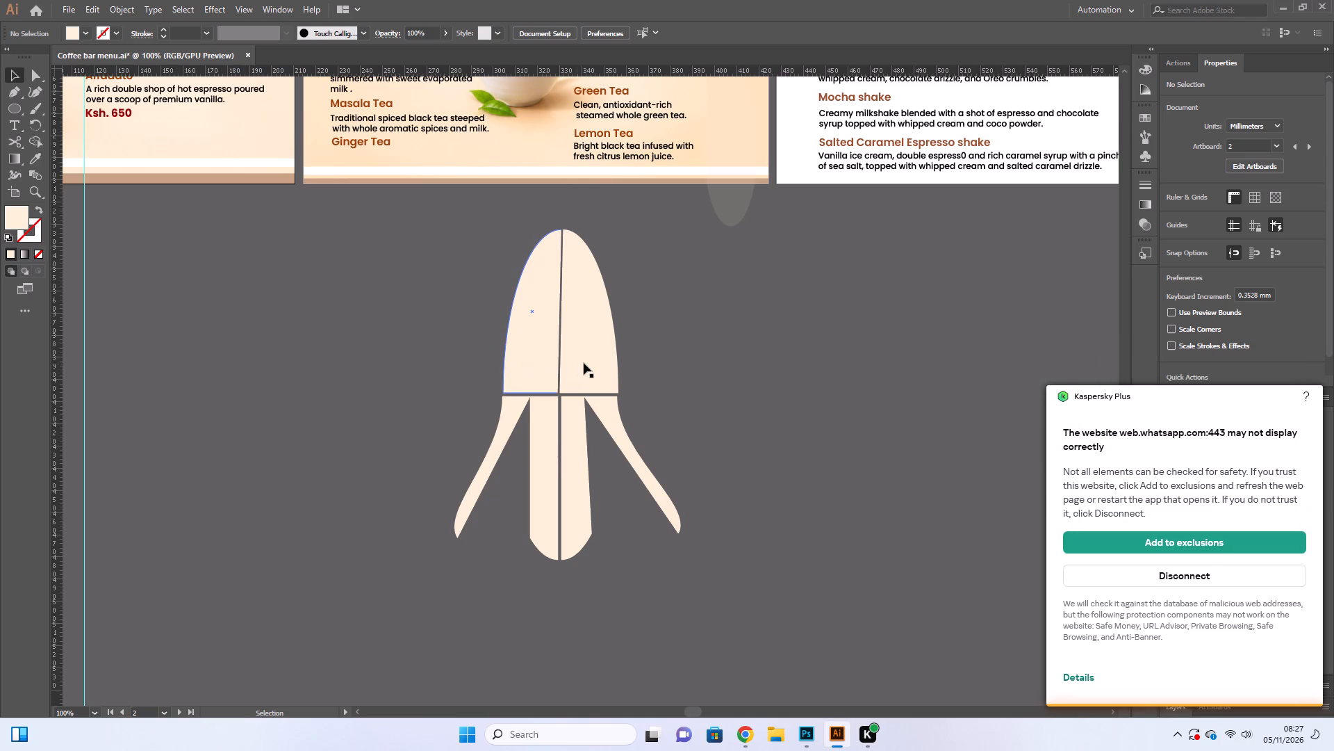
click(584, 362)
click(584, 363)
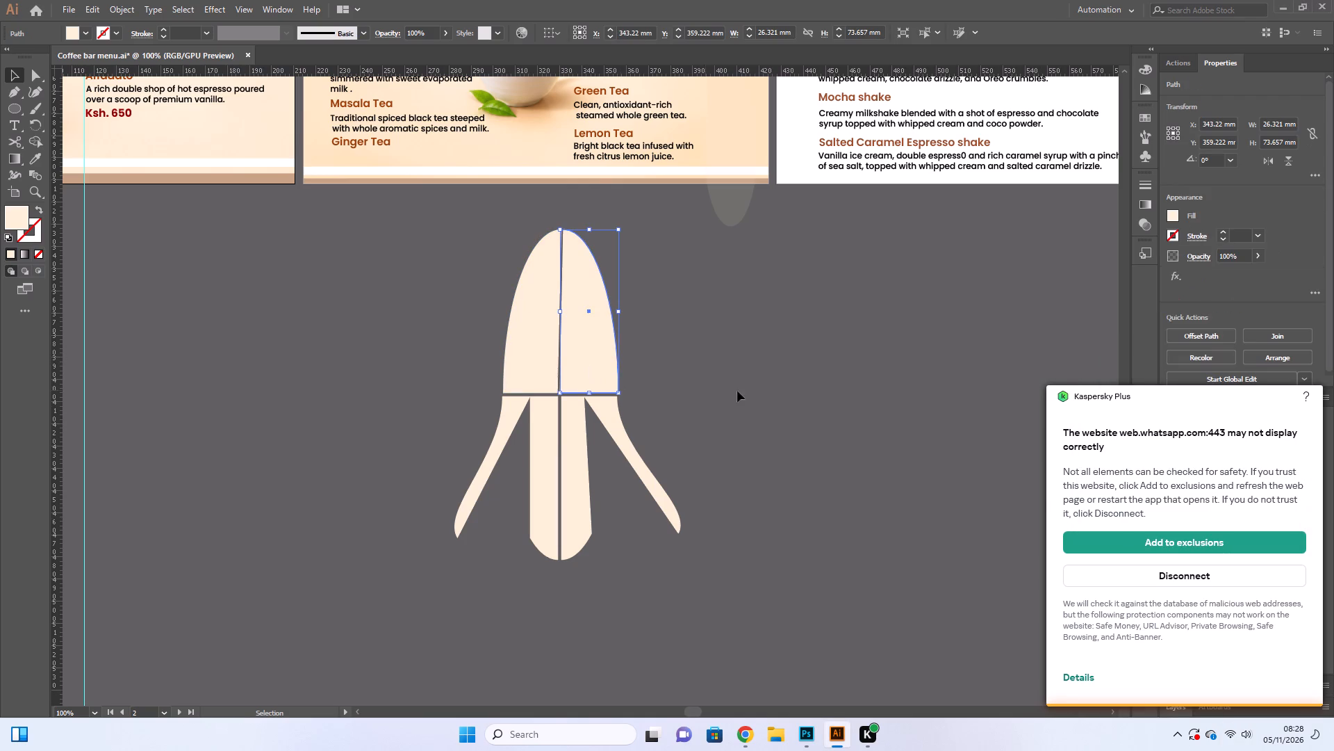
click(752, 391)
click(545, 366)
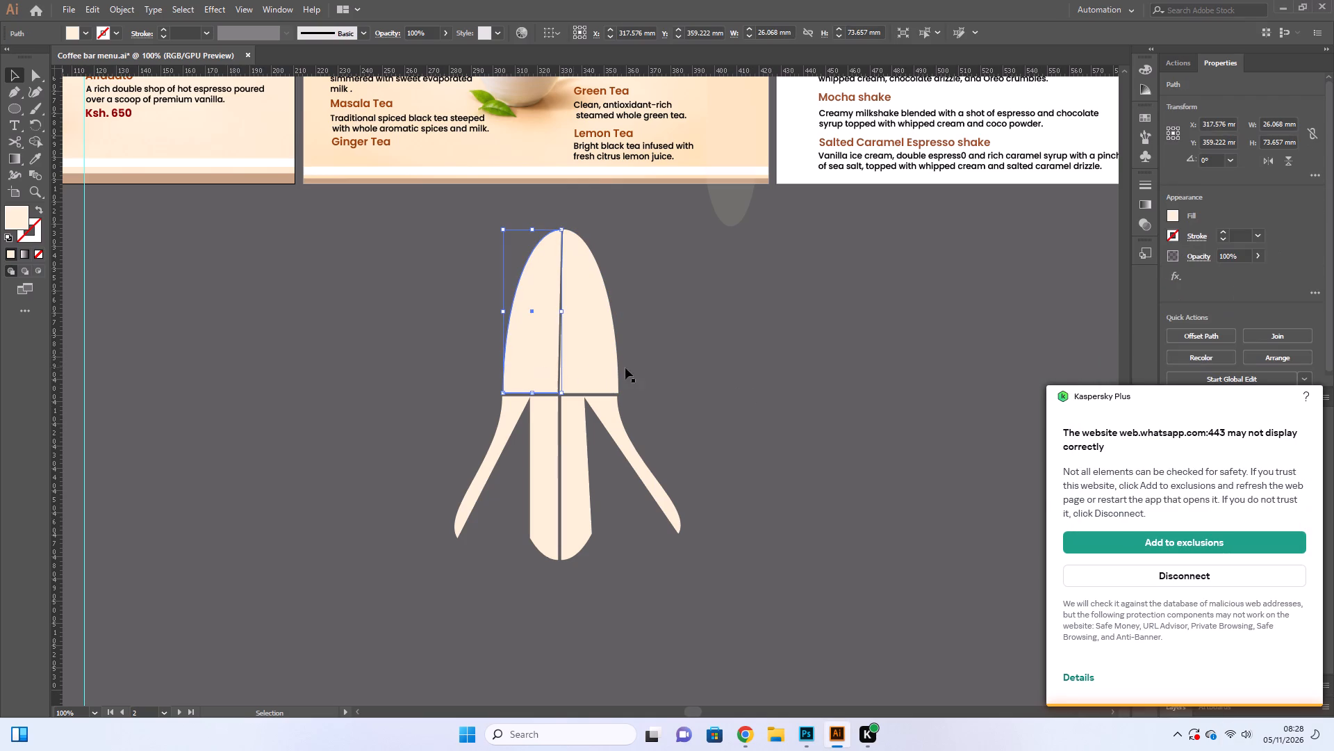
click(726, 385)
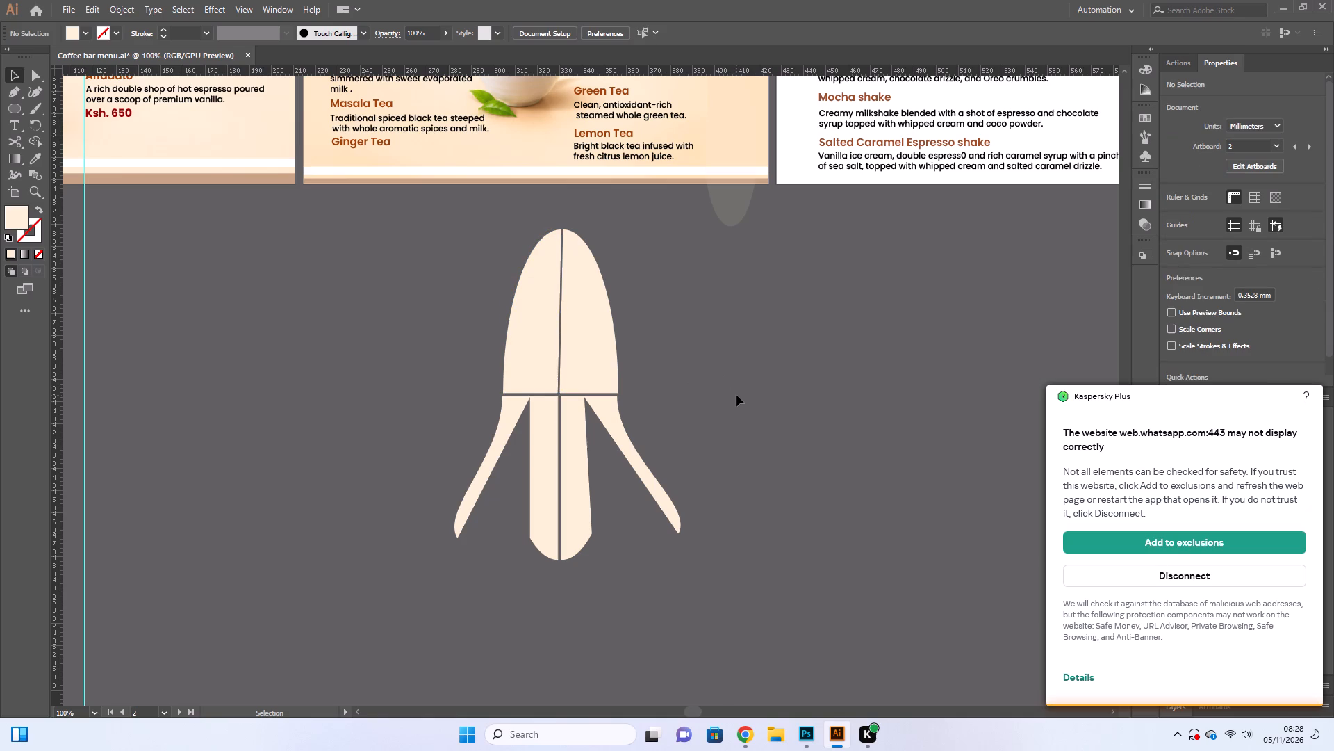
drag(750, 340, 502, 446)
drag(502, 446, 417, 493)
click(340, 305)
Draw a cream upright ellipse about 63.9 × 85.9 mm over the lower pieces of the figure.
drag(19, 107, 21, 115)
drag(504, 428, 531, 473)
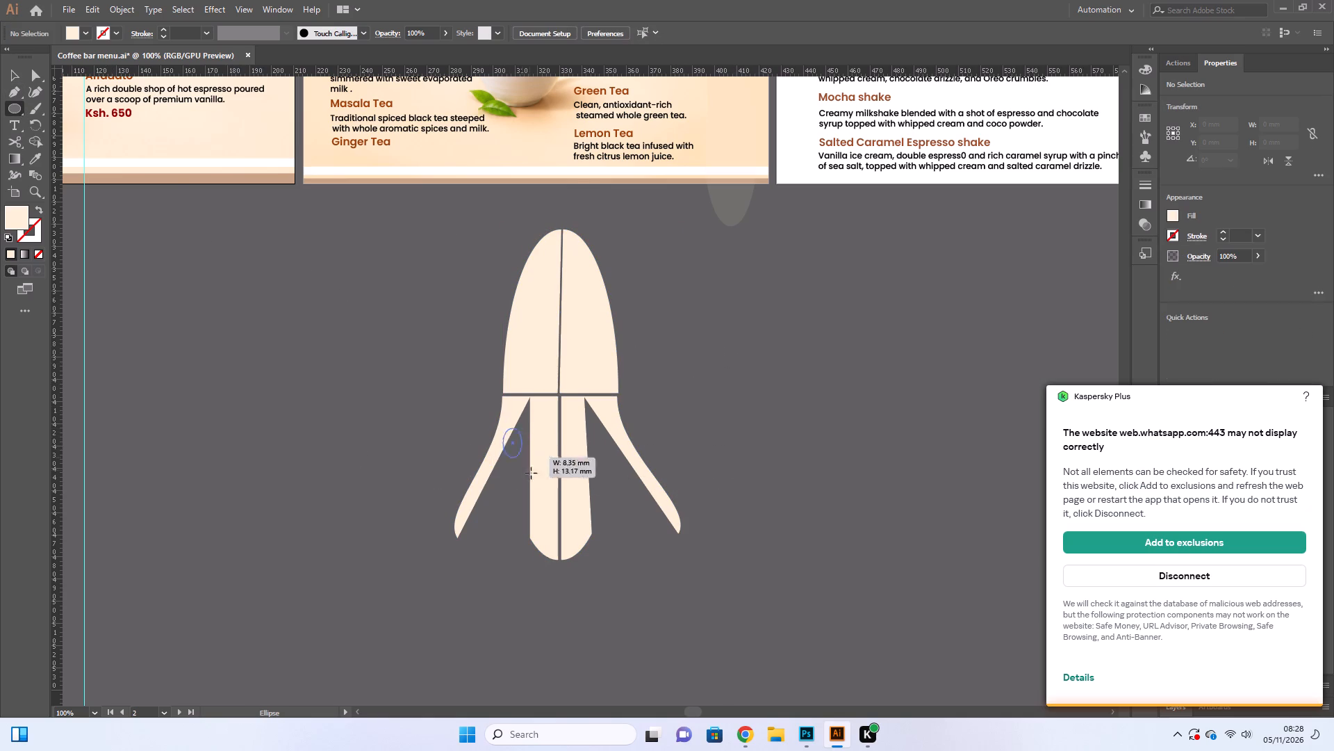
drag(531, 473, 645, 620)
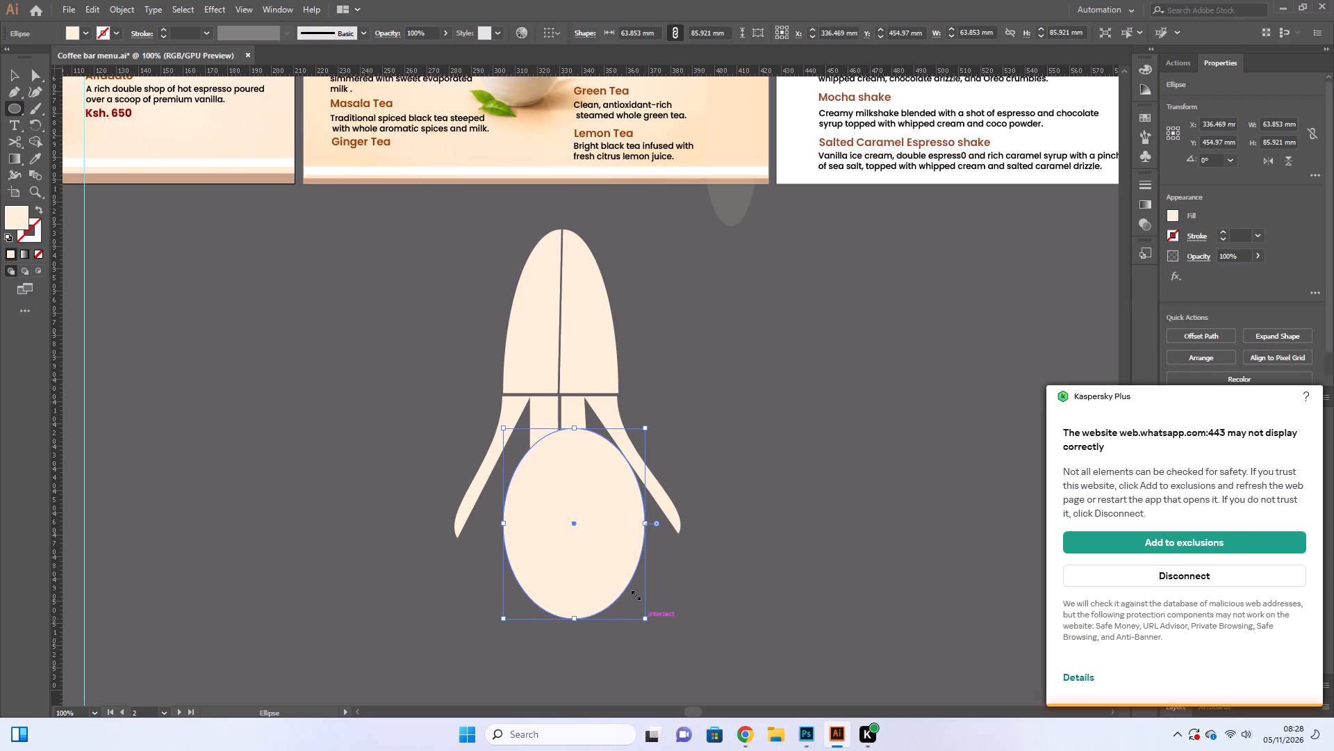
Move the new ellipse up and left to centre it beneath the upper quarter-ellipses, at about X 330.8 mm, Y 447.1 mm.
click(6, 76)
drag(621, 510, 607, 501)
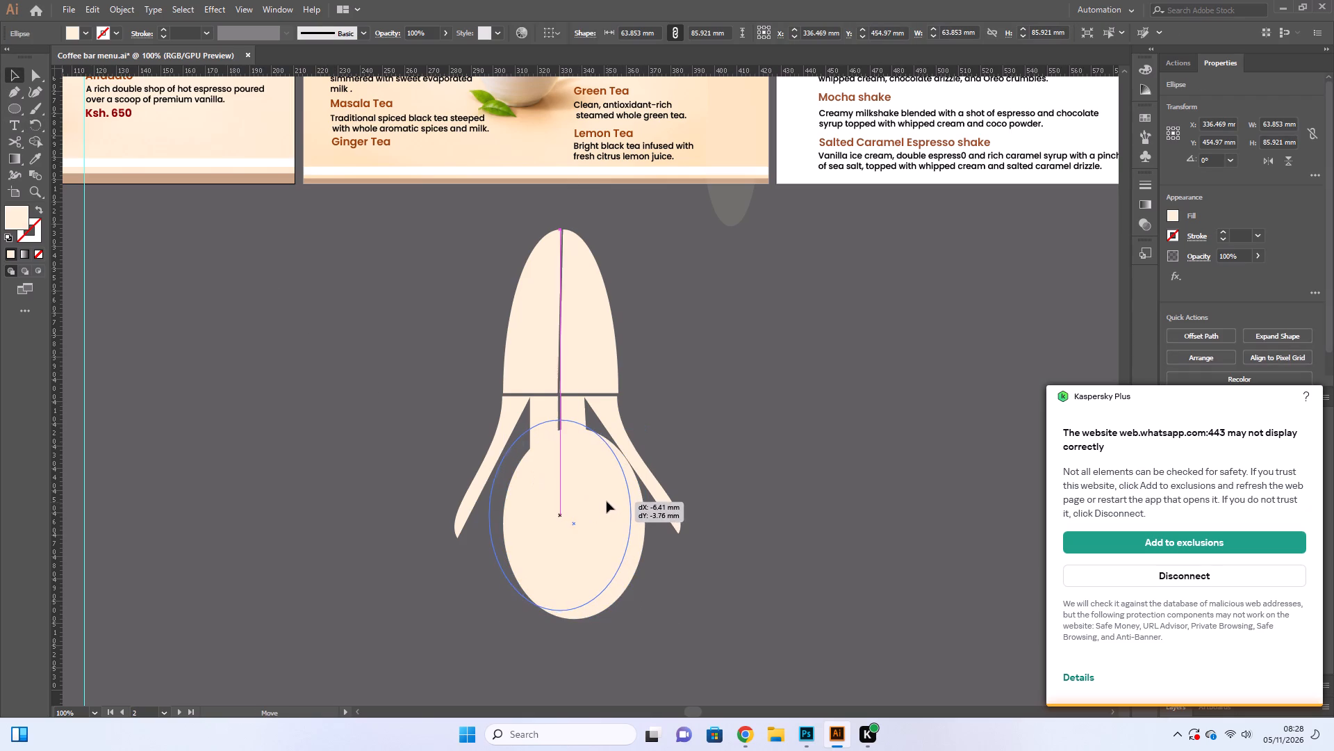
drag(607, 501, 609, 496)
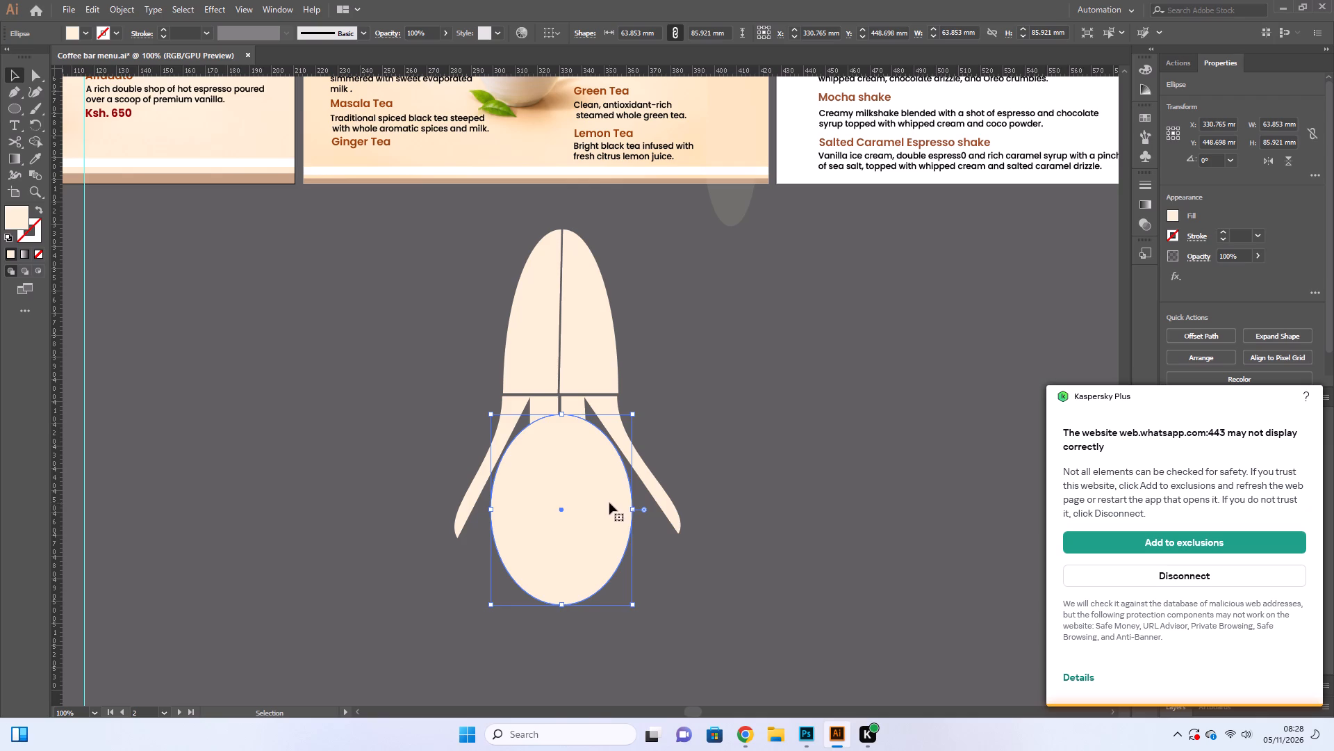
click(609, 502)
click(792, 496)
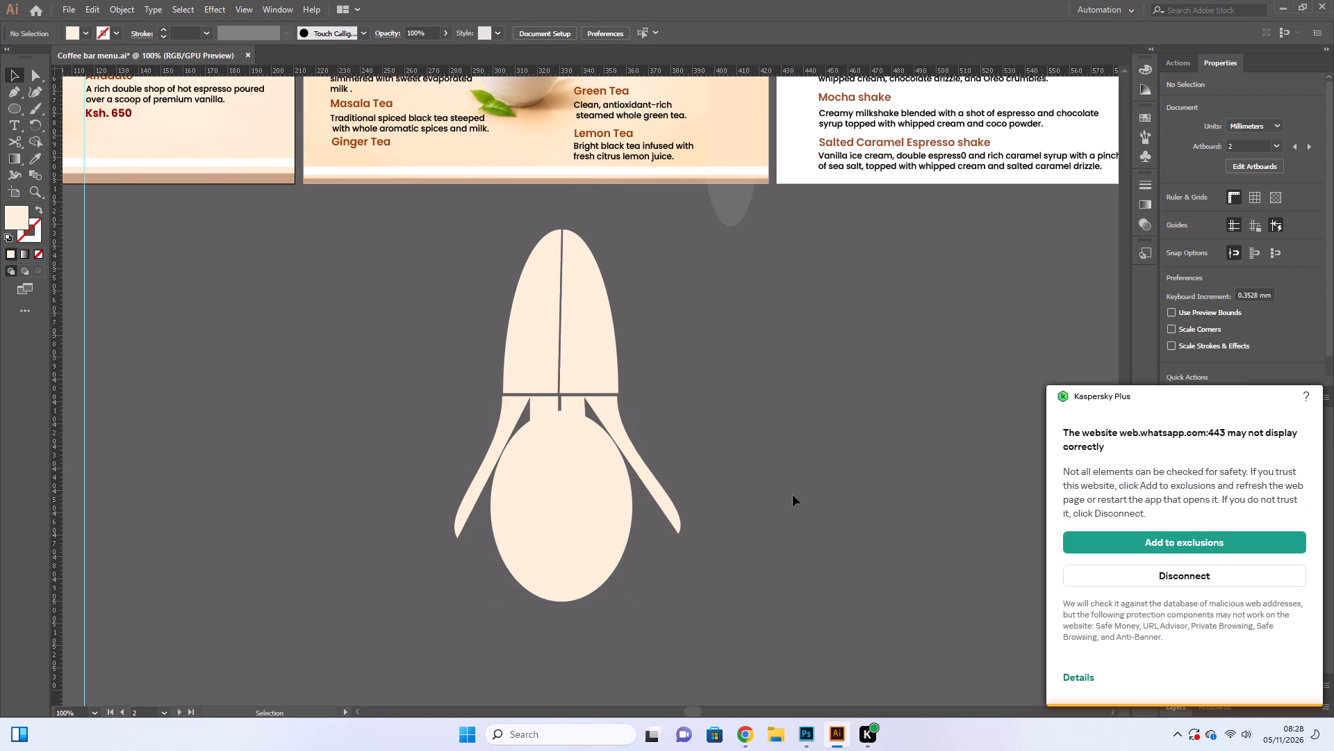
Fill the large ellipse below the upper quarter-ellipses with black and deselect it.
scroll(793, 495, down, 7)
click(473, 379)
click(593, 375)
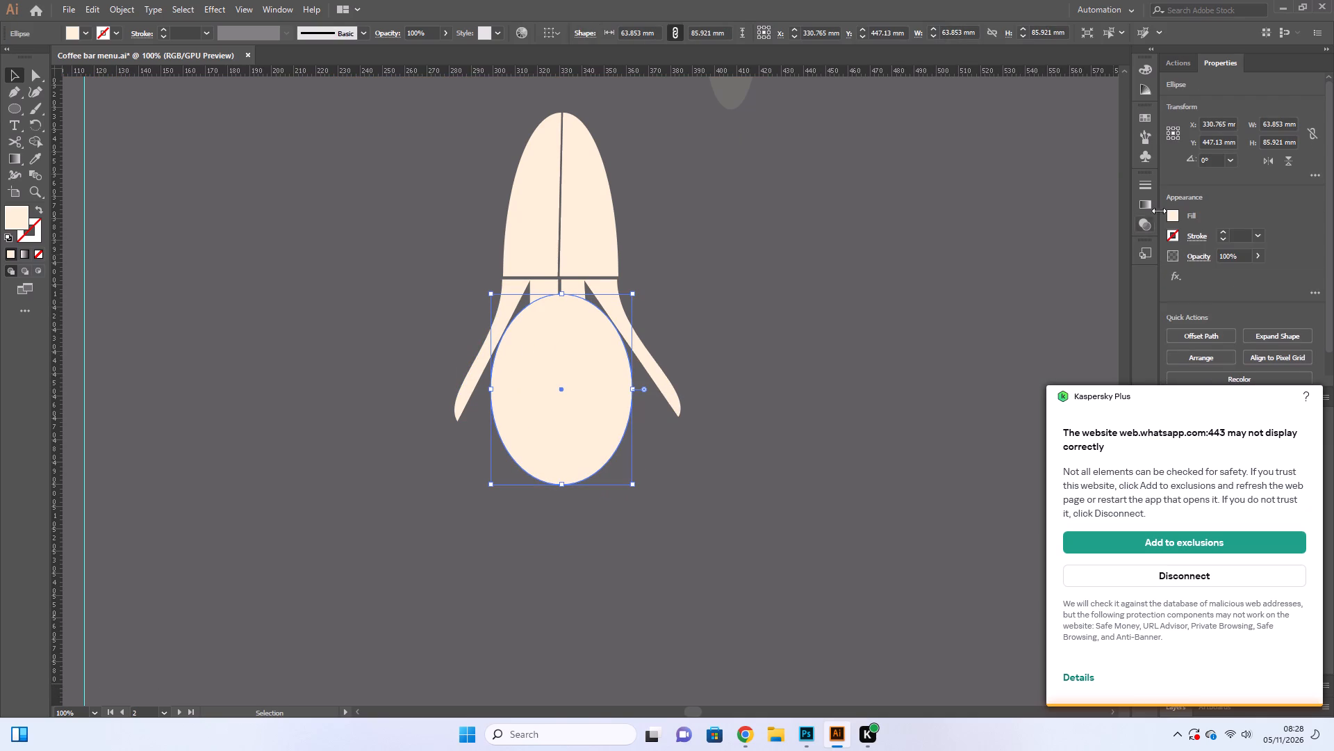
click(1171, 218)
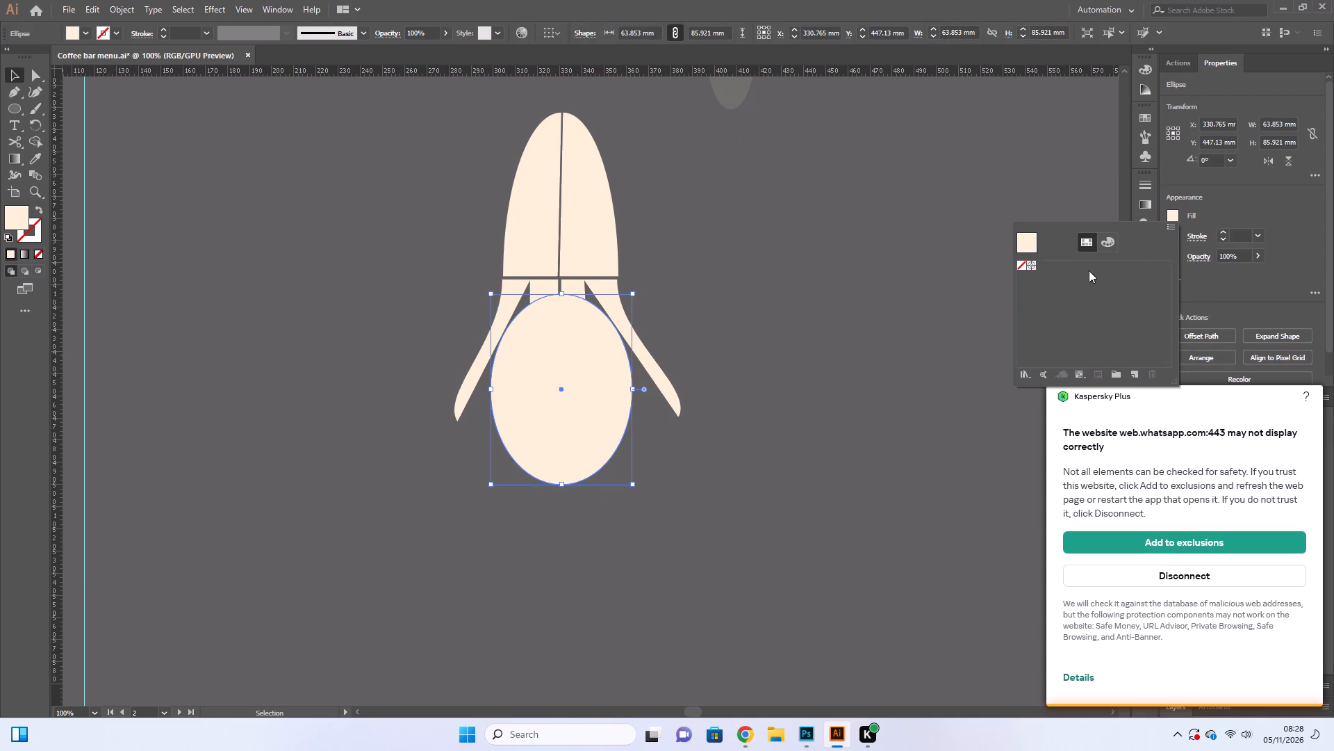
click(1106, 244)
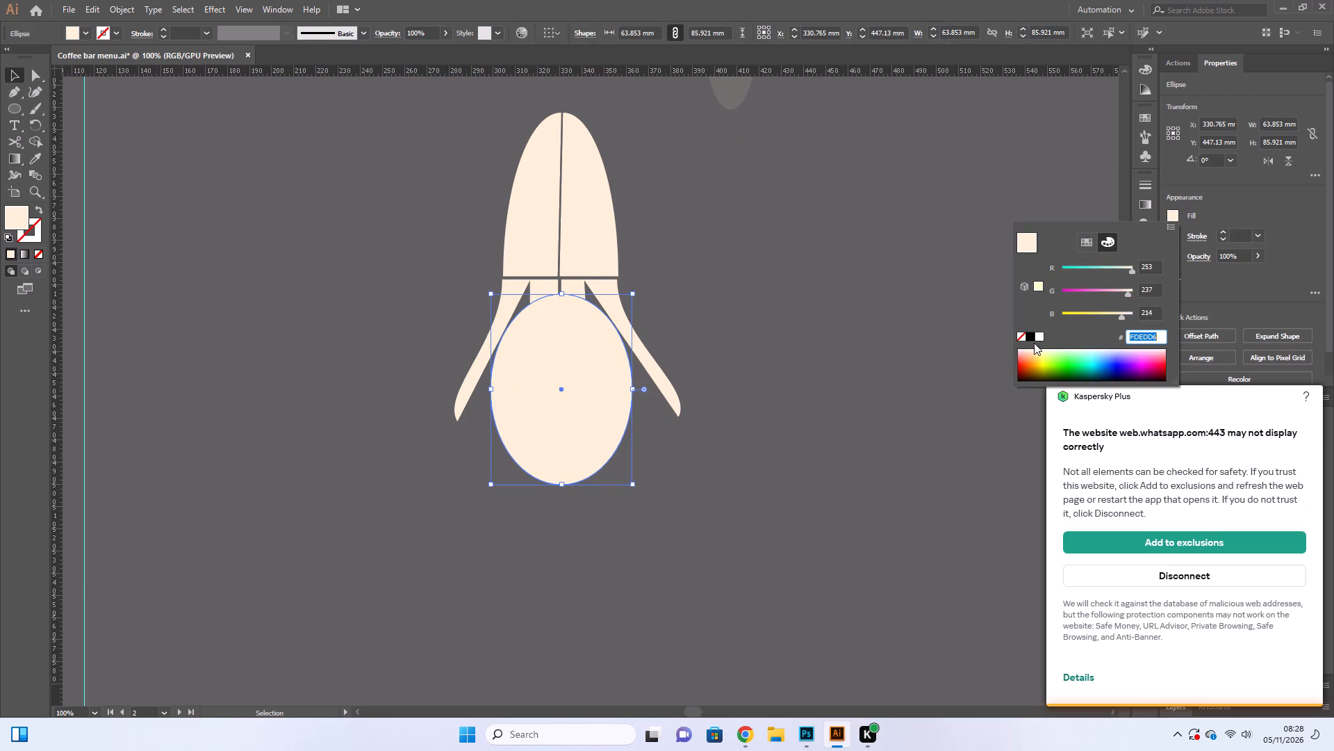
click(1029, 337)
double_click(734, 298)
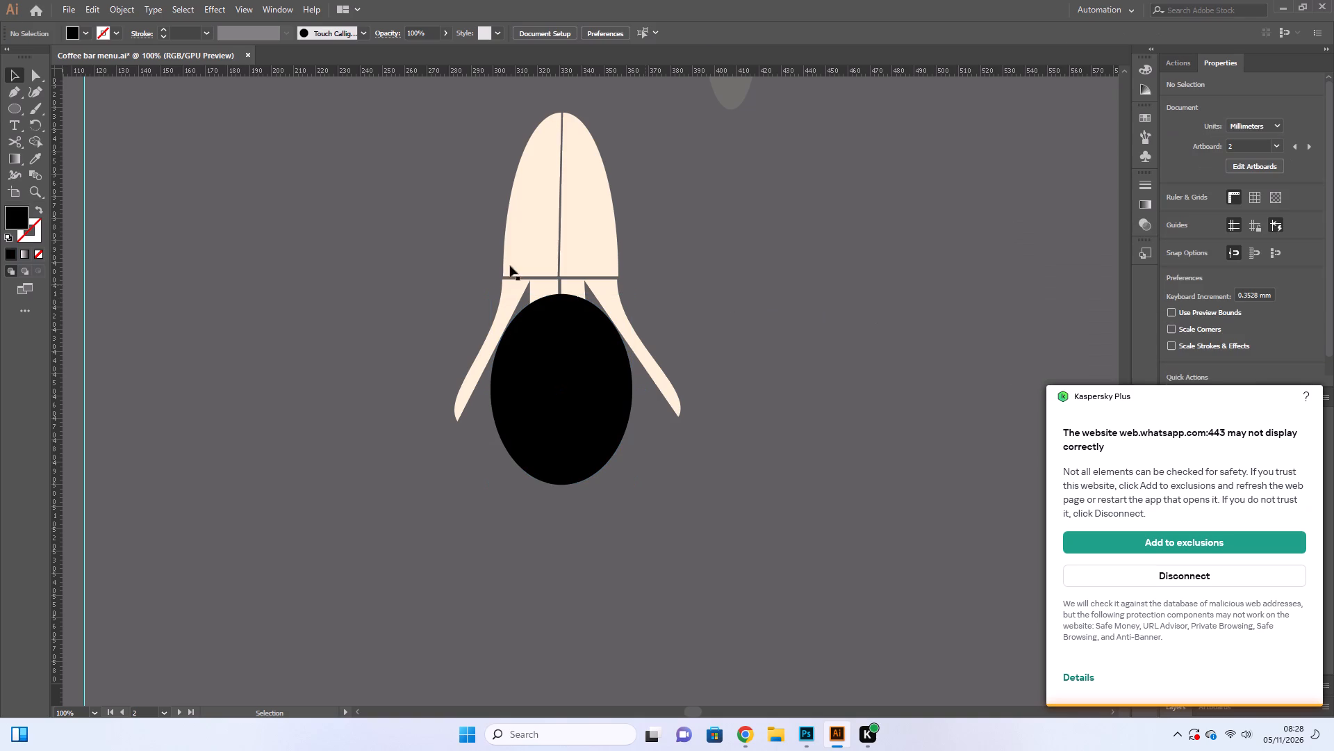
Draw a narrow upright ellipse about 8.5 × 21.4 mm in the black ellipse's upper-left area, using the quarter-ellipse's sampled cream fill.
click(13, 108)
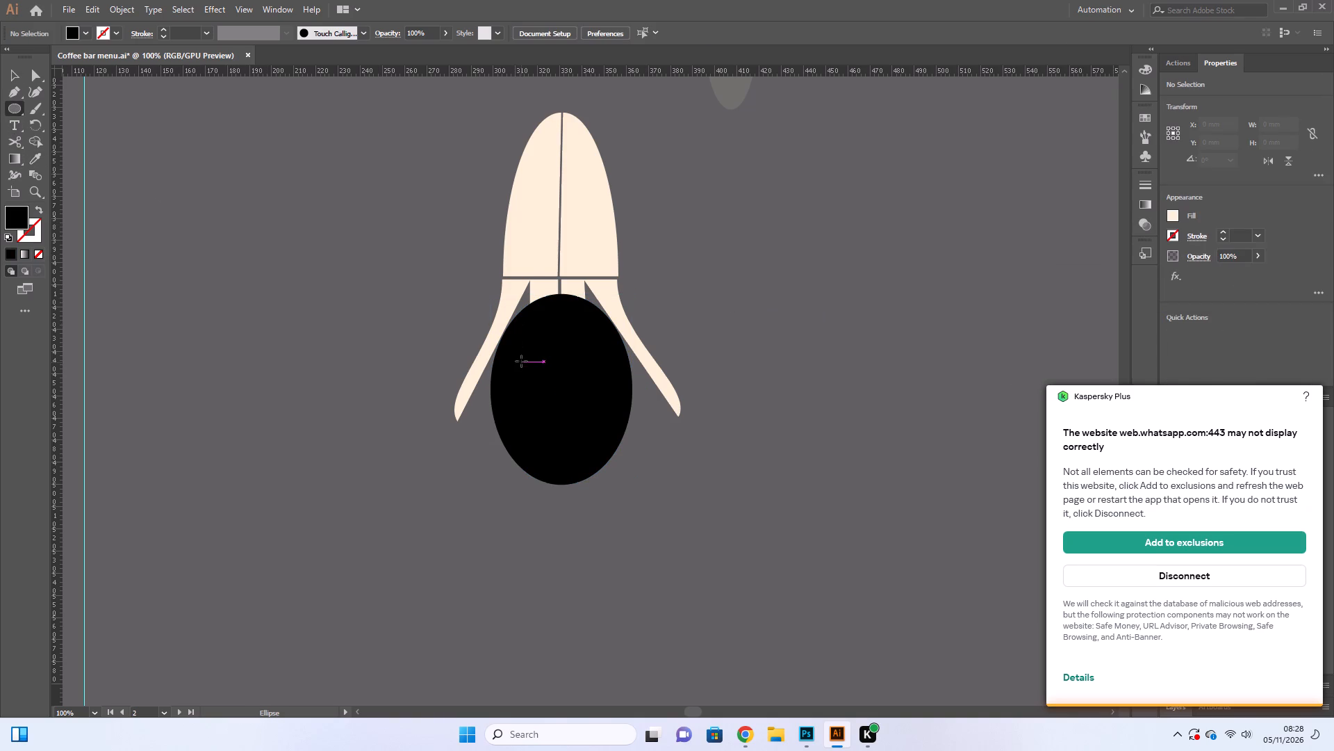
drag(520, 347, 540, 396)
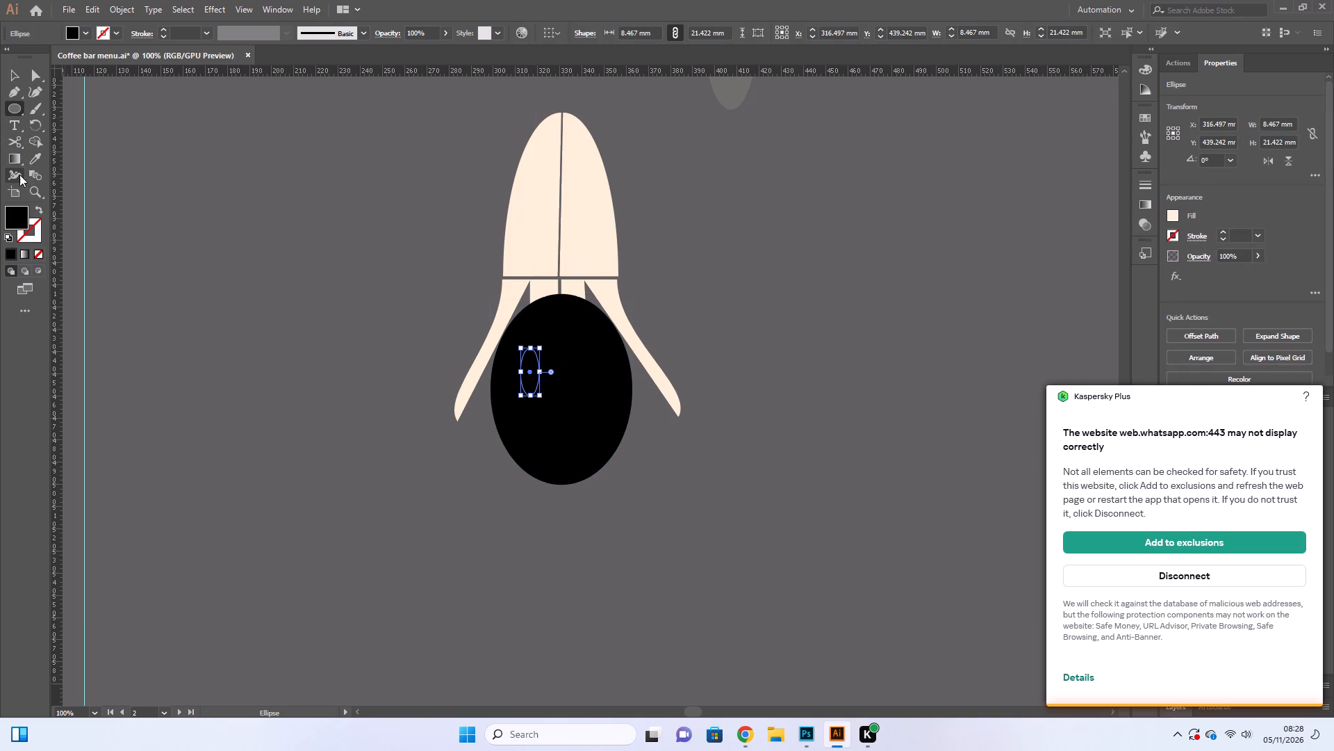
click(34, 157)
click(527, 208)
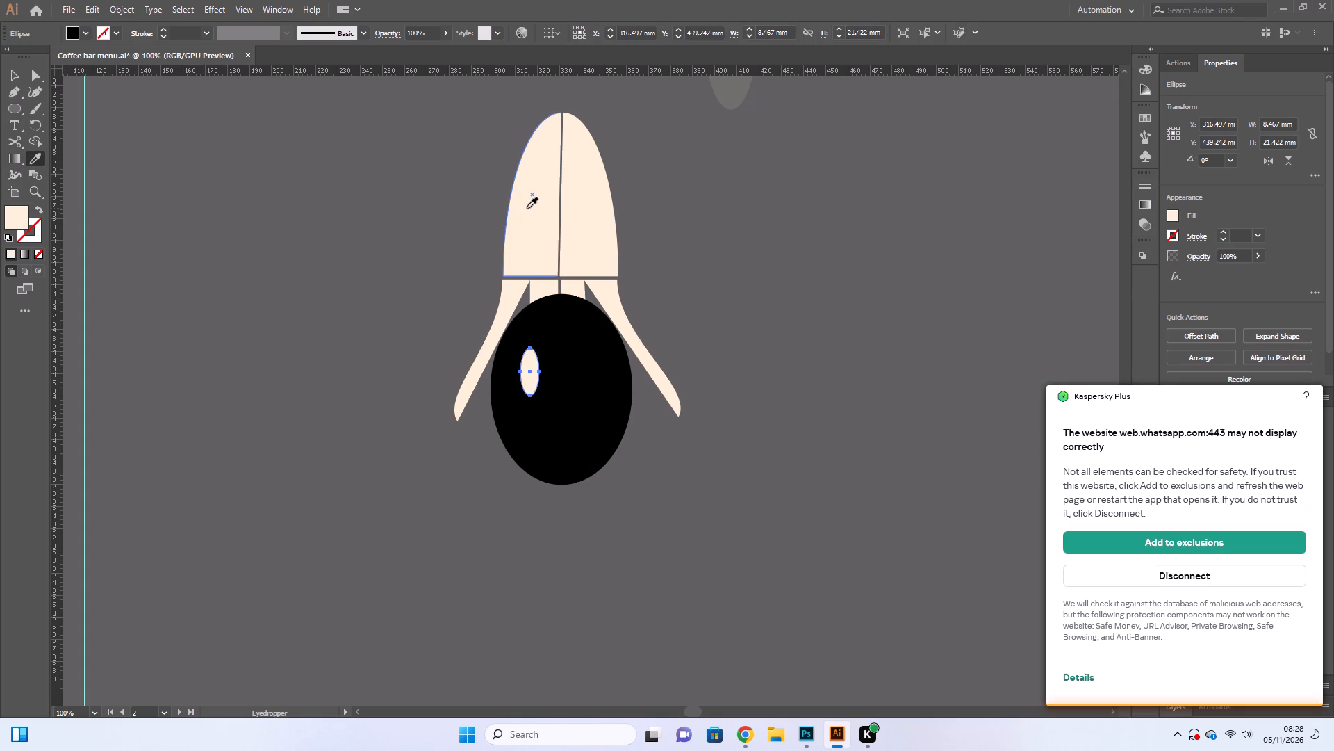
click(9, 71)
click(222, 173)
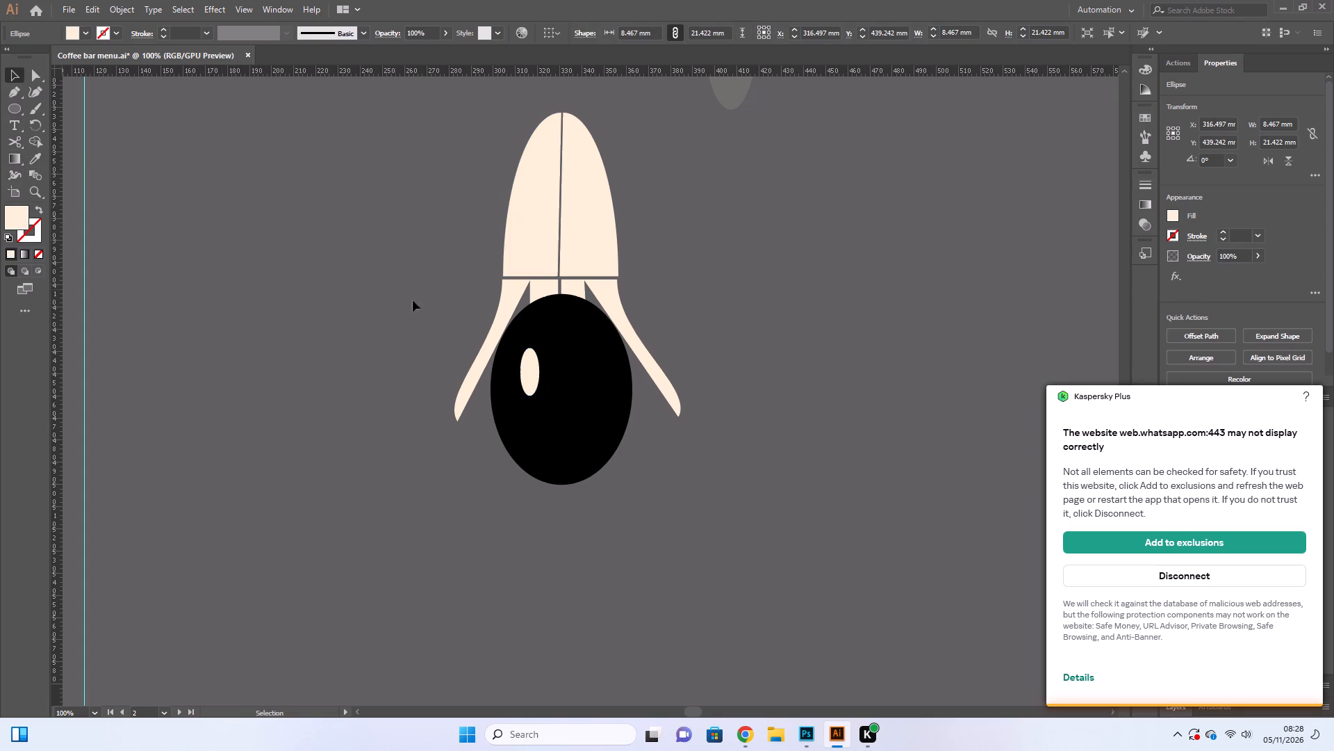
Duplicate the small cream ellipse and place the copy level with it on the black ellipse's right half, at about X 339.7 mm.
click(522, 382)
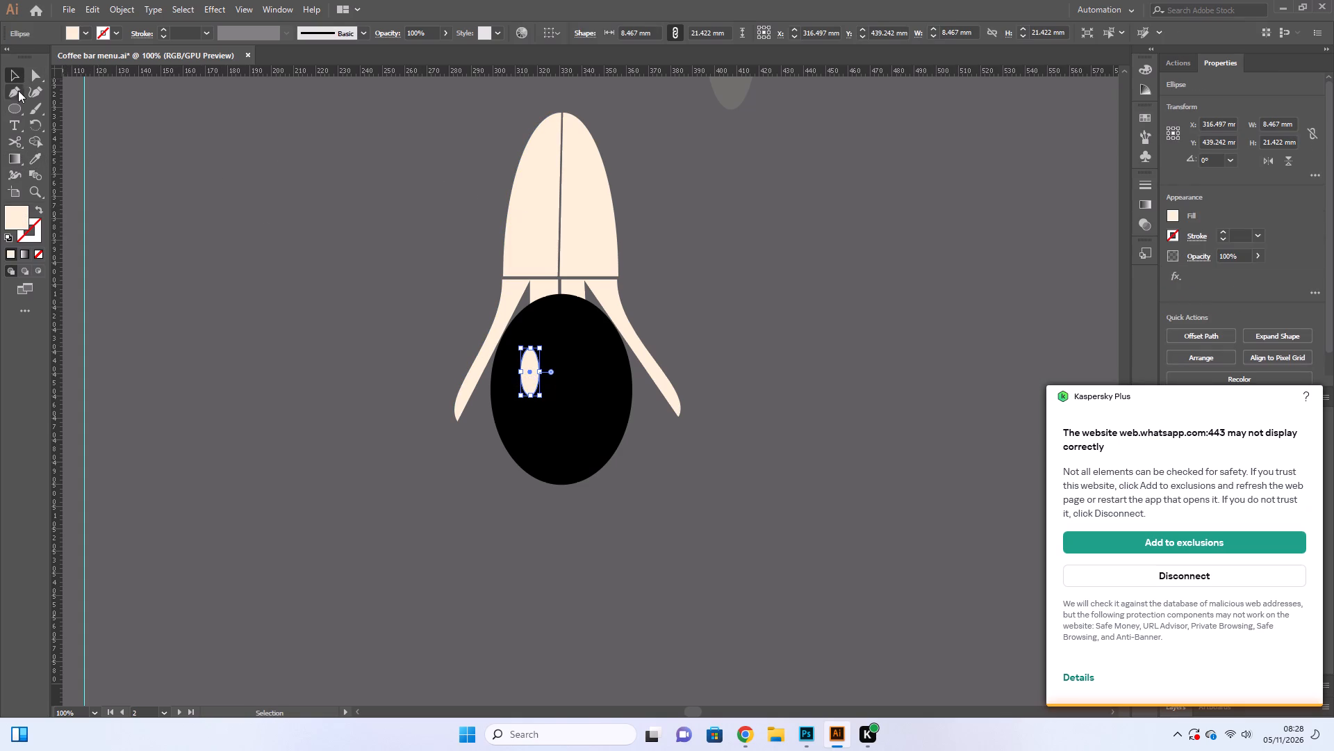
click(100, 16)
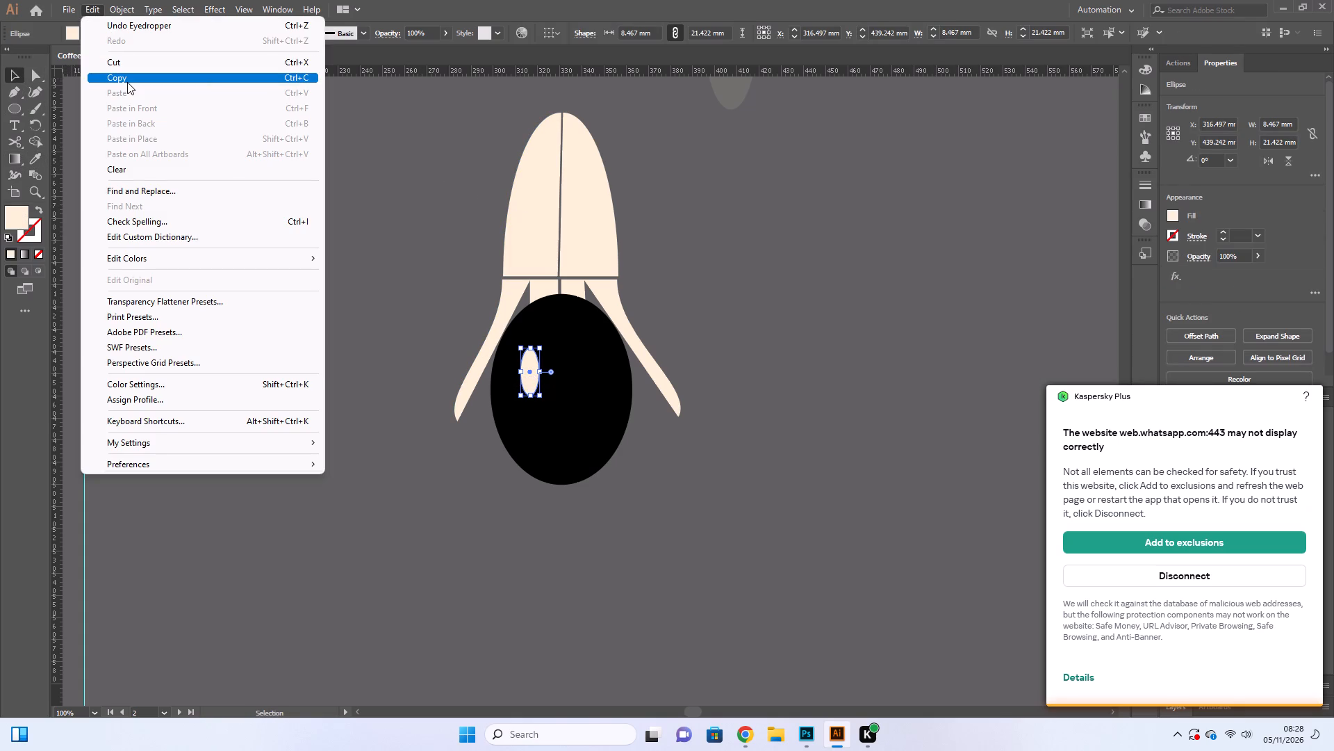
click(127, 82)
click(93, 12)
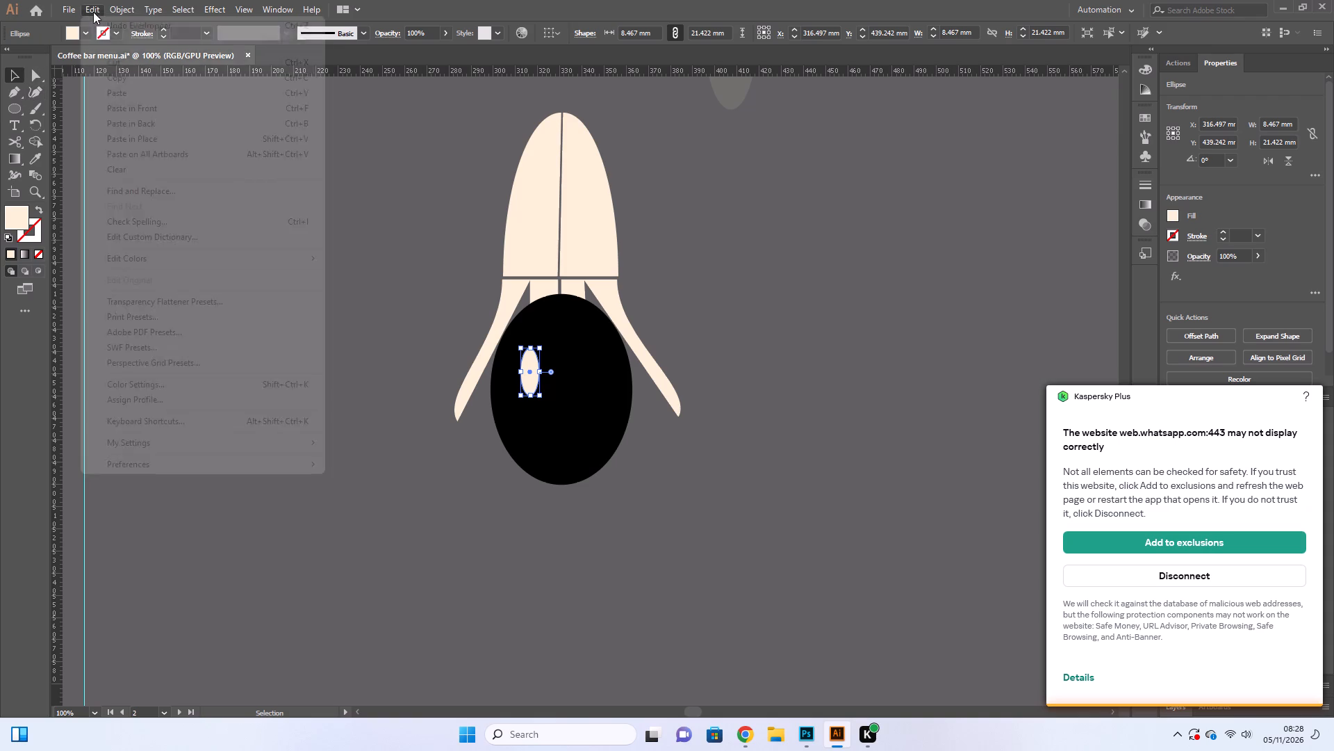
click(125, 92)
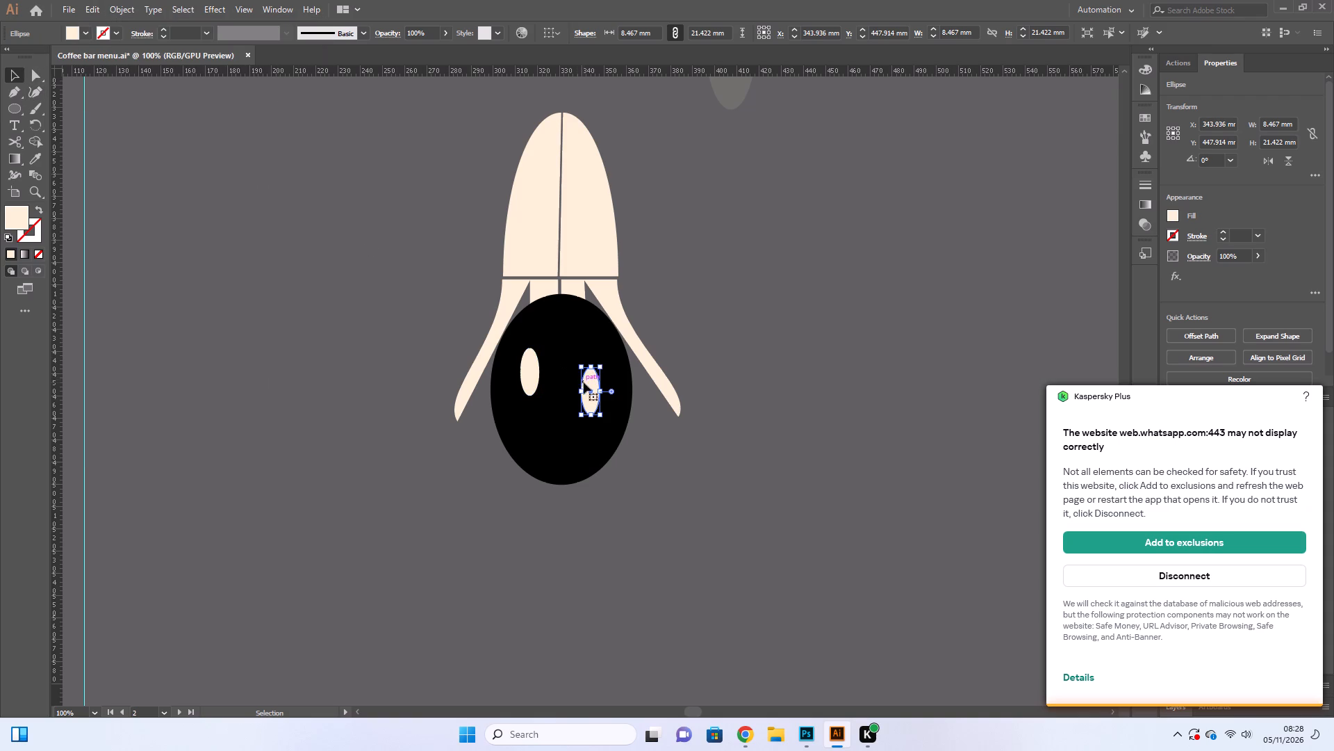
drag(586, 386, 577, 366)
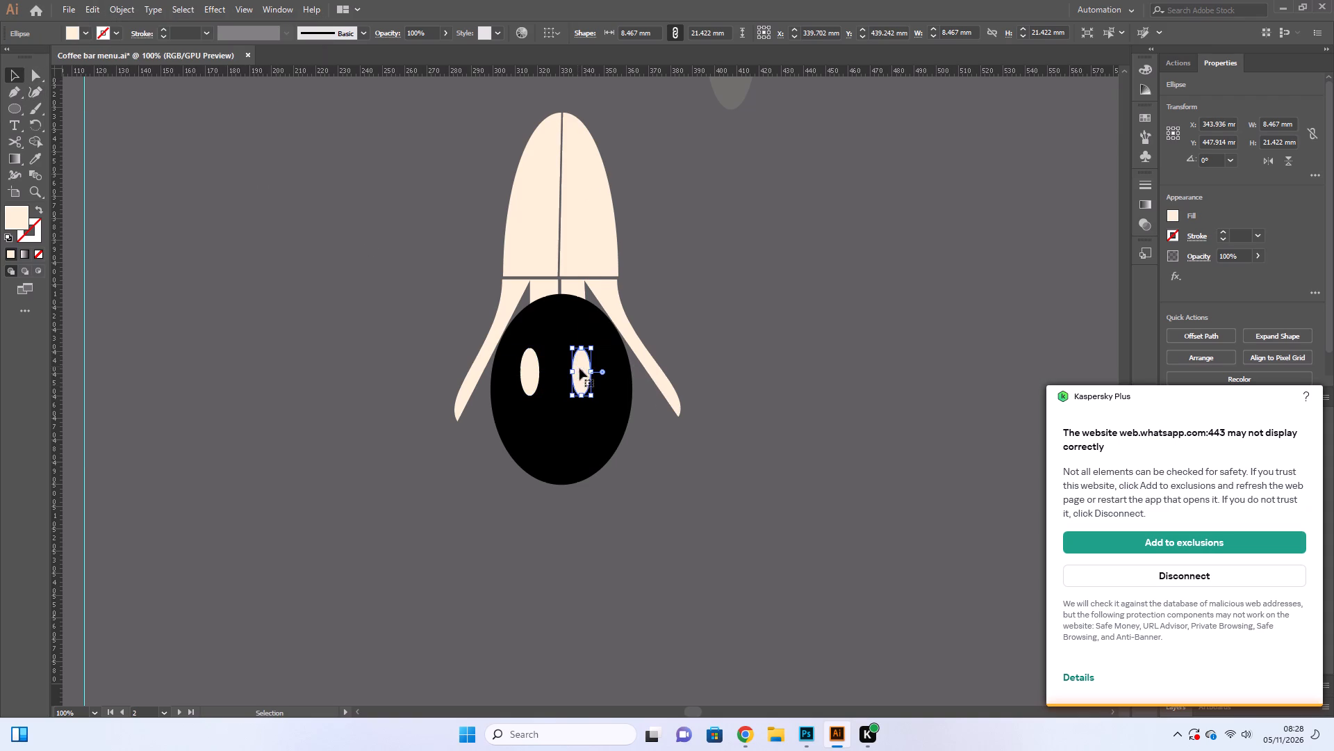
click(732, 433)
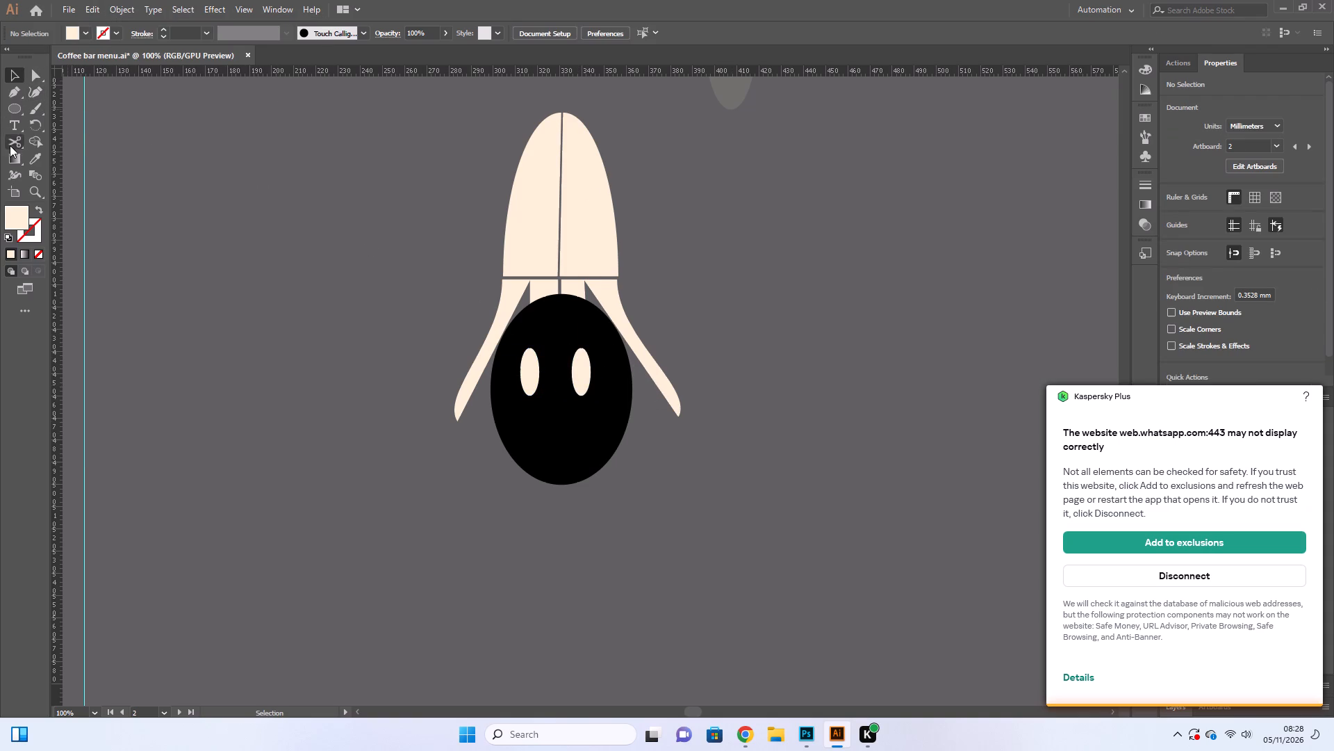
Draw a wide cream ellipse about 81.2 × 69 mm in the empty area left of the figure.
click(17, 102)
drag(238, 302, 373, 407)
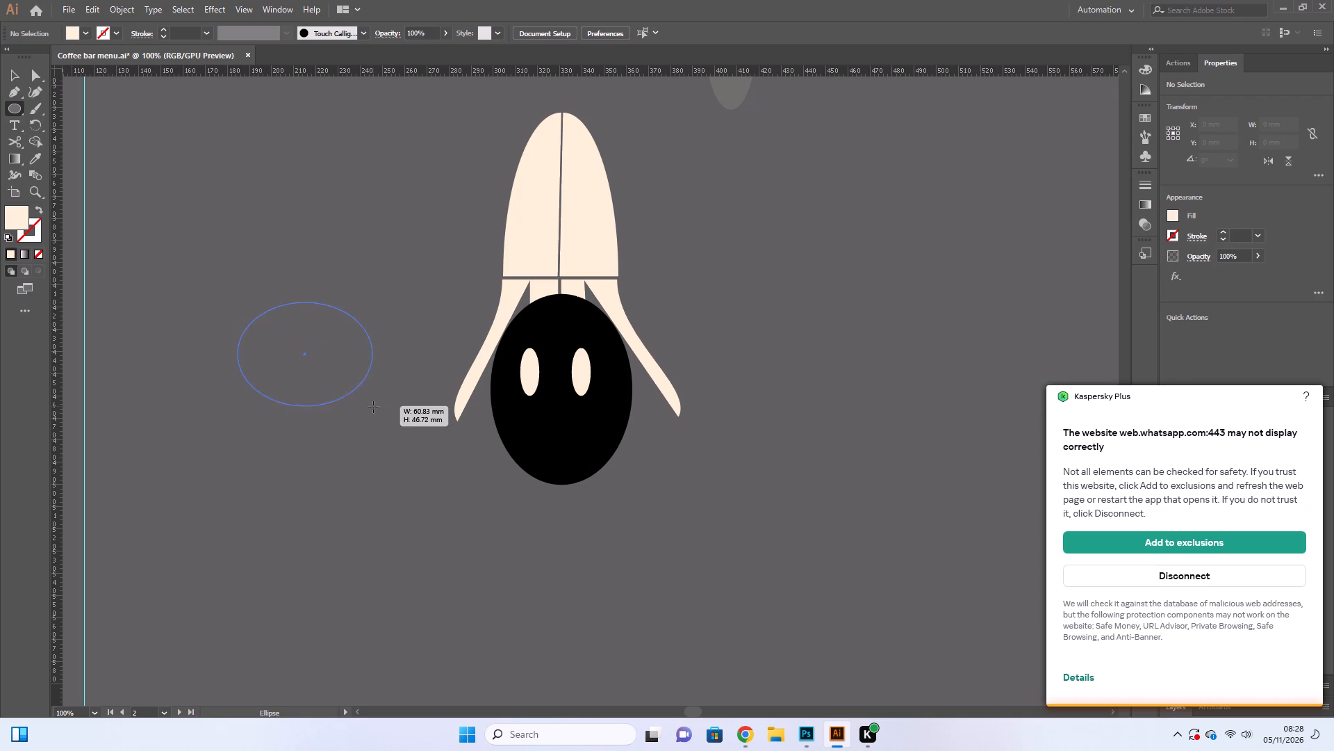
drag(373, 407, 418, 456)
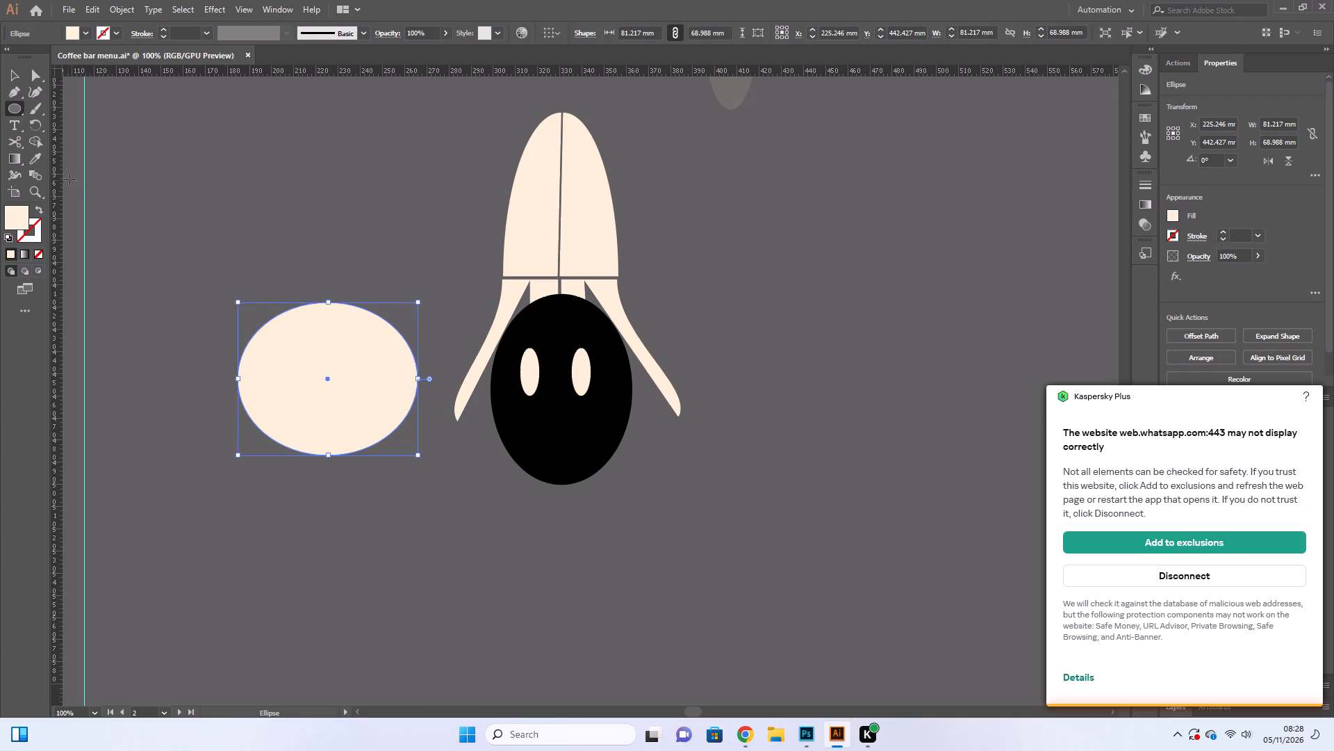
Draw a second wide ellipse about 90.6 × 66.2 mm overlapping the upper part of the wide cream one.
drag(231, 266, 409, 397)
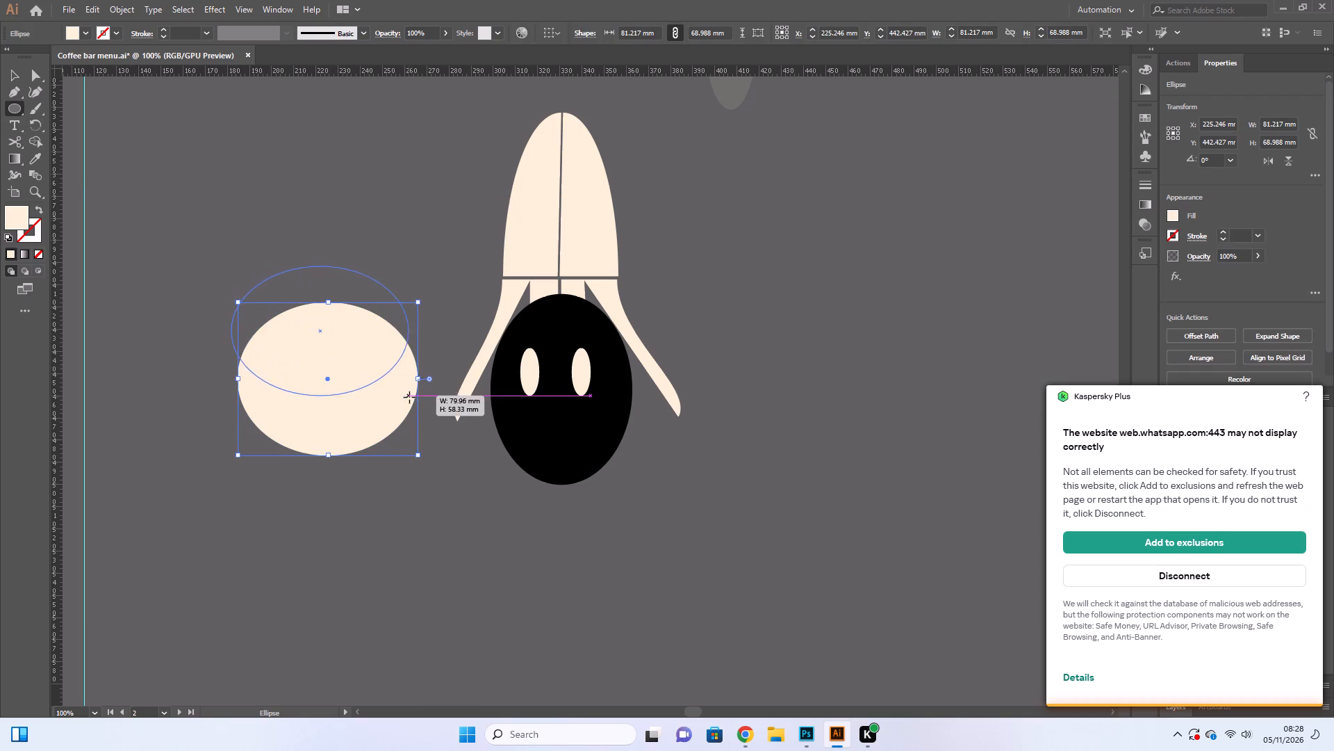
drag(409, 397, 433, 414)
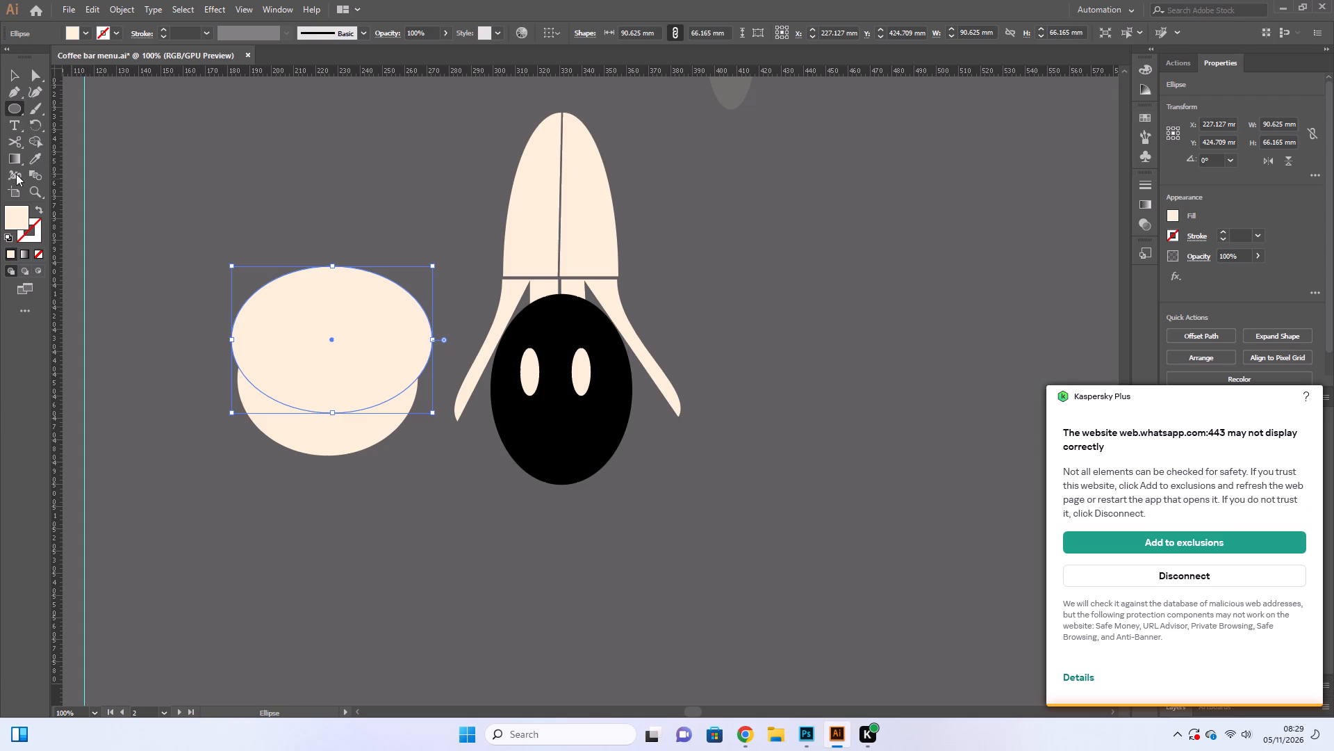
Fill the upper wide ellipse with the black sampled from the figure's large ellipse.
click(35, 156)
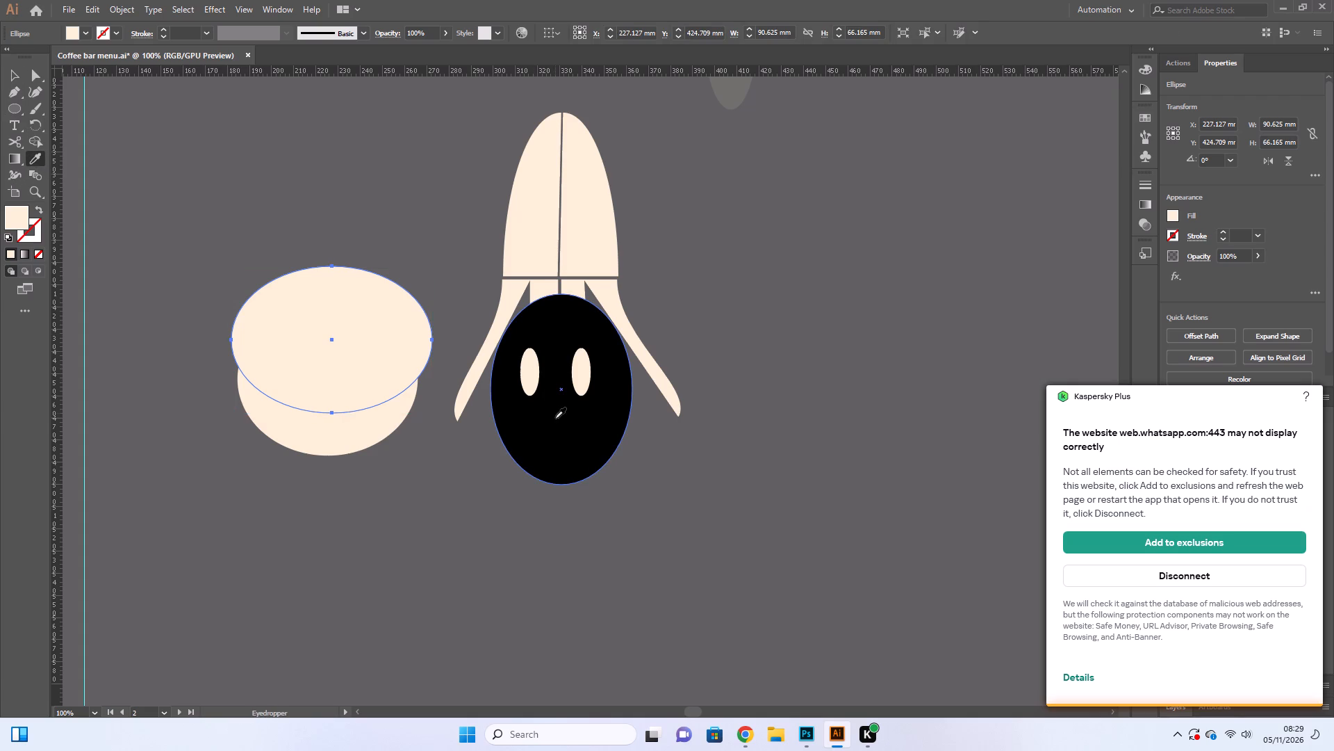
click(555, 418)
click(10, 74)
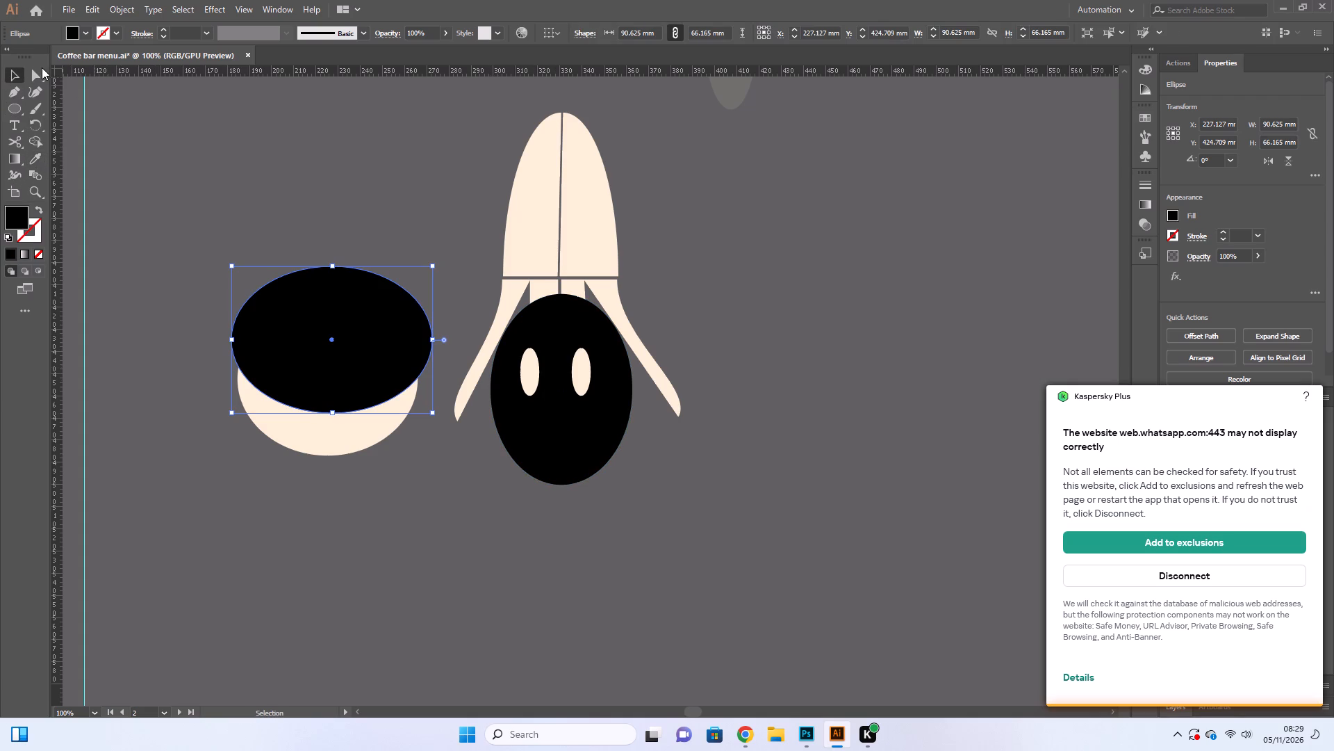
click(9, 69)
click(326, 178)
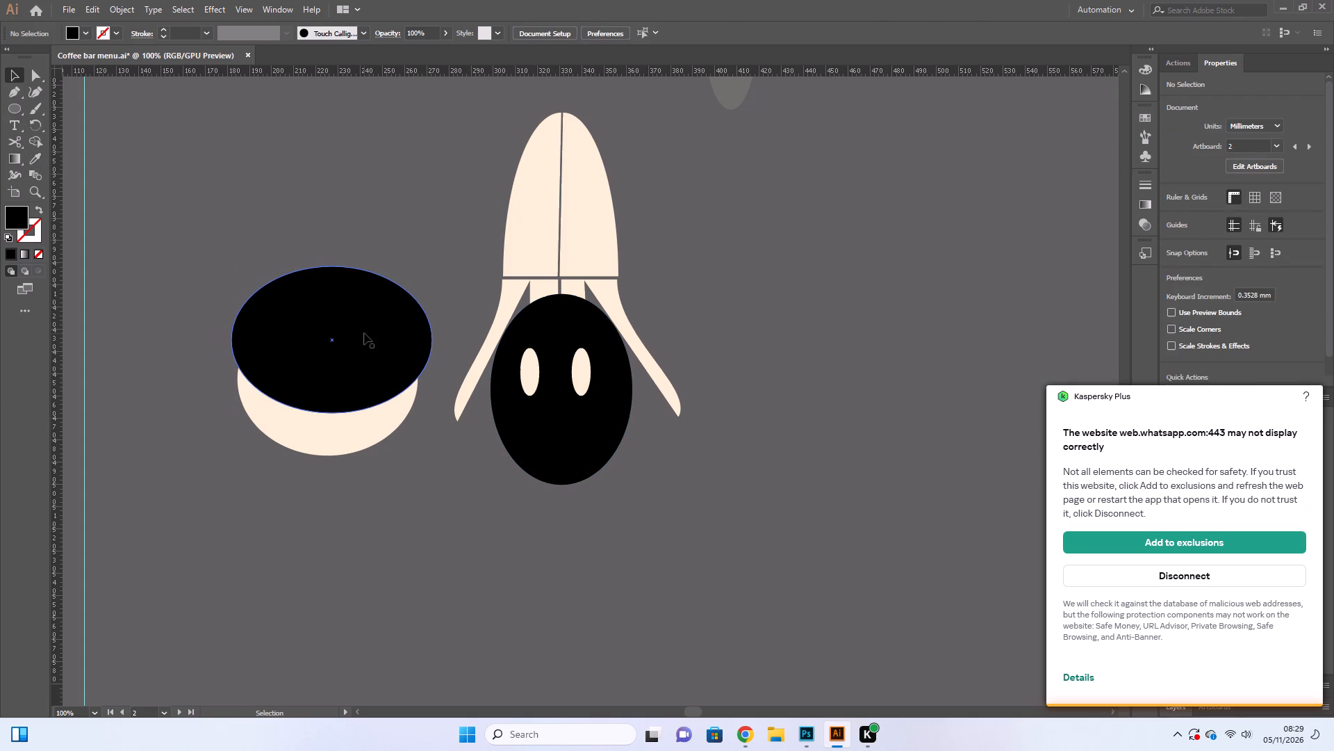
Shift the black wide ellipse sideways to centre it over the cream one, at about X 225.5 mm.
click(363, 333)
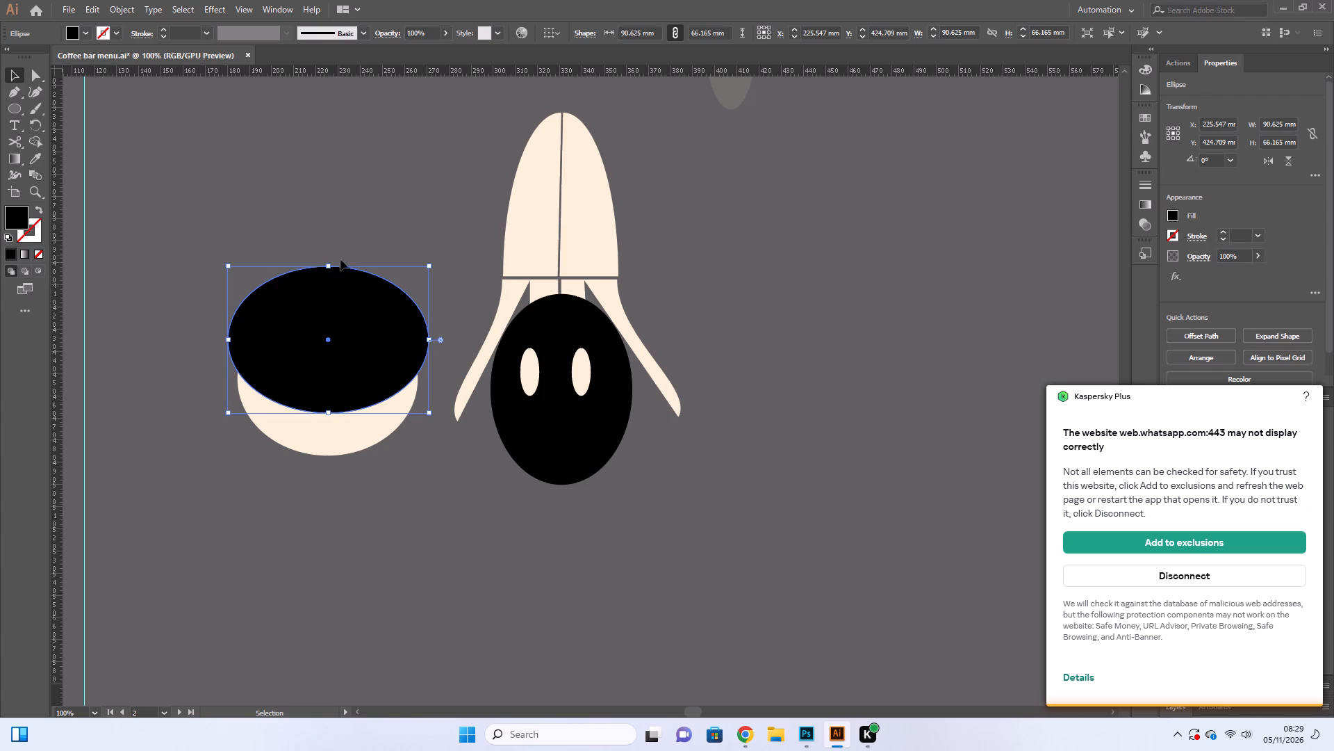
click(337, 241)
Dismiss the Kaspersky website notification by choosing to disconnect.
drag(297, 179, 377, 468)
click(914, 476)
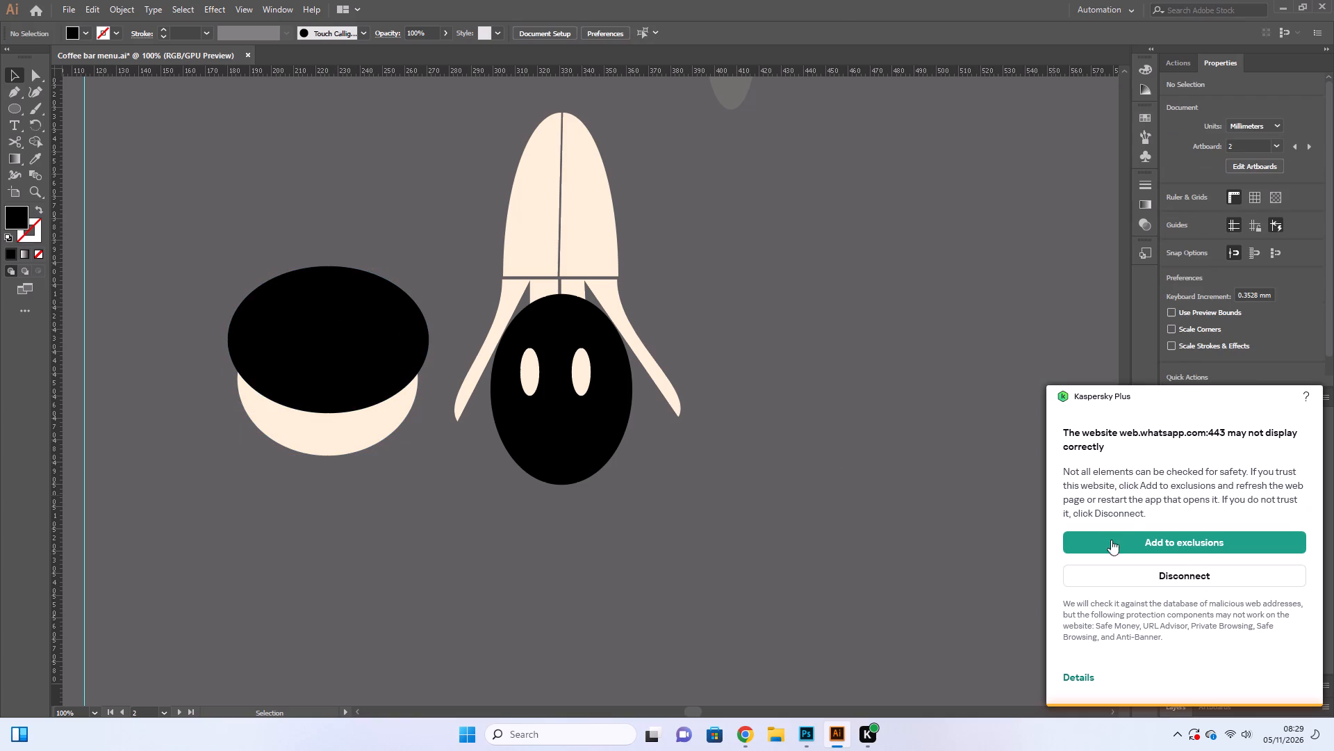
drag(438, 255, 365, 426)
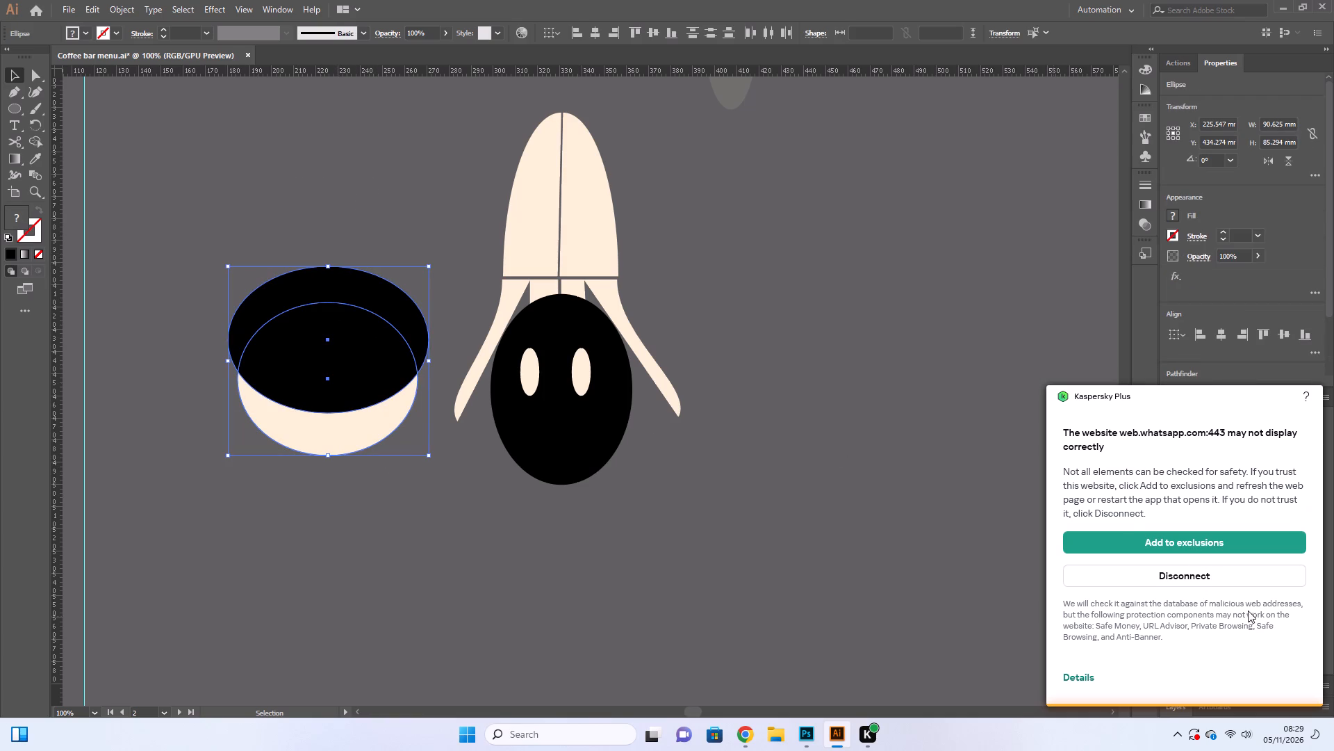
click(1233, 579)
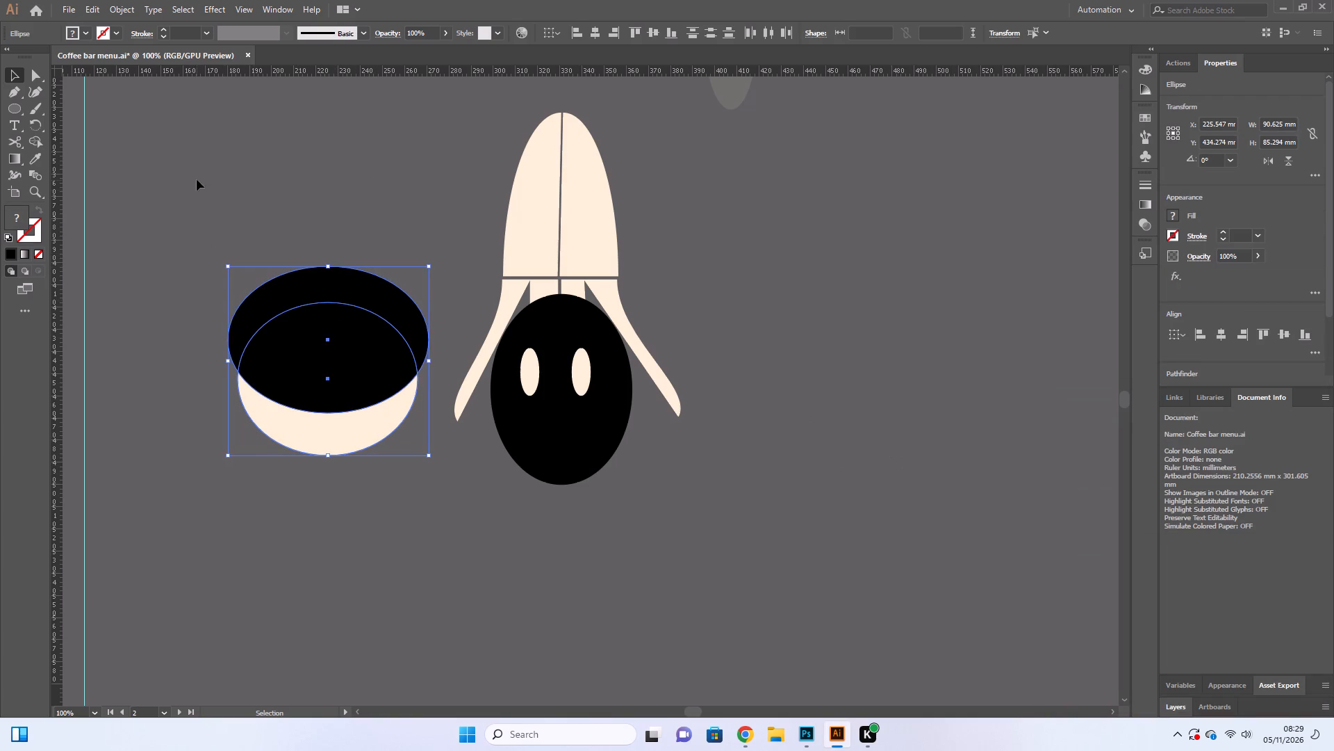
Subtract the black wide ellipse from the cream one with Minus Front to form a crescent.
drag(197, 179, 322, 525)
scroll(1228, 300, down, 3)
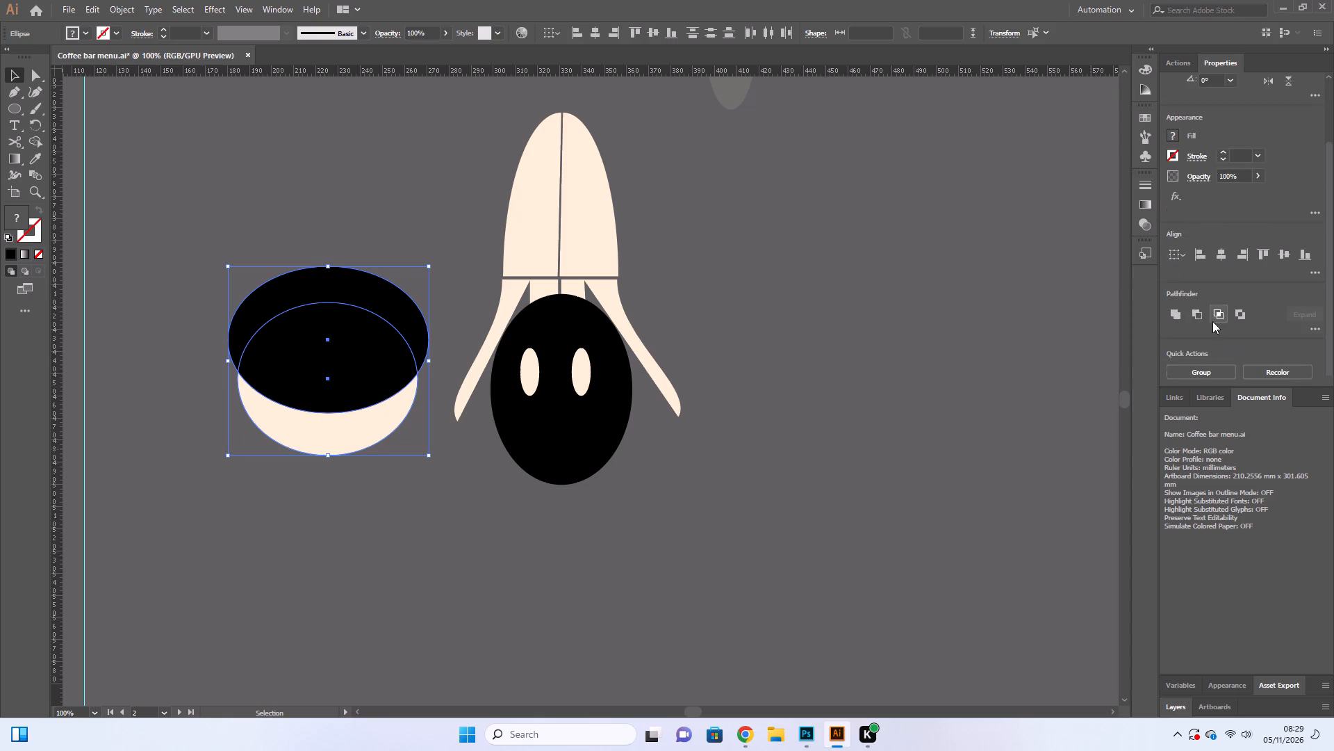
click(1199, 316)
click(344, 525)
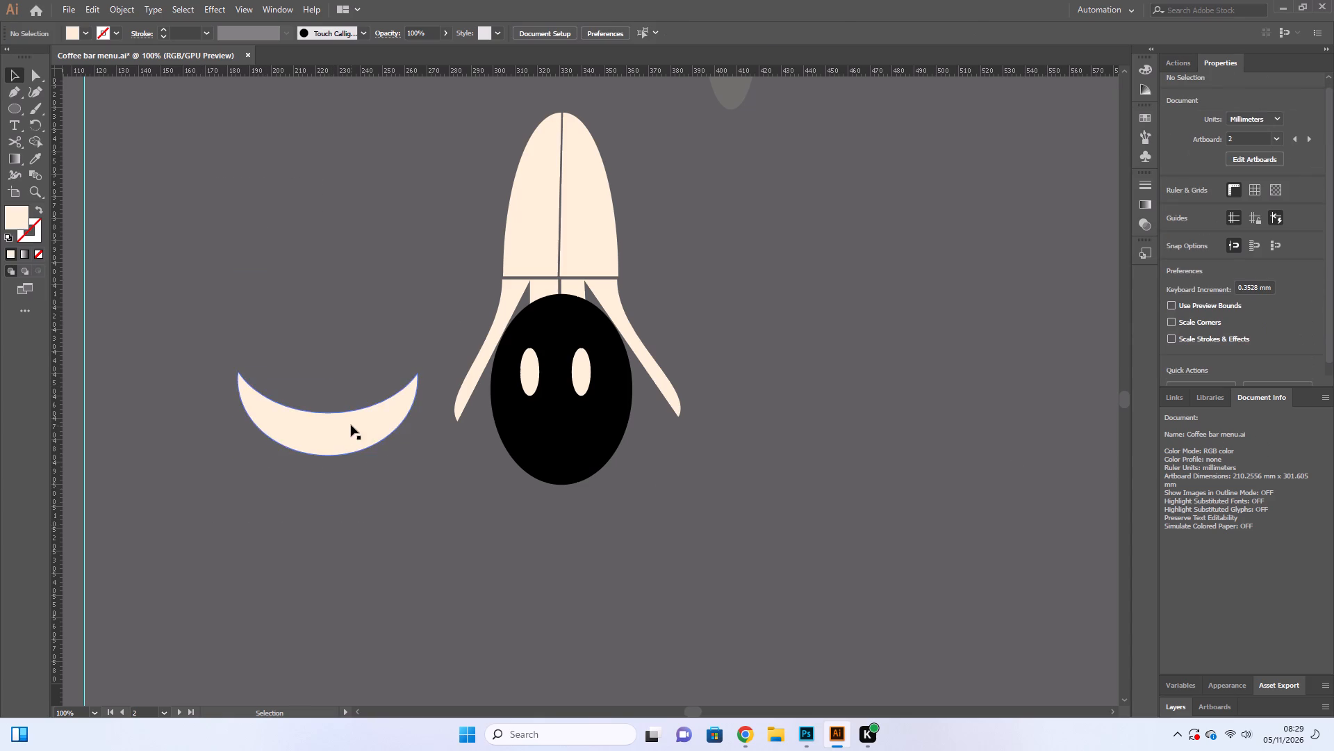
Scale the cream crescent to about 39 × 16.4 mm and place it as a smile below the two ovals, at about X 329.2, Y 471.2 mm.
drag(351, 425, 600, 484)
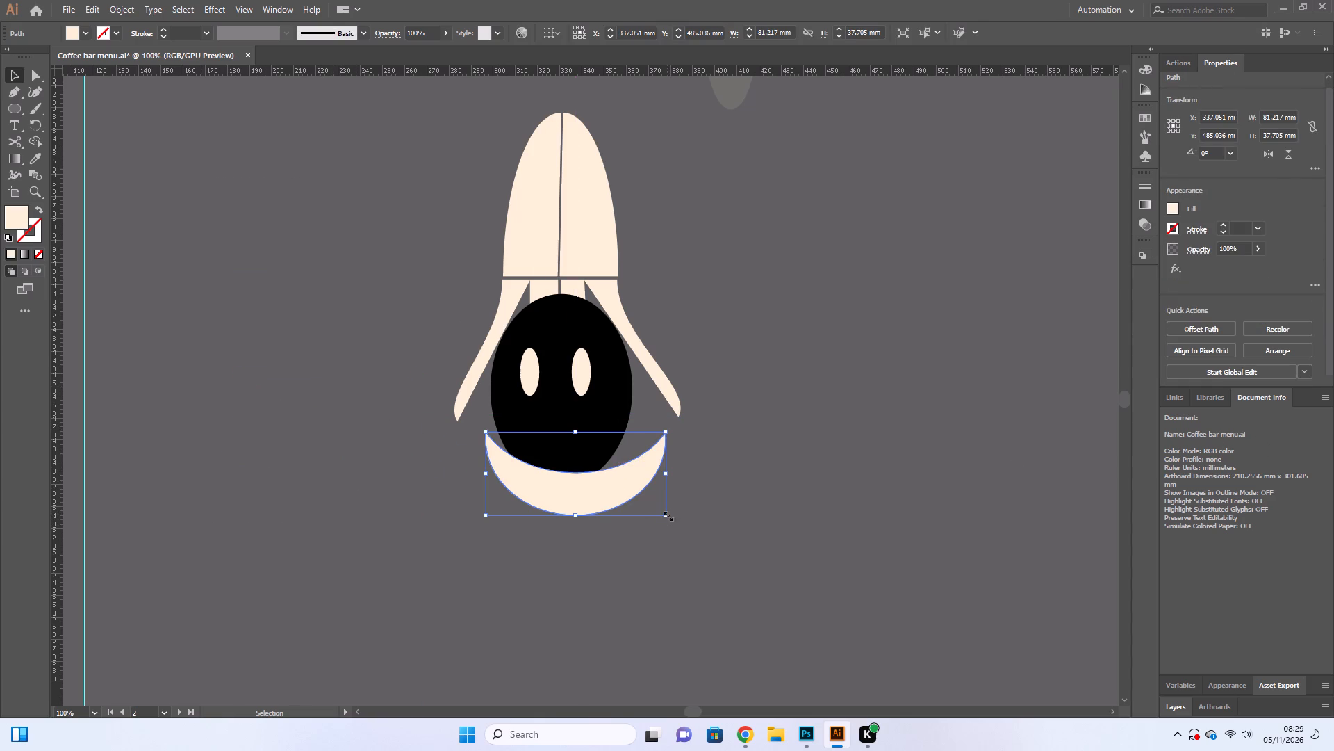
drag(667, 515, 581, 474)
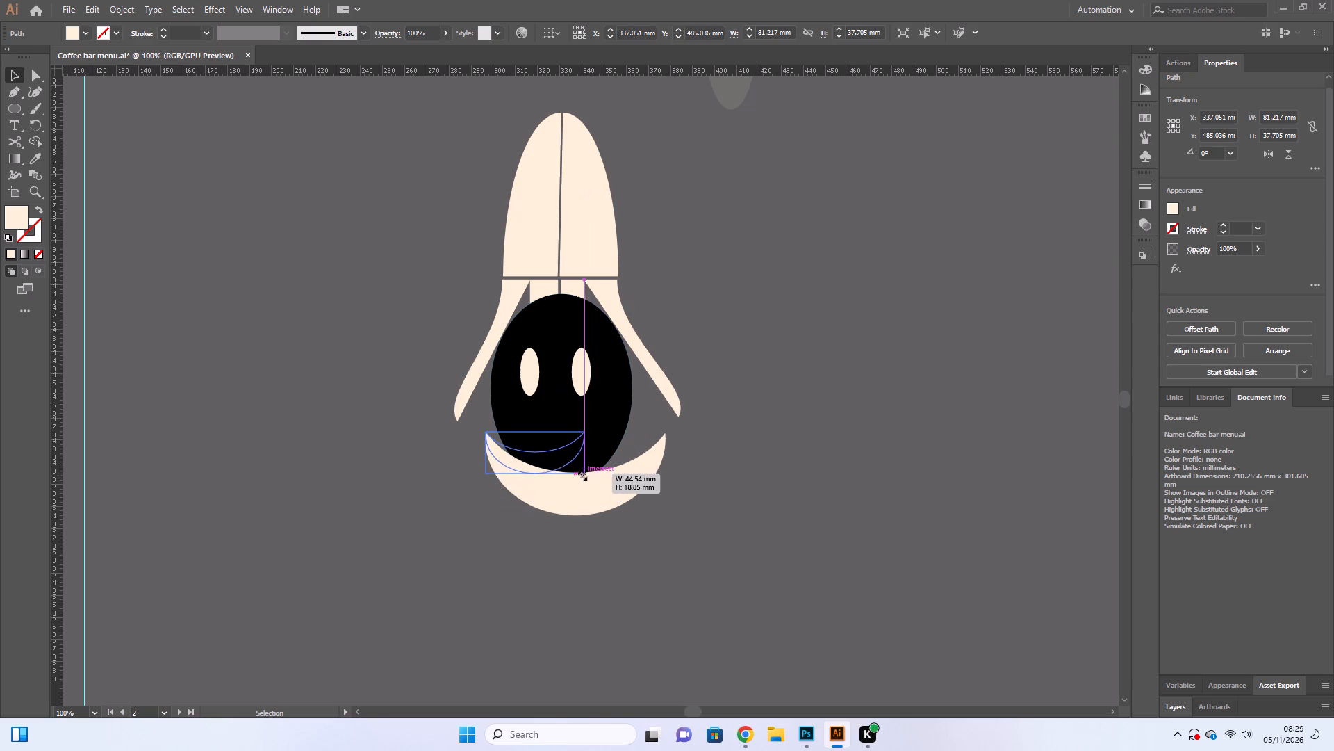
drag(581, 474, 573, 468)
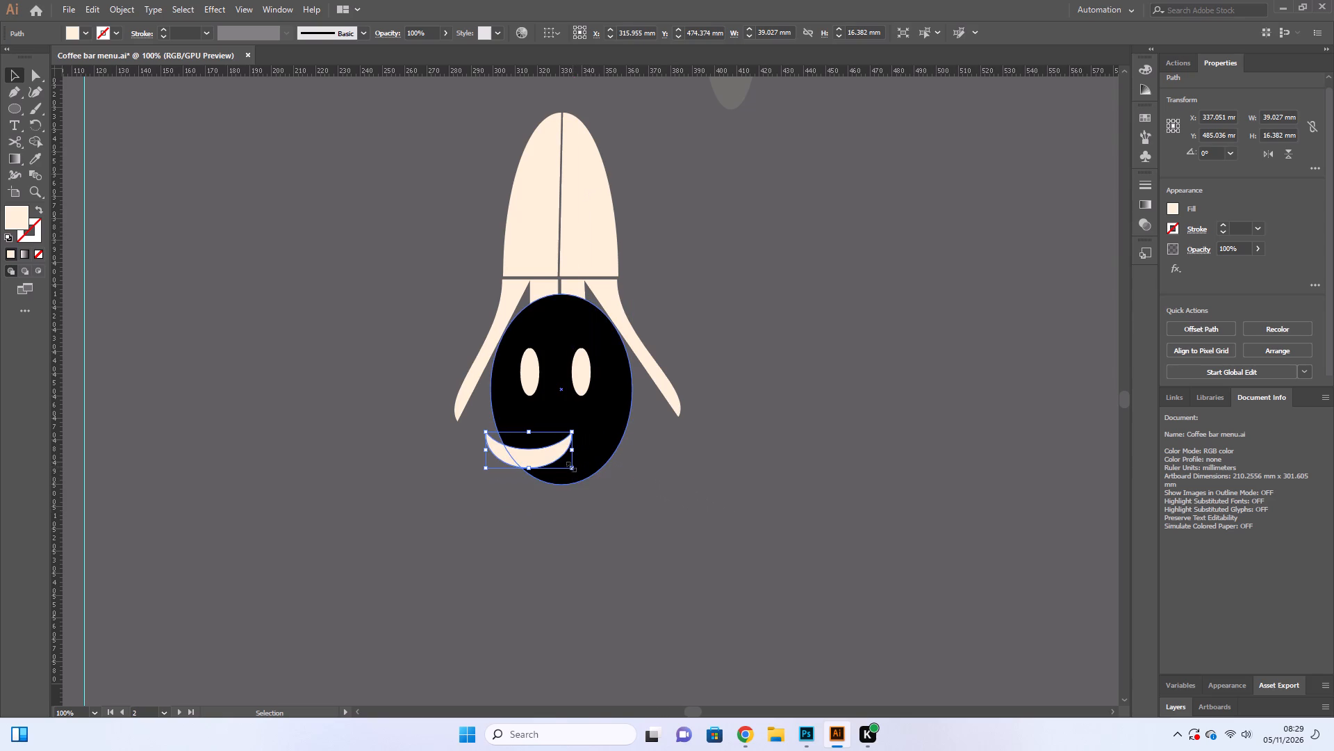
drag(536, 459, 566, 449)
click(689, 519)
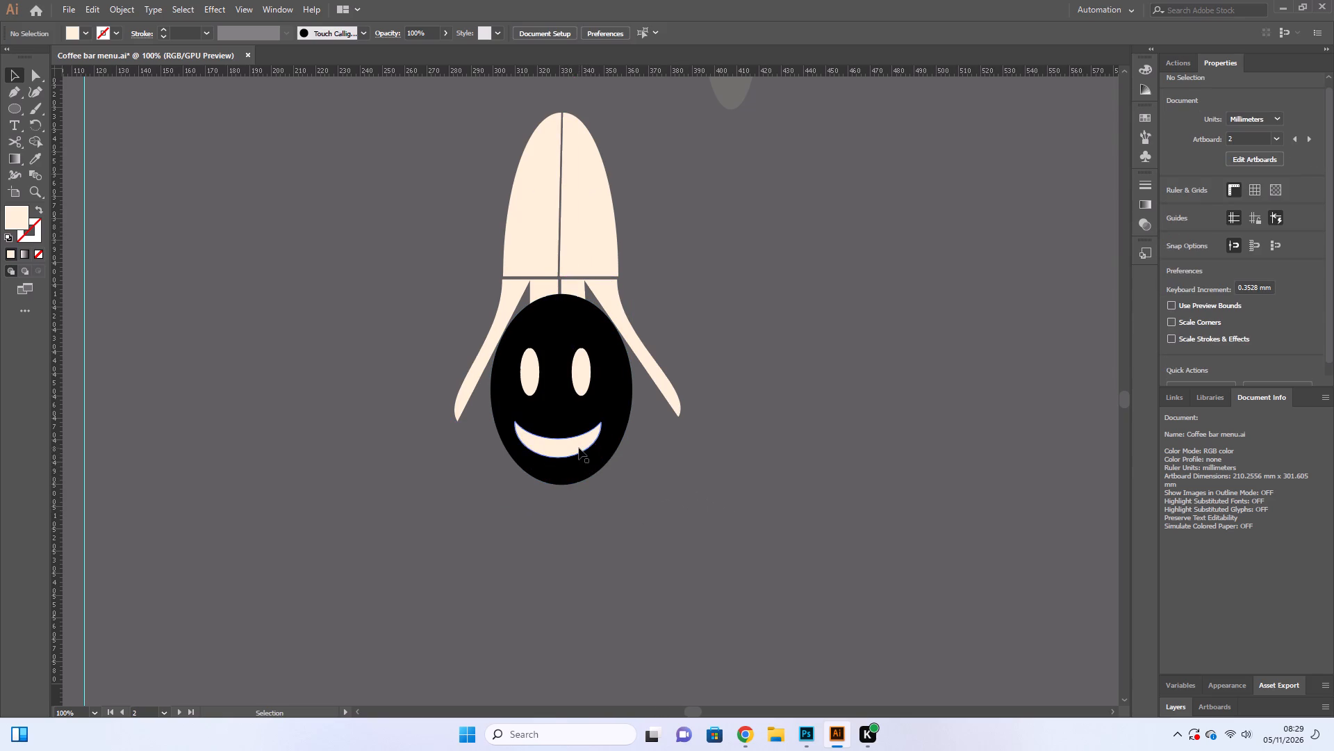
click(579, 448)
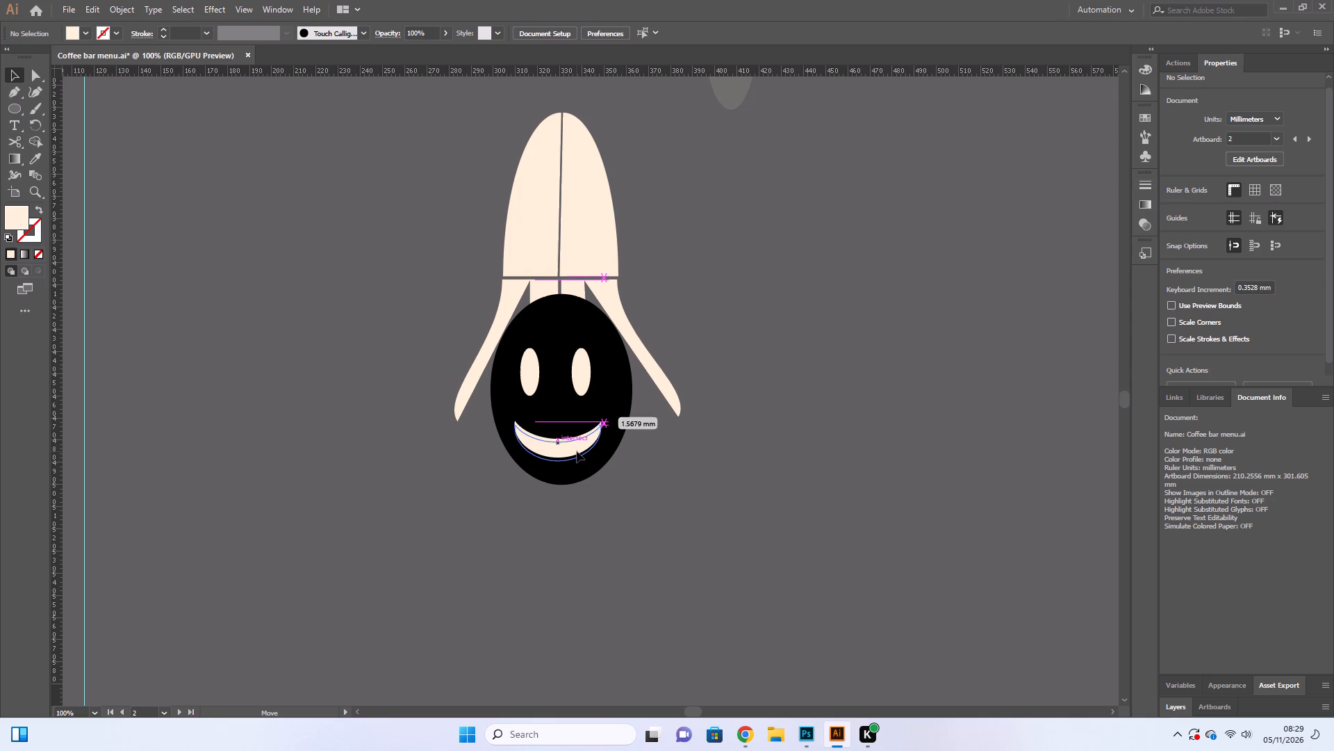
click(625, 503)
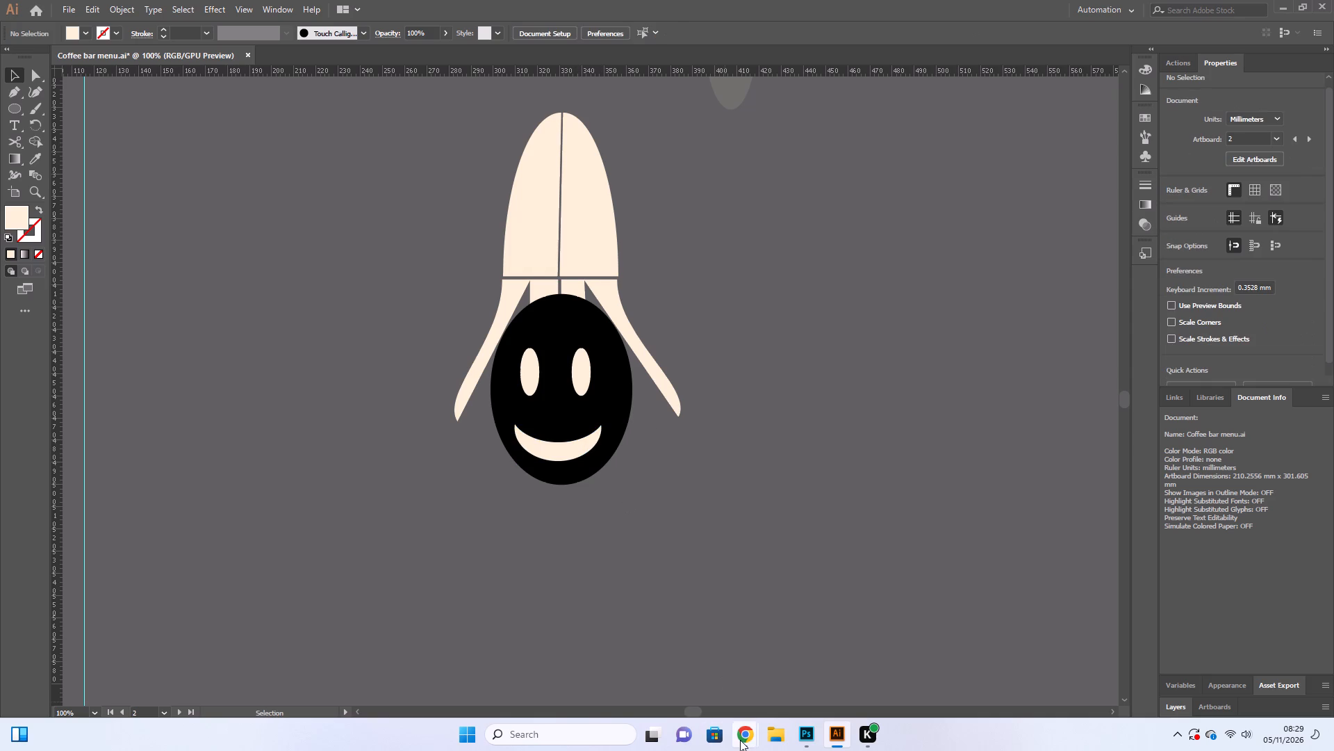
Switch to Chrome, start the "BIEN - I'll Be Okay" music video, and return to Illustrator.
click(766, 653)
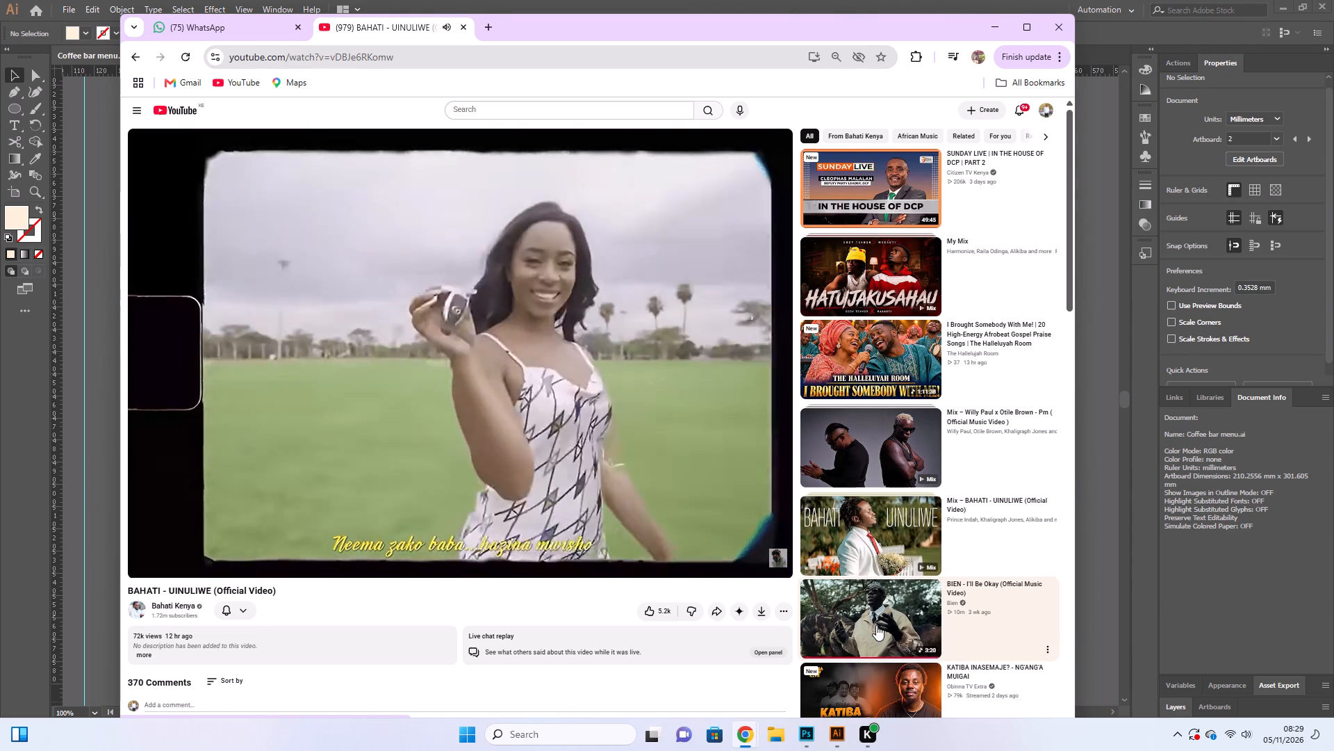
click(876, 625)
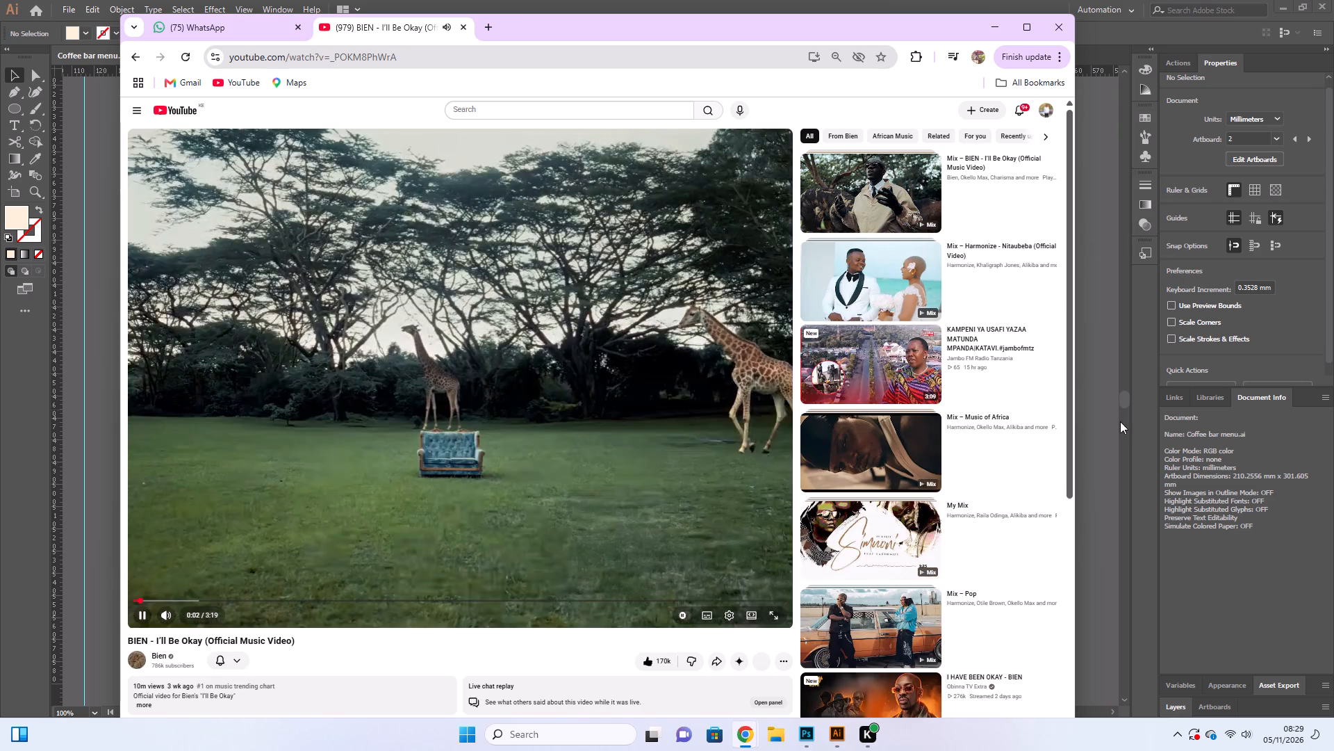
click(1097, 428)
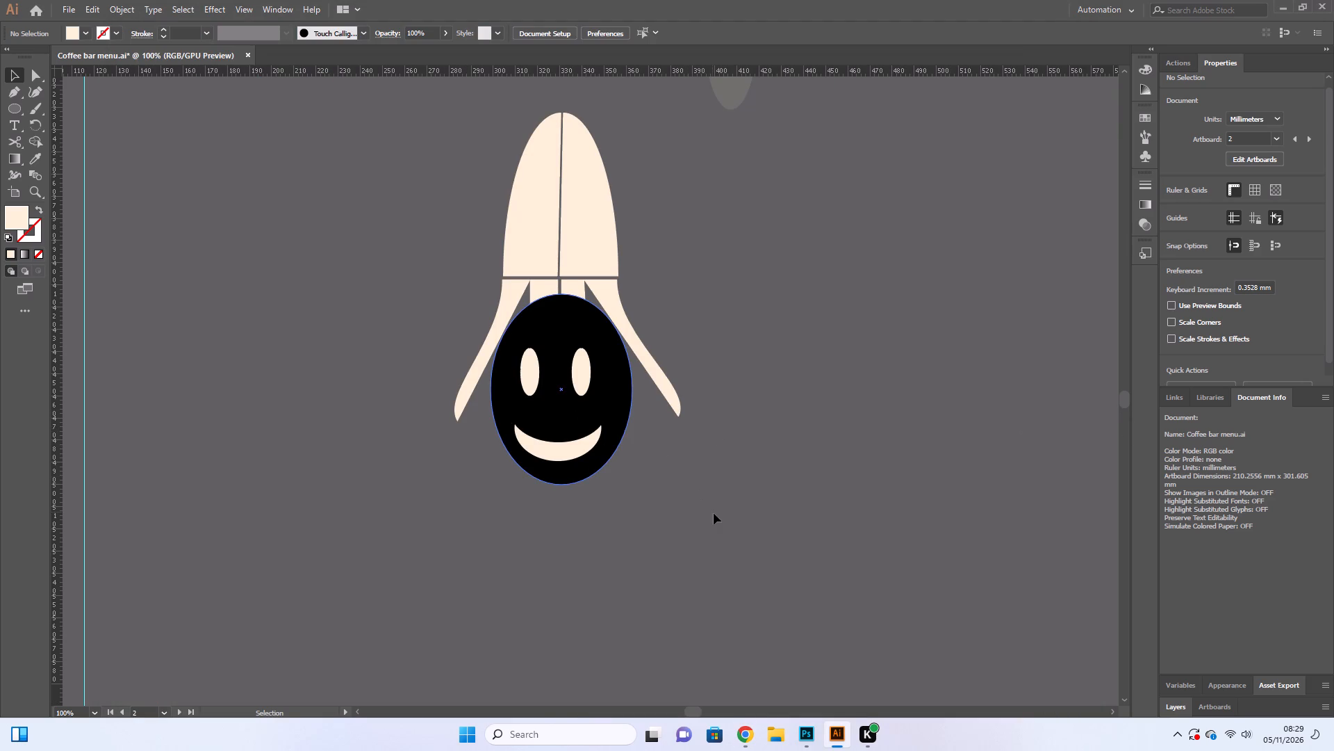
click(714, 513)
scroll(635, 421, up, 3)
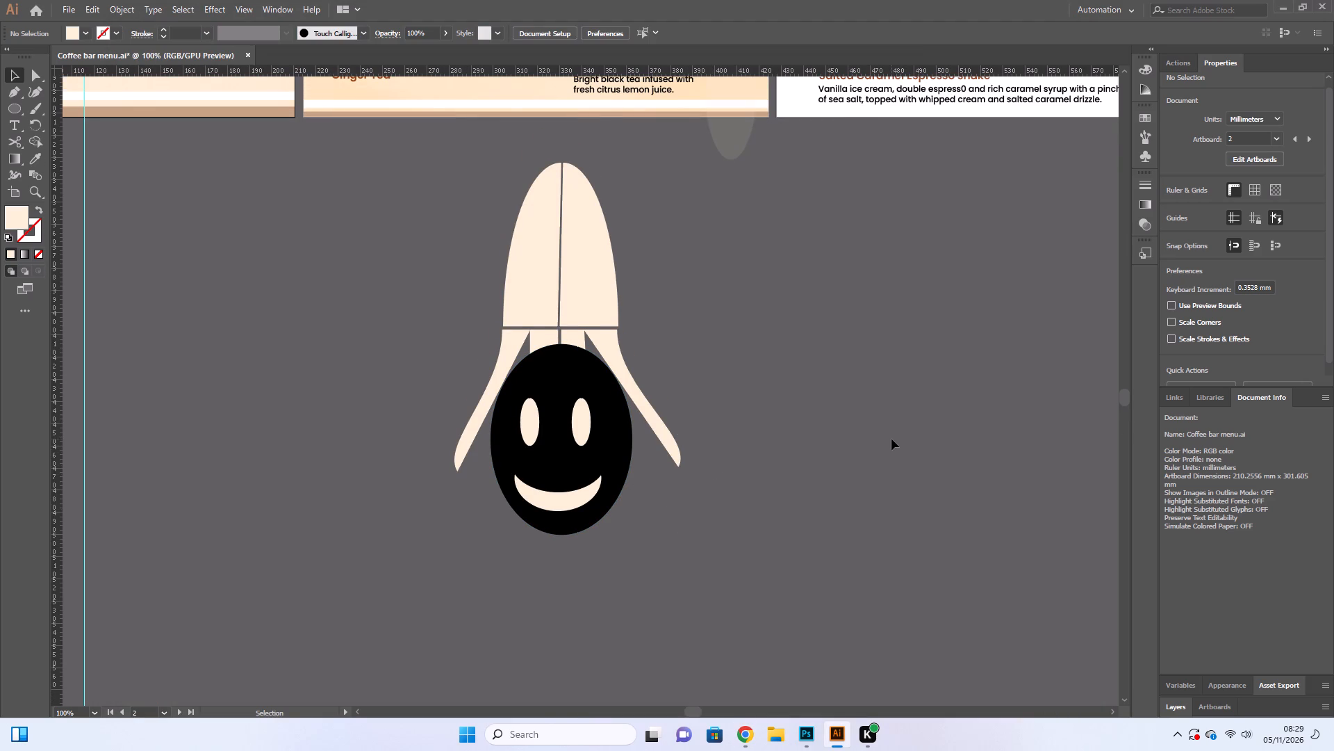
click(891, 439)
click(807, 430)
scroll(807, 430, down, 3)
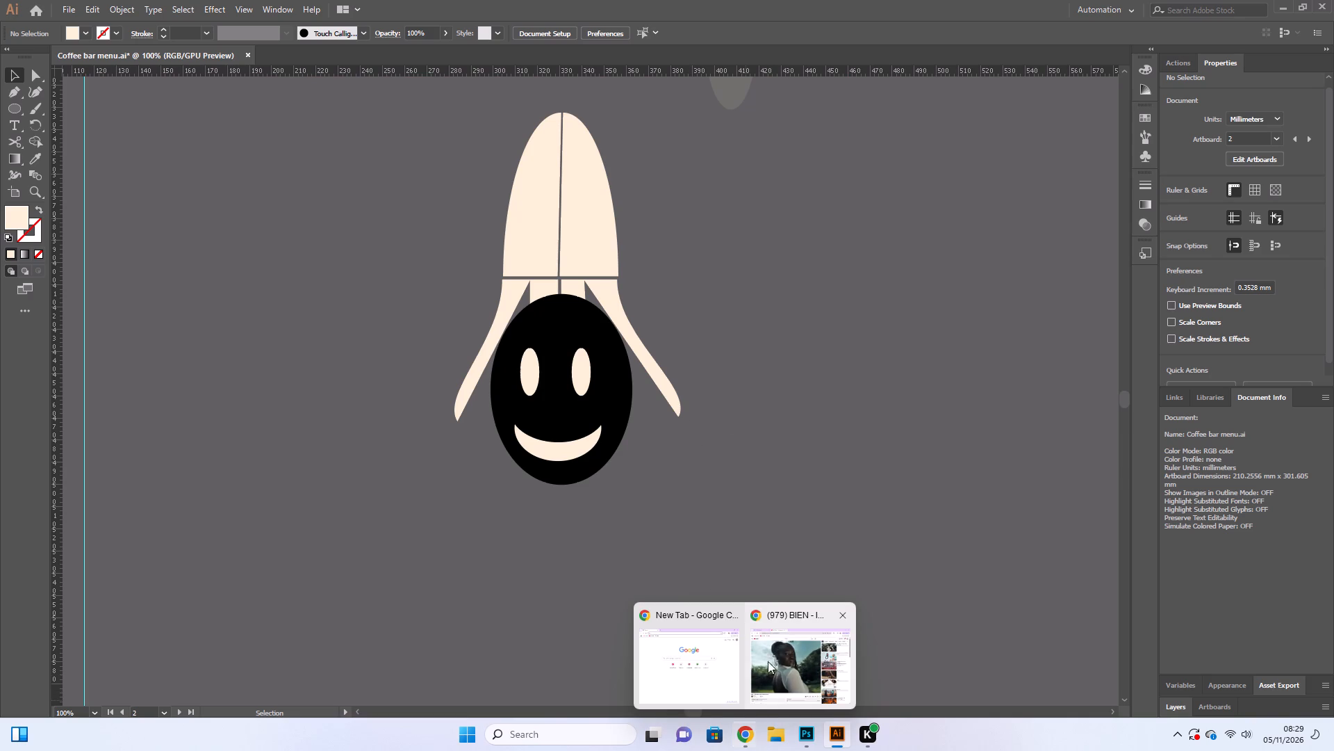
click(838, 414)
Shift the crescent smile slightly sideways to centre it beneath the two ovals, at about X 330.1, Y 471.2 mm.
click(586, 400)
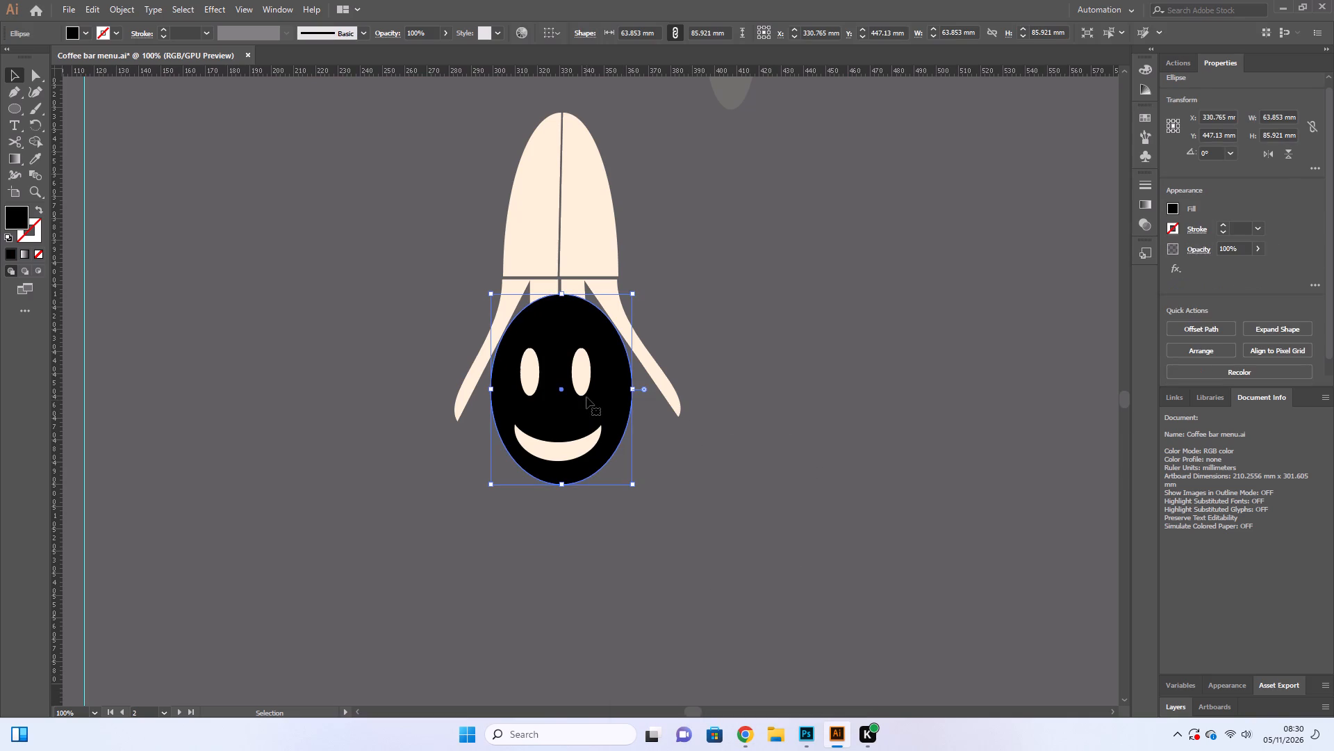
click(585, 367)
click(531, 374)
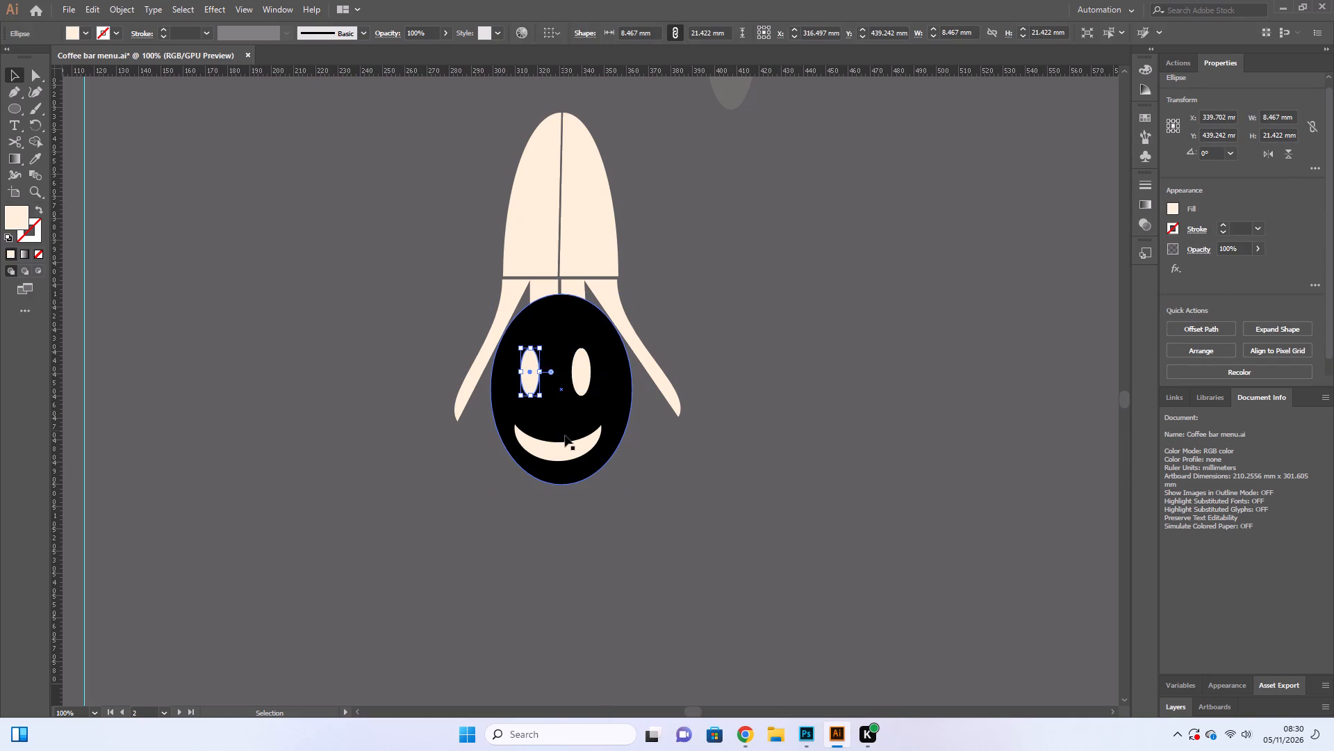
click(567, 445)
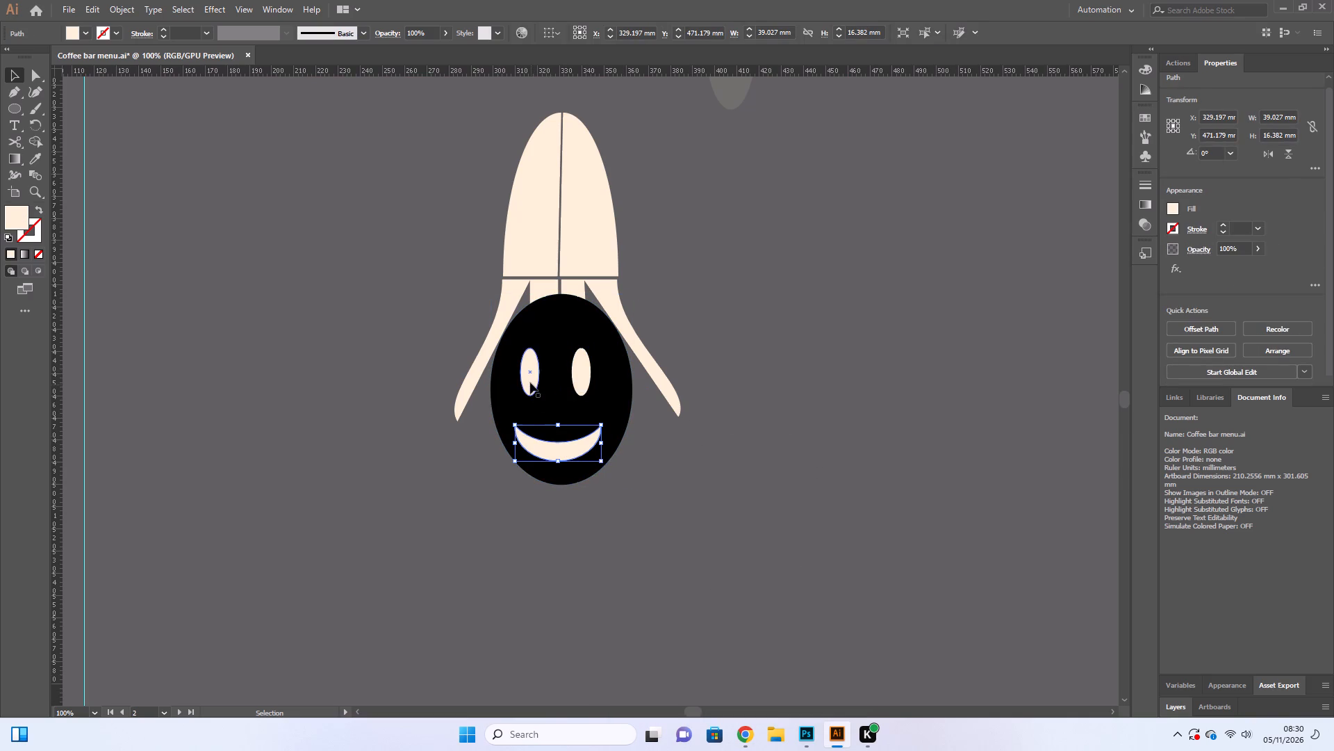
click(529, 382)
click(588, 375)
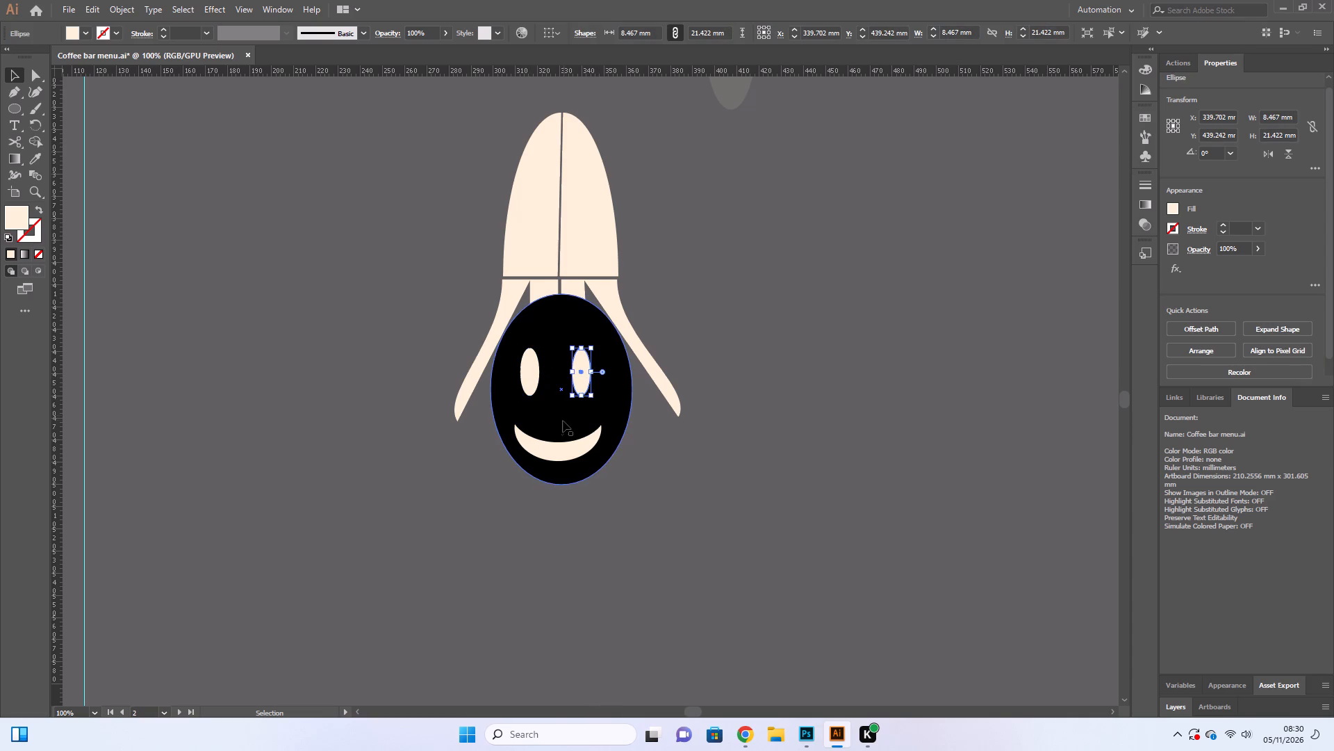
click(559, 442)
click(565, 449)
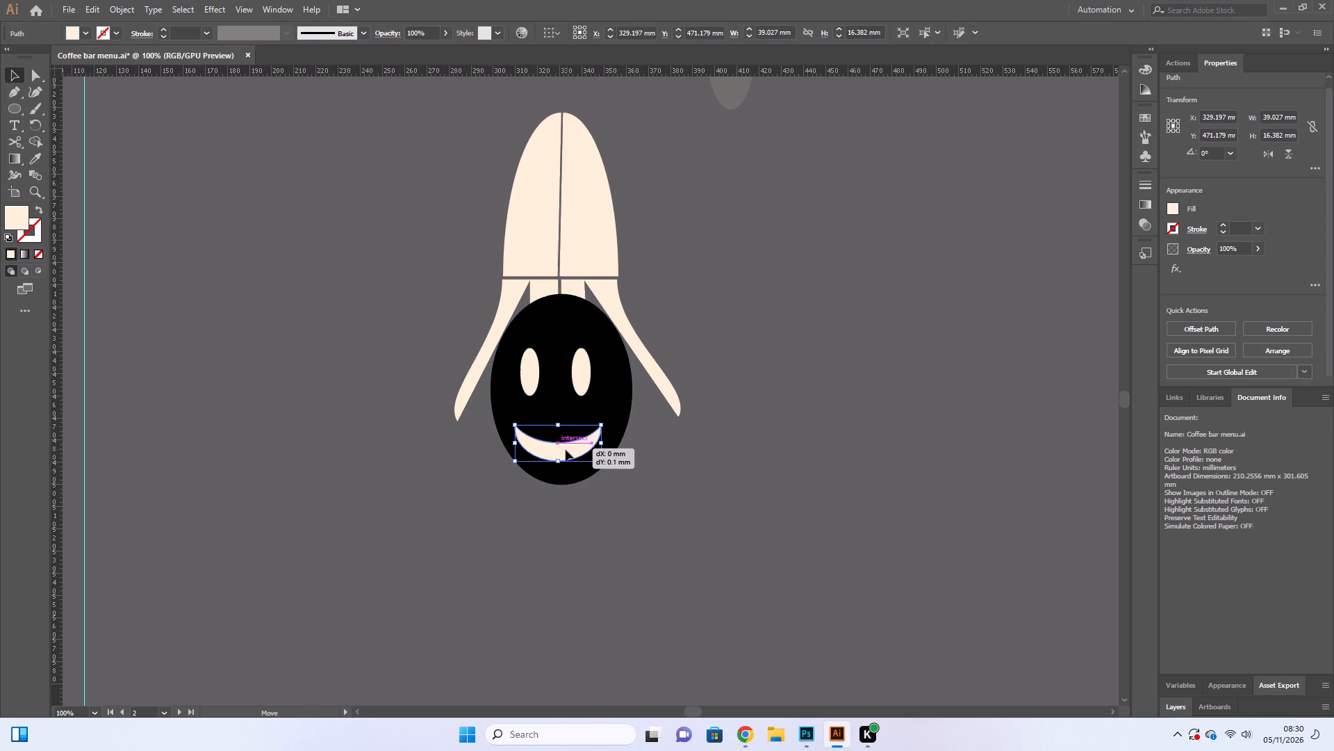
click(557, 452)
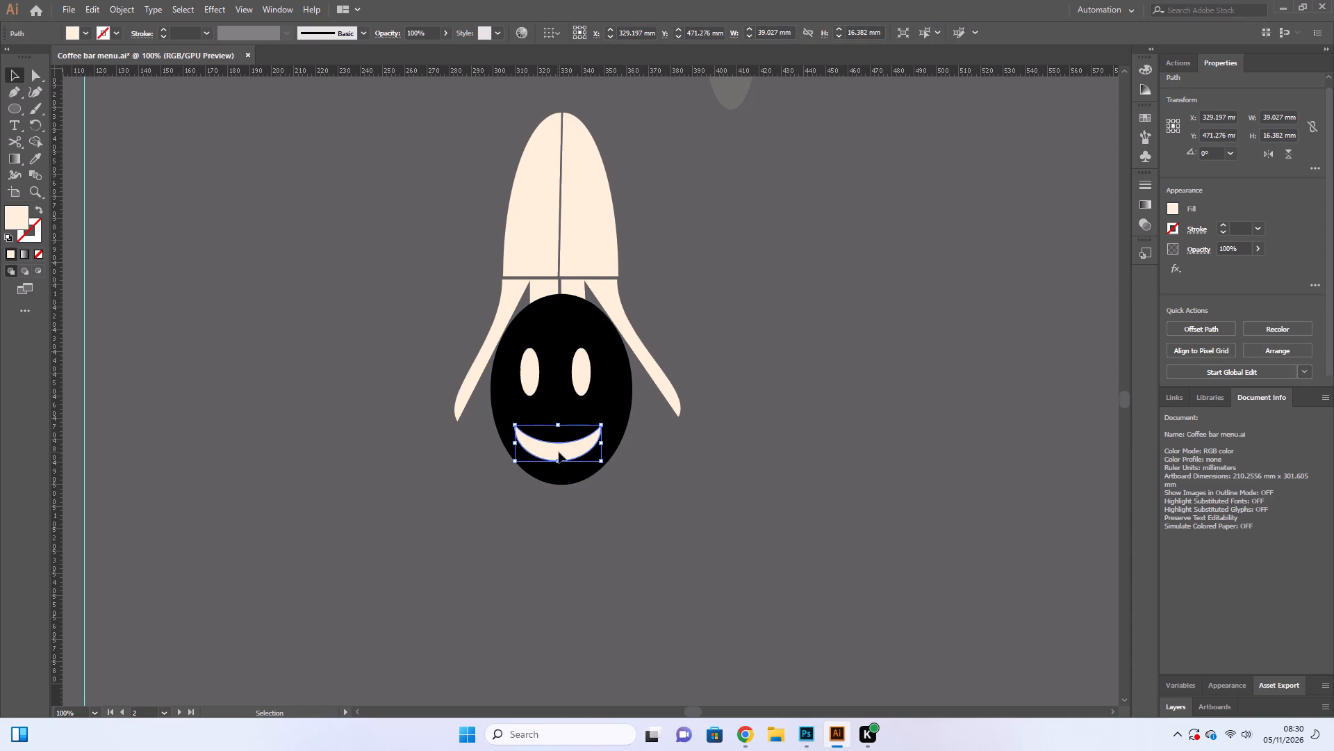
triple_click(698, 509)
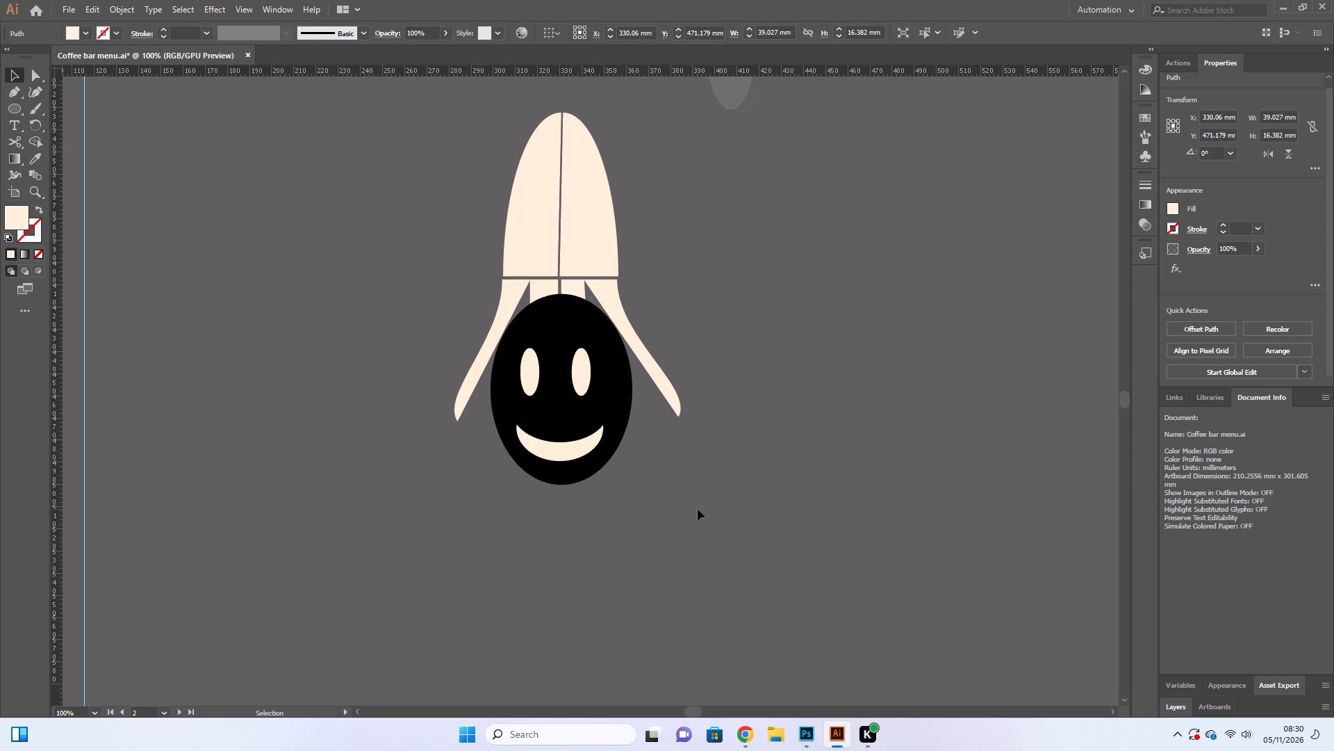
Compare the positions of the two cream ovals and the crescent smile on the black ellipse.
click(568, 452)
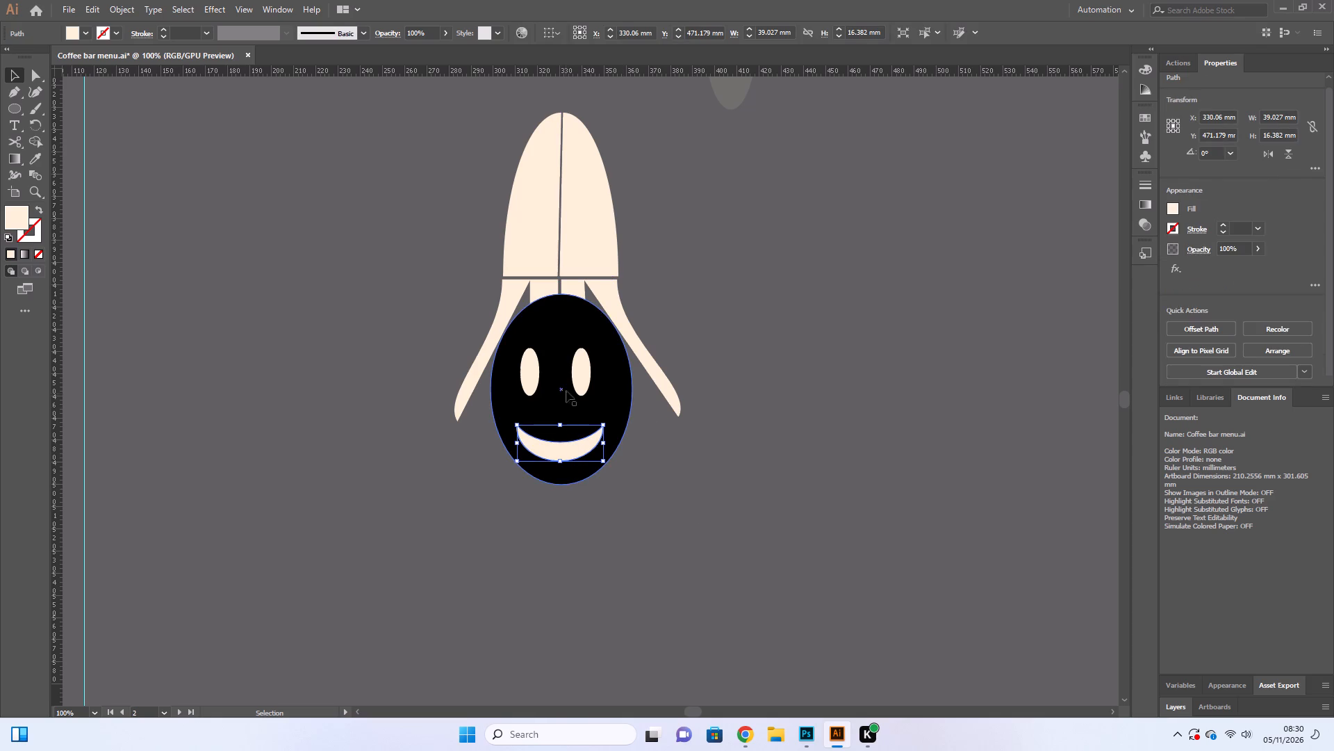
click(581, 379)
click(538, 382)
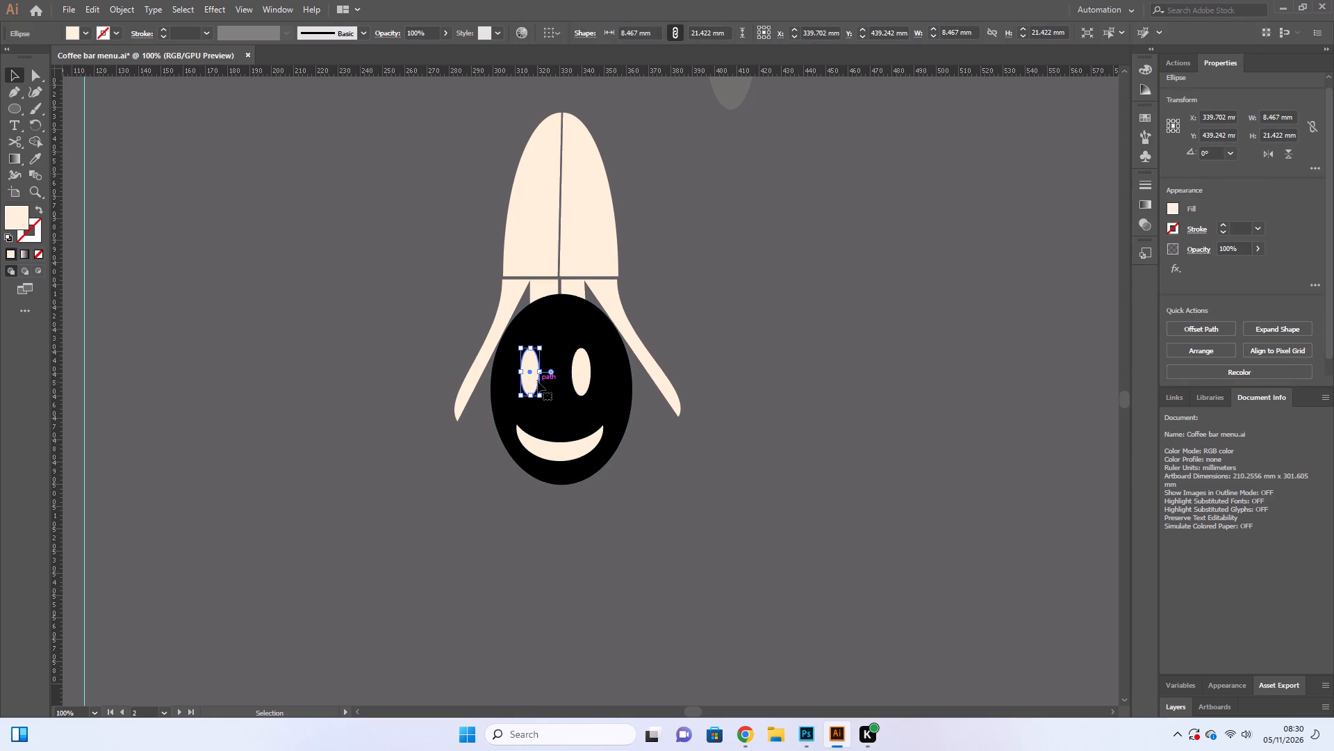
click(582, 380)
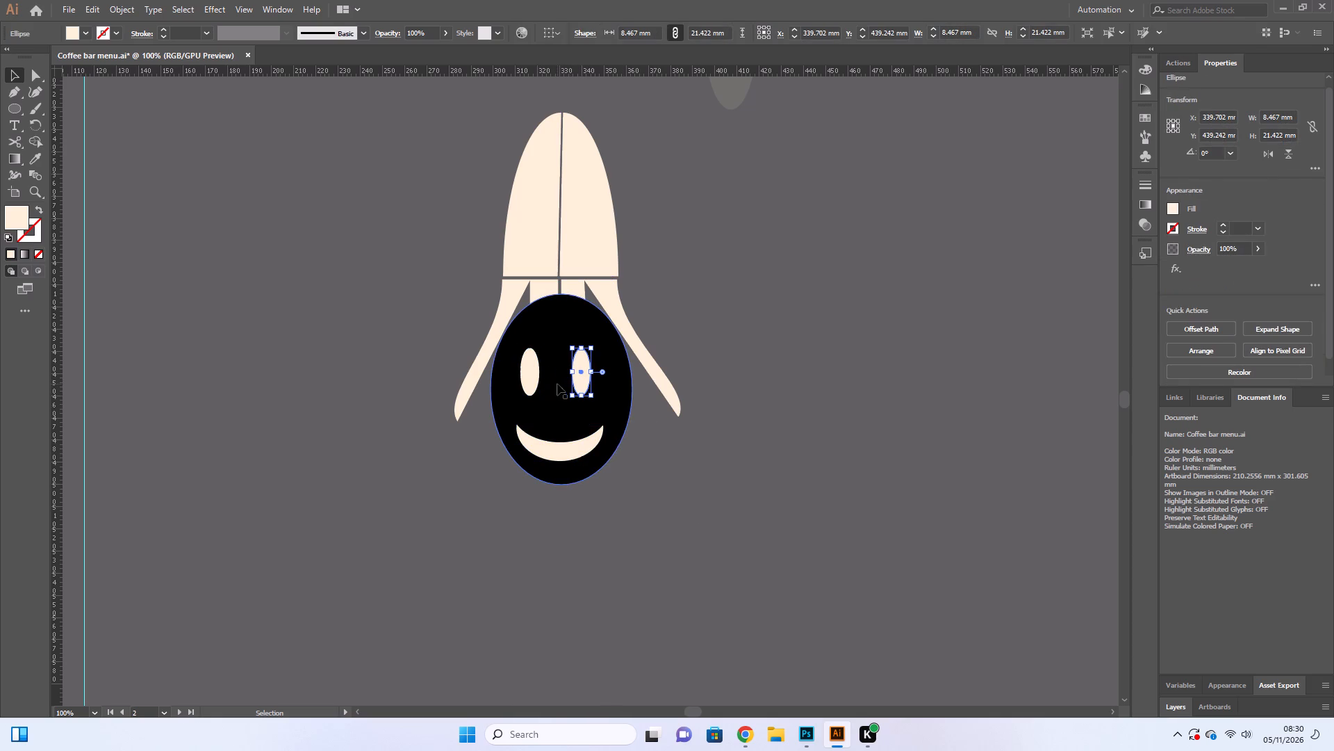
click(538, 382)
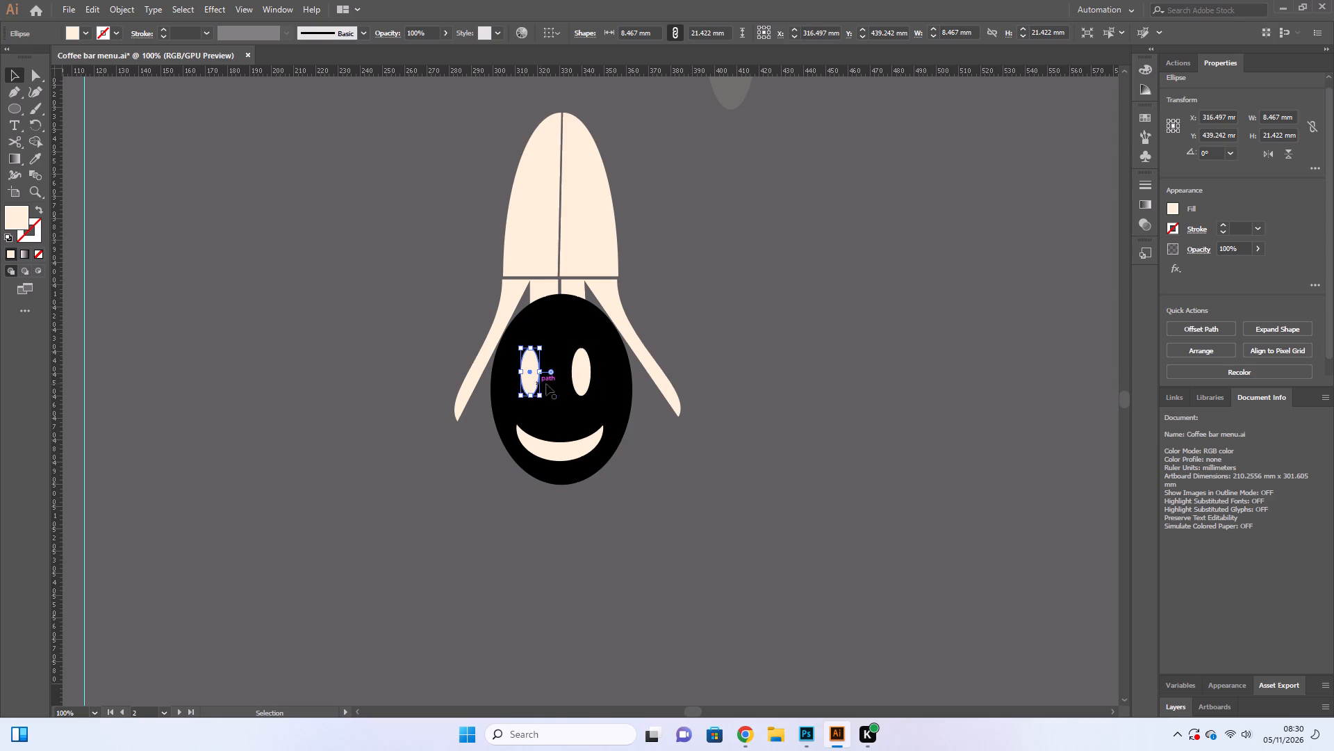
click(582, 379)
click(538, 380)
click(691, 433)
Draw a cream ellipse about 20.2 × 11.5 mm as a nose between the eyes and the smile on the black ellipse.
click(13, 112)
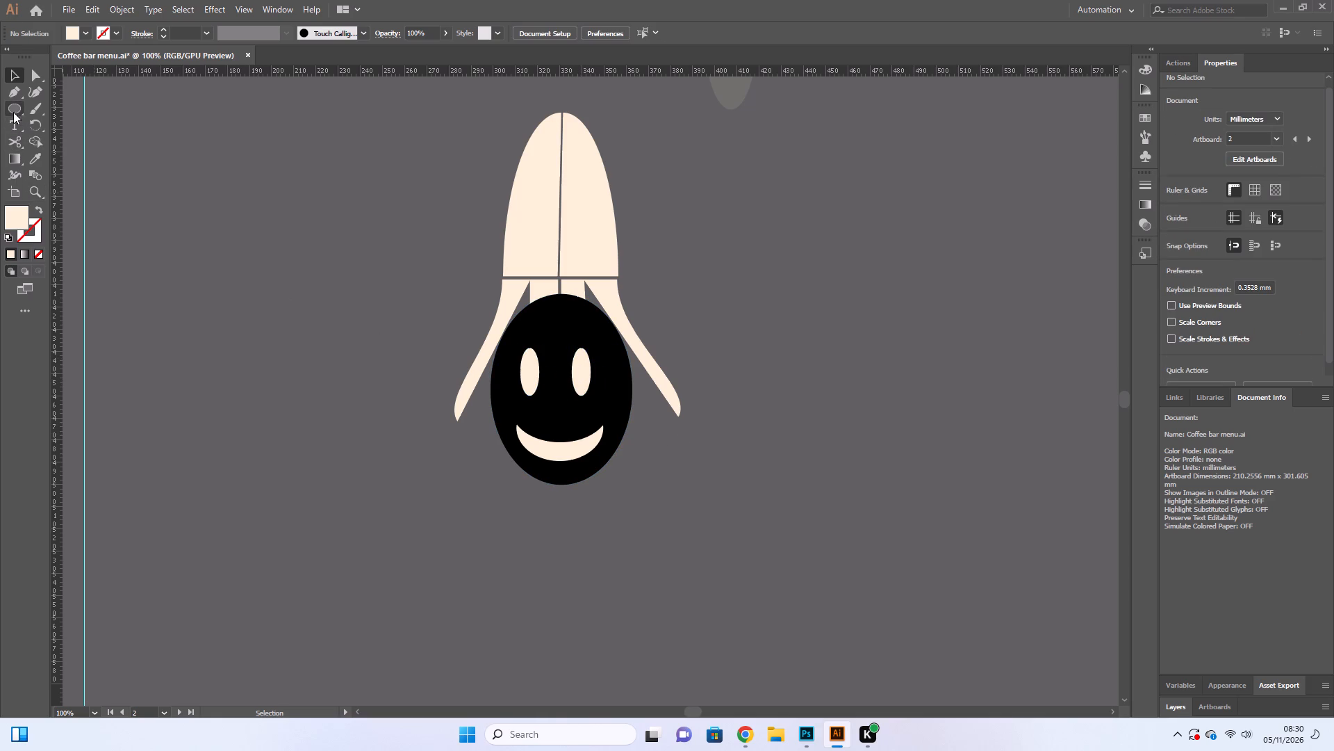
drag(541, 403, 575, 426)
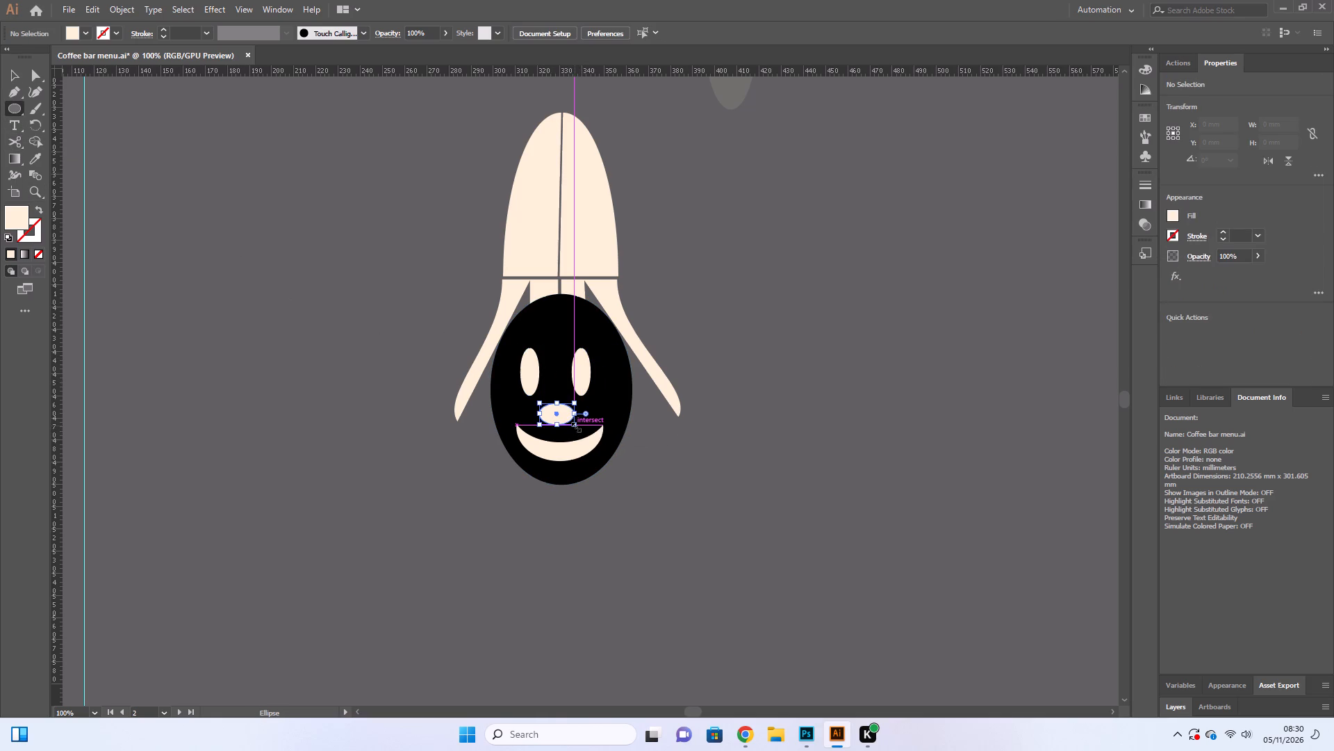
drag(573, 423, 579, 426)
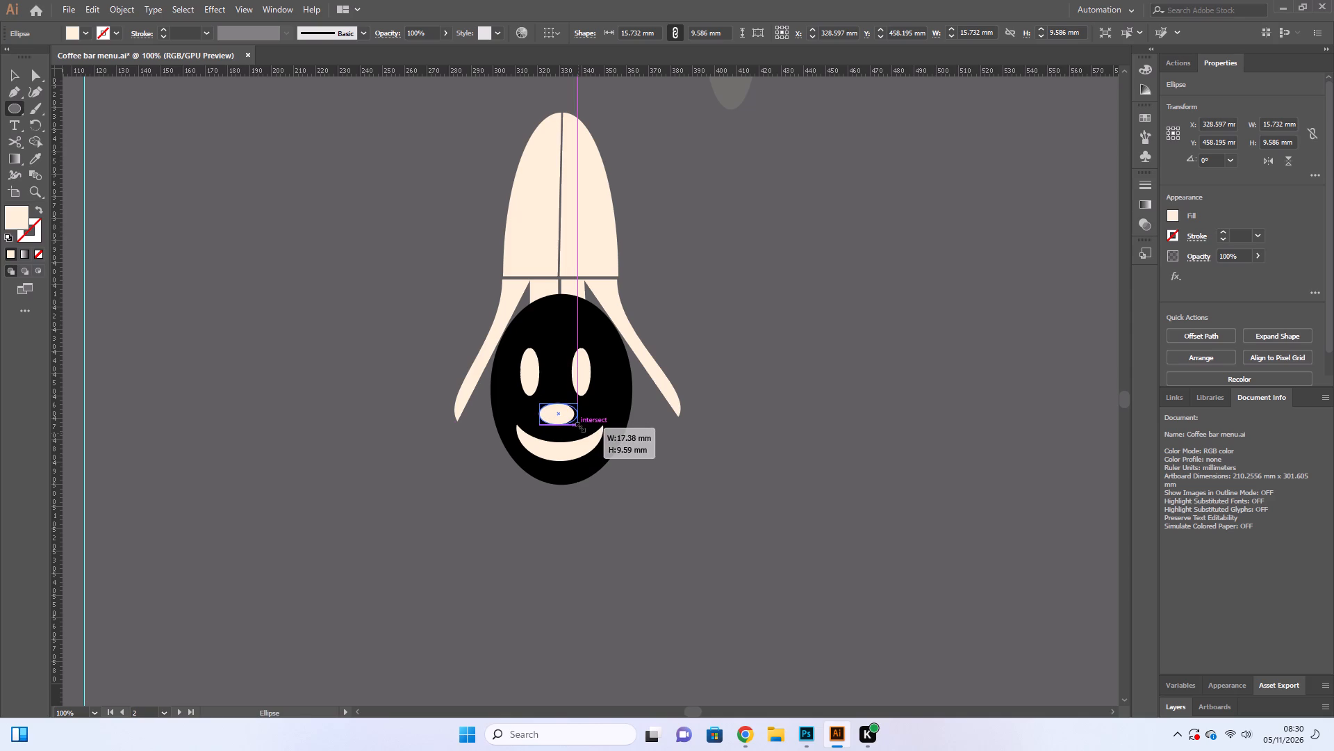
drag(579, 426, 584, 428)
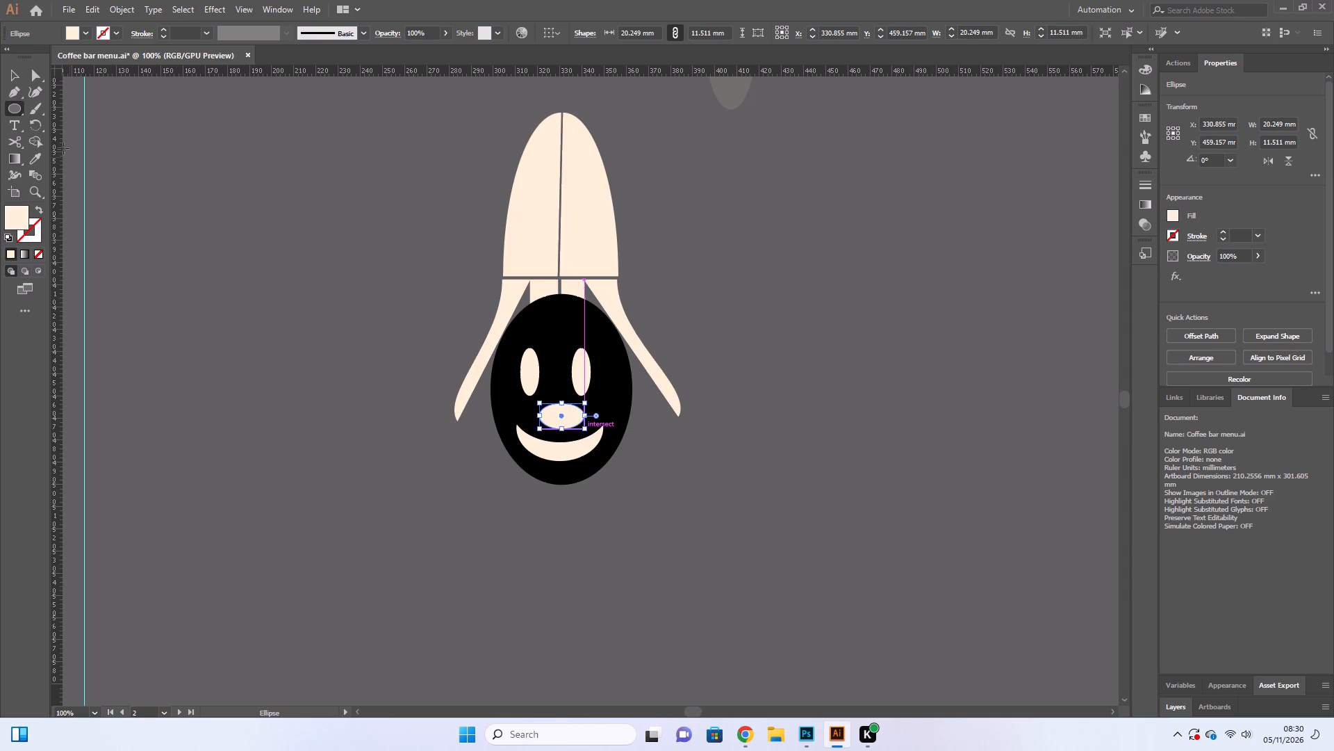
Shift the cream nose slightly sideways and stretch its height to about 13.4 mm, at about X 329.2, Y 458.2 mm.
click(15, 70)
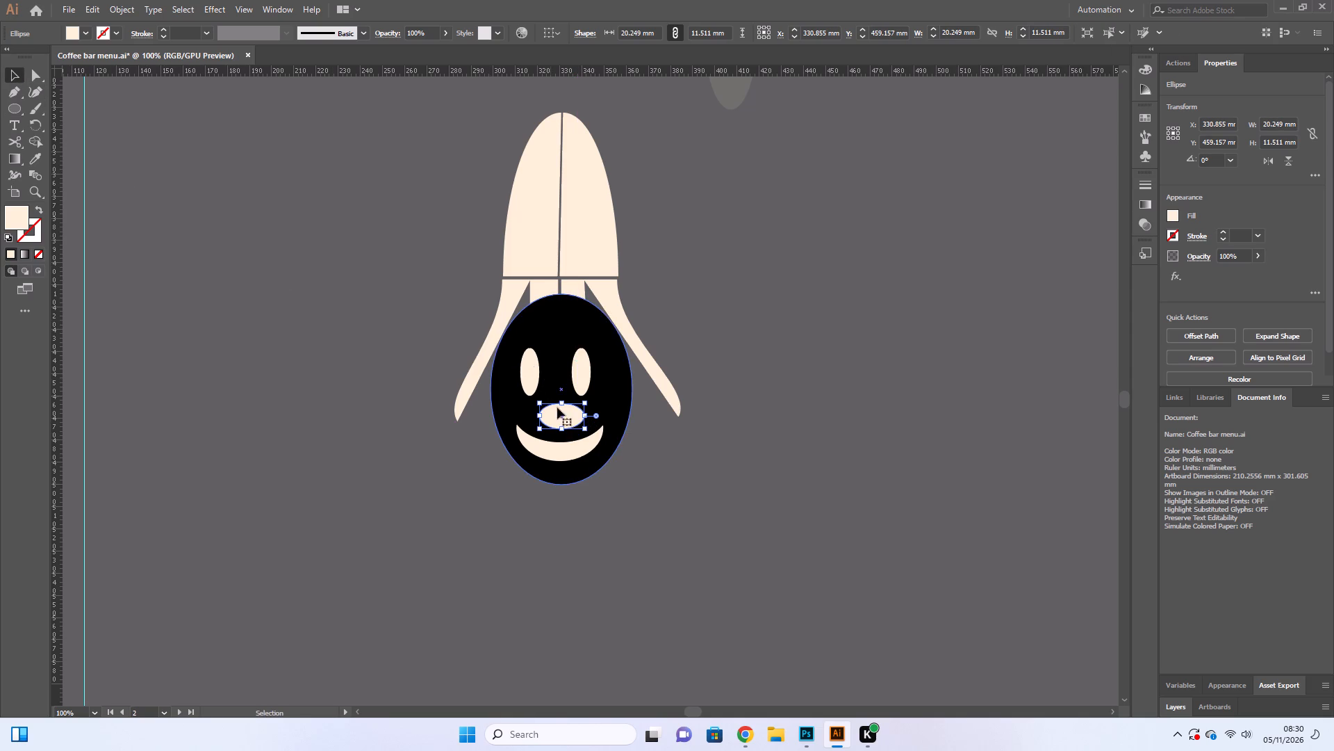
click(563, 414)
click(718, 477)
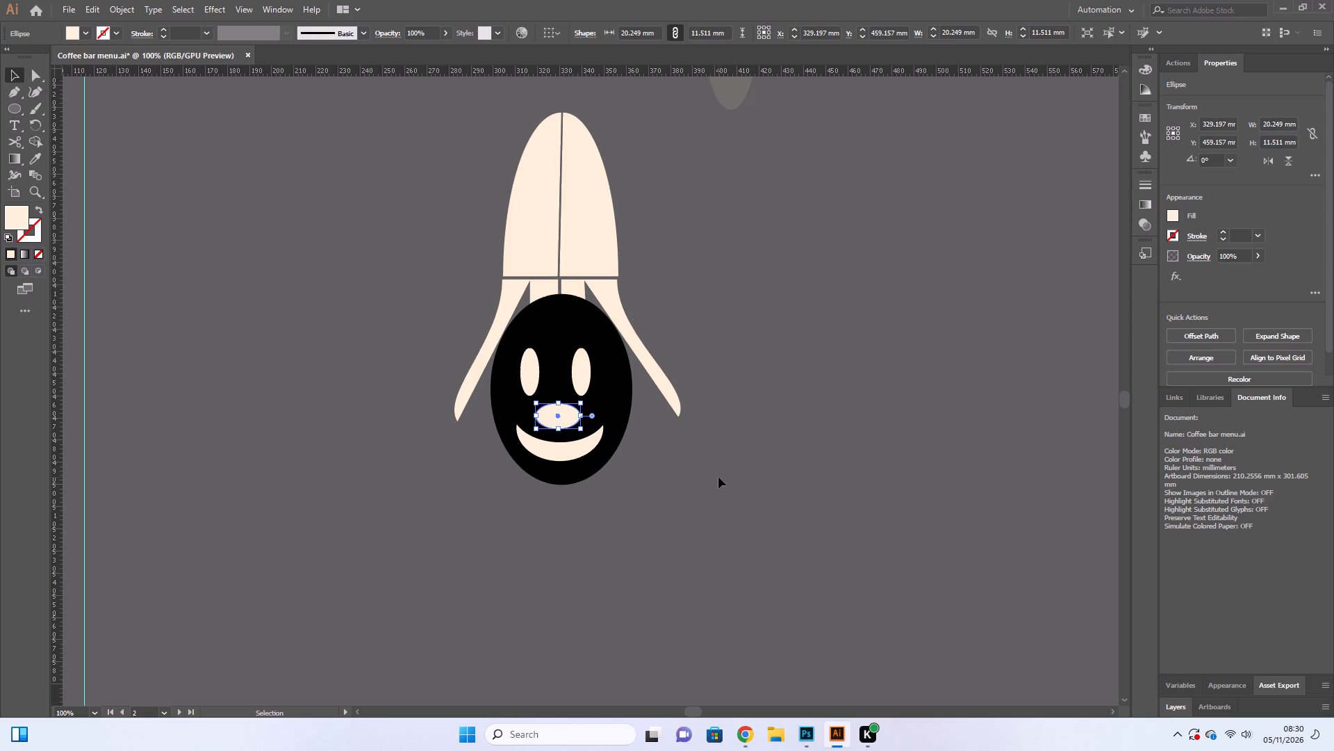
click(566, 422)
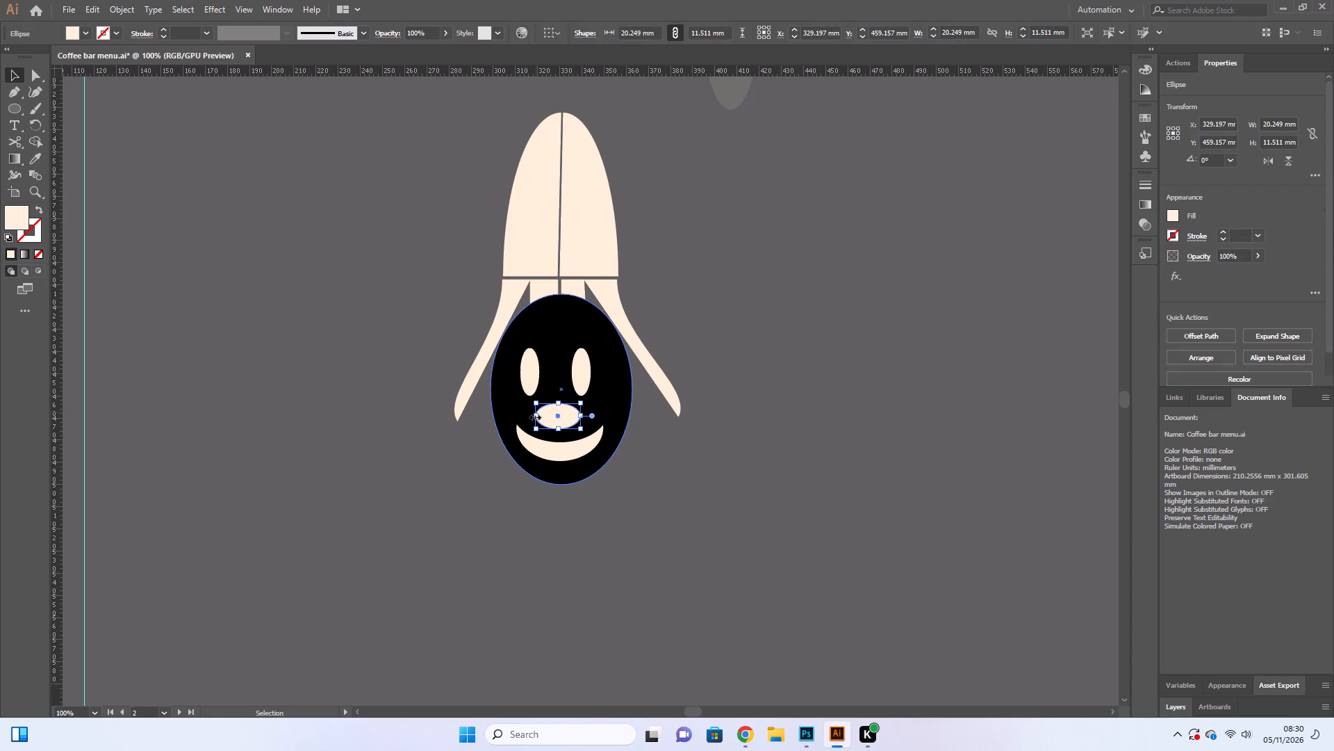
click(556, 403)
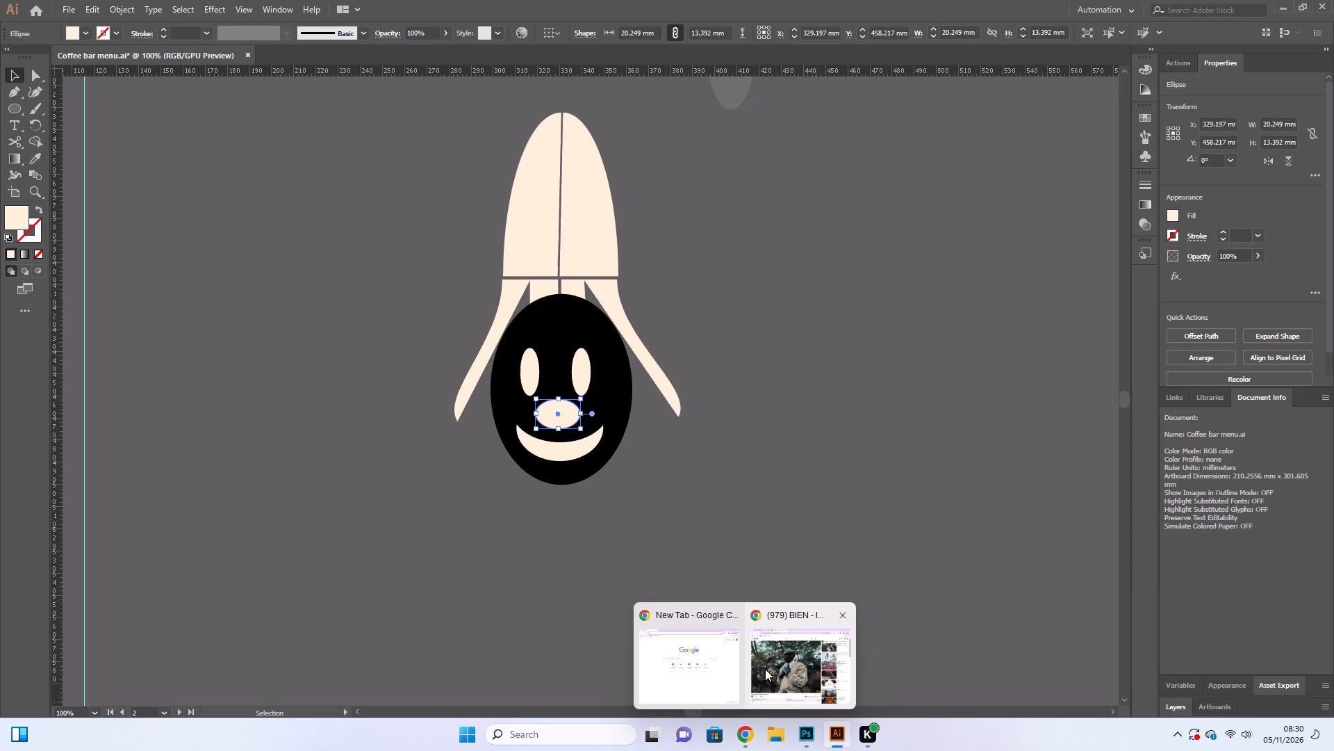
Switch to Chrome, rewind the "BIEN - I'll Be Okay" music video to near its beginning, and return to Illustrator.
click(766, 668)
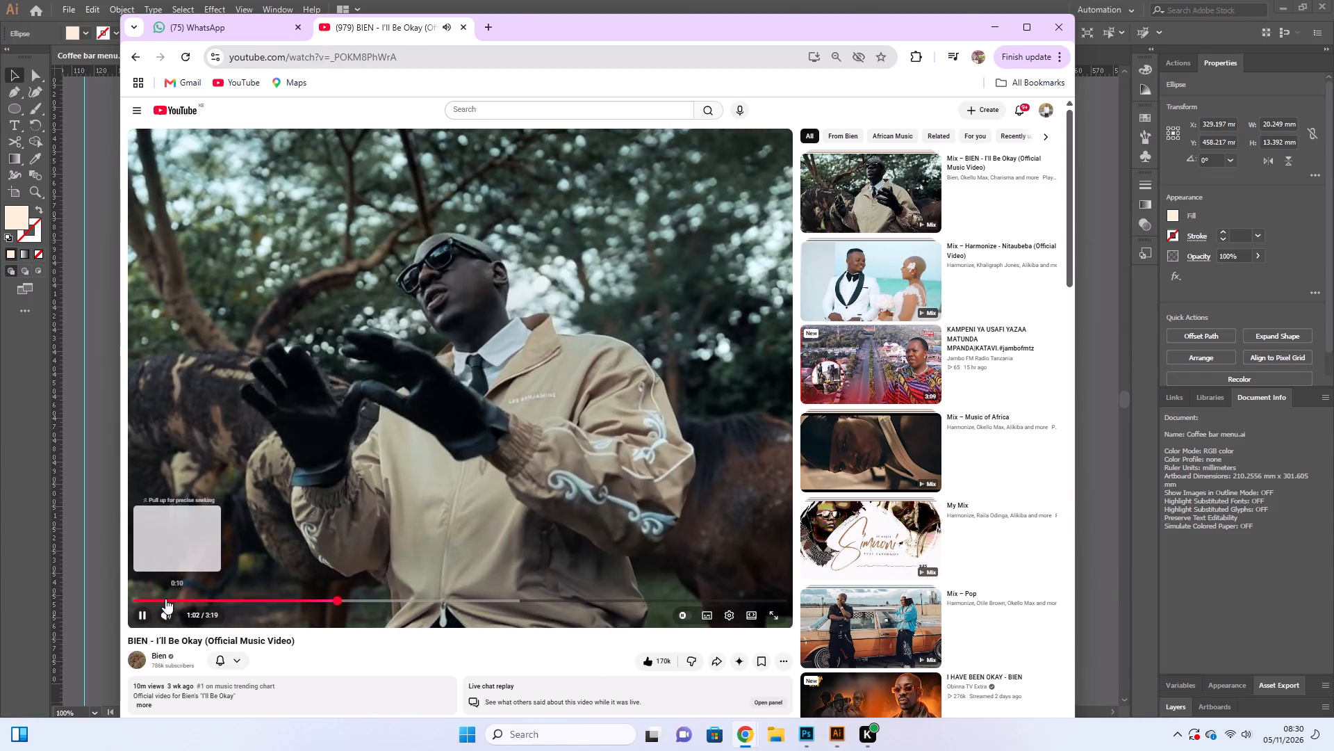
click(161, 600)
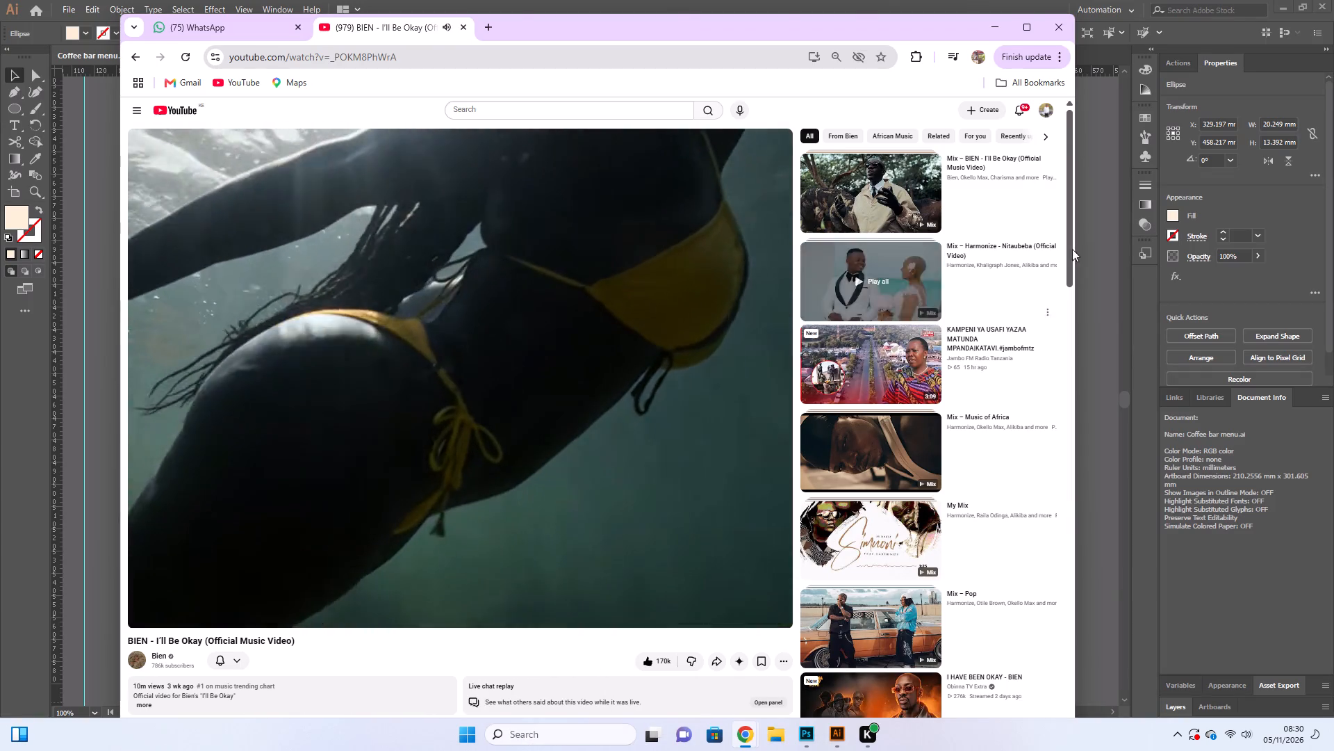
click(1094, 251)
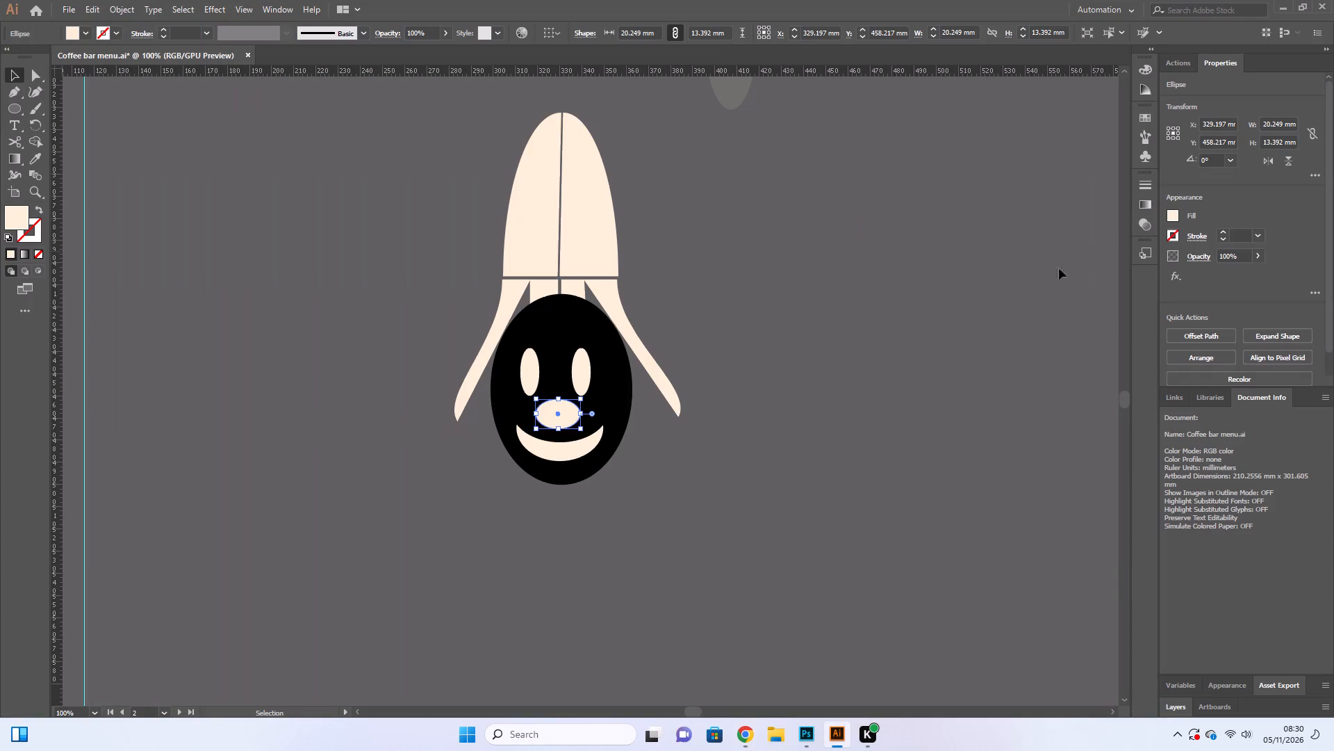
Examine the placement and proportions of the cream nose relative to the eyes, the smile and the black ellipse.
click(705, 504)
click(561, 410)
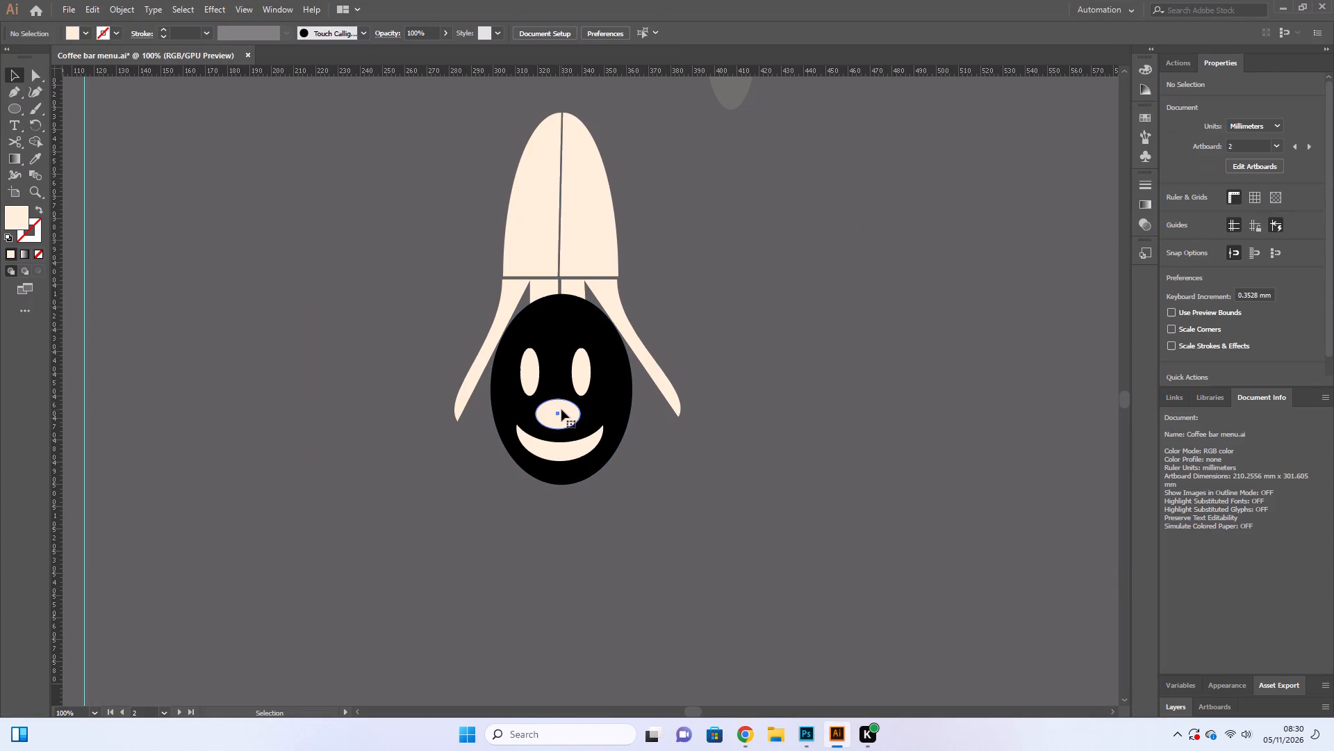
click(561, 410)
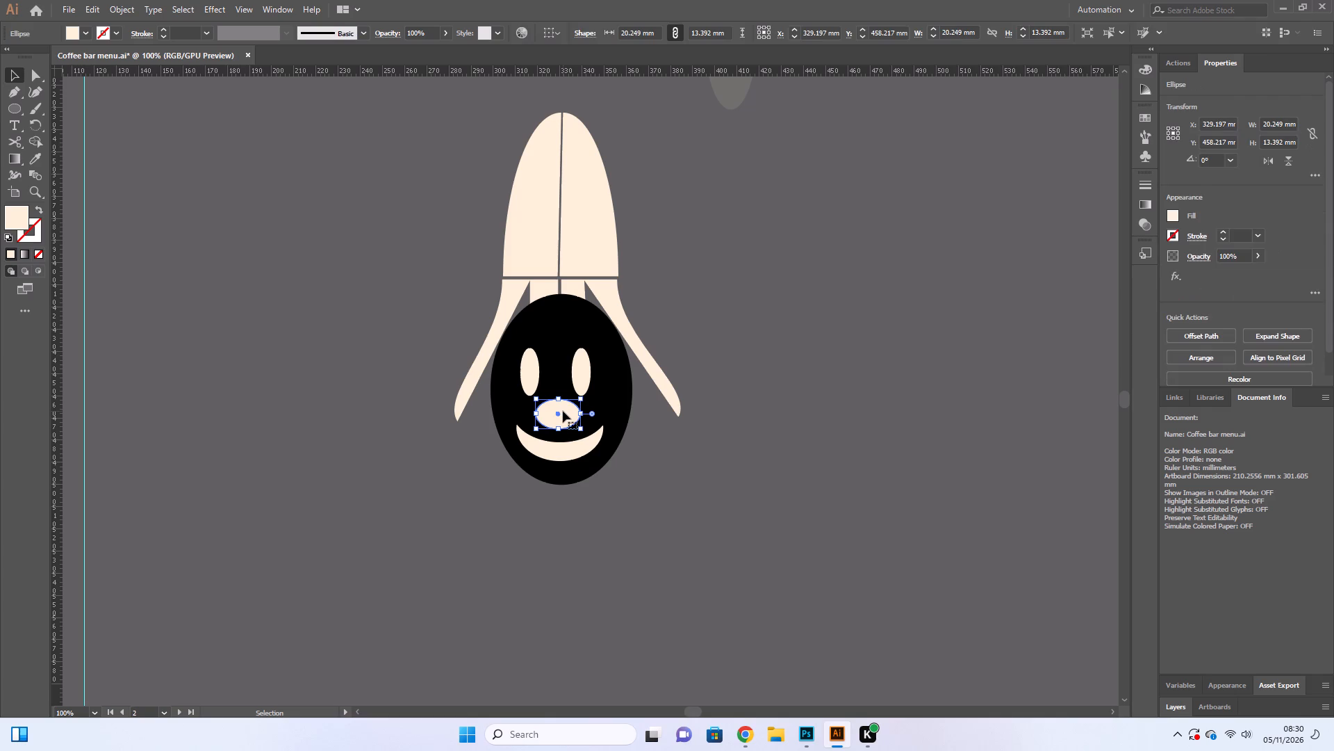
click(797, 475)
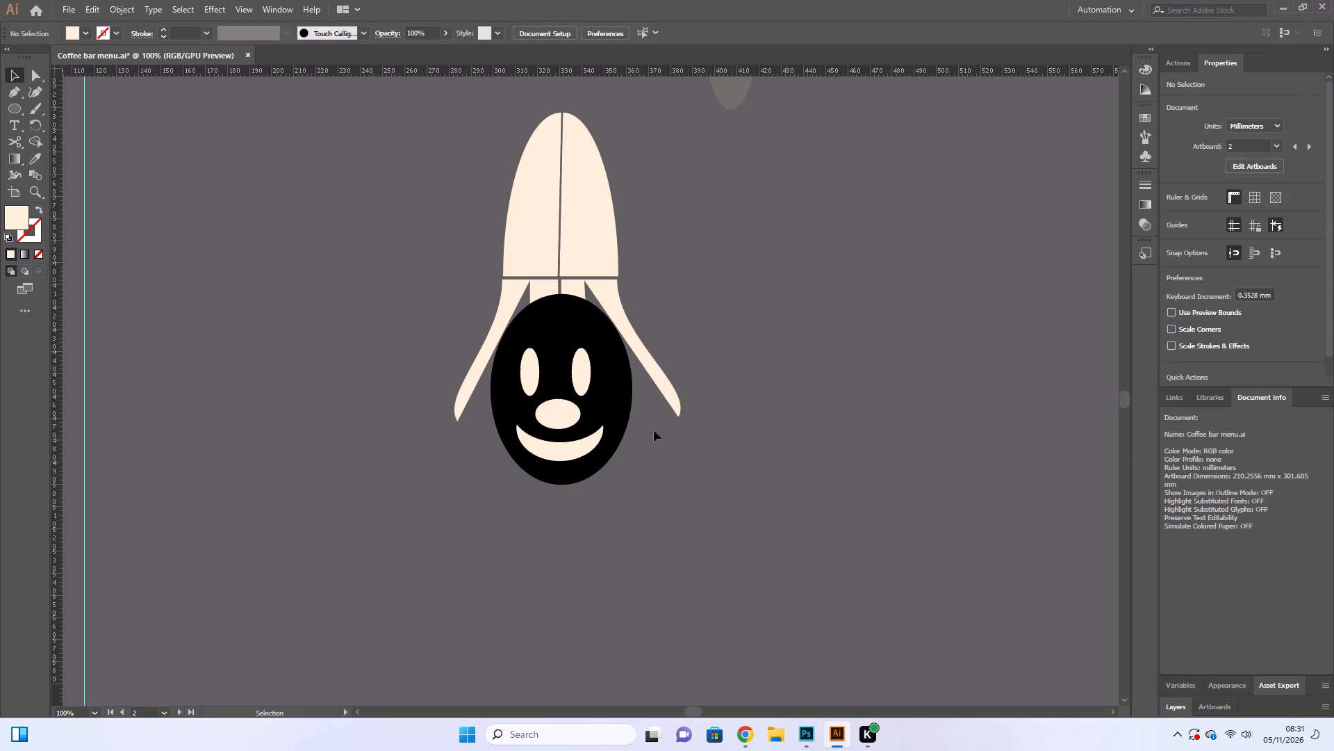
click(574, 410)
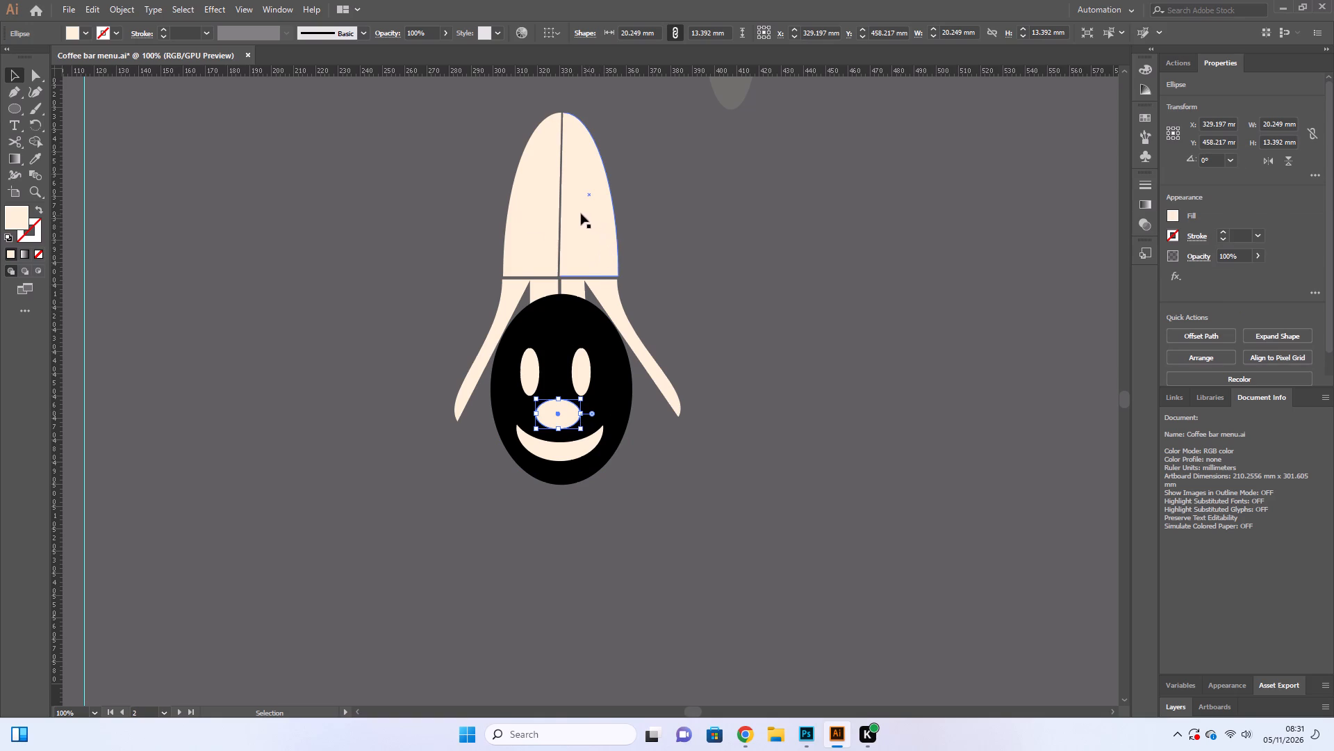
click(895, 517)
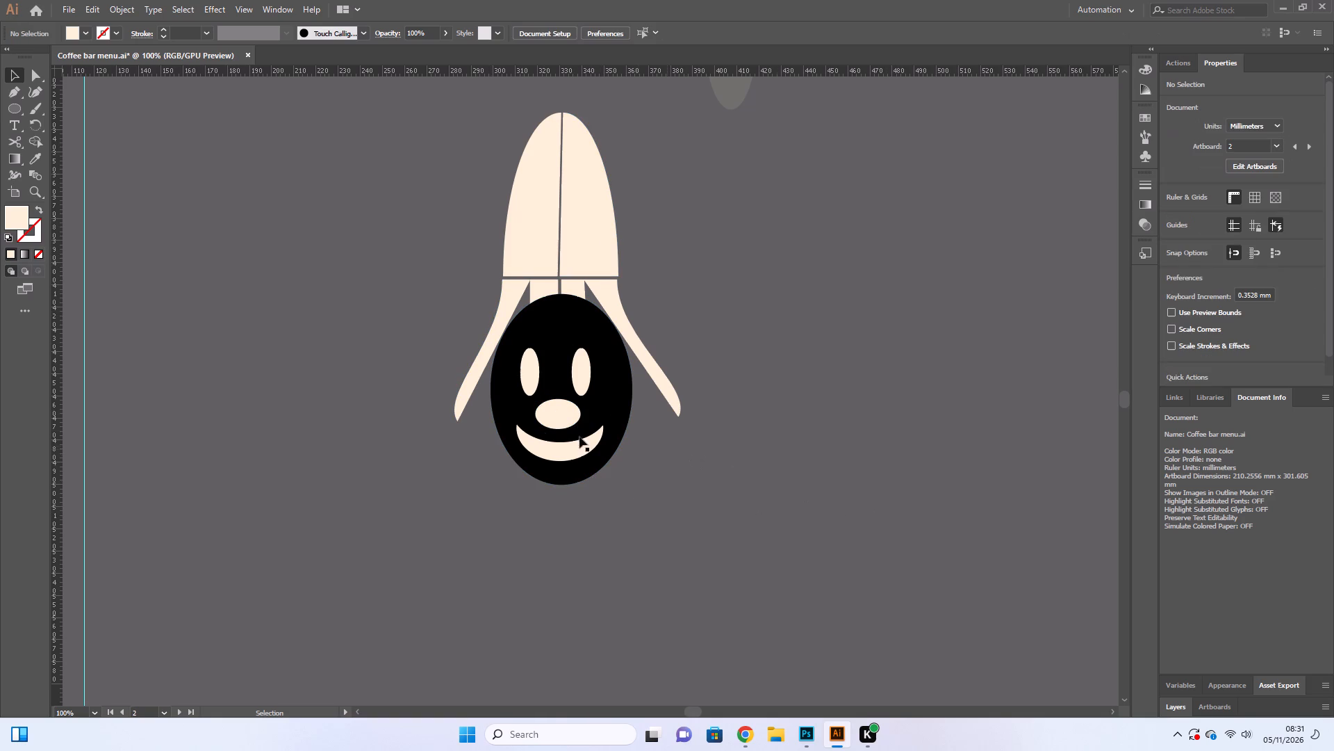
click(538, 426)
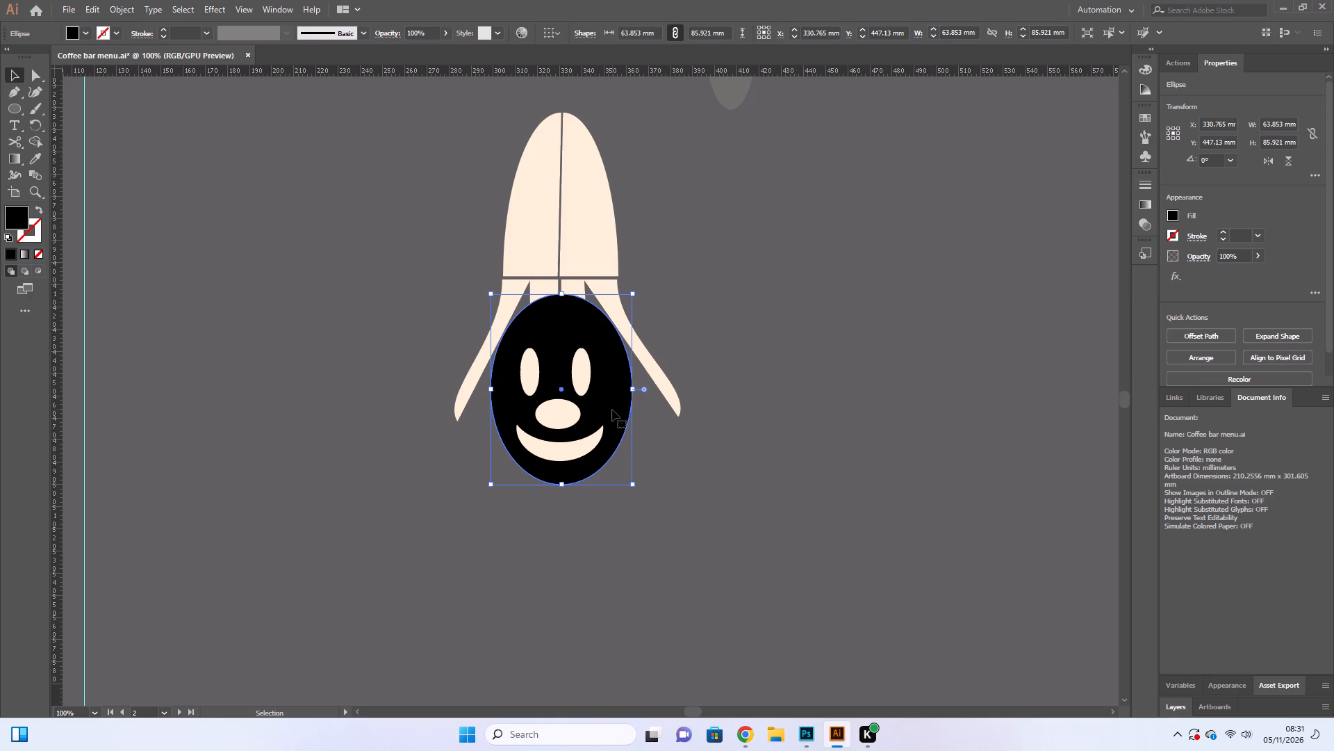
click(563, 411)
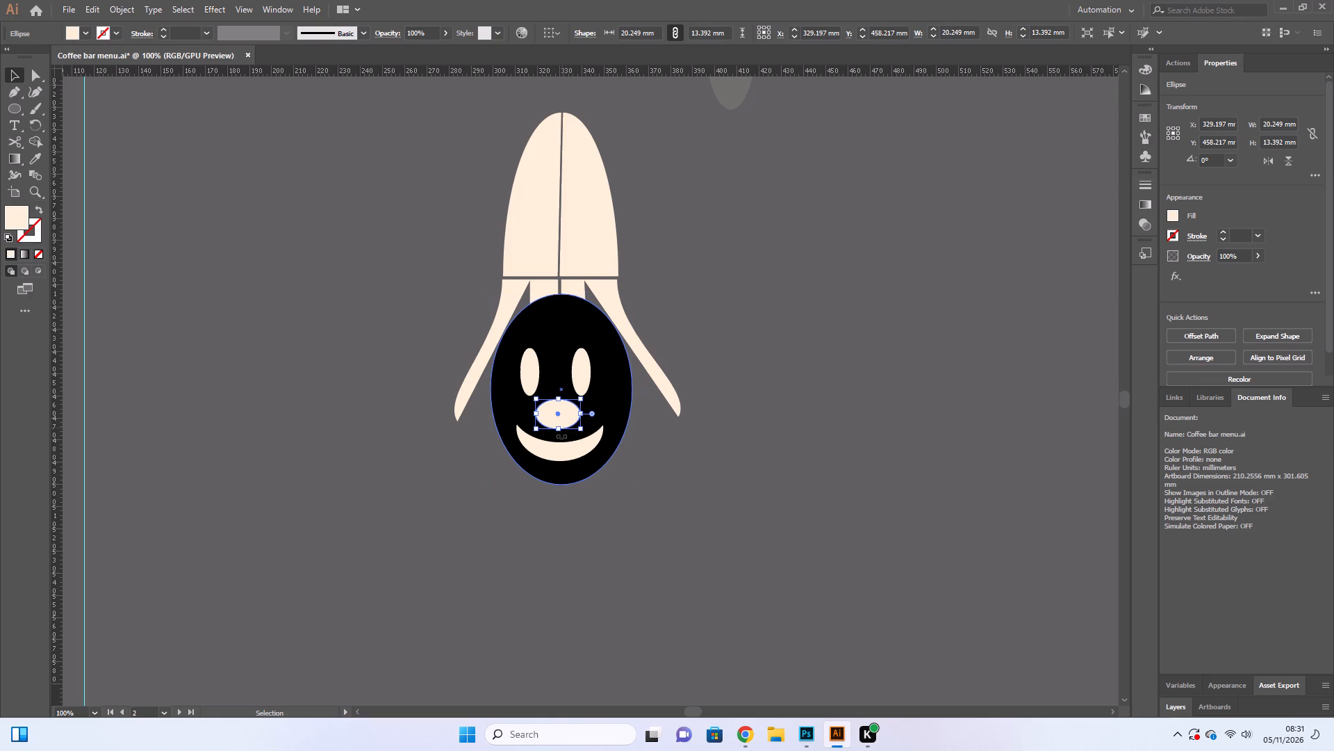
click(561, 436)
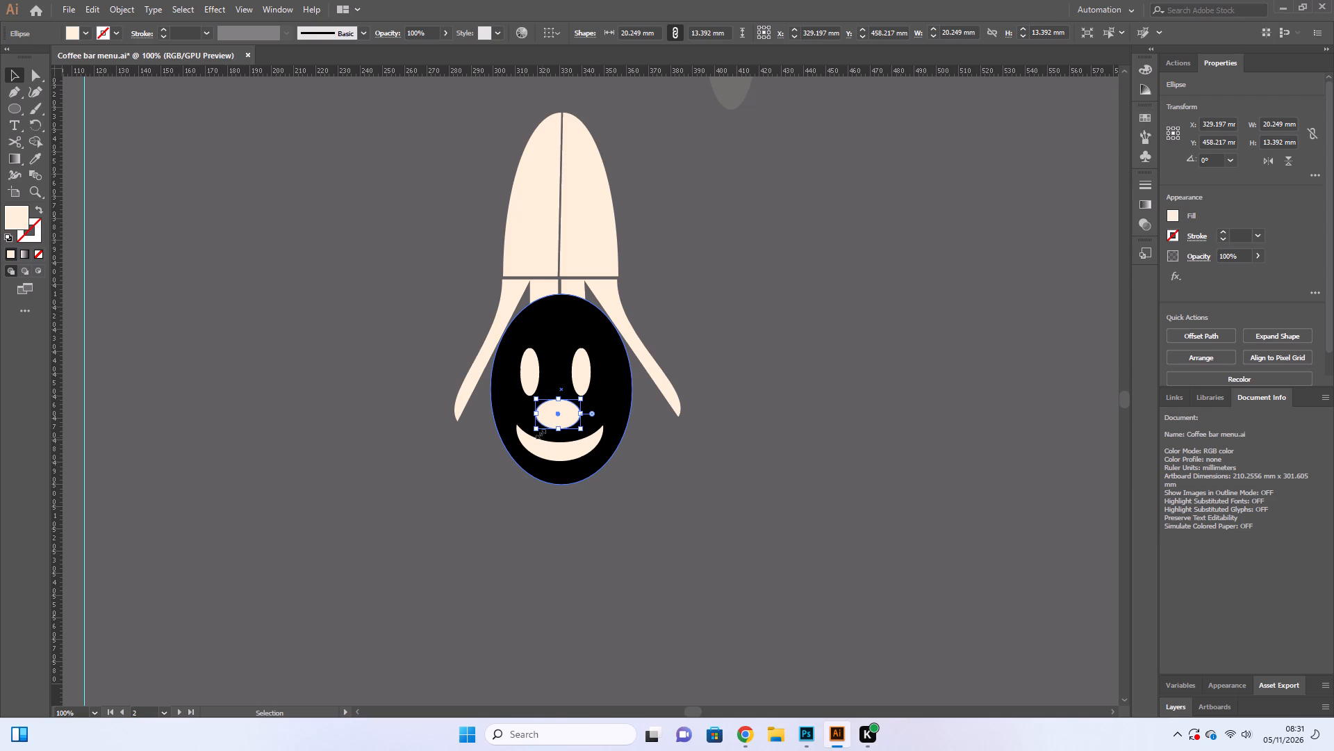
click(539, 433)
scroll(539, 433, down, 2)
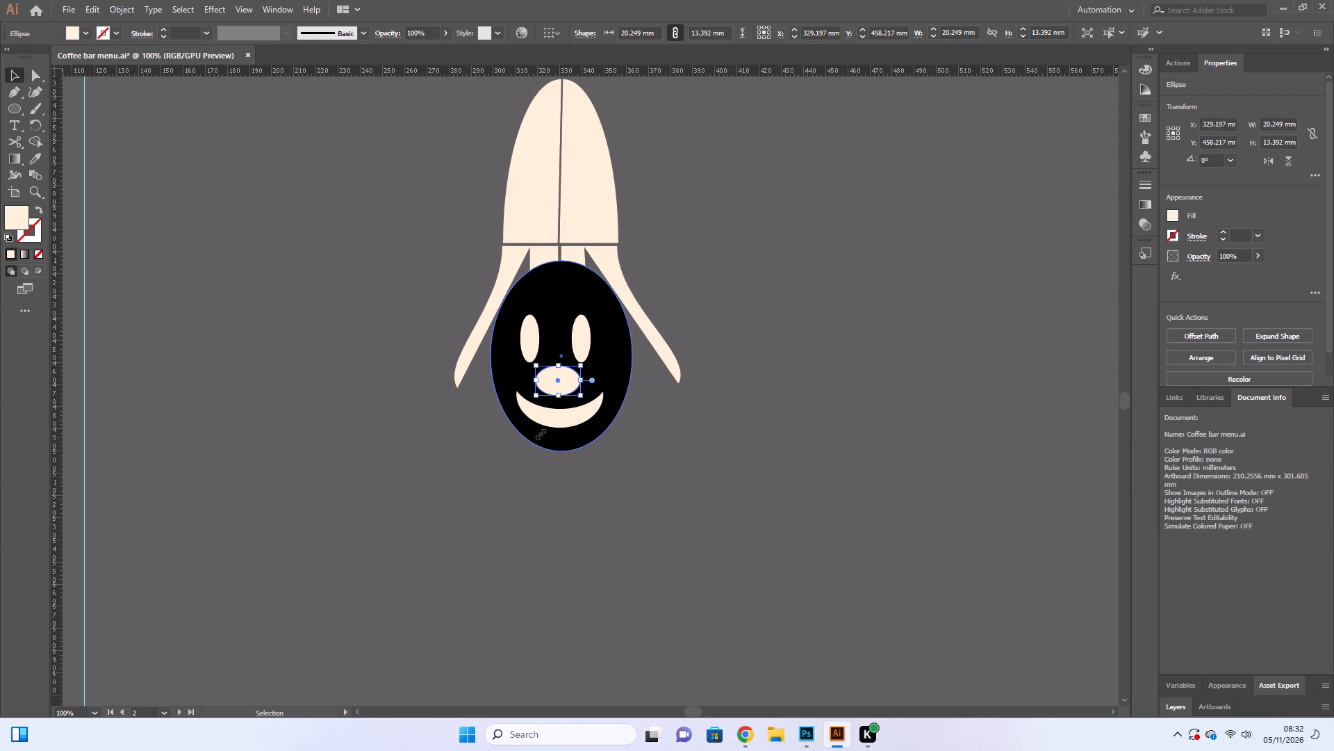
scroll(539, 433, down, 1)
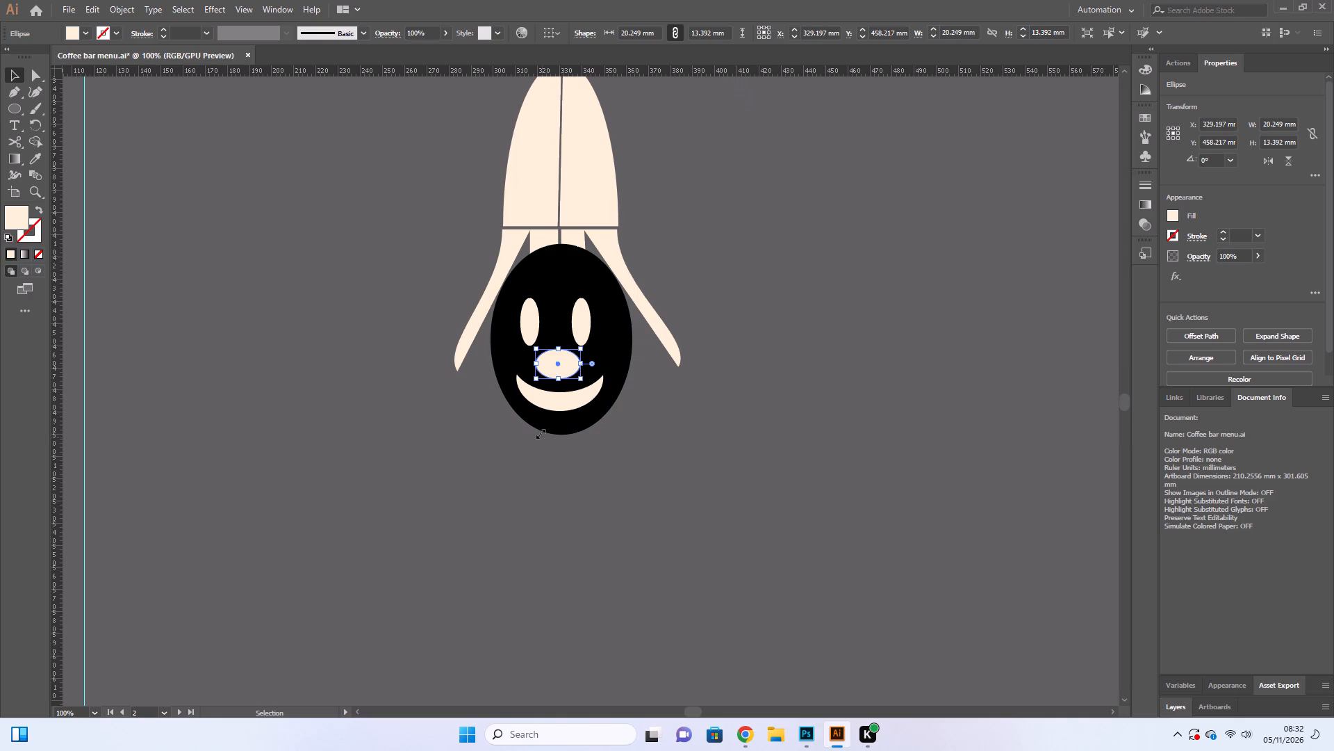
scroll(539, 433, down, 2)
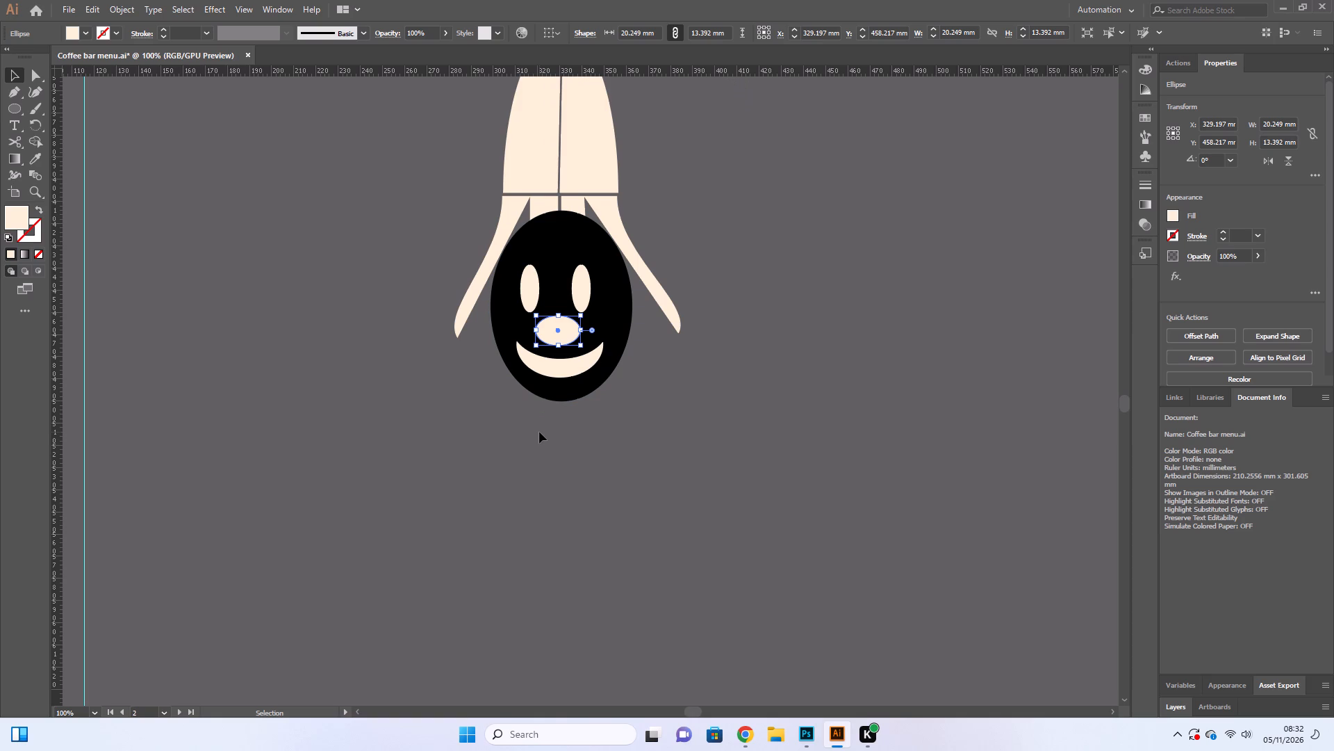
scroll(547, 443, down, 1)
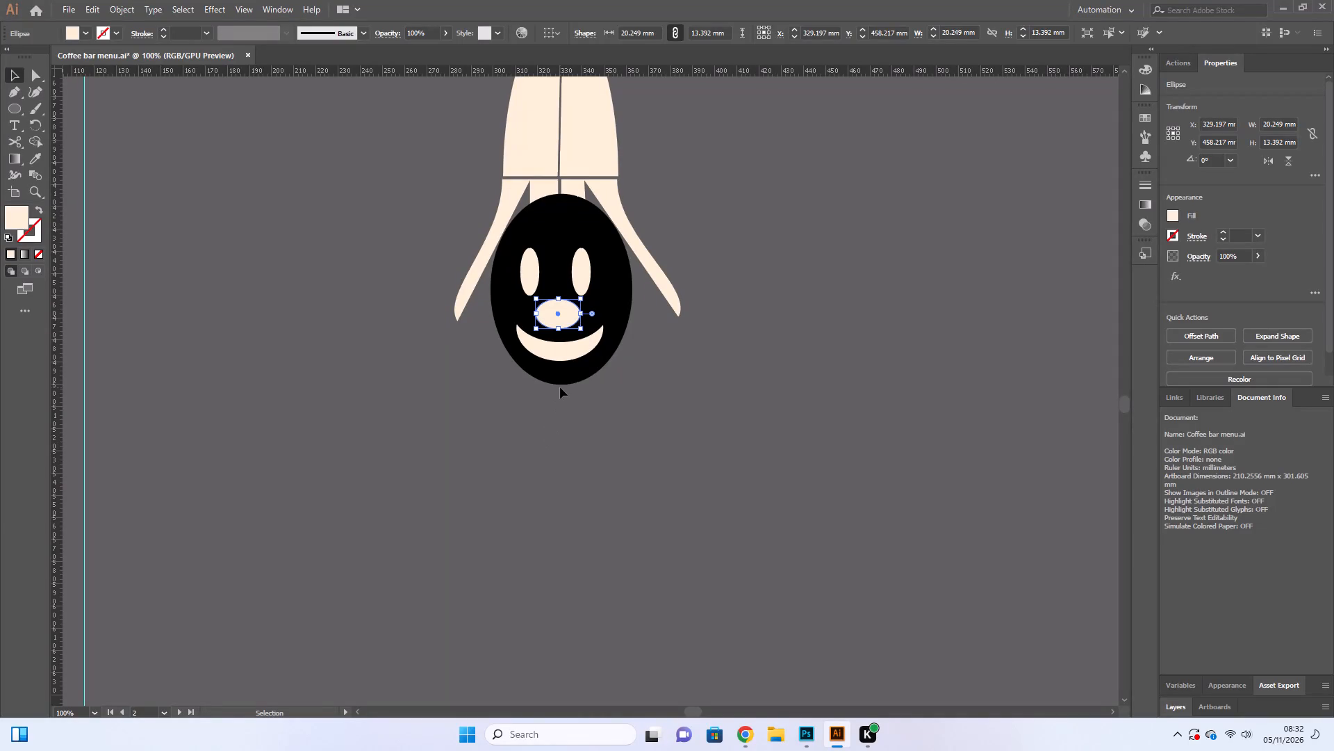
click(560, 387)
scroll(658, 469, up, 3)
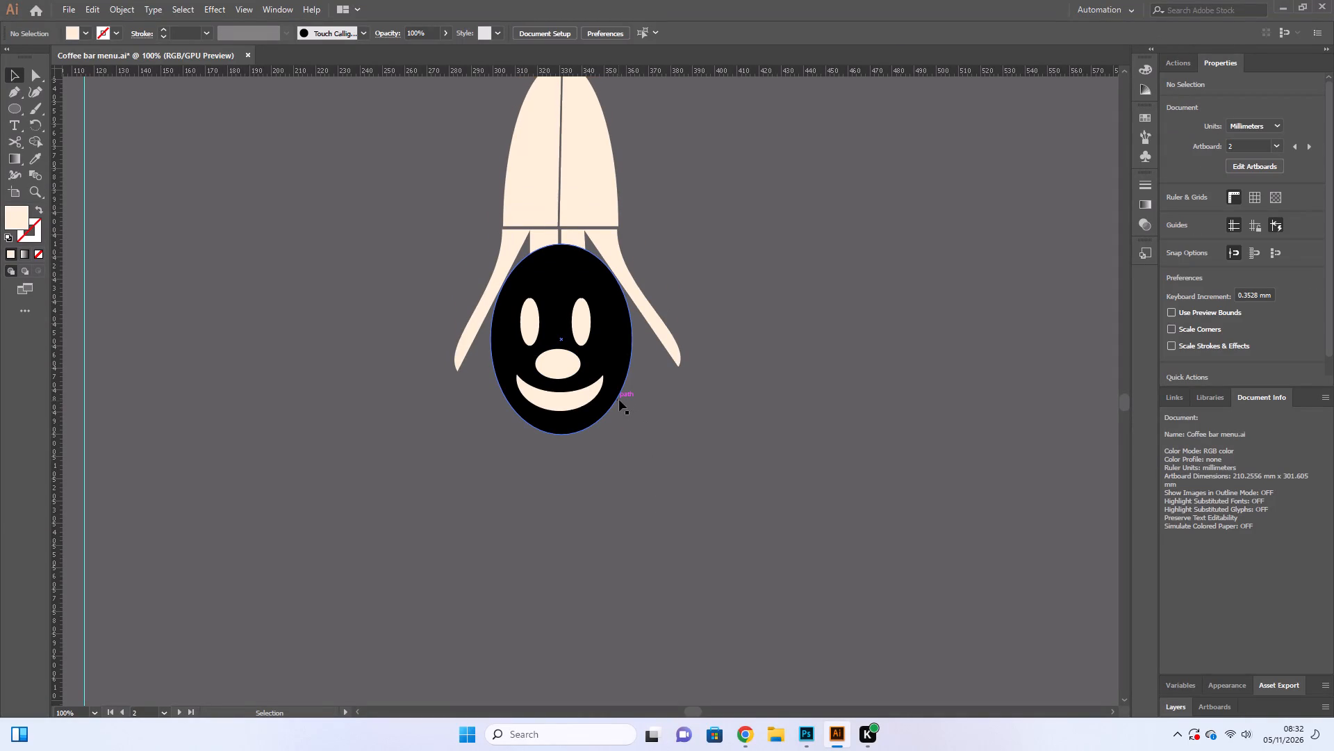
click(619, 400)
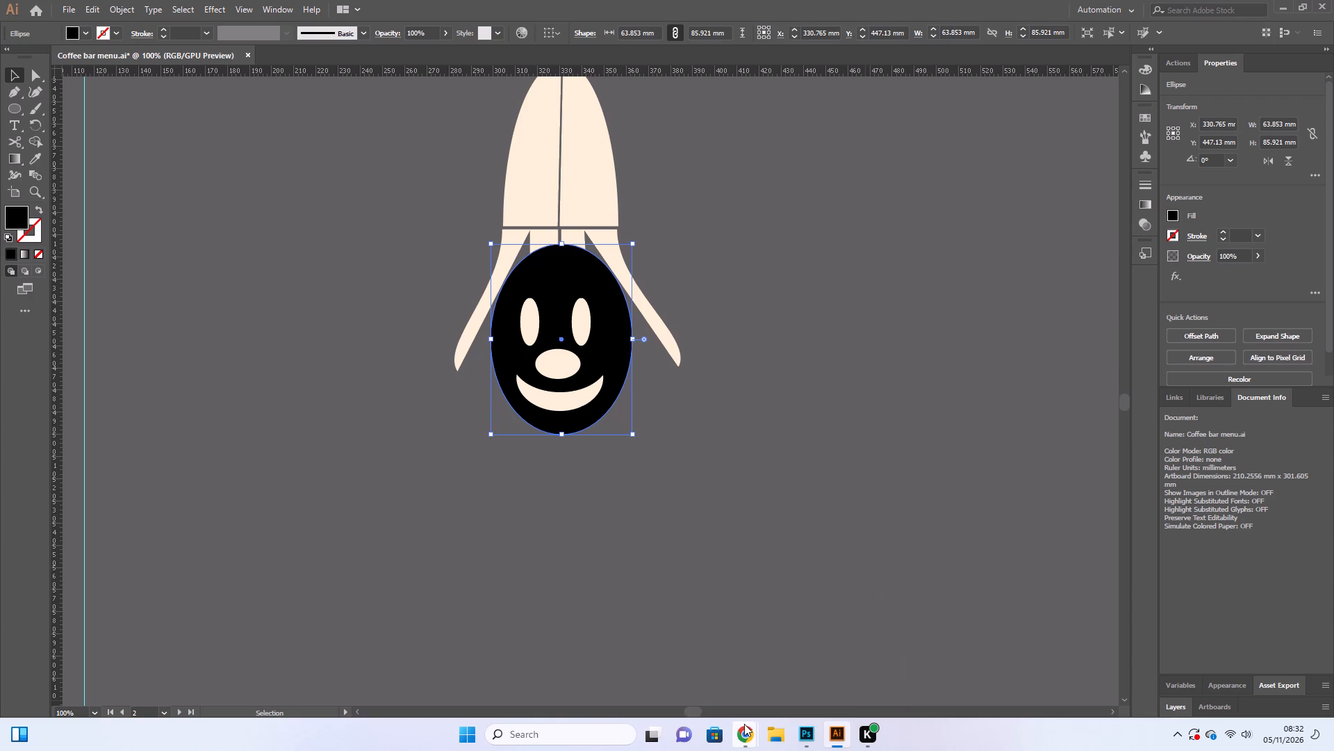
Lower the system sound volume to 24.
click(1250, 736)
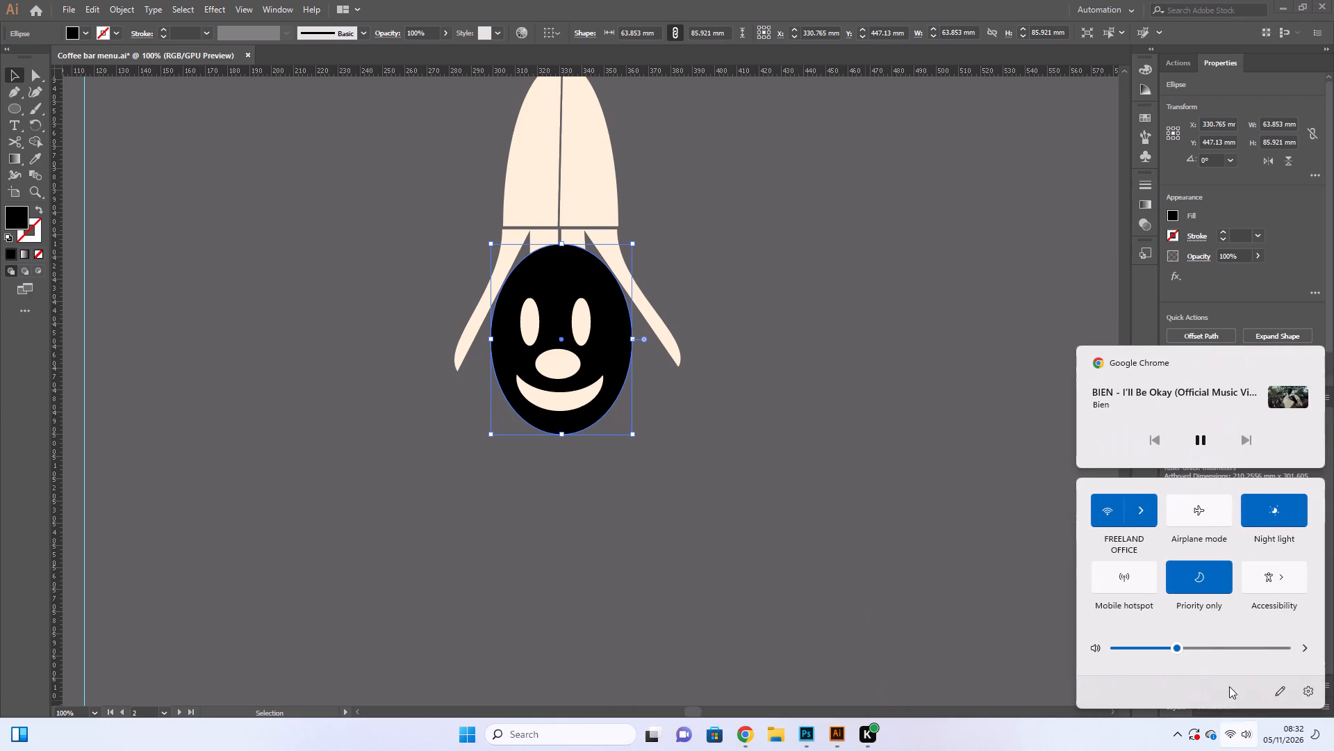
drag(1176, 647, 1155, 650)
drag(1155, 650, 1154, 650)
click(940, 448)
Nudge the black face ellipse up by three keyboard increments, to about Y 446.07 mm.
click(664, 443)
scroll(684, 401, up, 2)
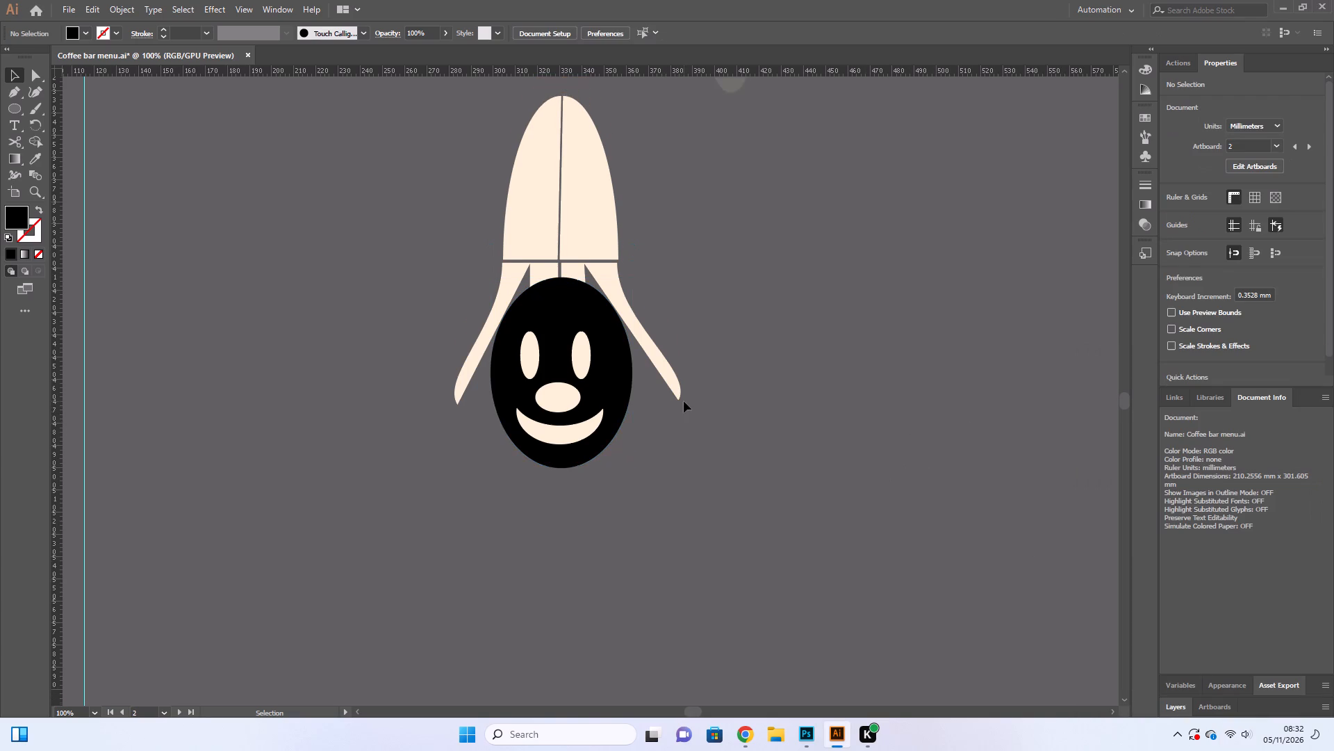
scroll(684, 401, up, 1)
click(618, 399)
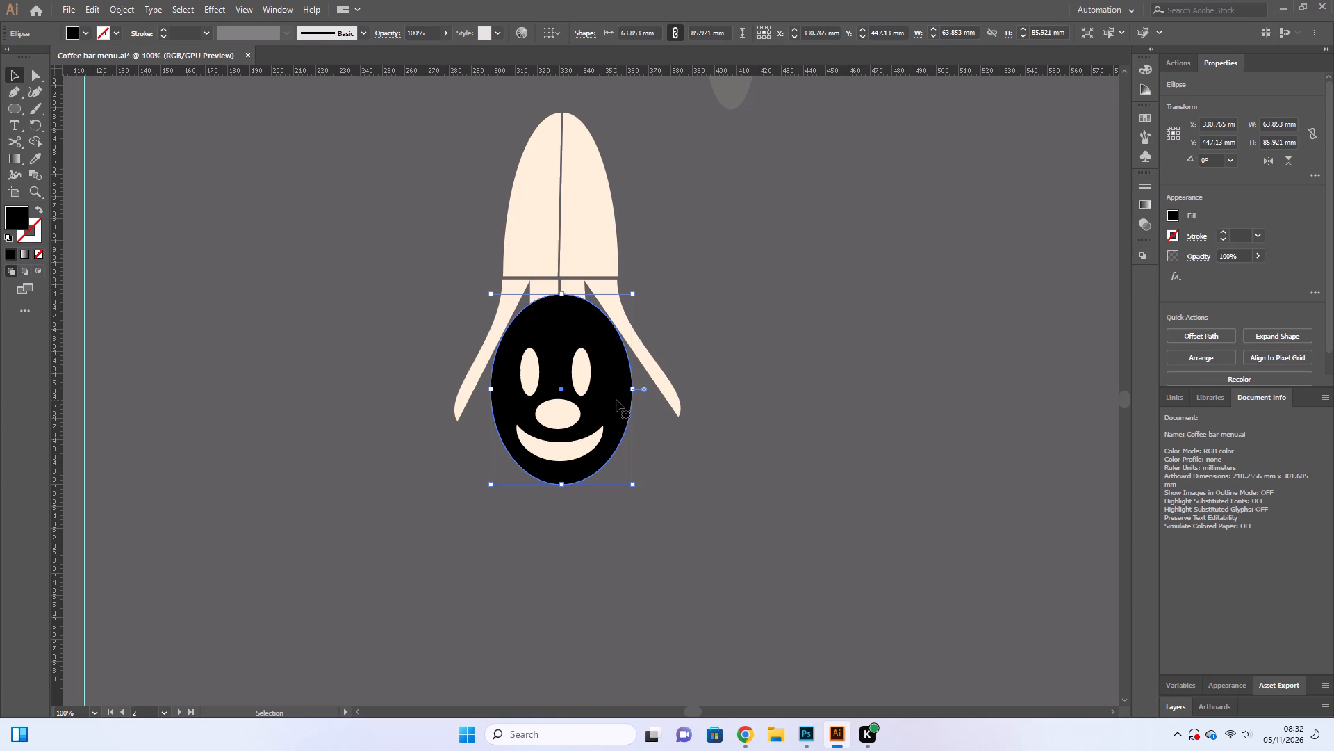
key(Return)
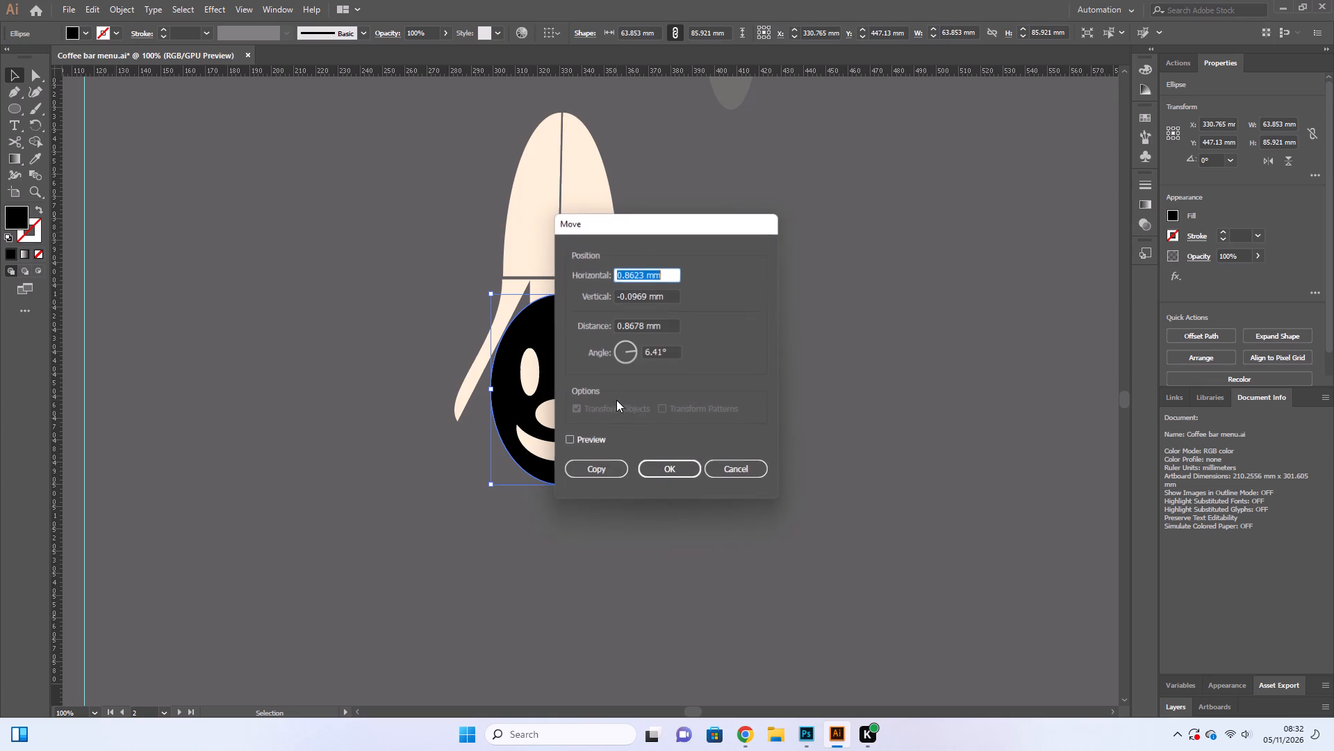
click(743, 470)
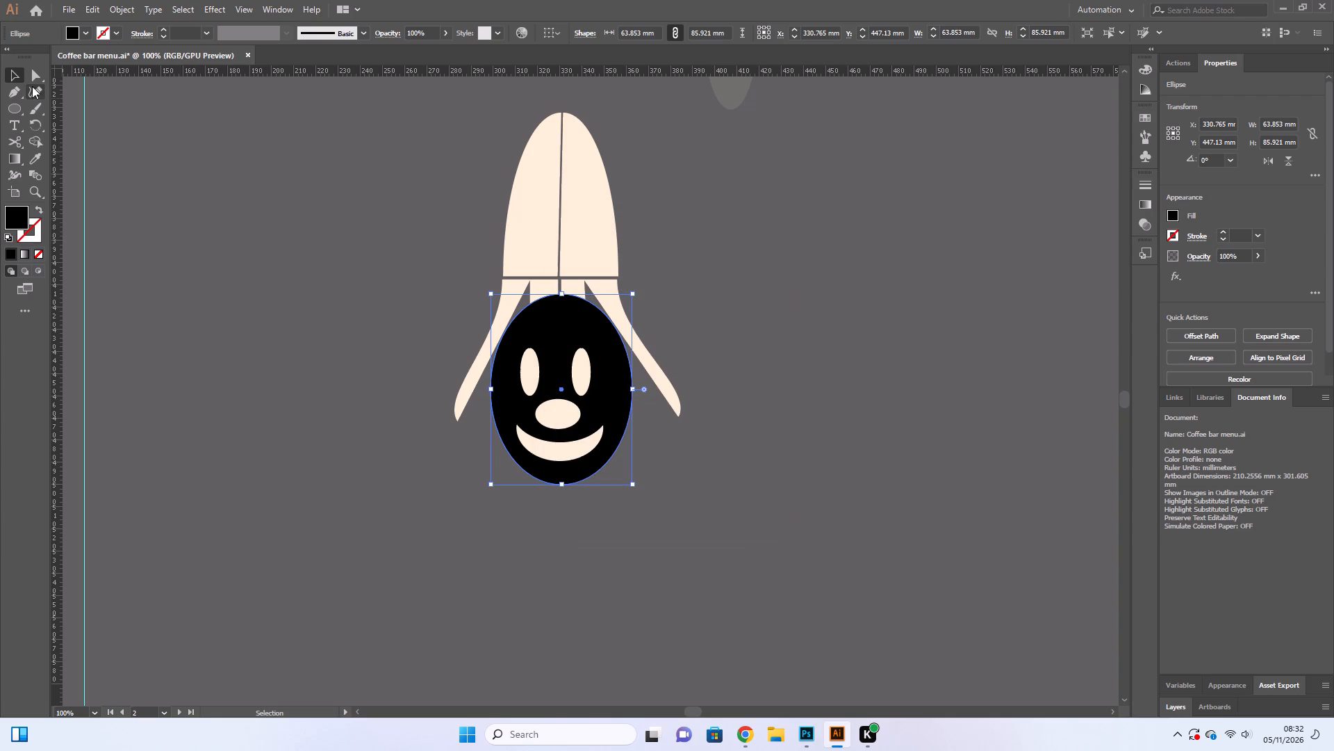
click(10, 68)
key(Up)
key(Up)
key(Up)
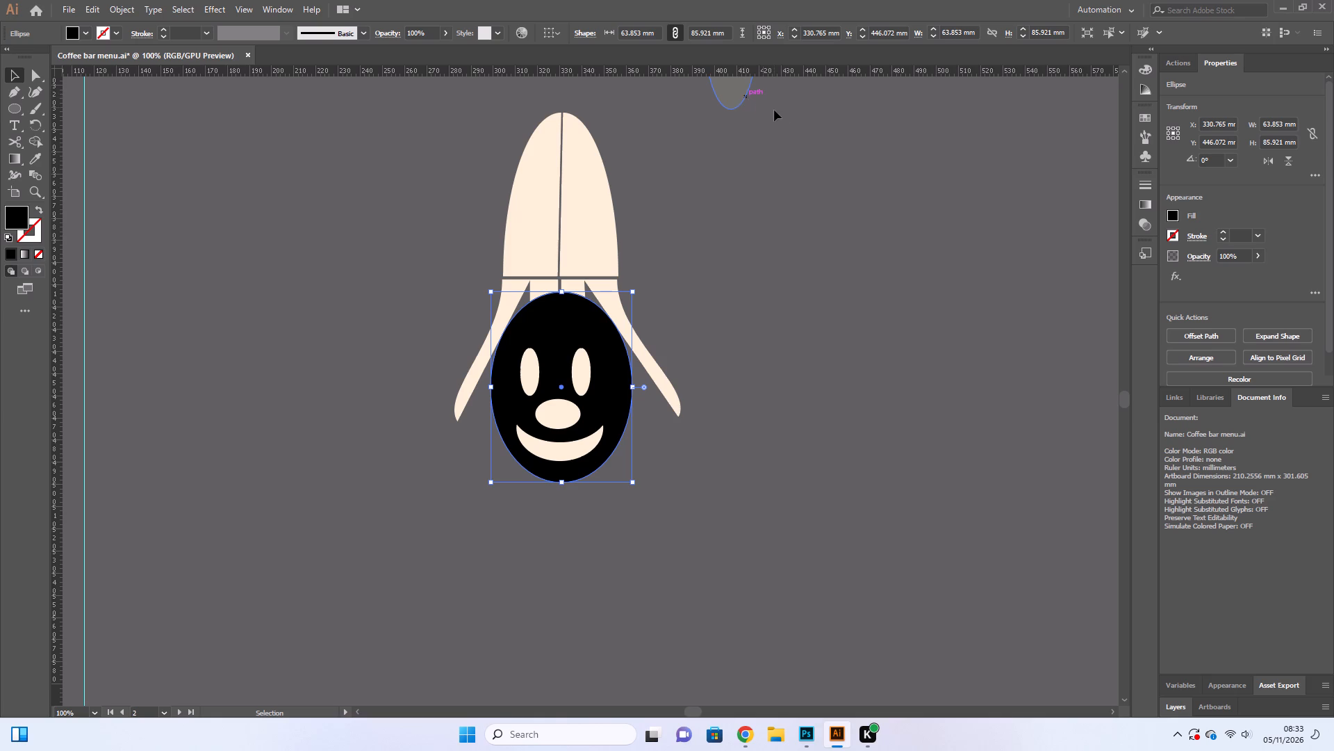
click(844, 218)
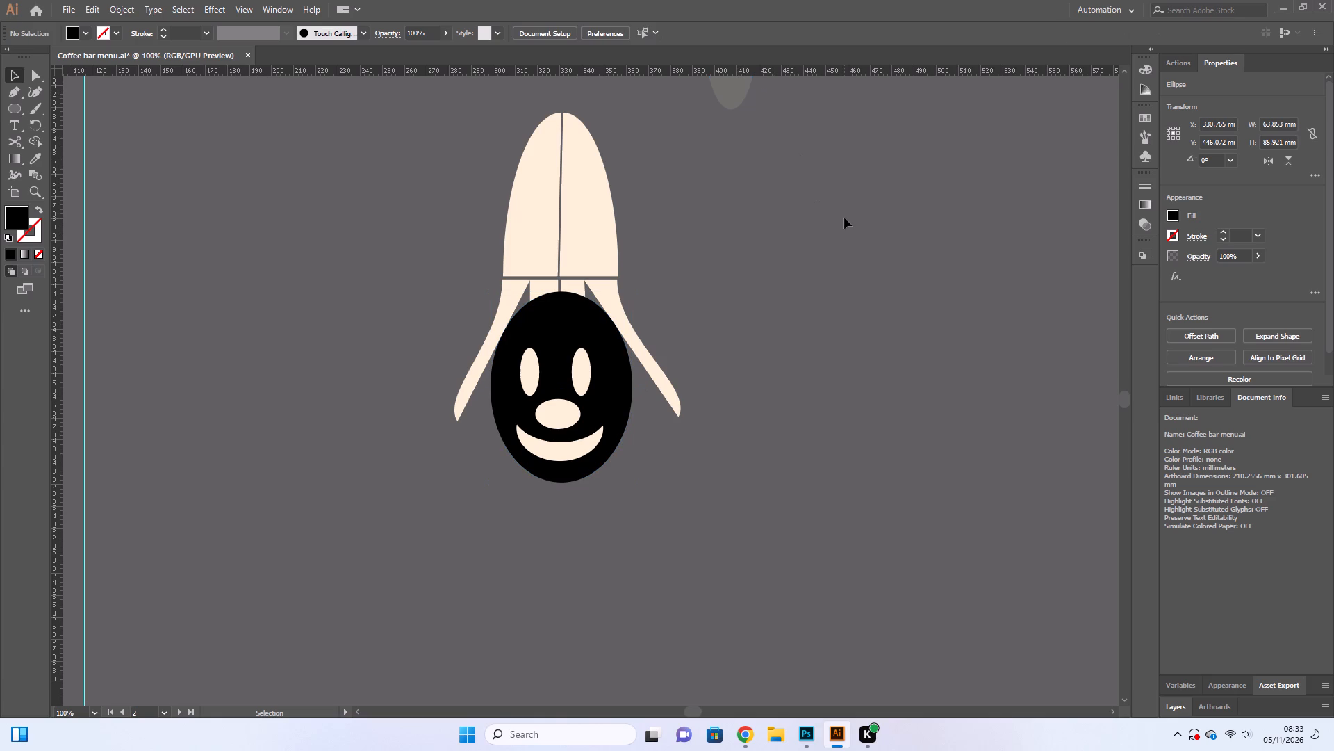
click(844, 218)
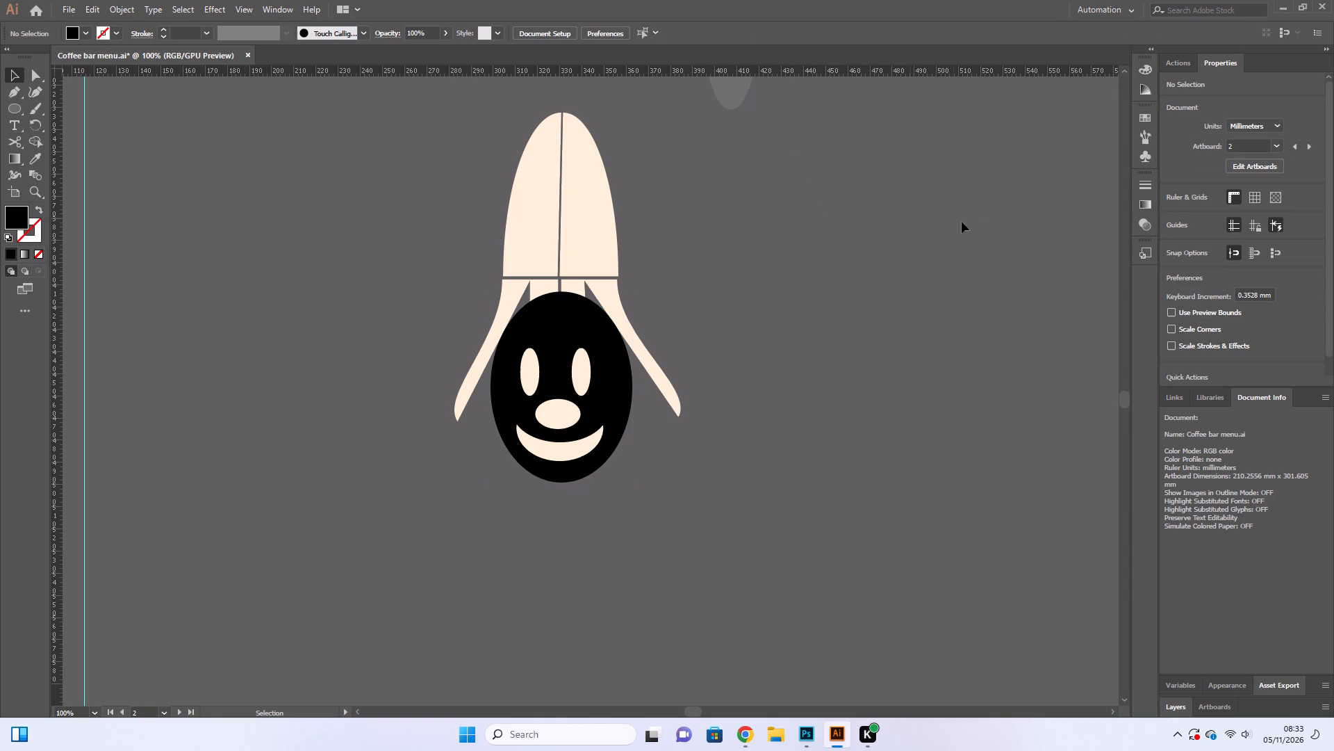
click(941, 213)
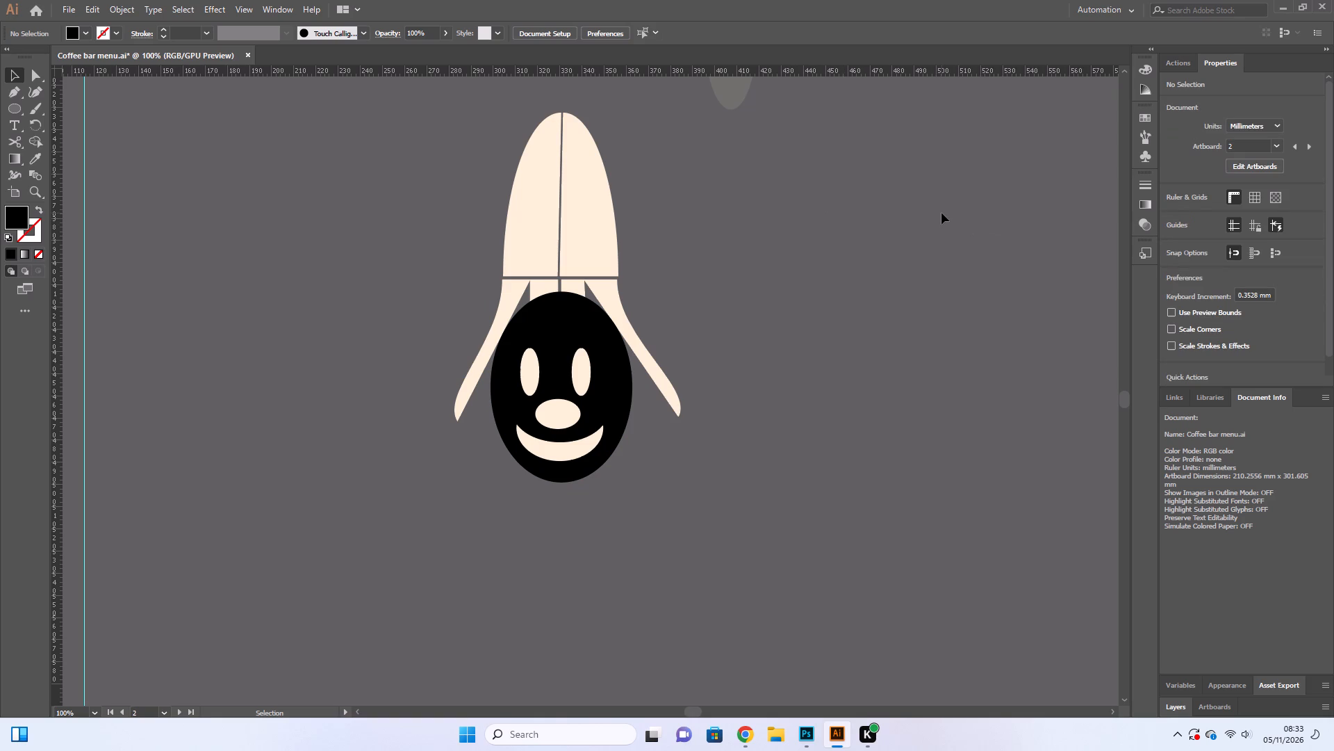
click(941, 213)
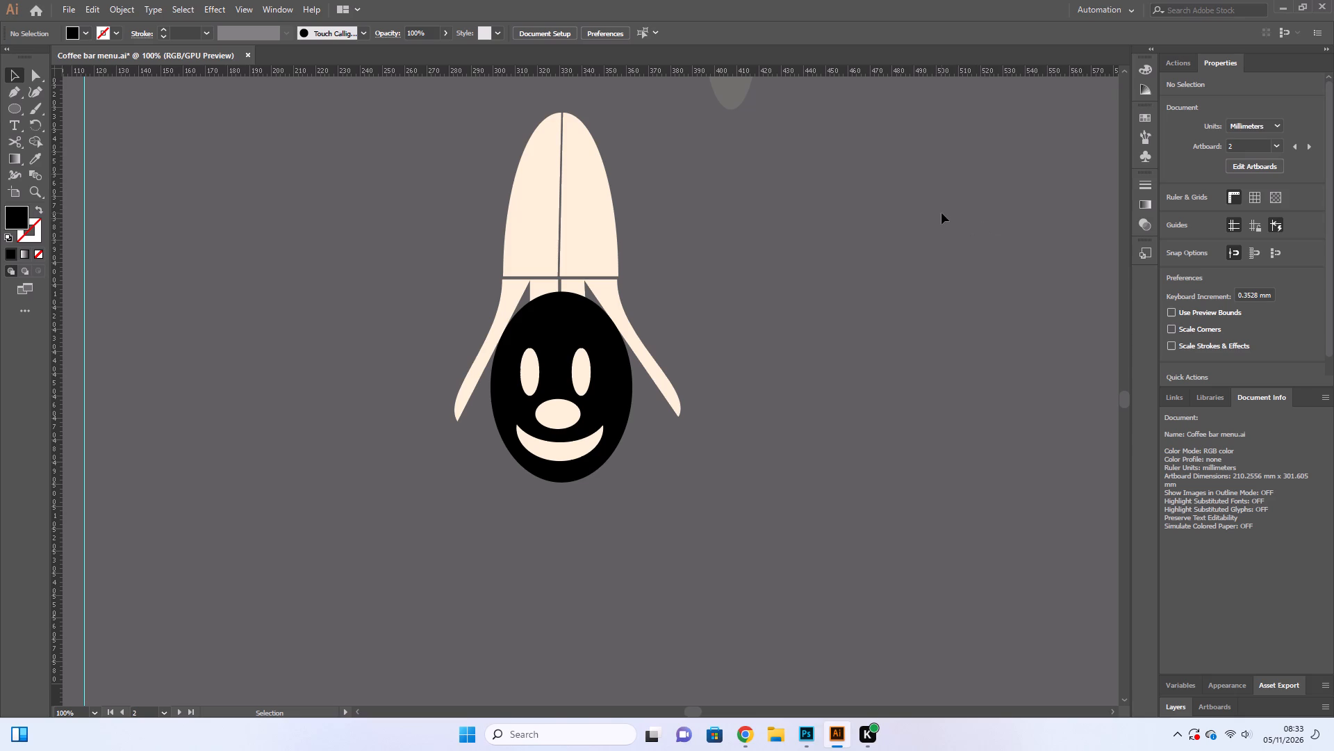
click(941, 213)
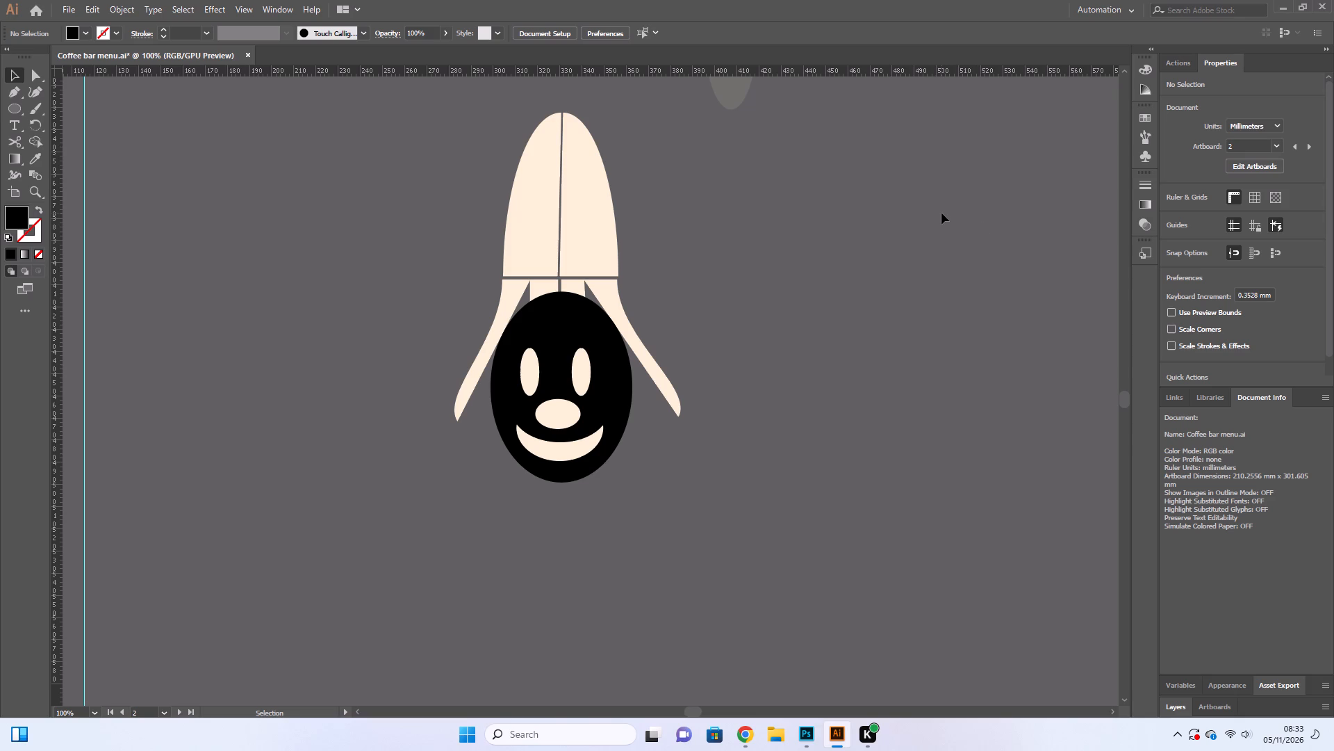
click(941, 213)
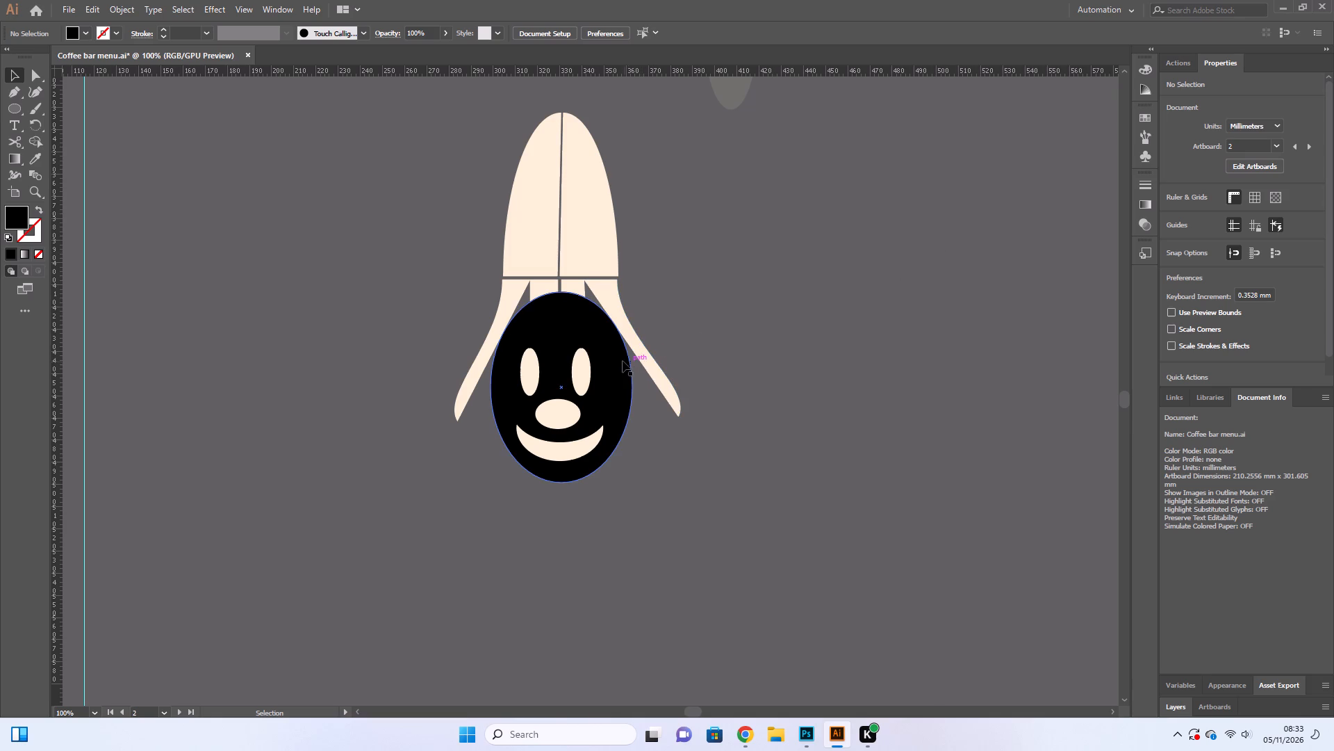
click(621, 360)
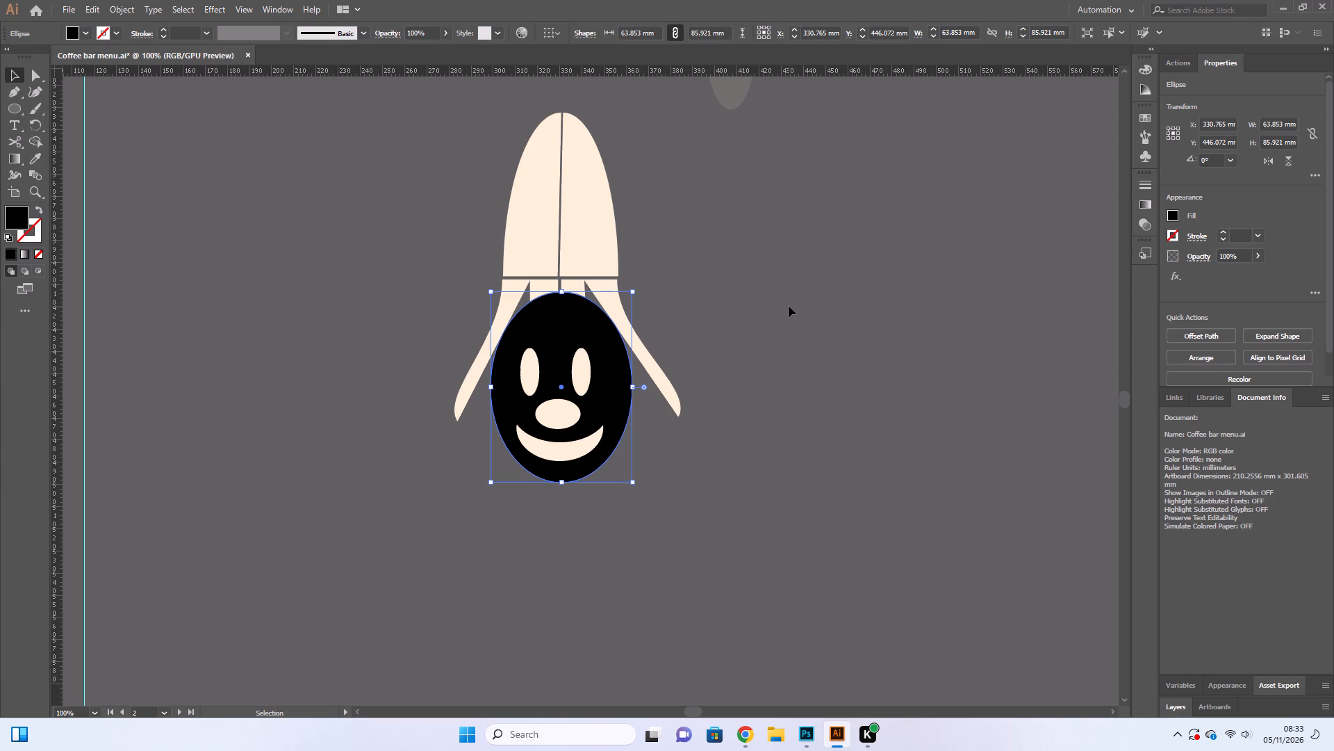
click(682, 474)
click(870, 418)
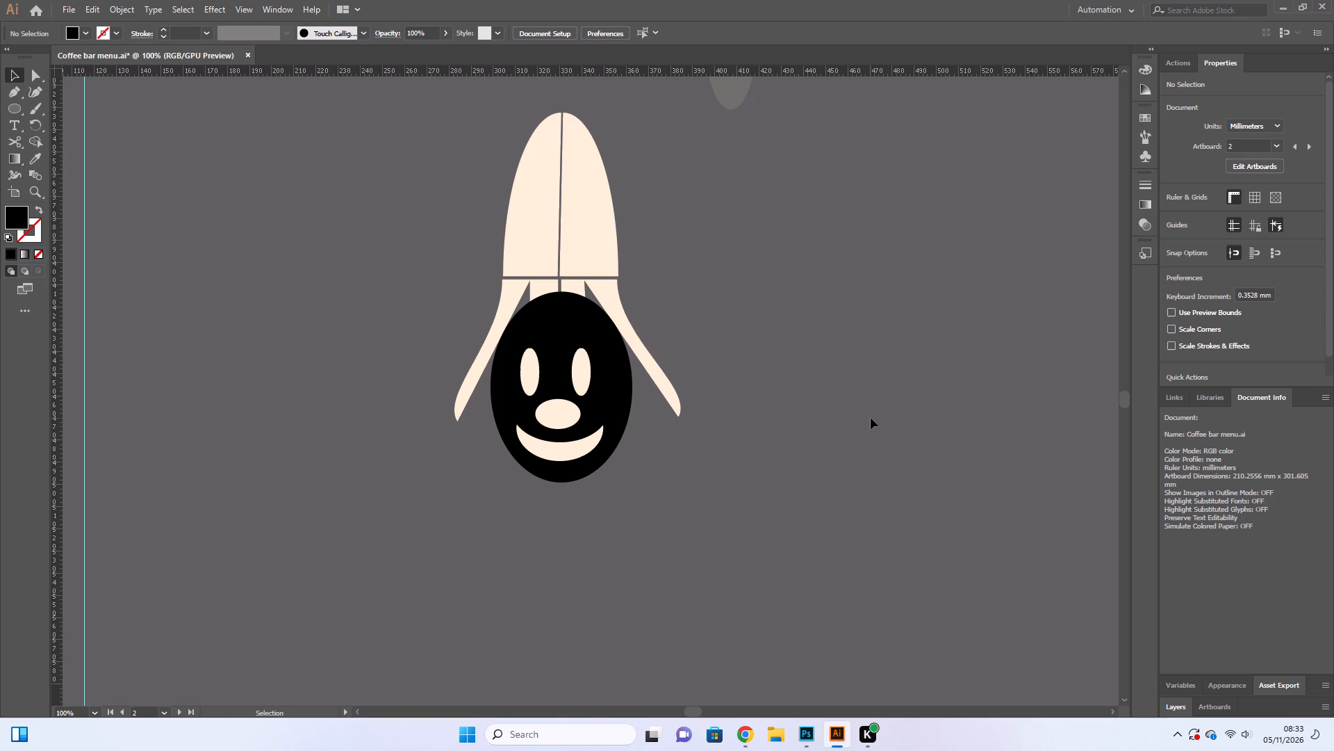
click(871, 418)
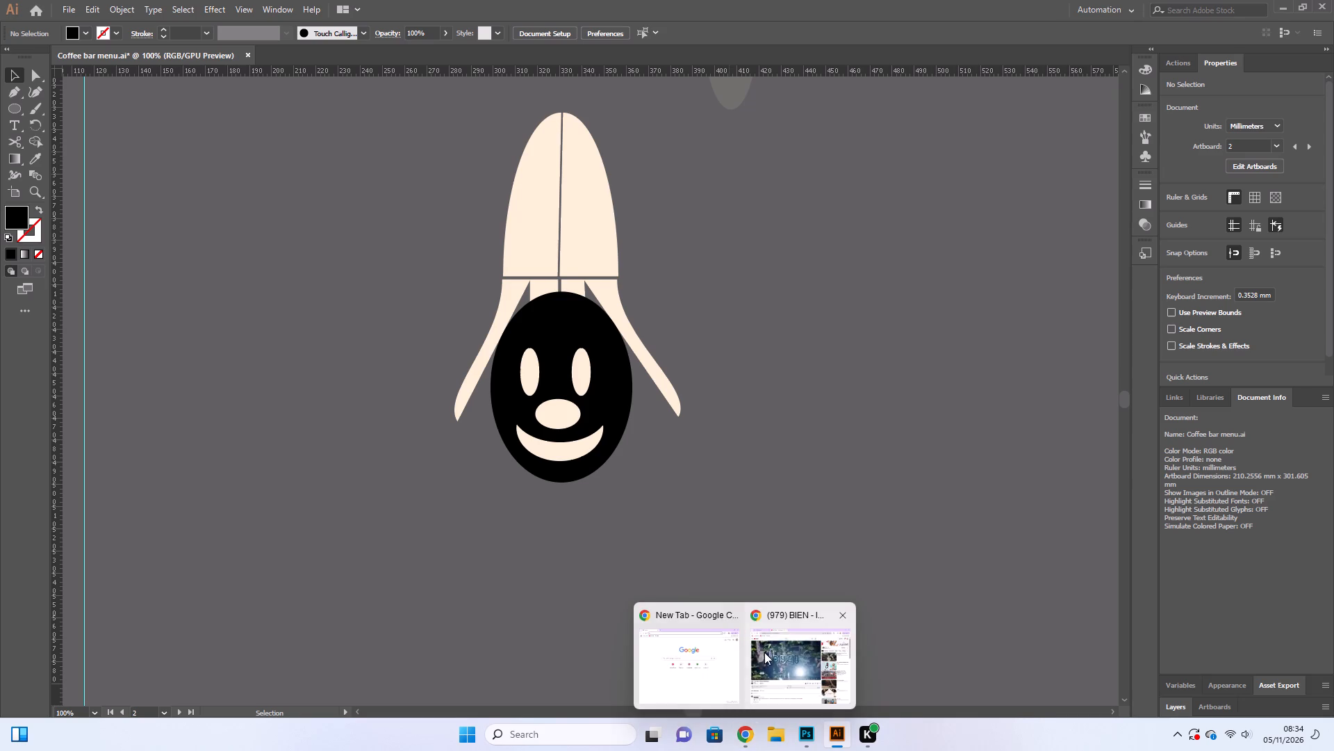
Switch to Chrome, skip the advert, replay the "BIEN - I'll Be Okay" music video from the start, and return to Illustrator.
click(770, 644)
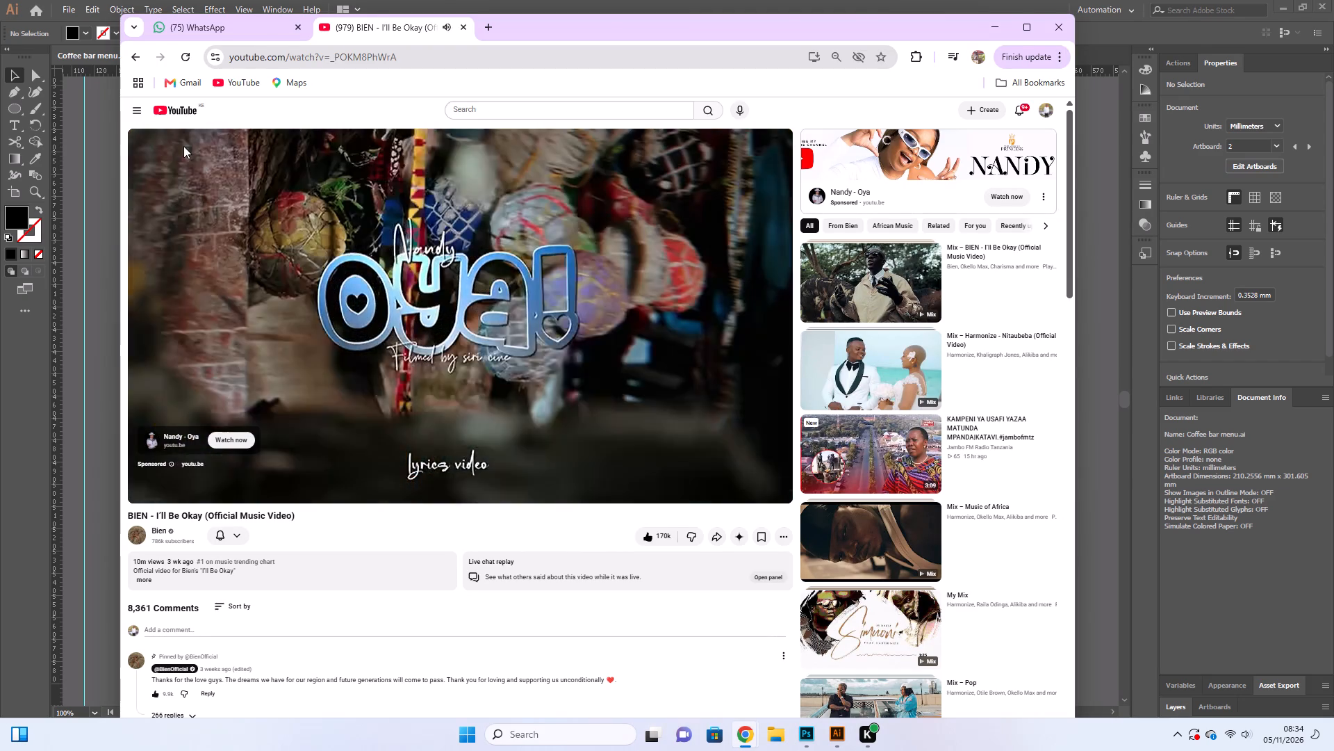
click(149, 478)
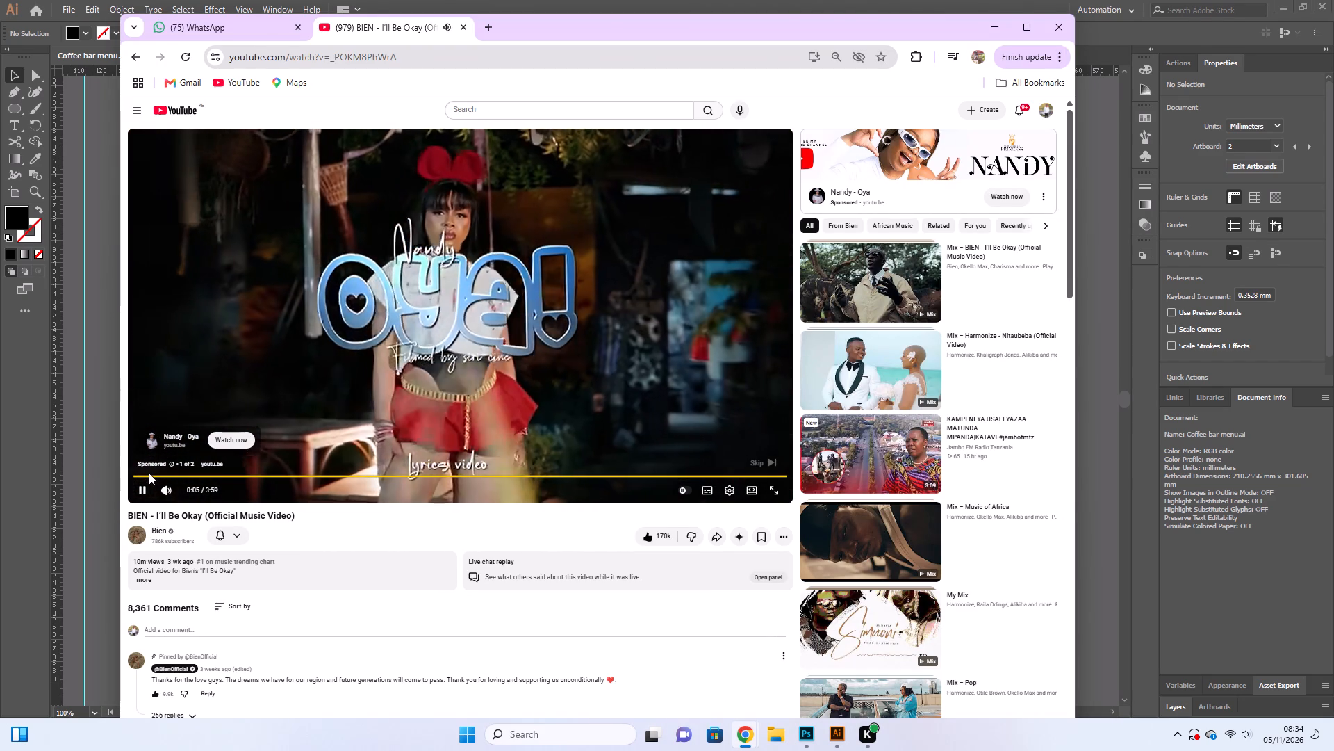
click(149, 473)
click(754, 461)
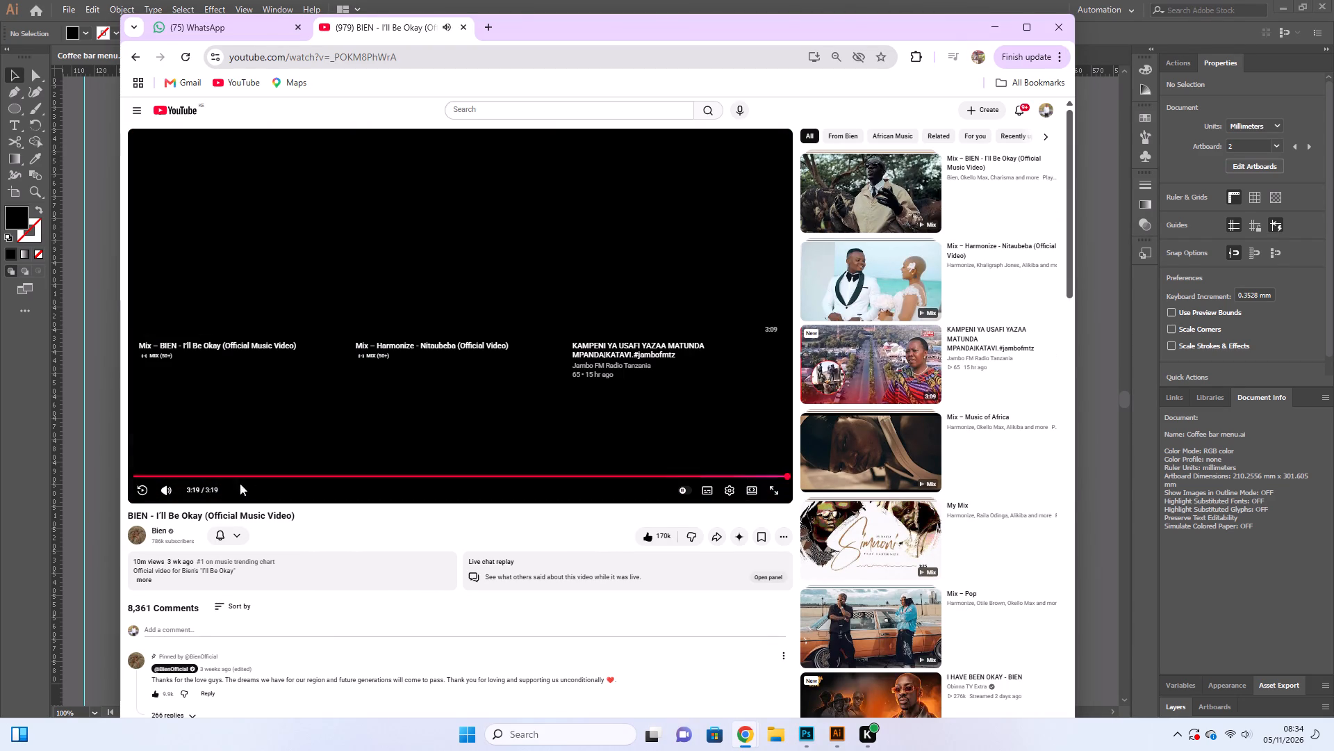
click(140, 486)
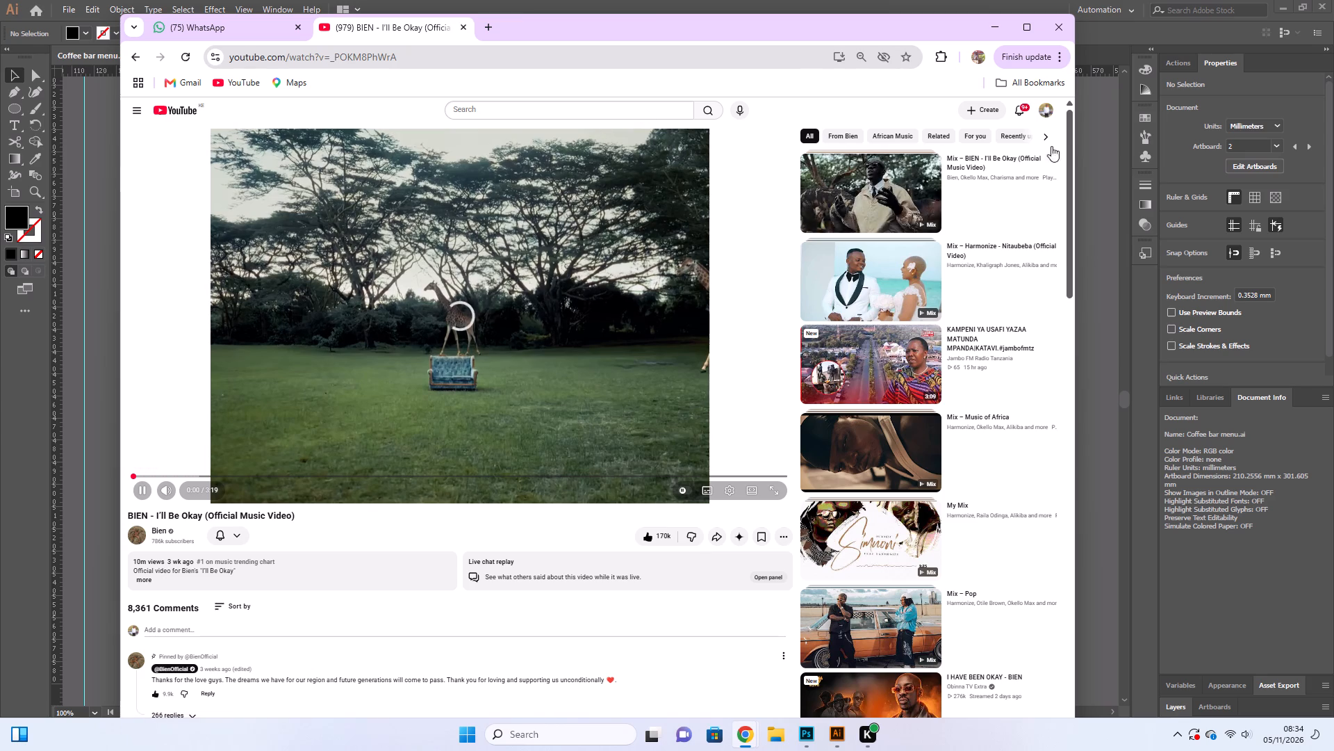
click(1089, 243)
Examine the smiling-face figure's black ellipse, eyes and cream body pieces, and its position below the menu pages.
click(602, 370)
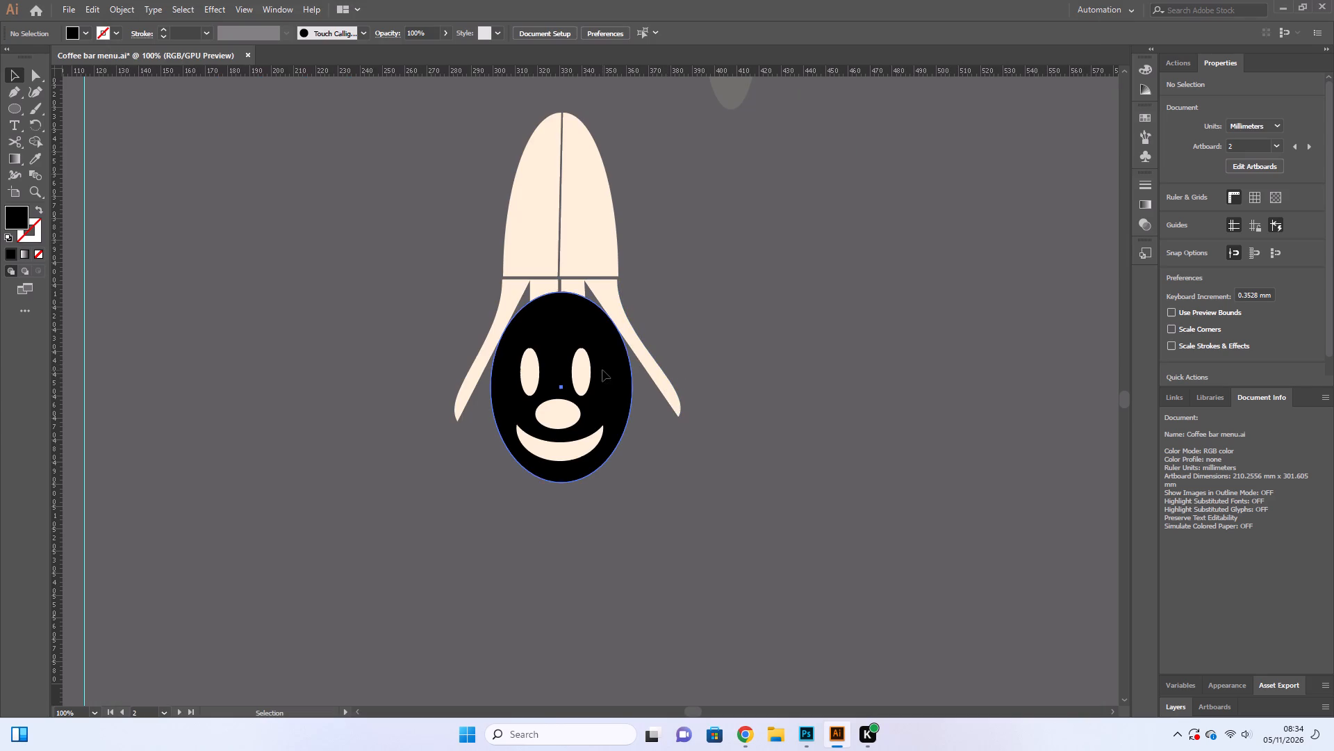
click(578, 384)
click(577, 380)
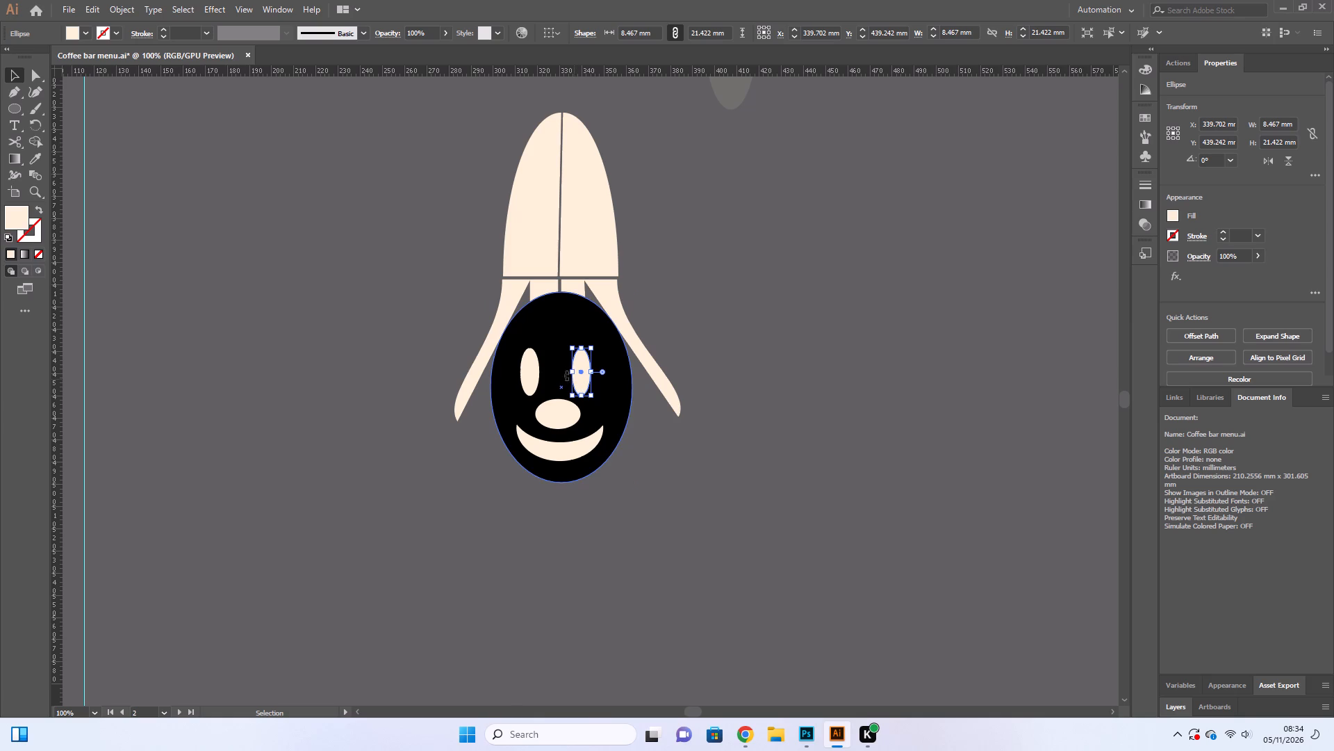
click(743, 337)
scroll(732, 335, up, 9)
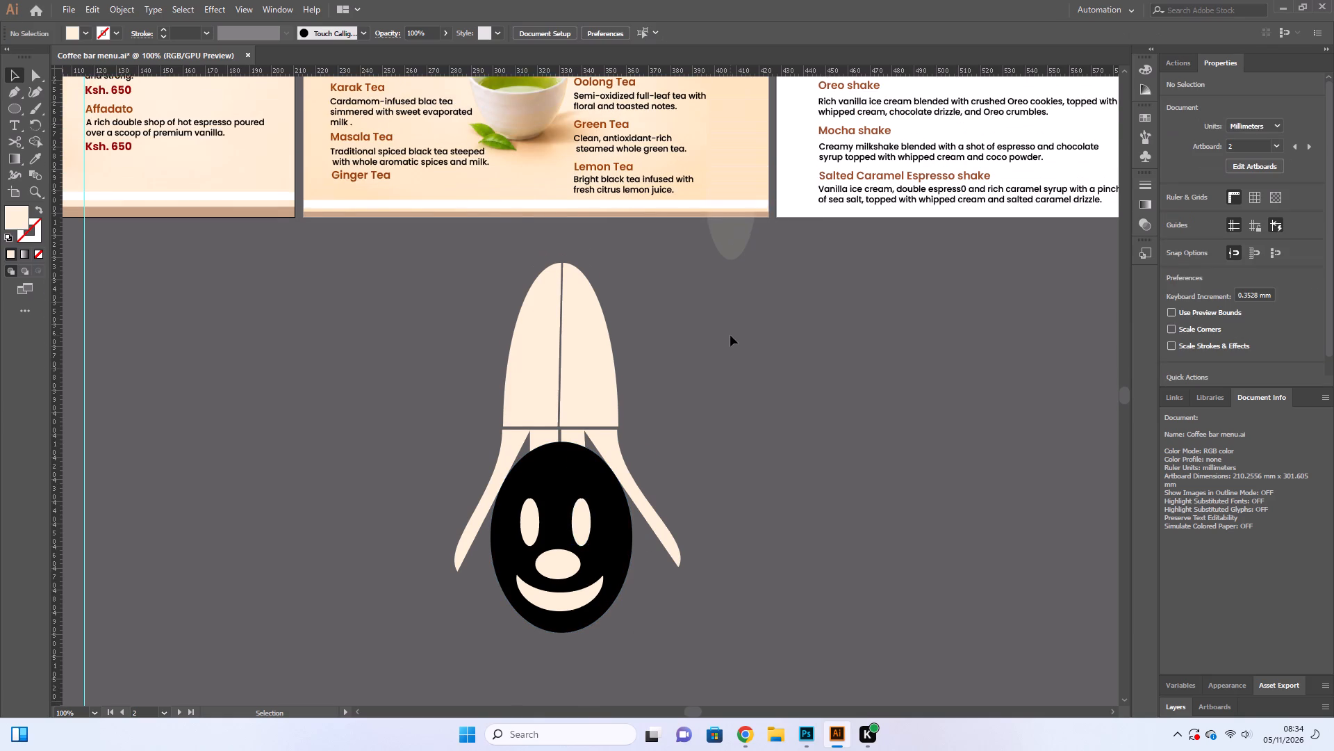
scroll(730, 335, up, 1)
click(732, 270)
click(732, 371)
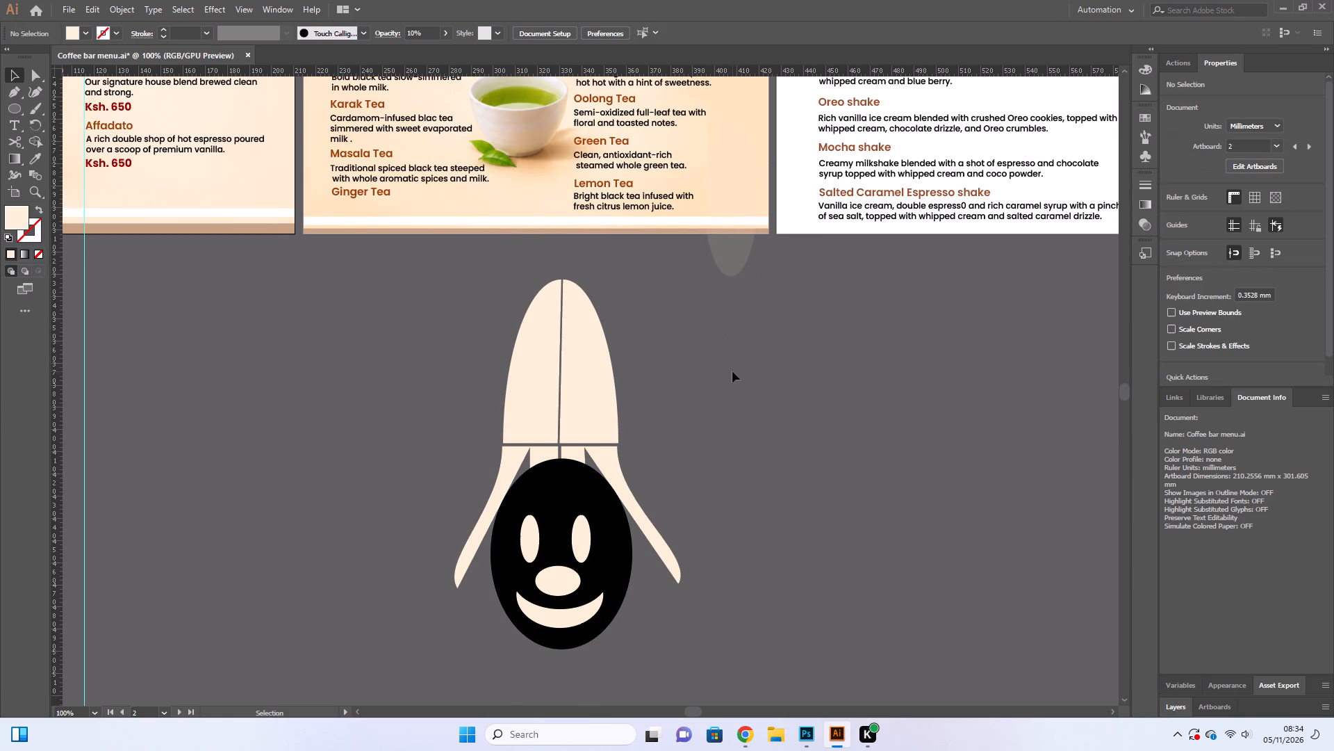
triple_click(709, 438)
click(598, 420)
click(635, 406)
click(748, 423)
click(671, 433)
click(697, 462)
click(585, 503)
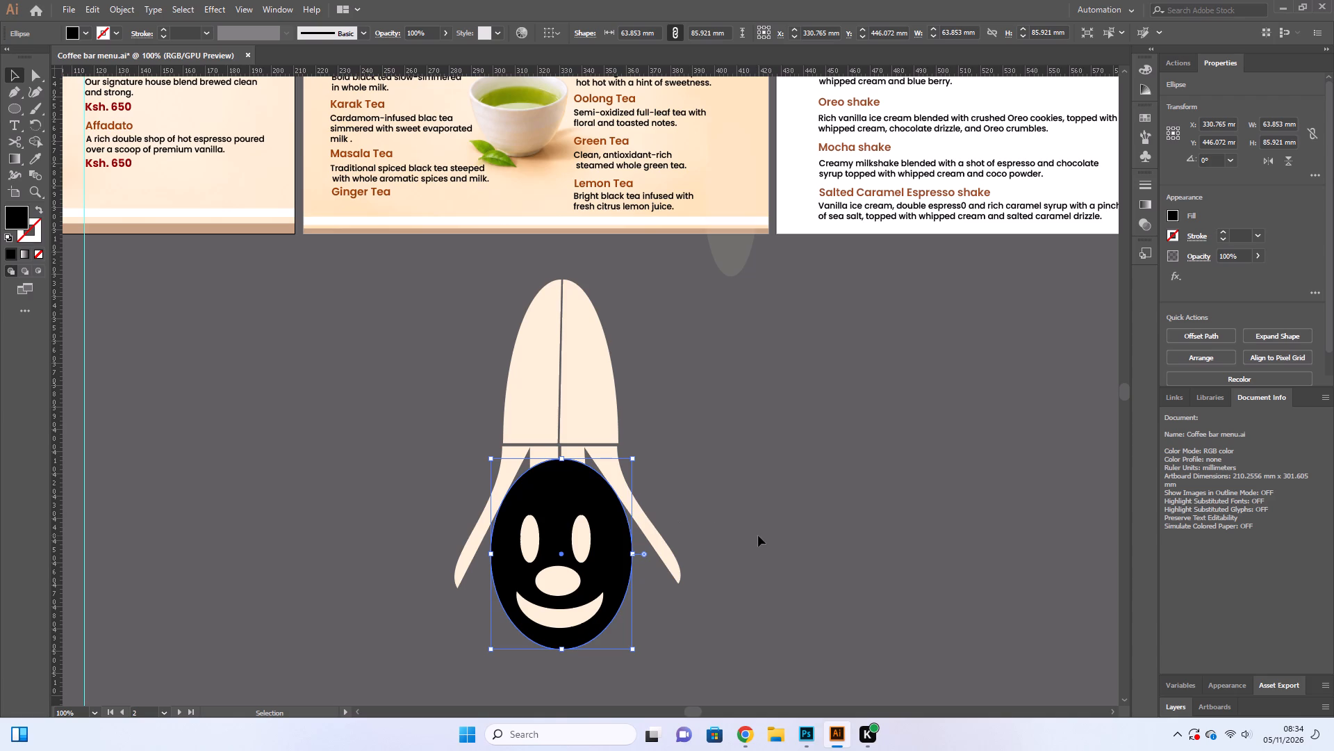
click(741, 553)
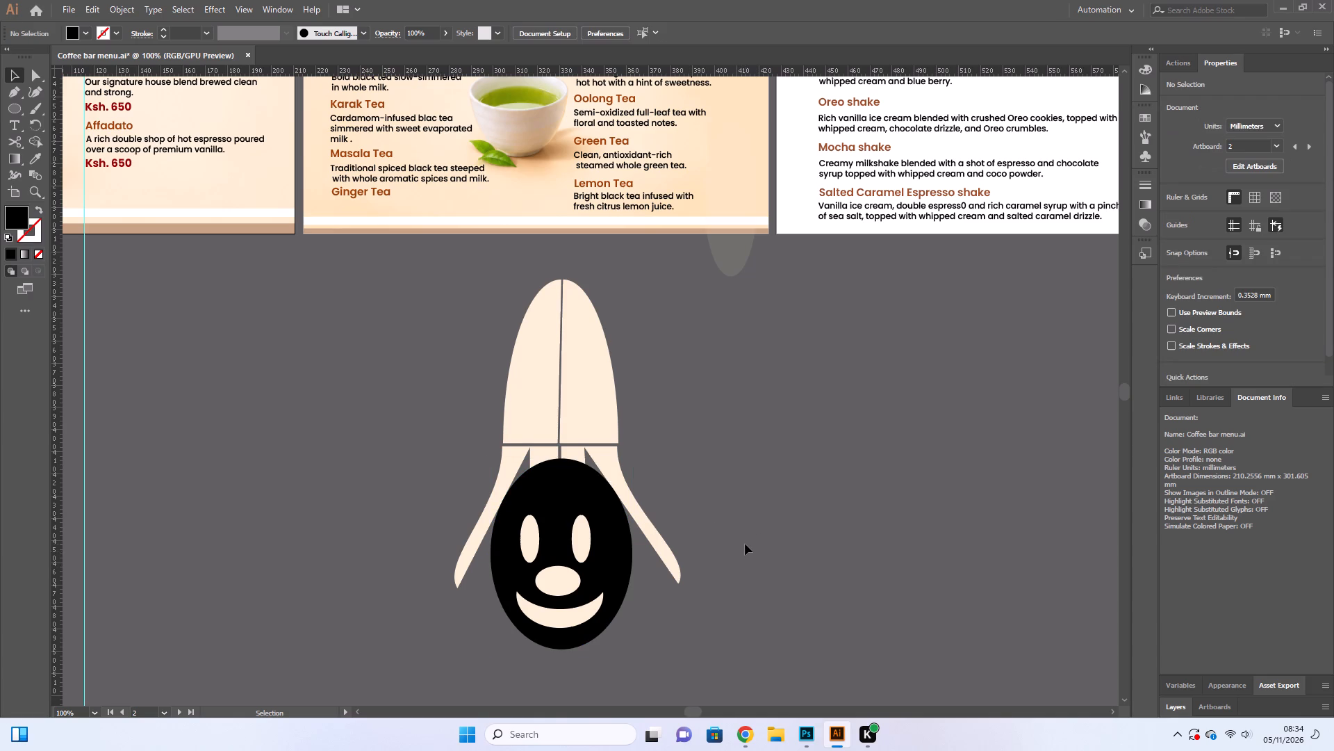
scroll(745, 544, down, 2)
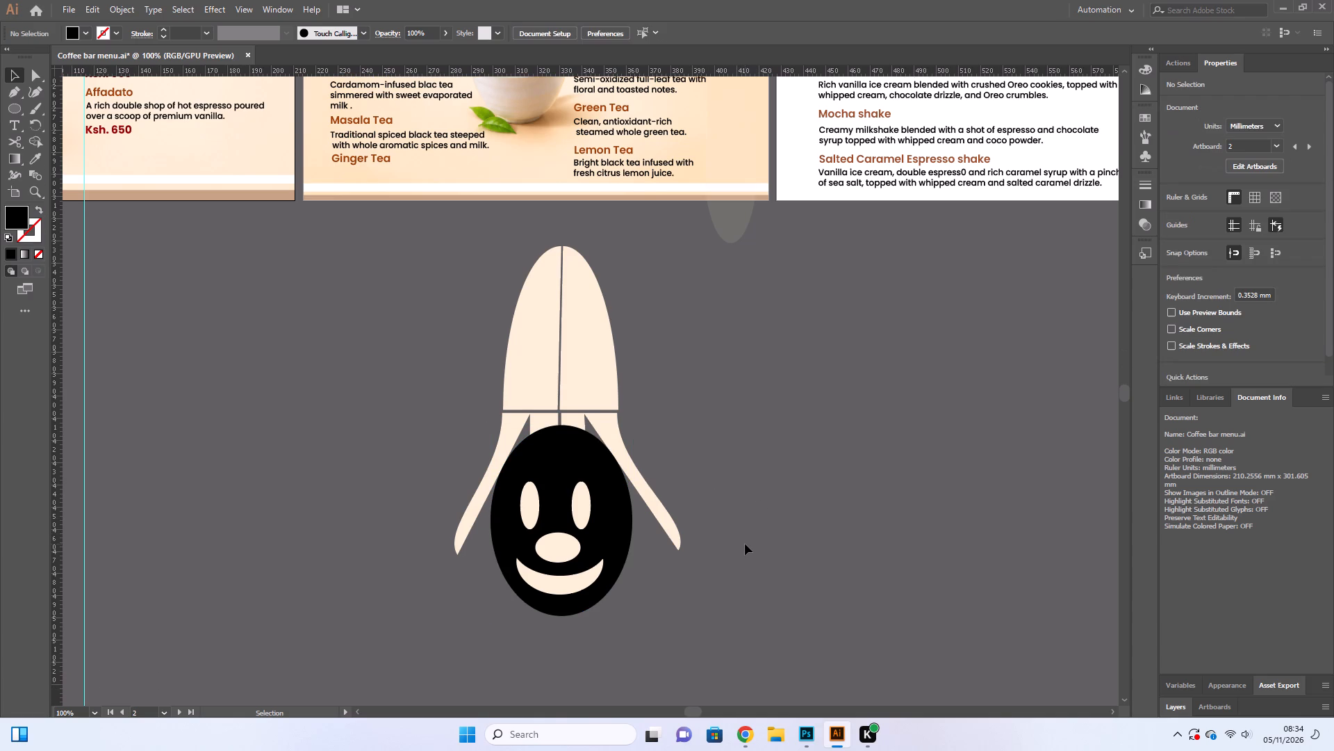
click(745, 544)
click(620, 517)
click(747, 516)
click(627, 520)
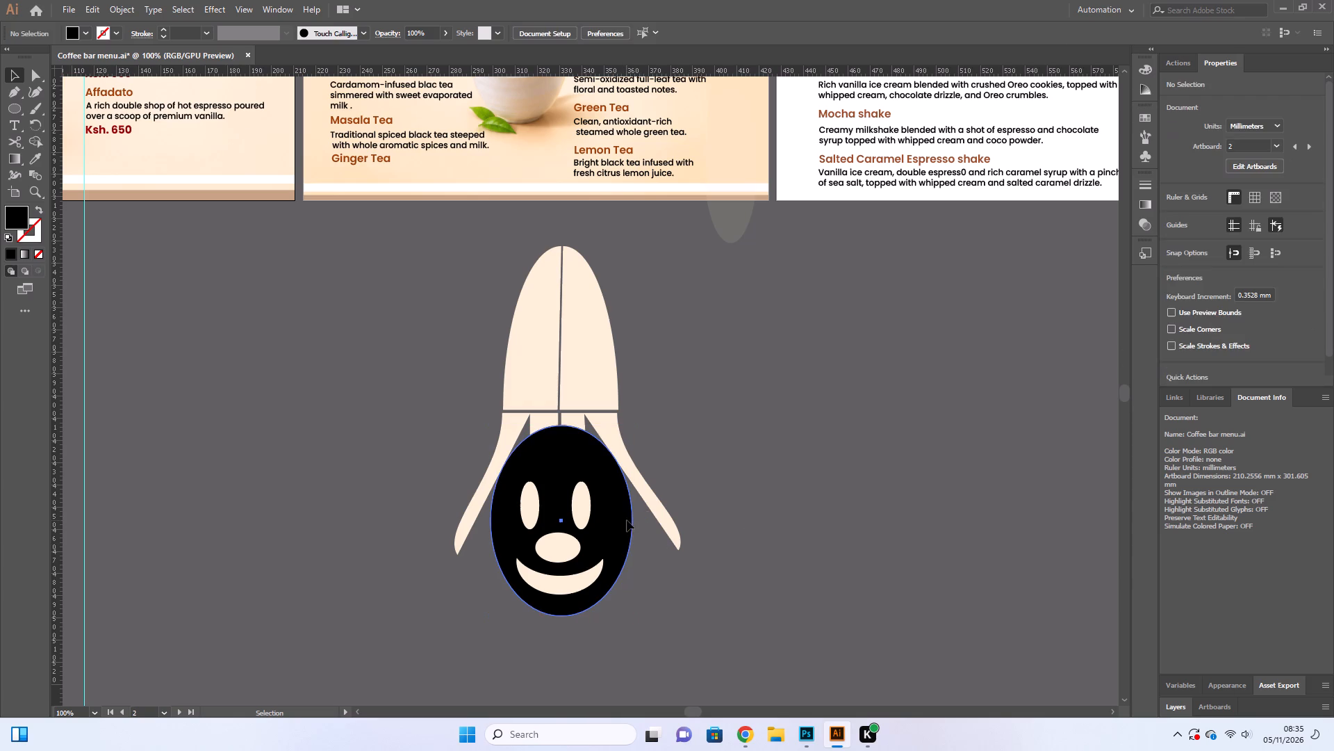
Raise the system sound volume slightly, to about a third of its range, and return to the artwork.
click(1241, 738)
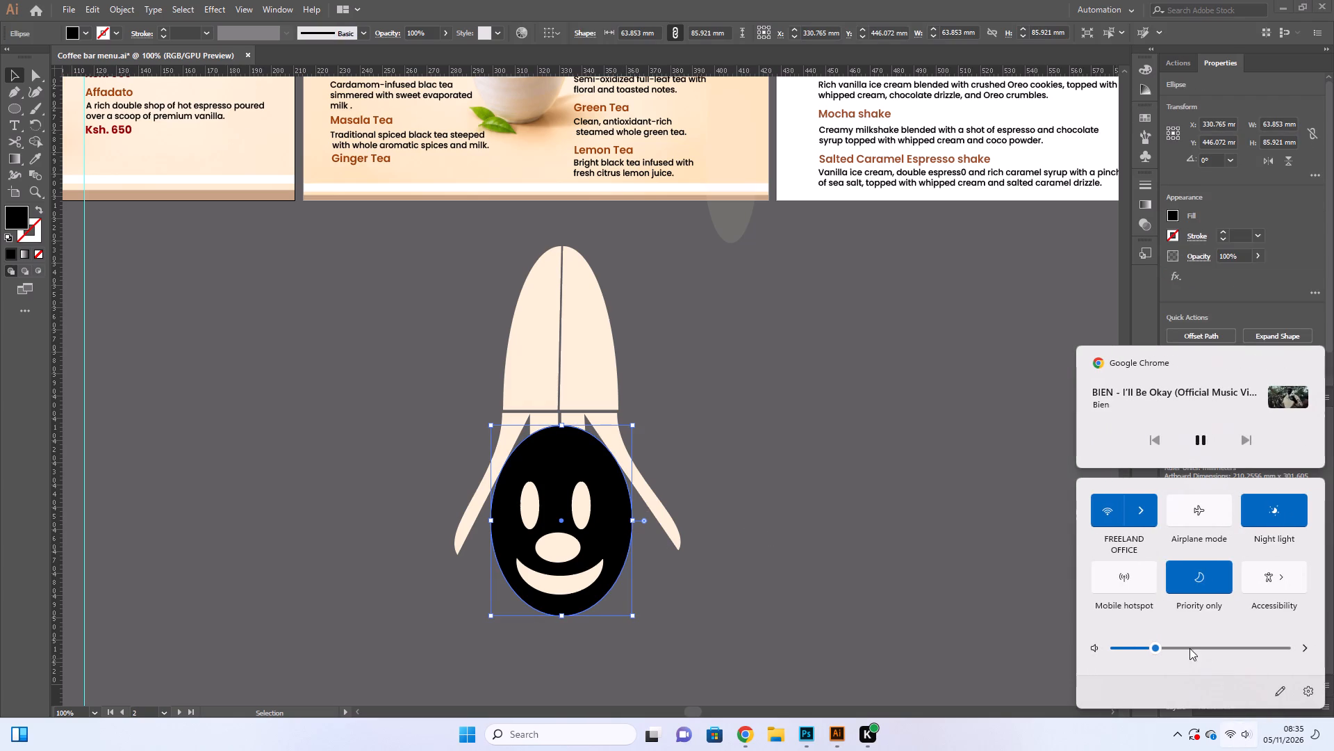
click(1180, 646)
drag(1180, 646, 1170, 643)
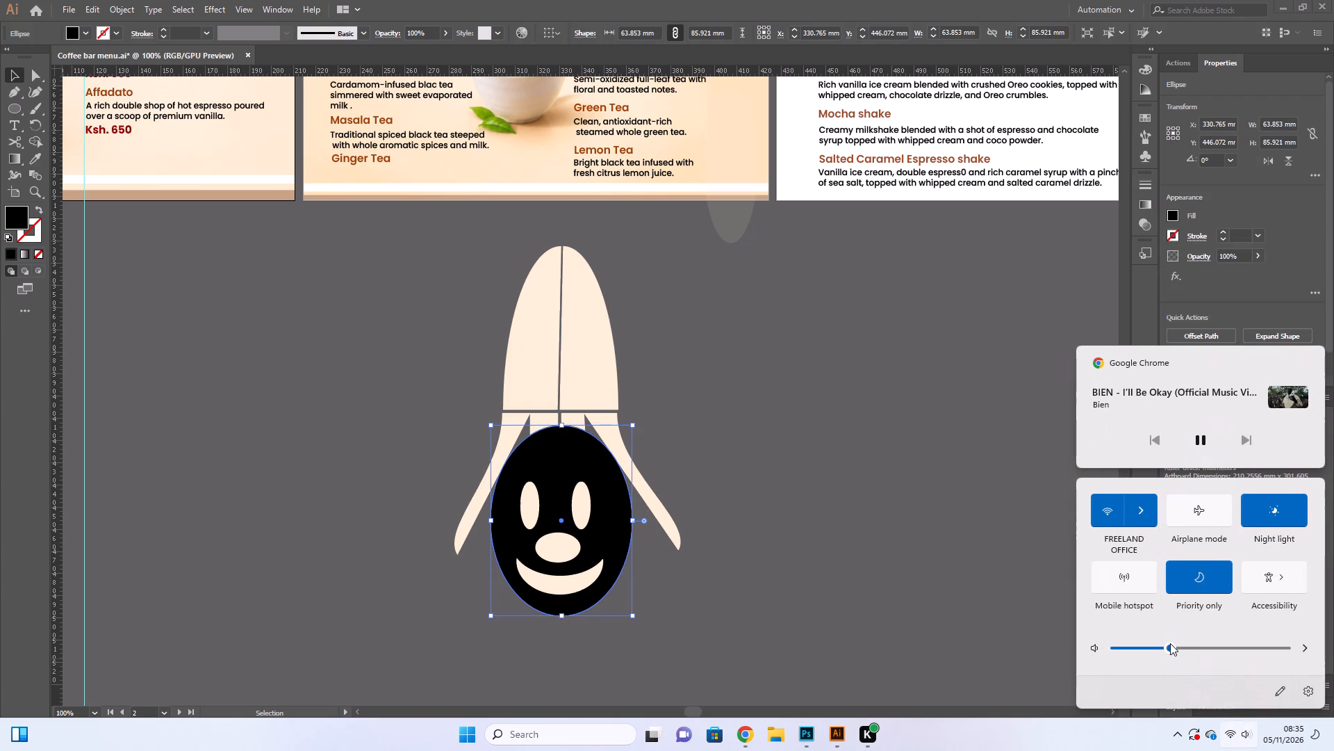
click(1170, 643)
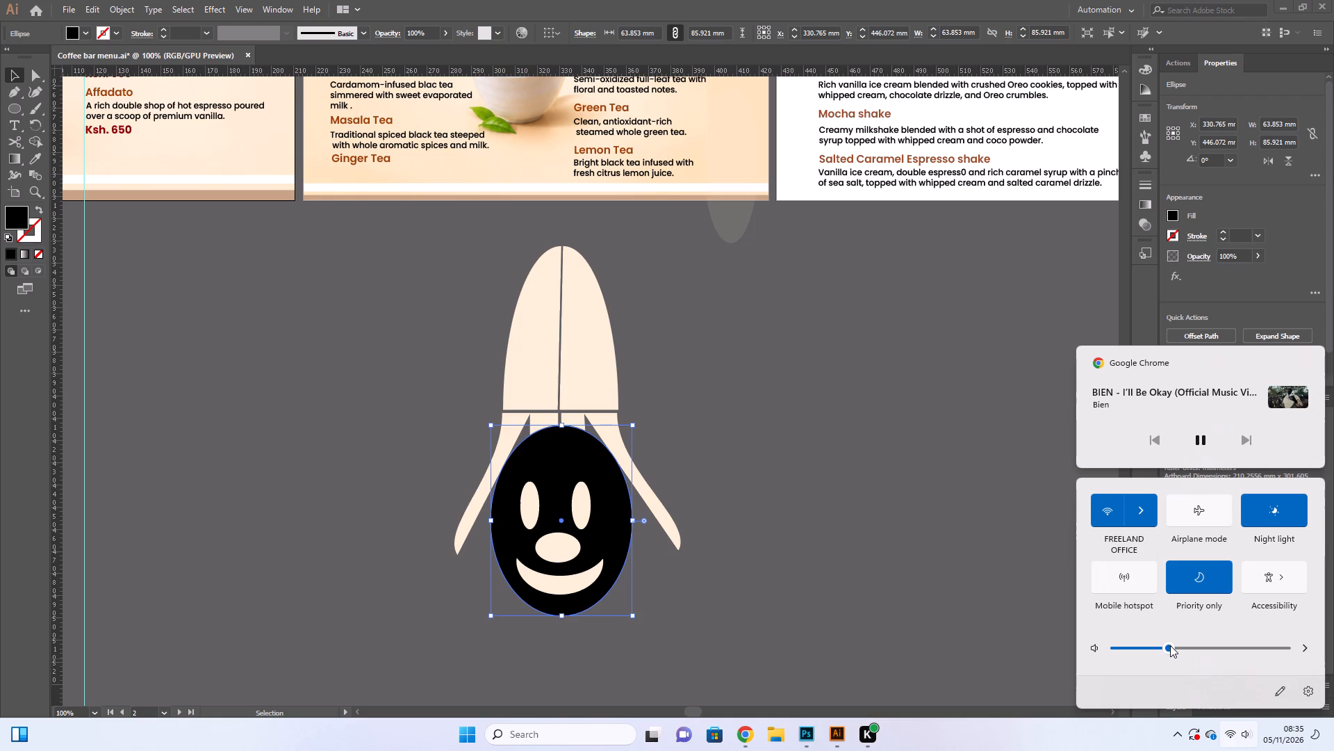
click(1170, 645)
click(807, 528)
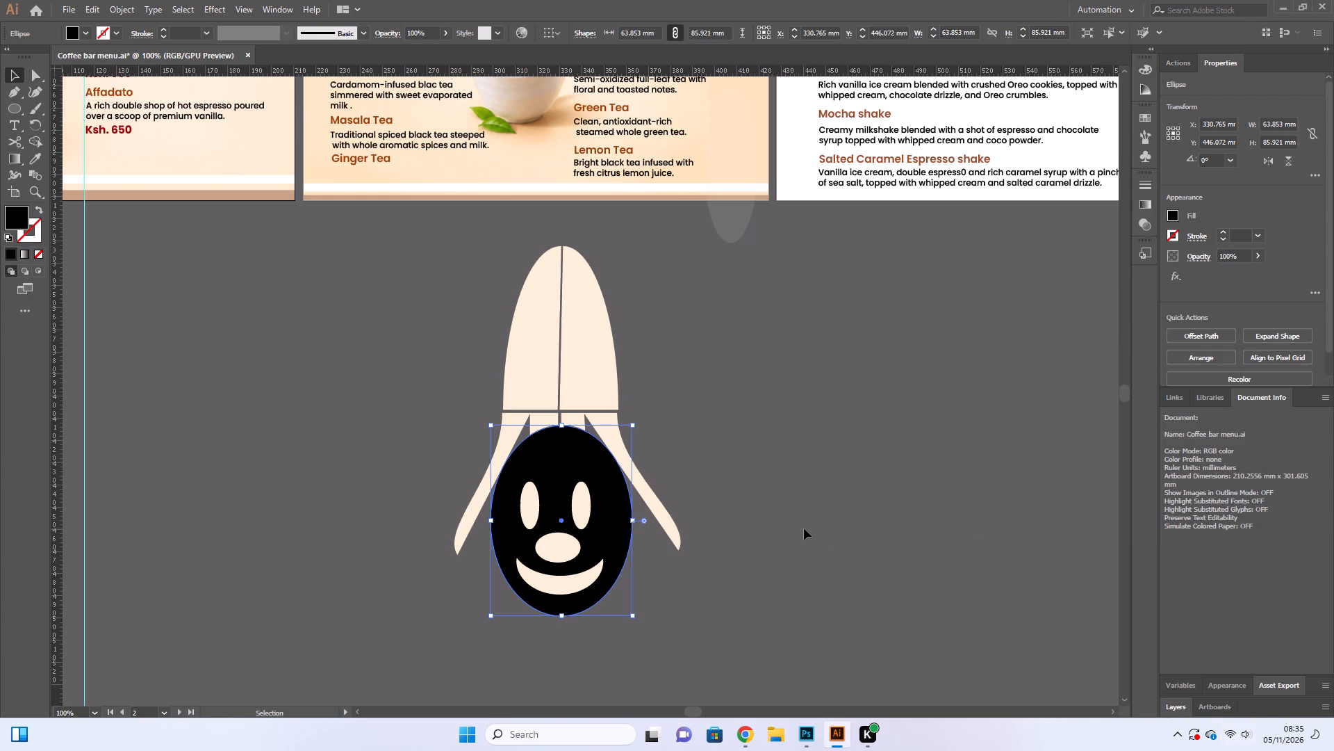
Examine the face's black ellipse, both cream eyes and the nose by selecting them in turn.
click(803, 529)
double_click(775, 534)
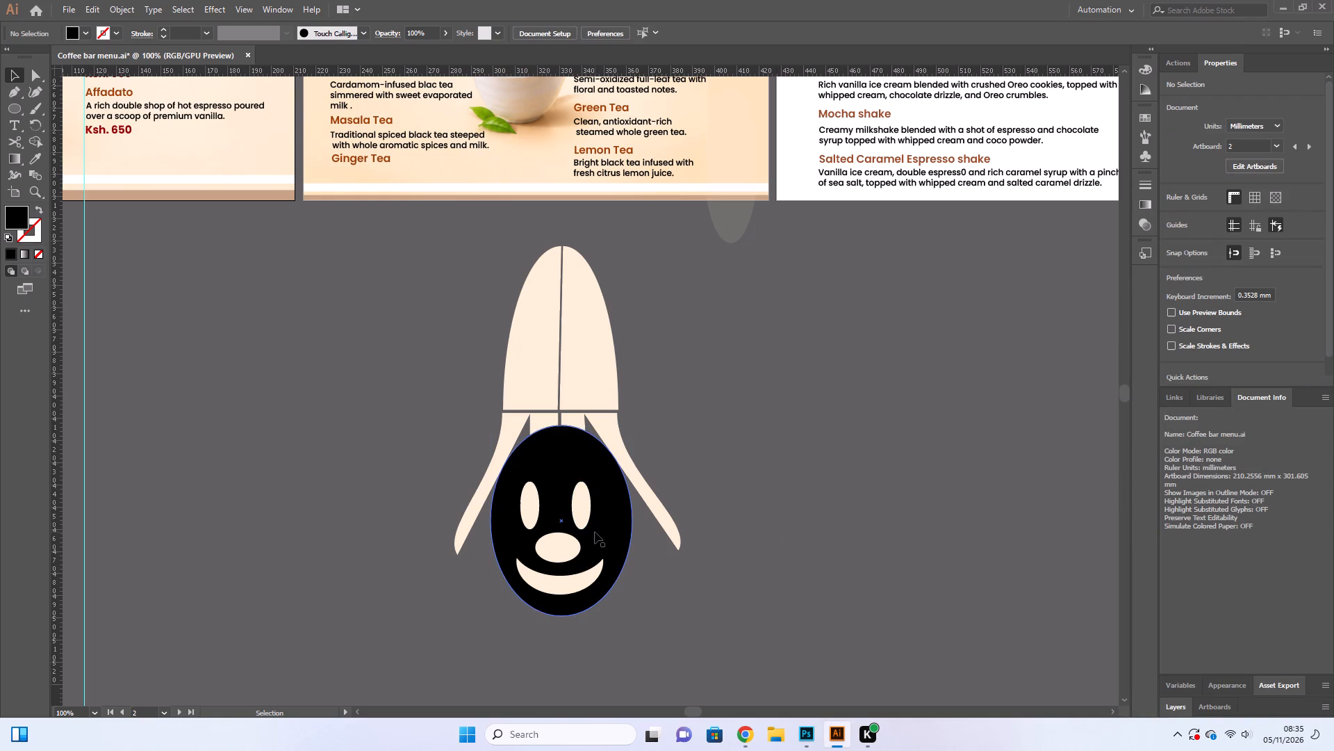
click(595, 532)
click(583, 516)
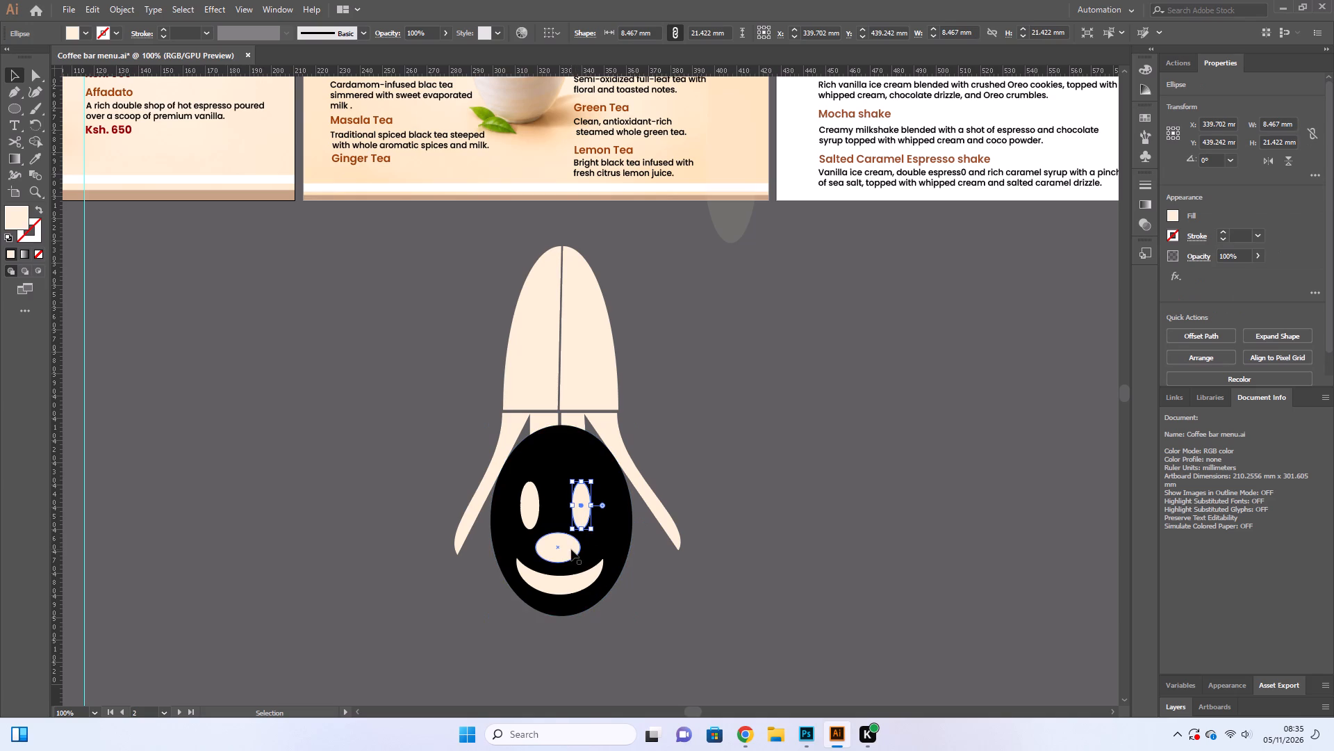
click(571, 549)
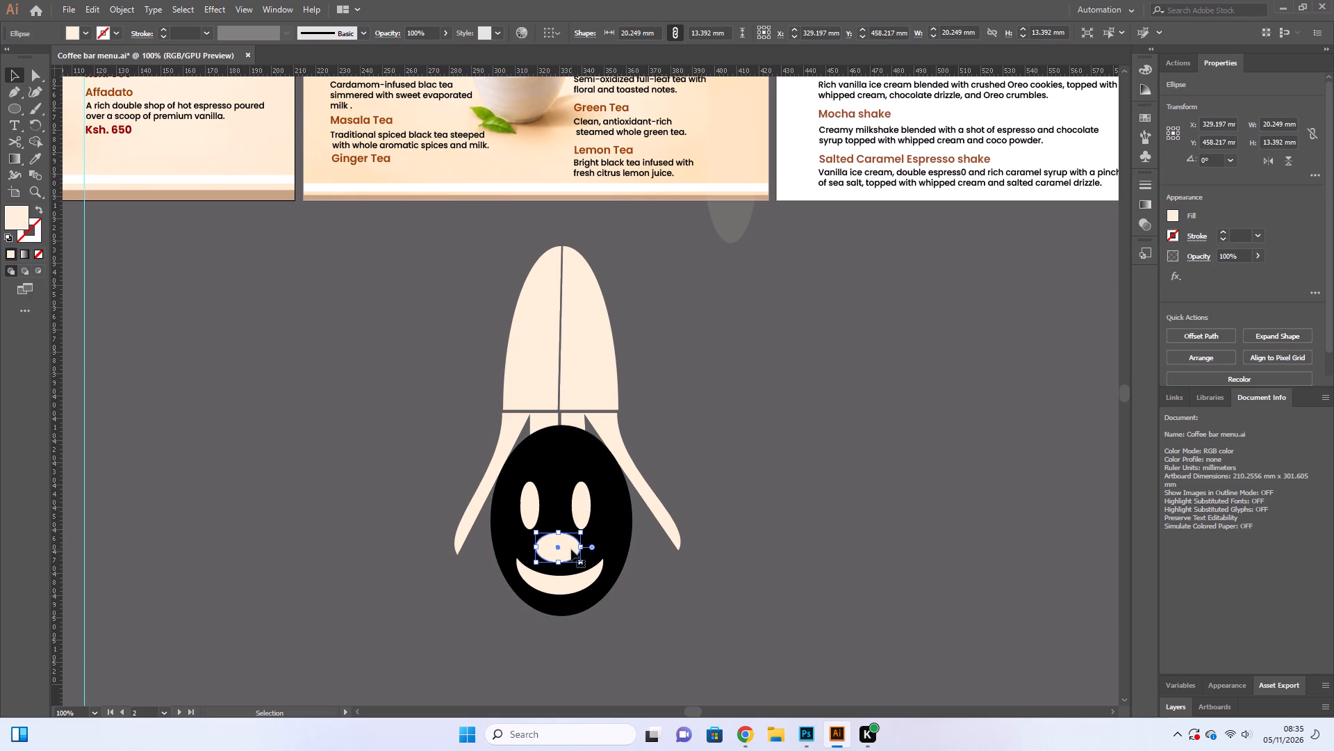
click(527, 515)
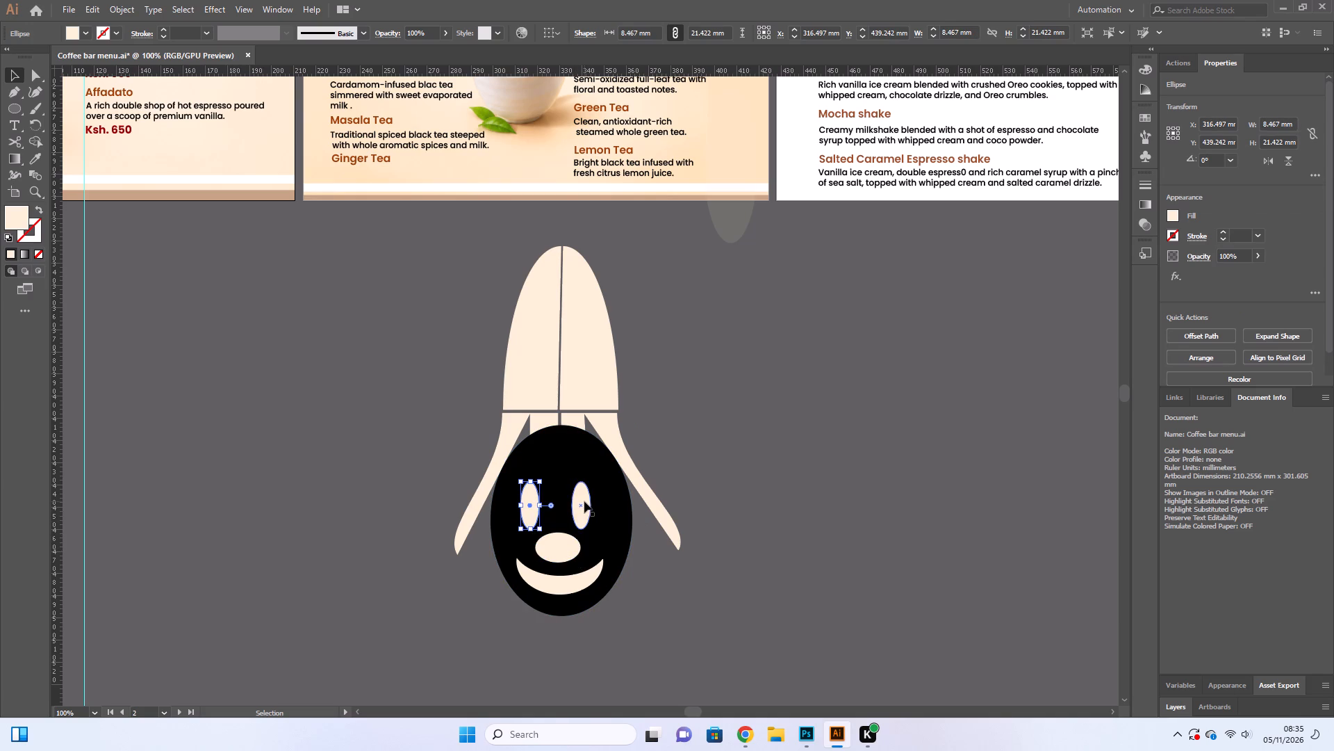
click(584, 501)
click(561, 547)
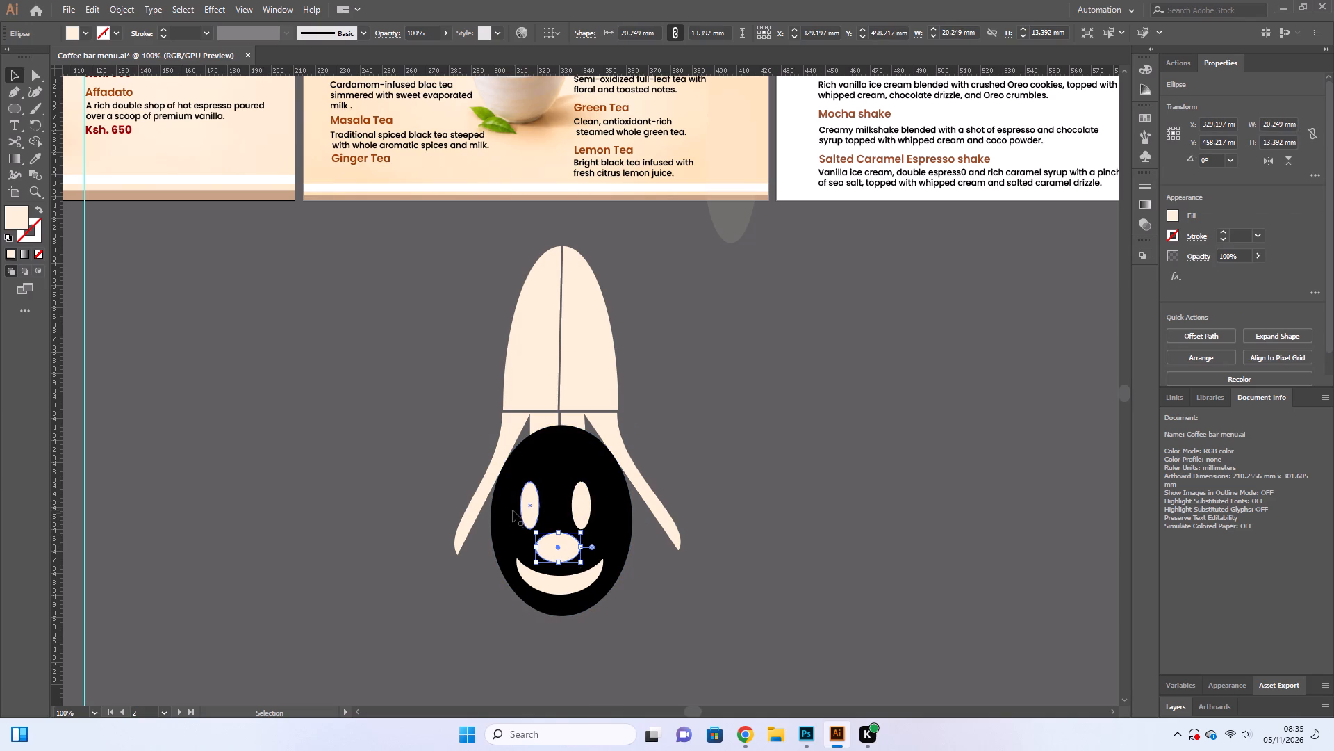
click(532, 510)
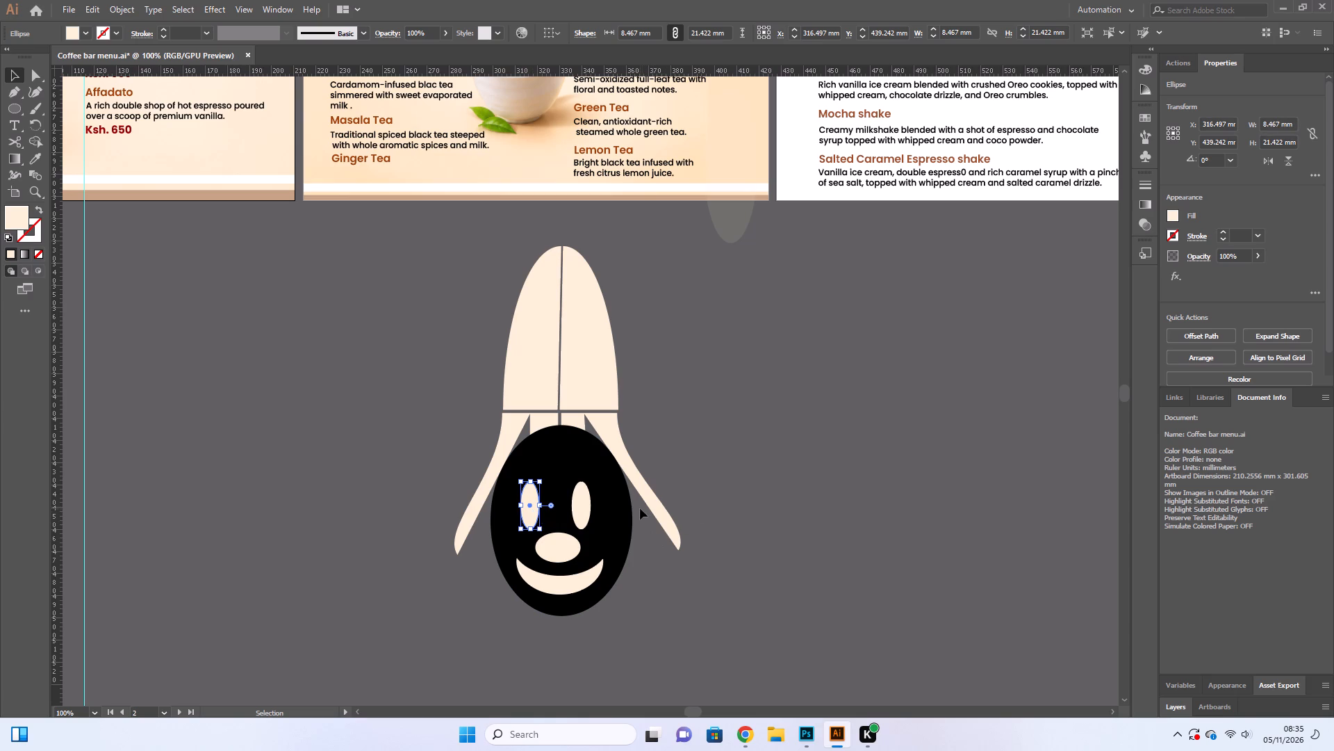
click(610, 511)
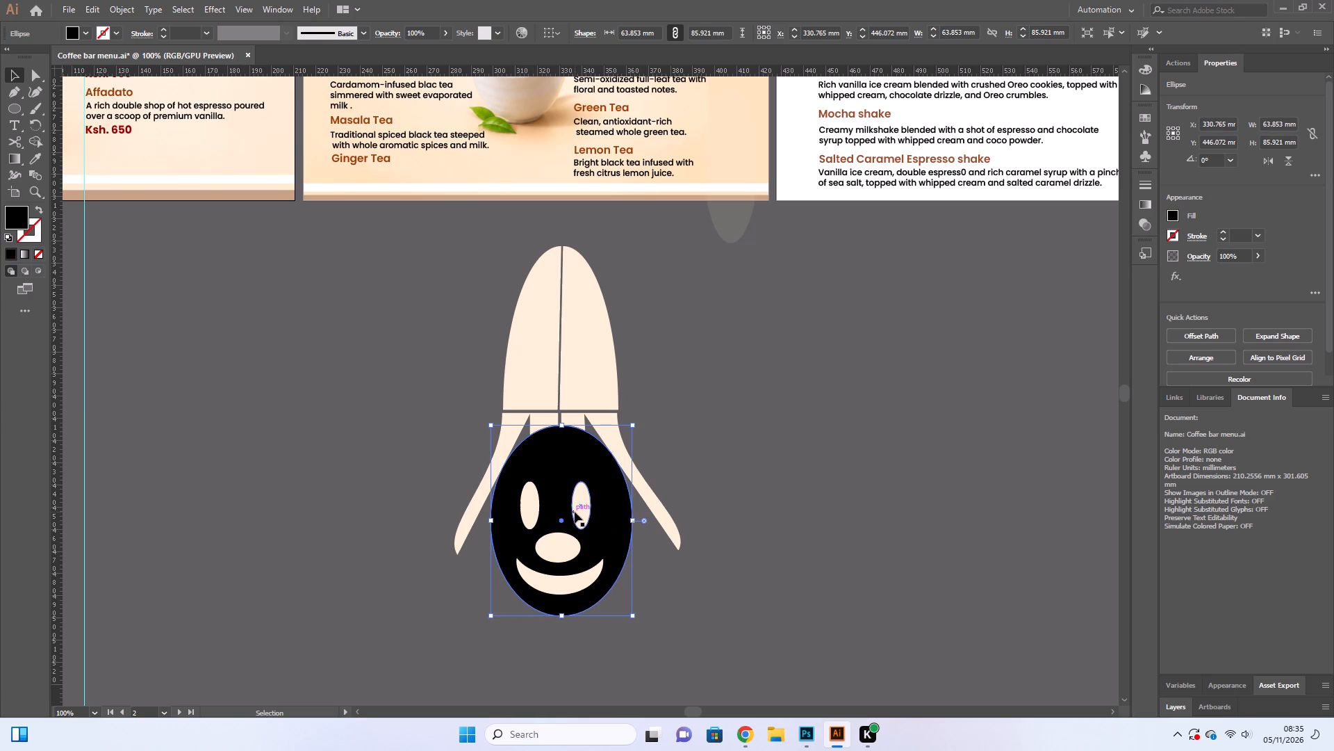
click(575, 512)
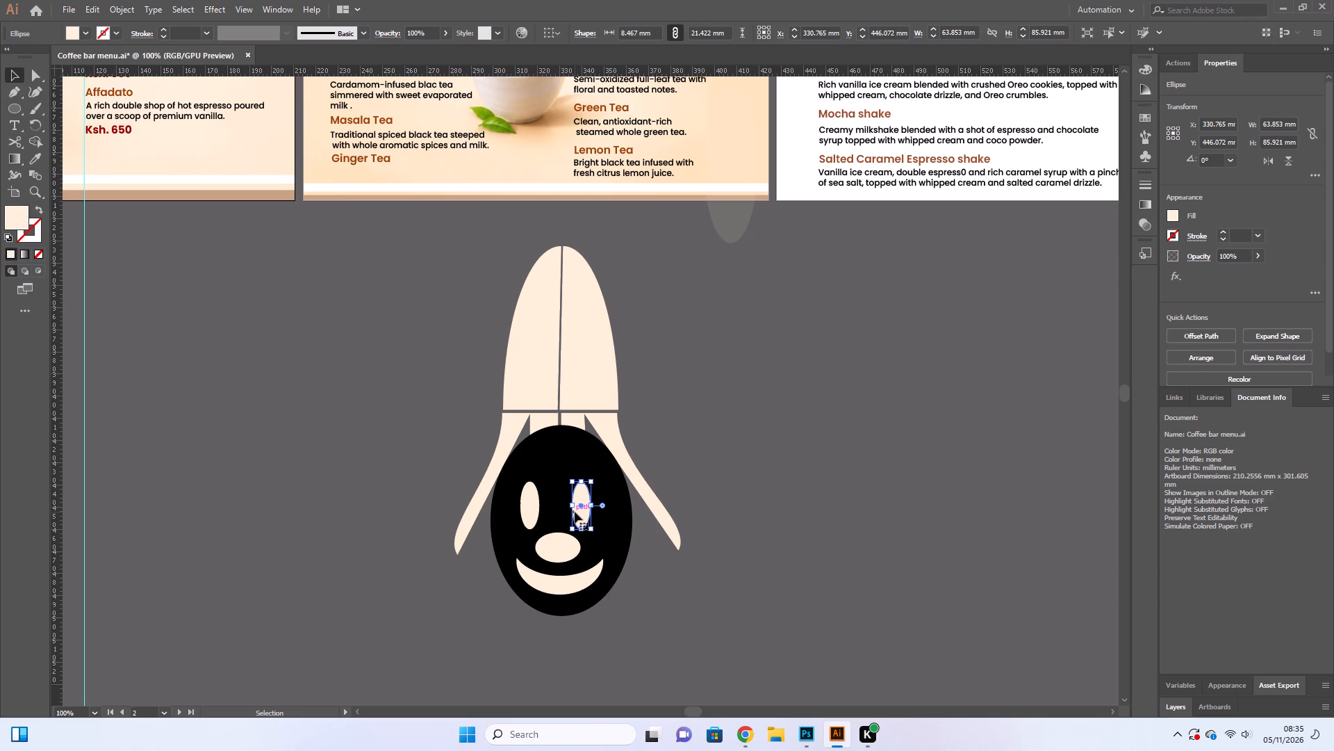
click(754, 484)
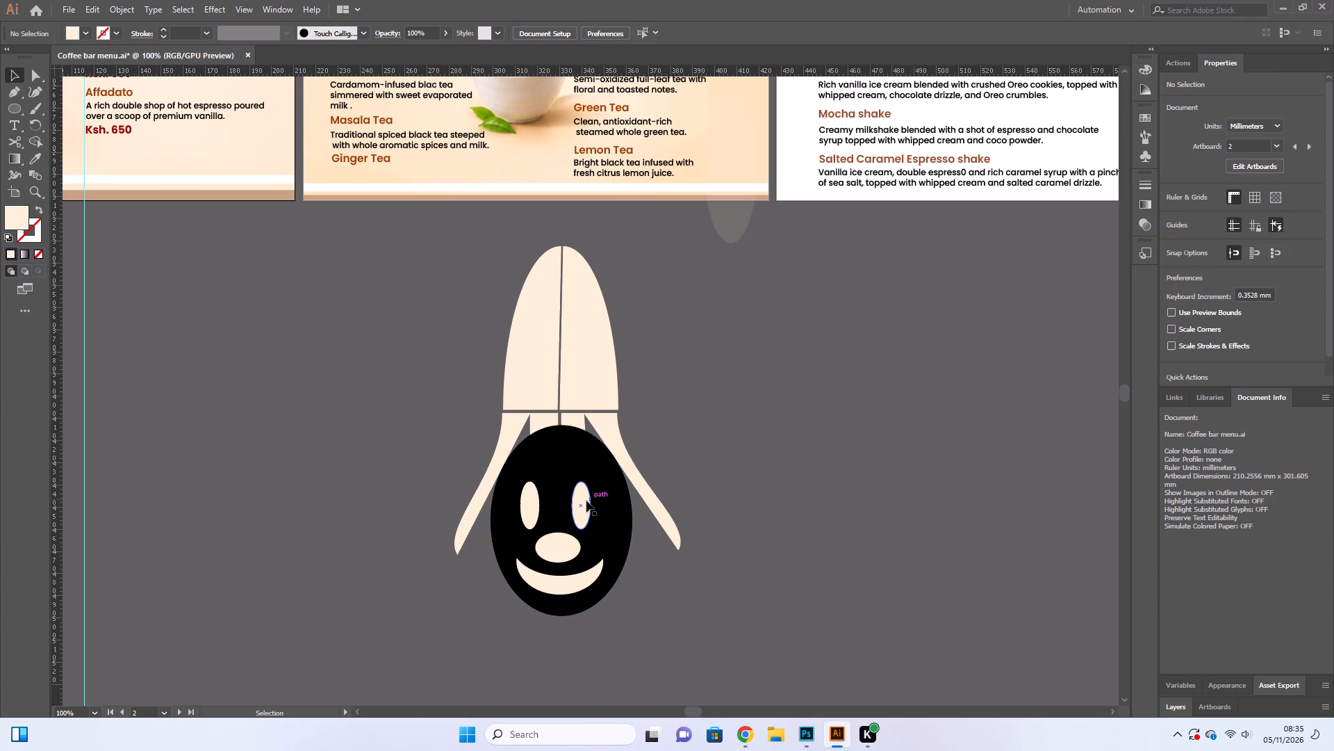
click(586, 501)
click(722, 466)
Inspect the eyes, the black face ellipse and the cream arm piece beside it once more.
click(740, 424)
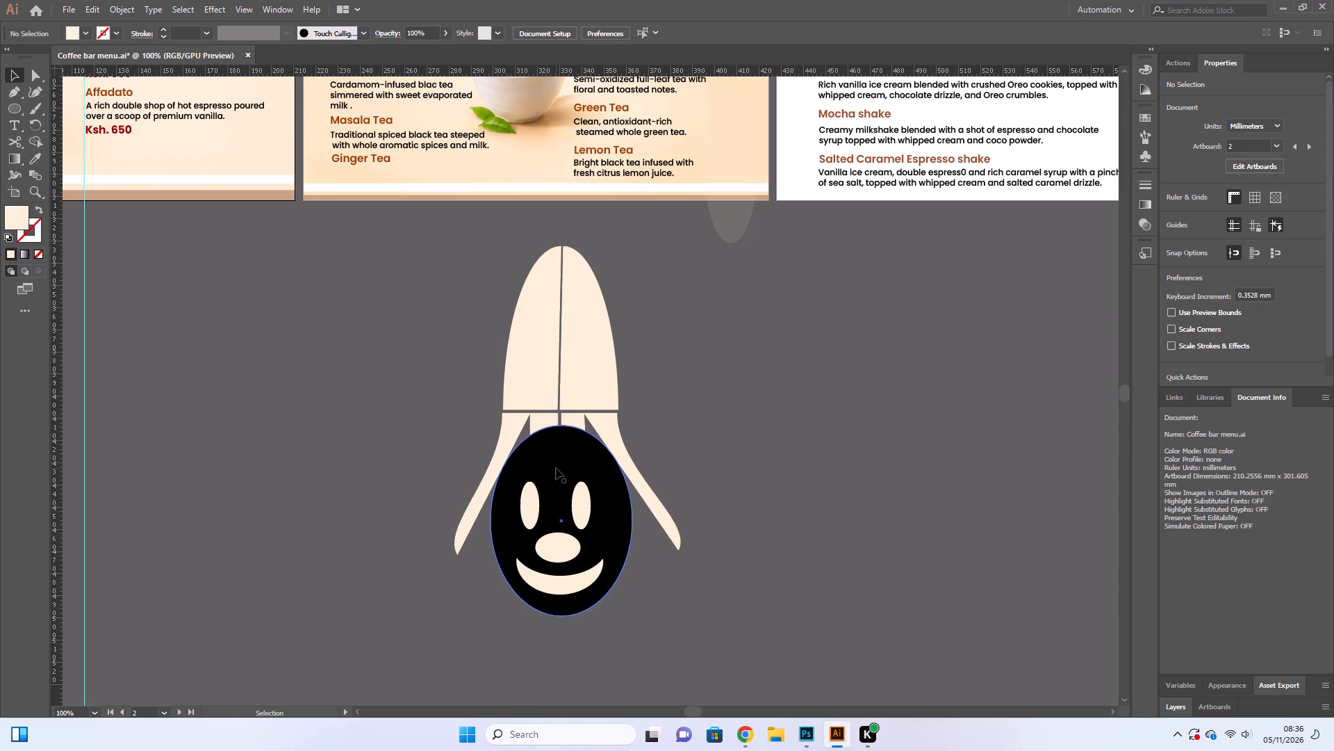
click(556, 468)
click(585, 500)
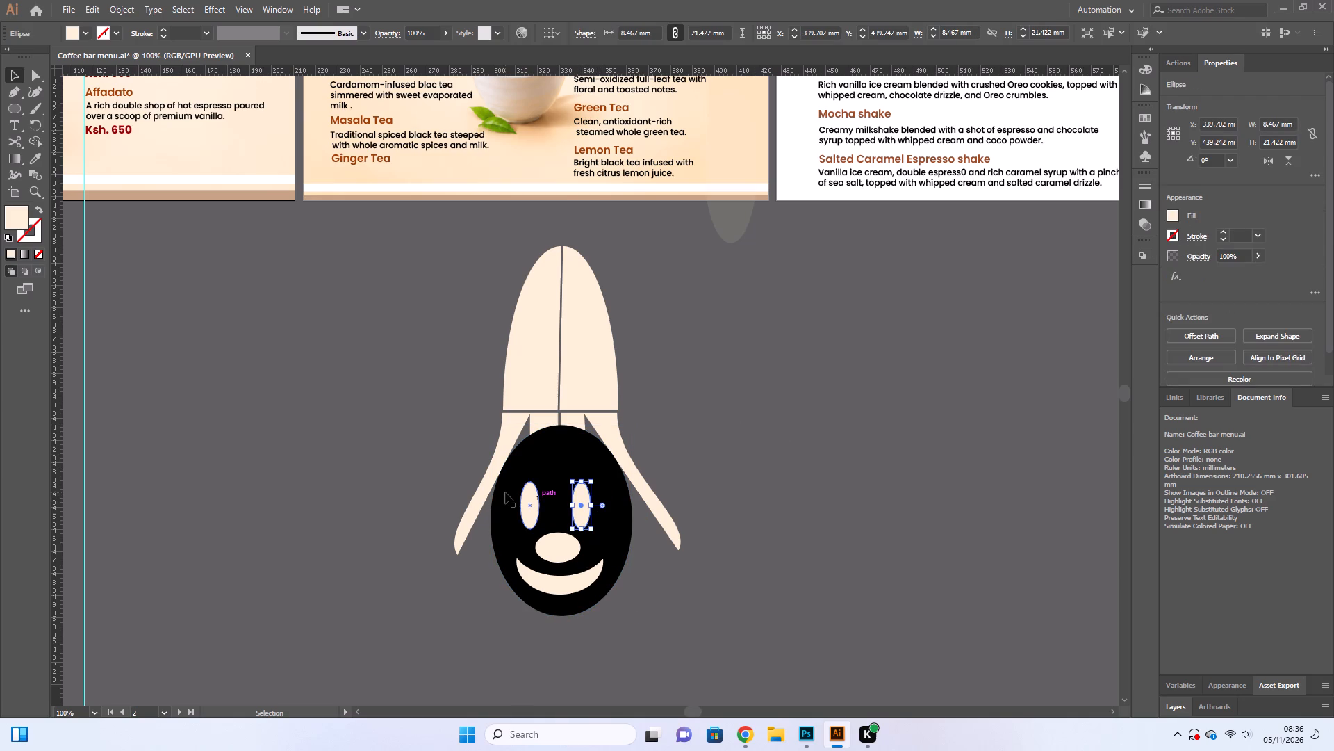
click(530, 503)
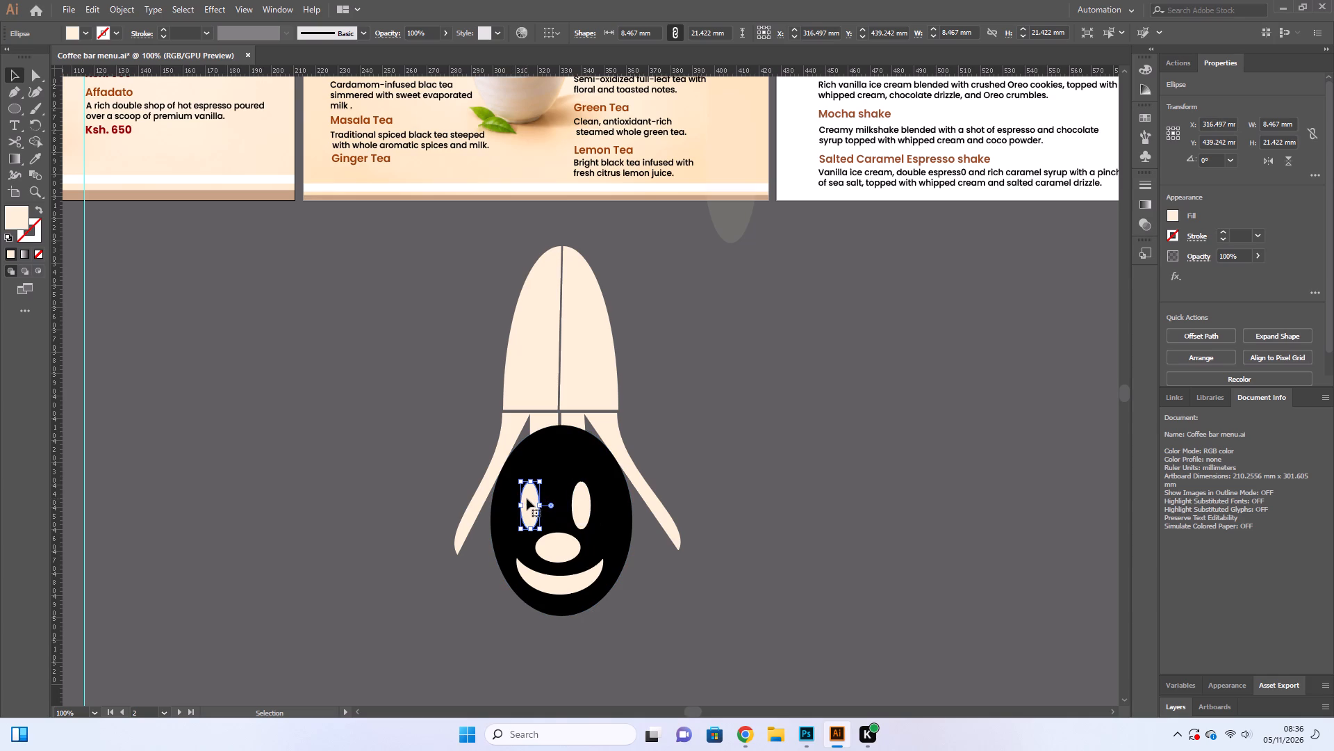
click(527, 499)
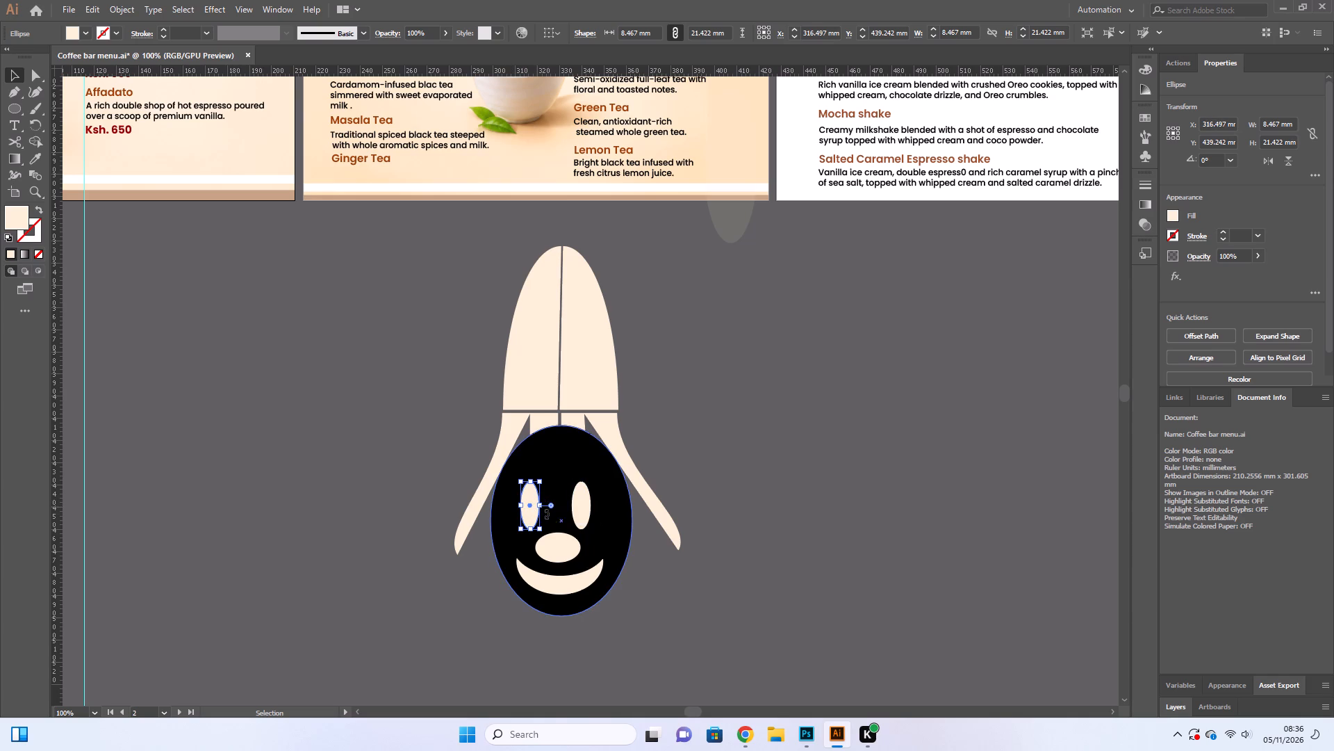
click(667, 509)
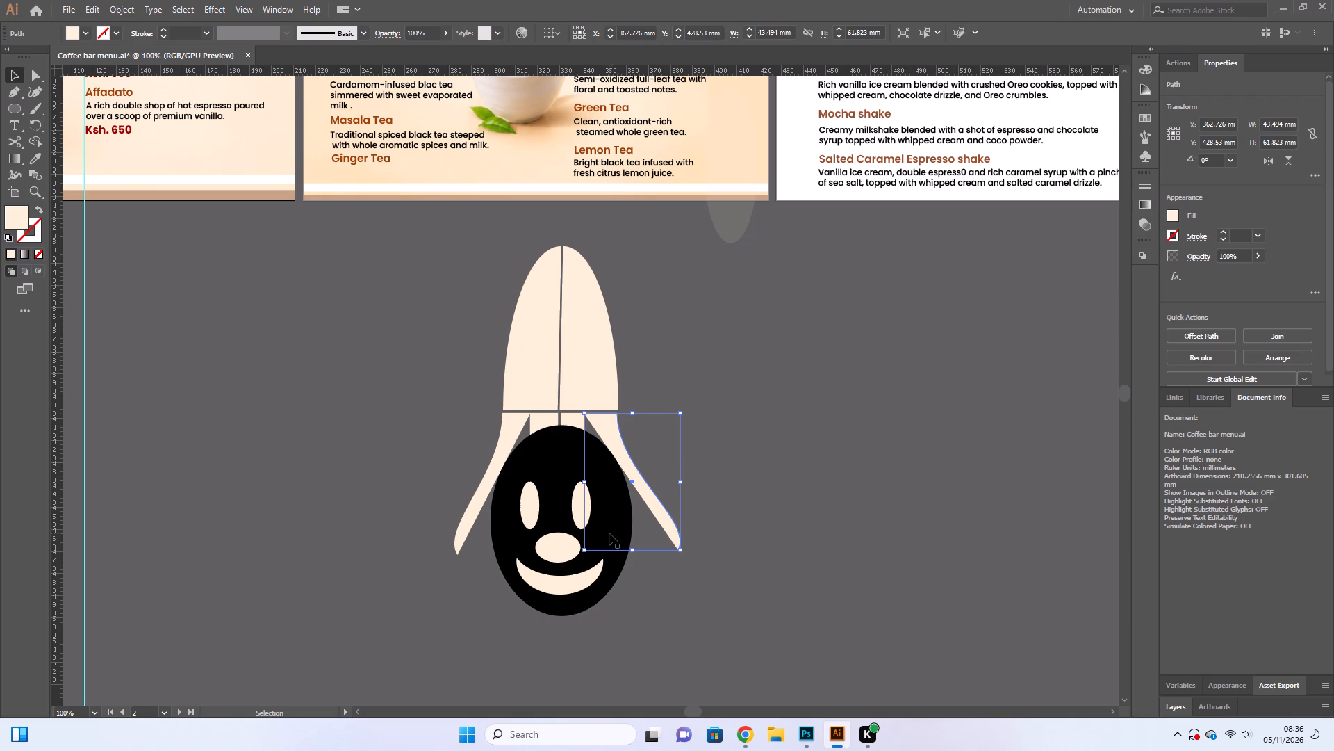
click(608, 533)
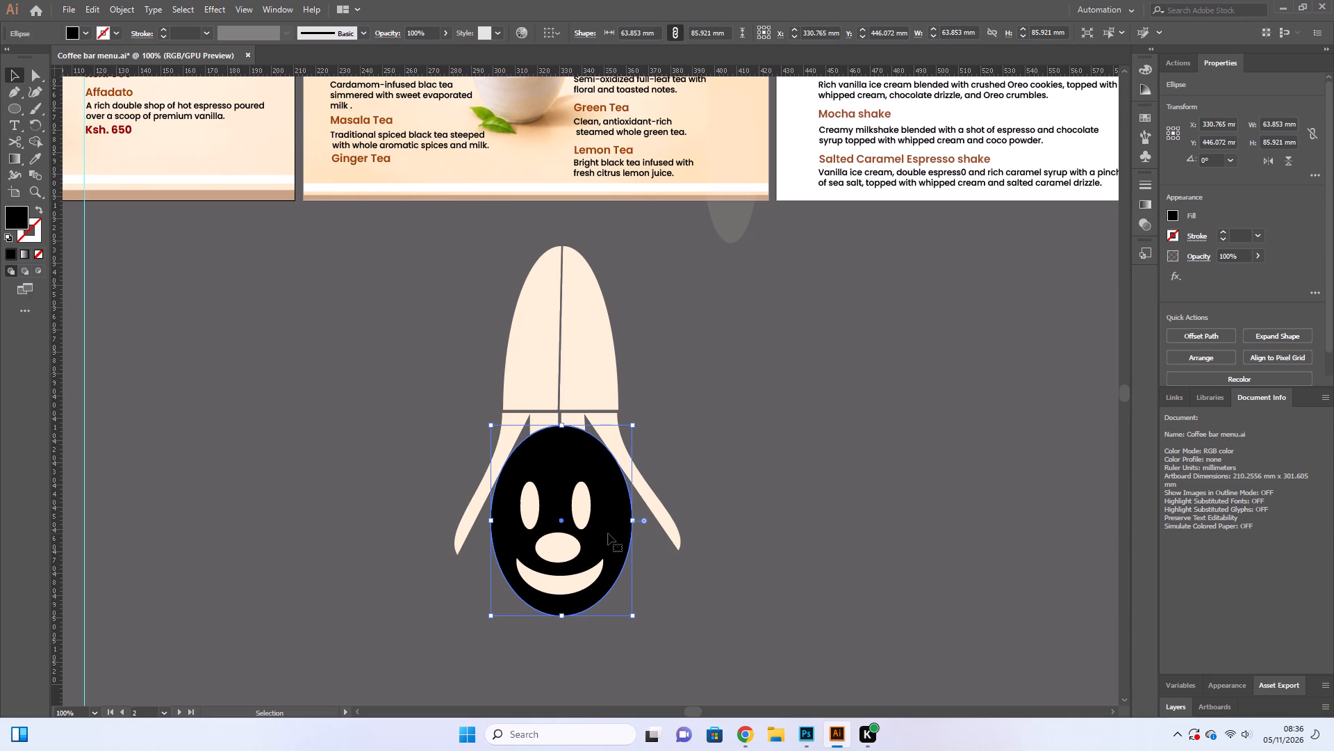
click(608, 533)
click(608, 533)
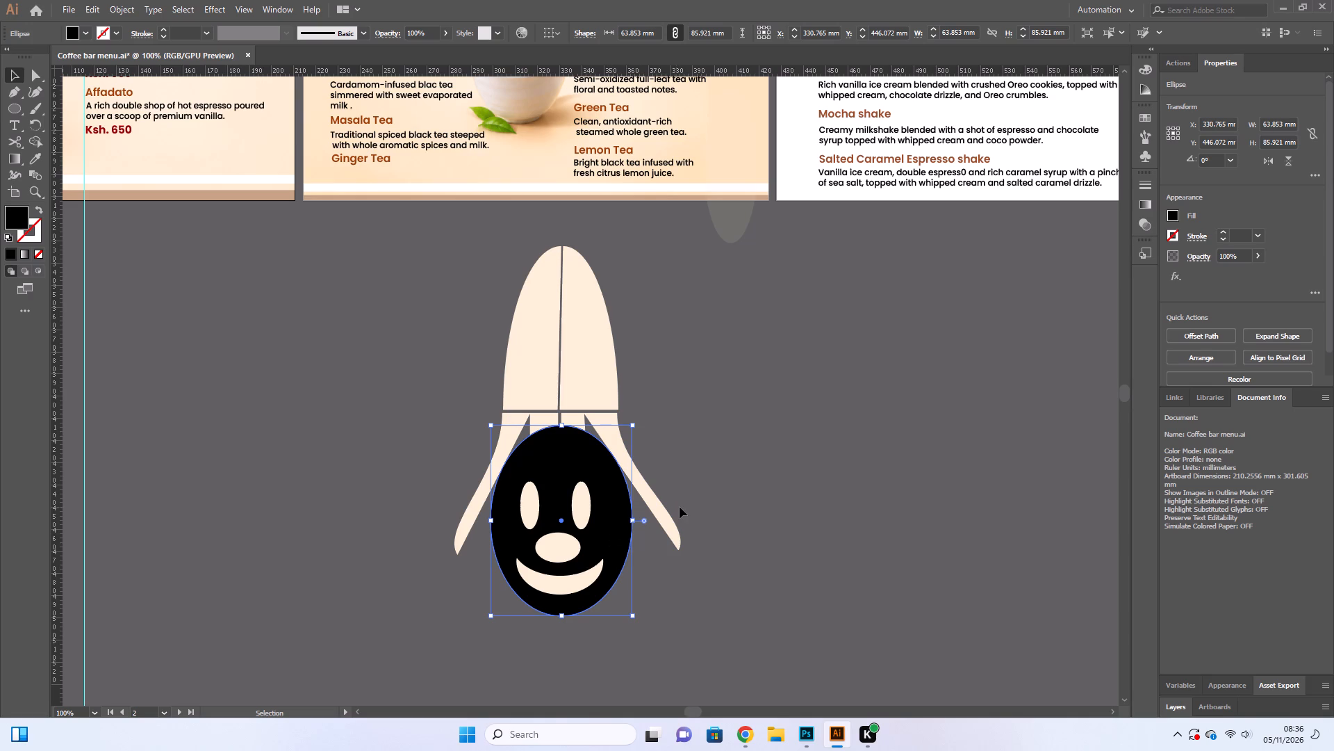
click(680, 507)
click(572, 506)
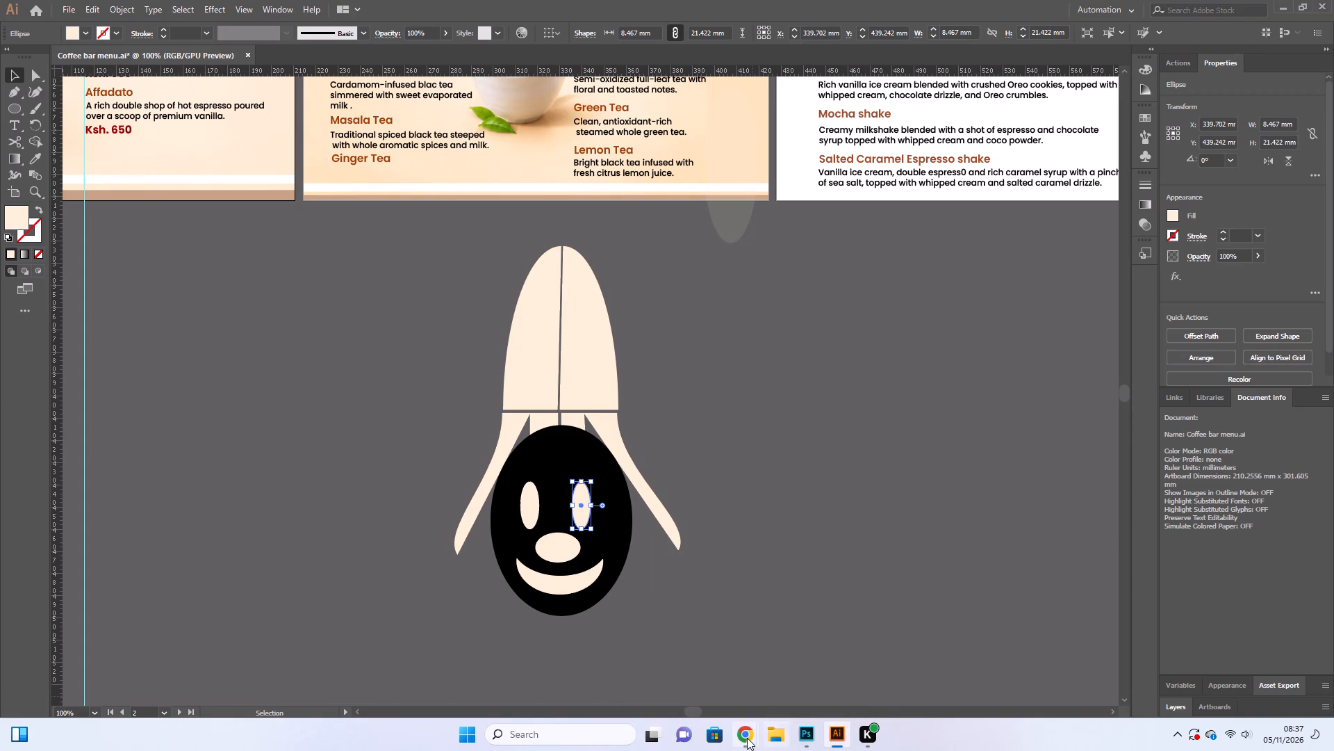
Switch to Chrome to check the "BIEN - I'll Be Okay" video page, and return to Illustrator.
click(788, 665)
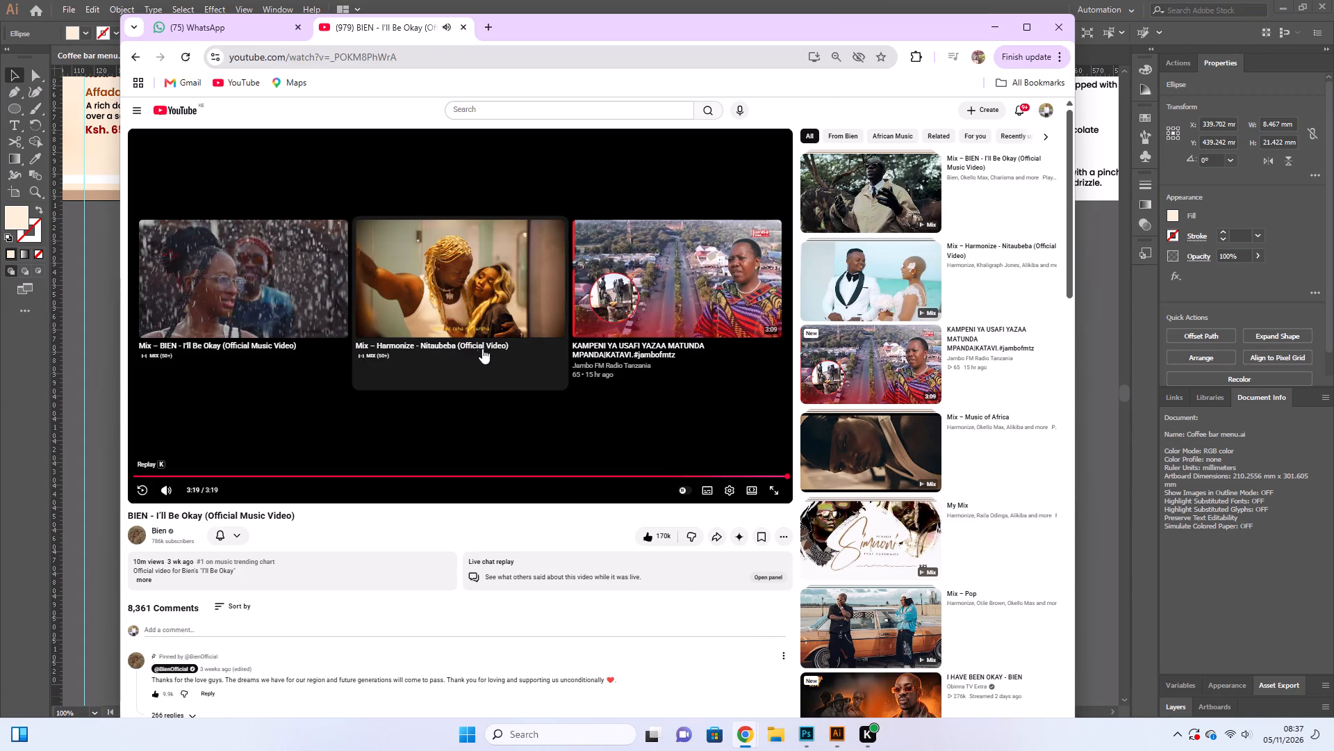
click(1096, 261)
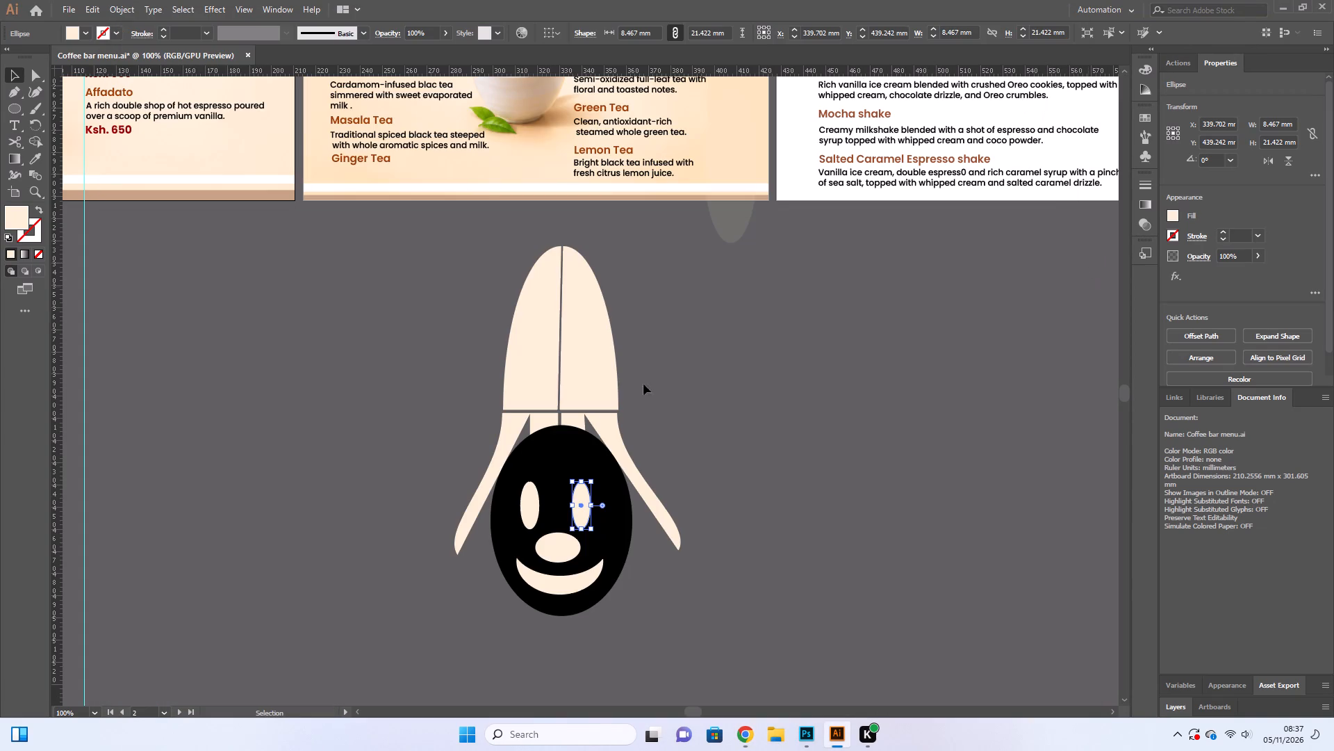
Review the figure's black face ellipse, eyes, nose and smile individually below the menu pages.
click(707, 444)
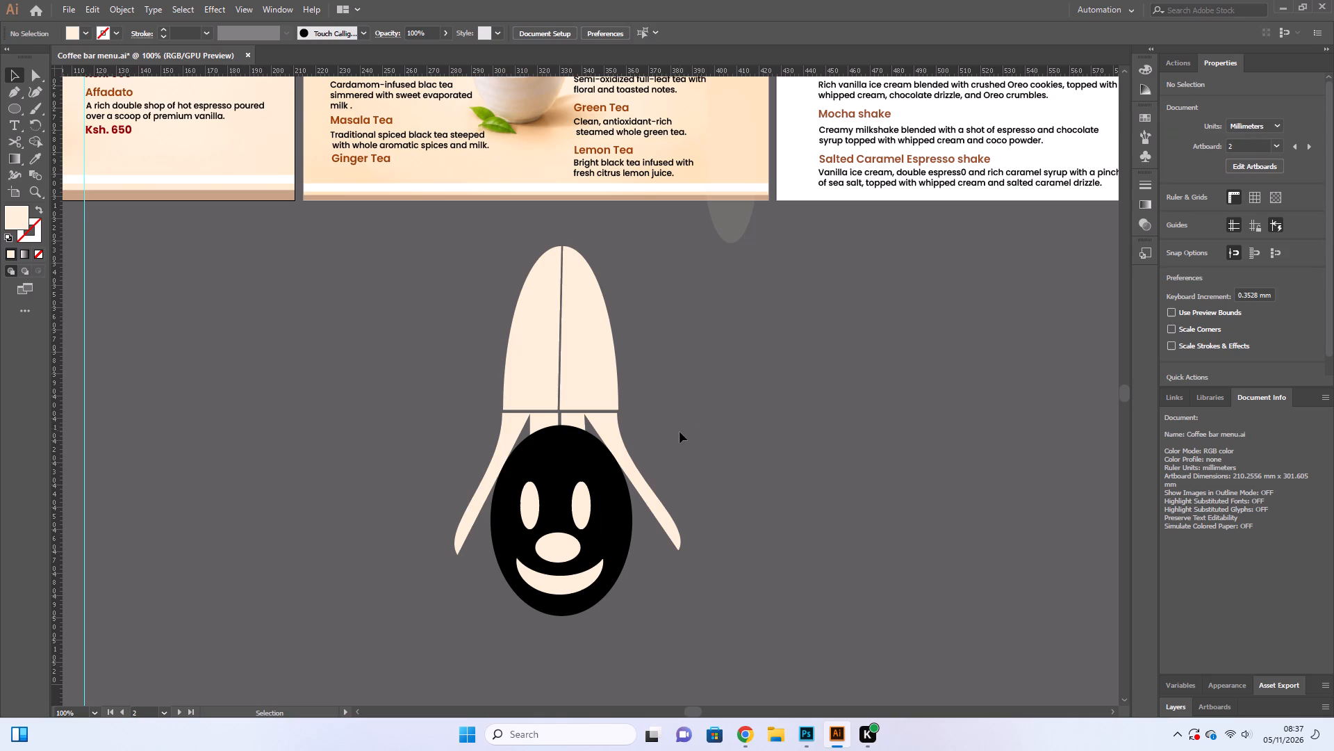
click(680, 432)
click(559, 515)
click(702, 478)
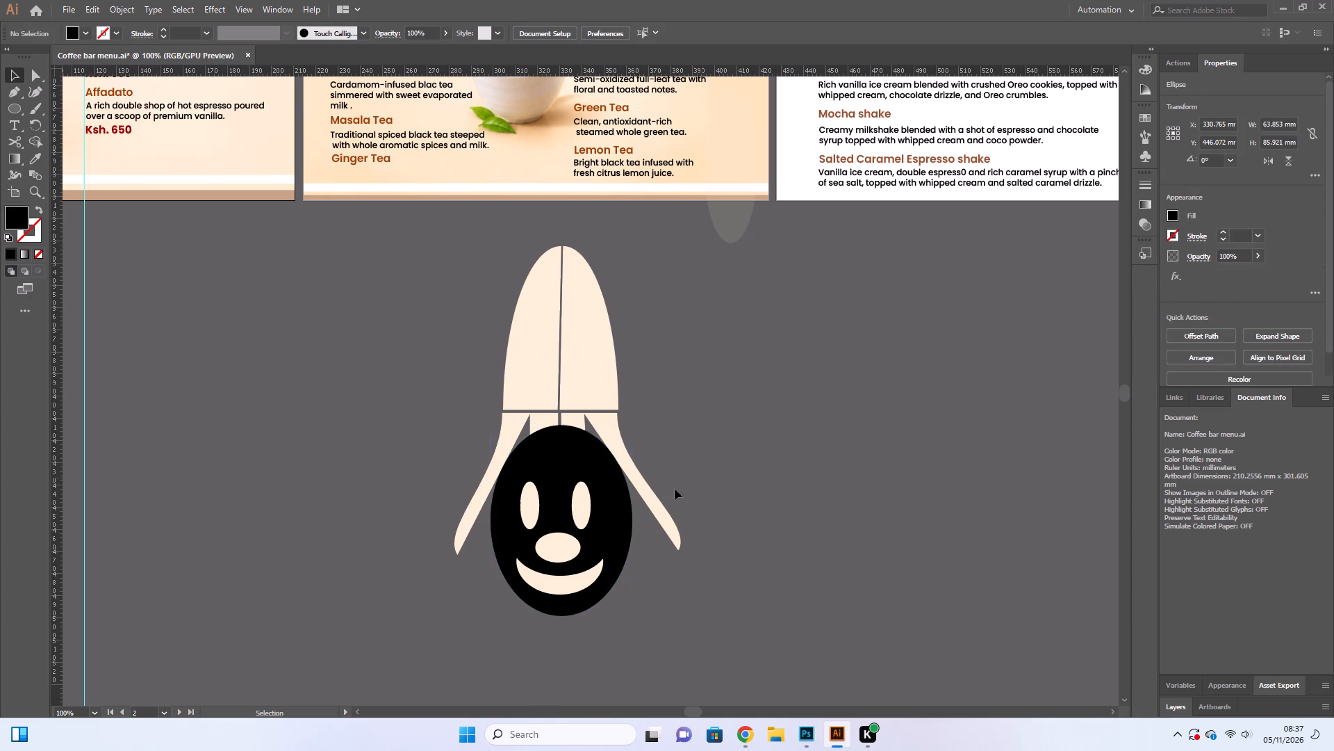
click(588, 506)
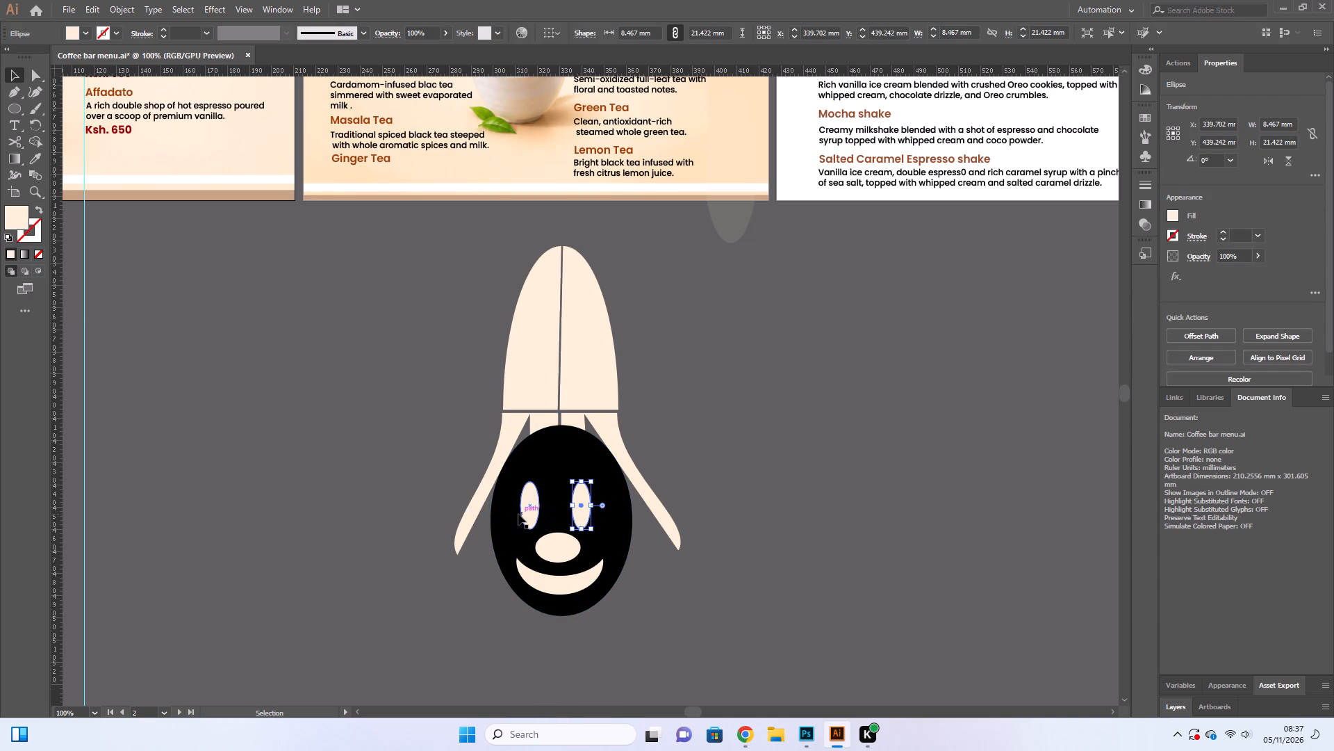
click(525, 516)
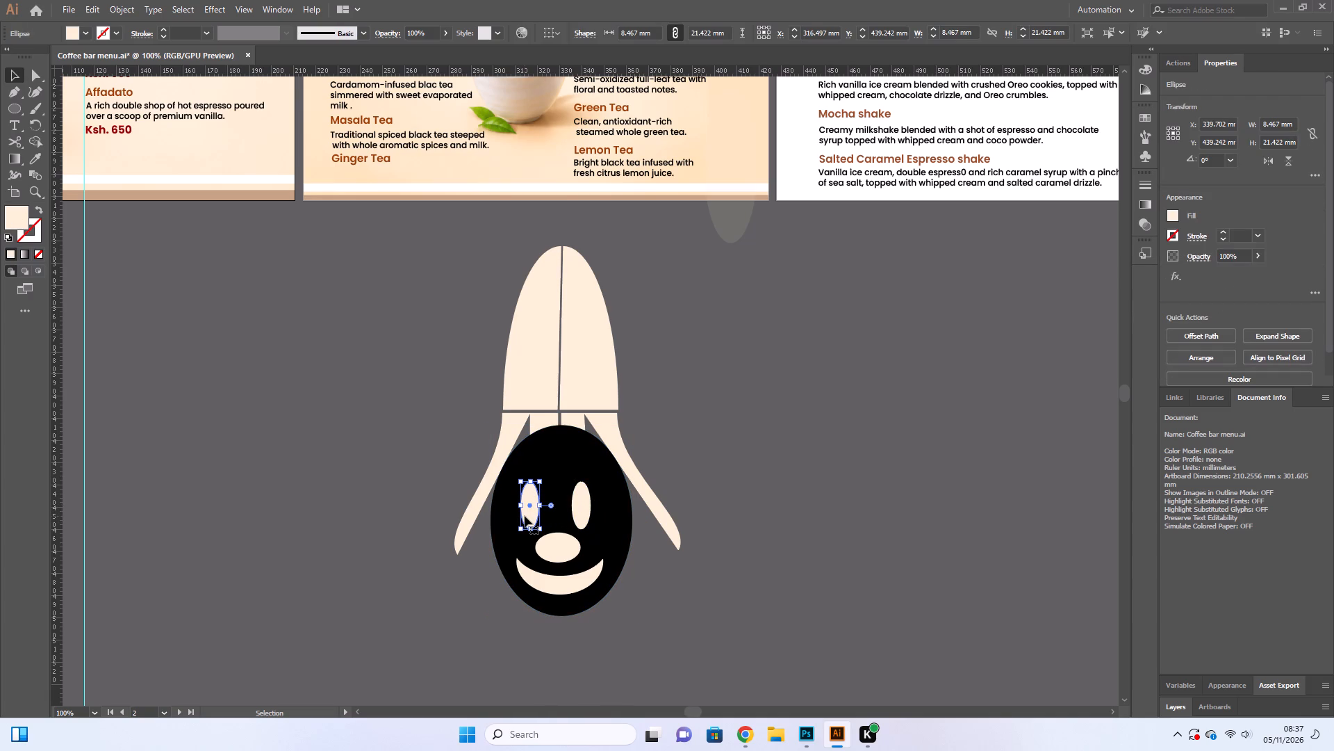
scroll(525, 516, down, 2)
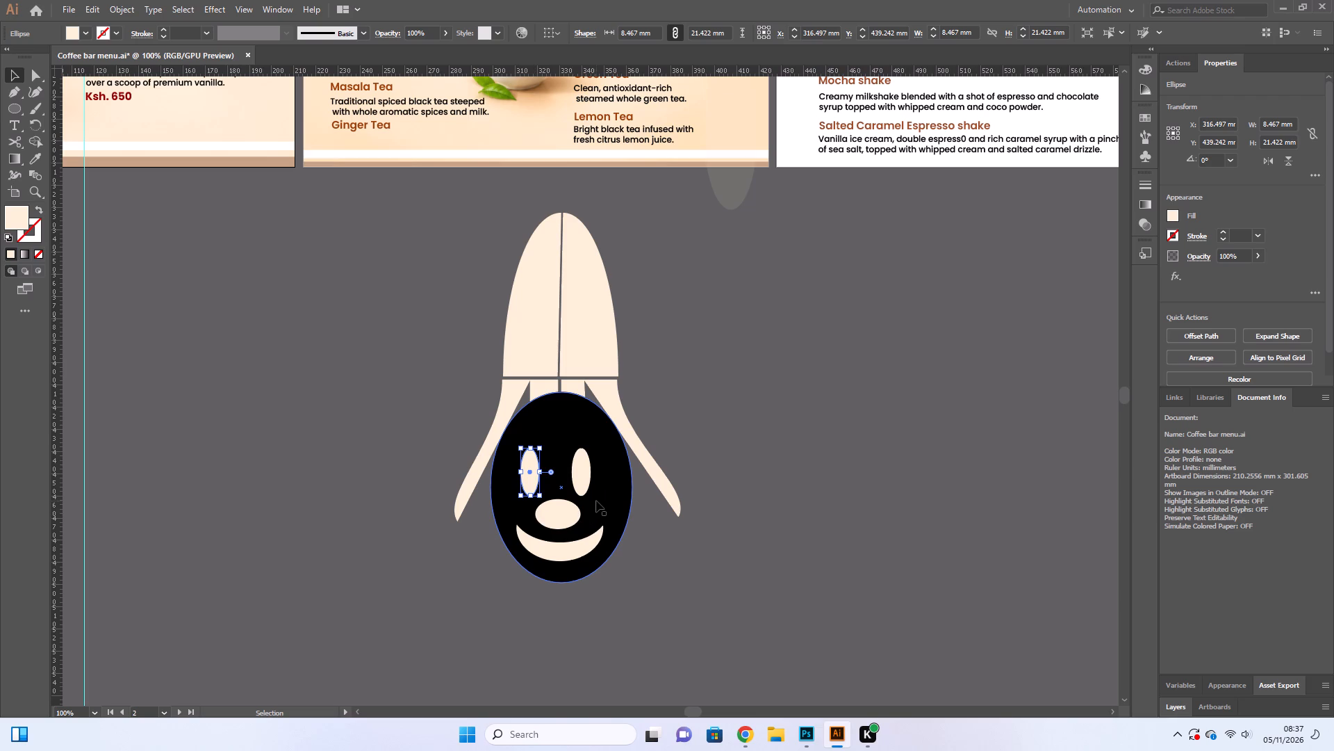
click(550, 512)
click(561, 546)
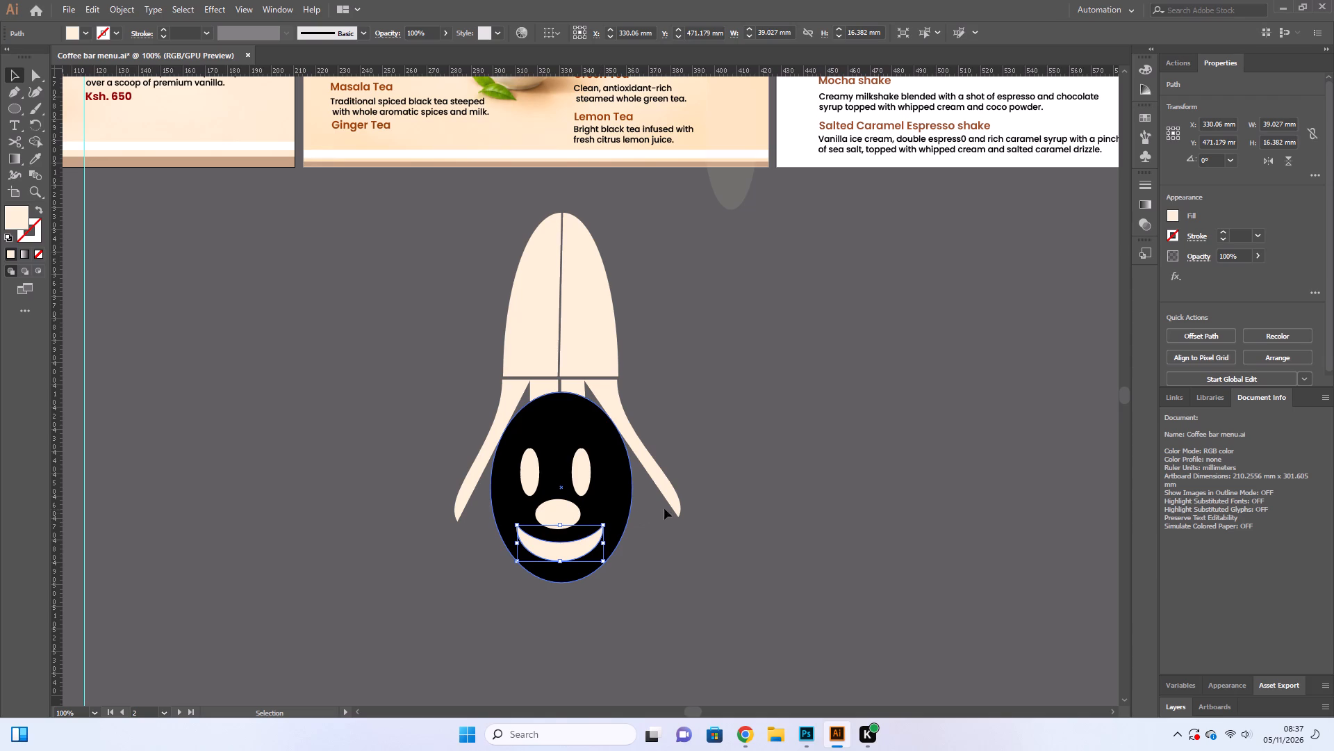
click(709, 503)
scroll(709, 503, down, 2)
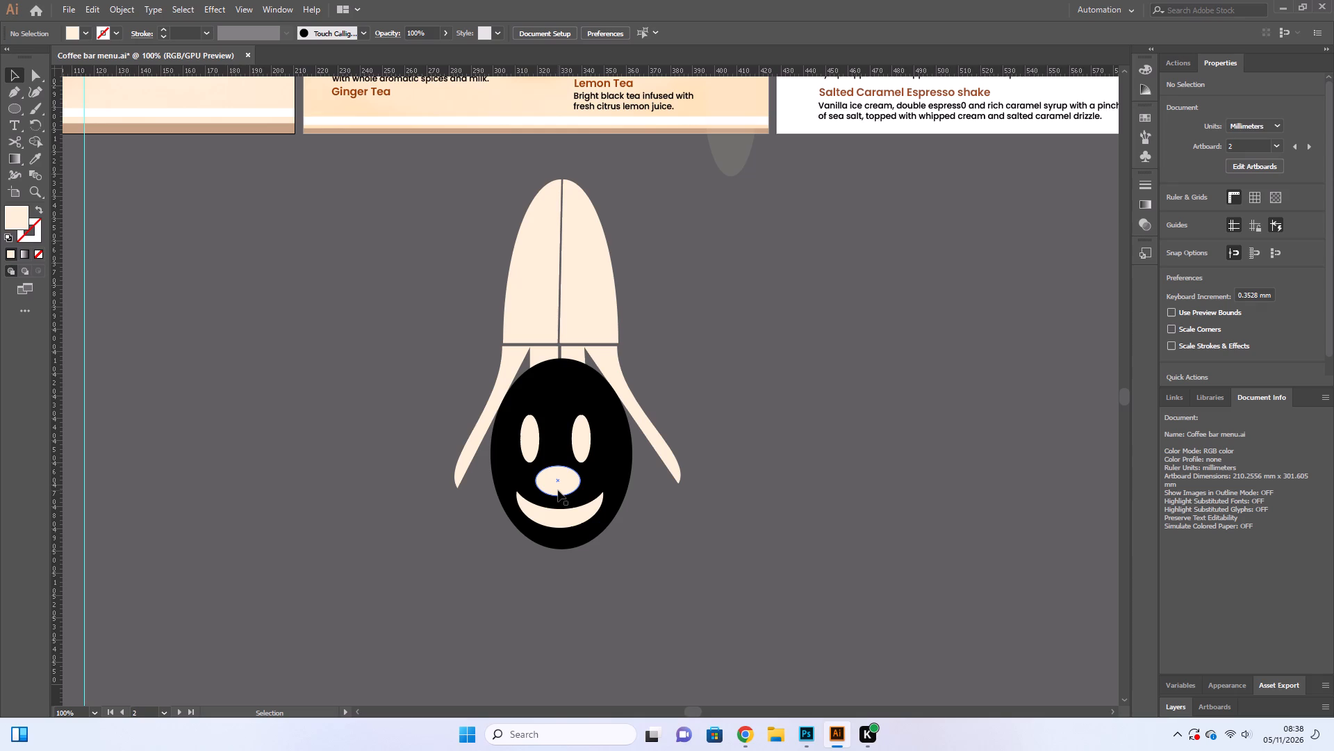
Copy the cream nose ellipse, paste it, and place the duplicate left of the figure at about X 152.3 mm, Y 370.1 mm.
click(565, 485)
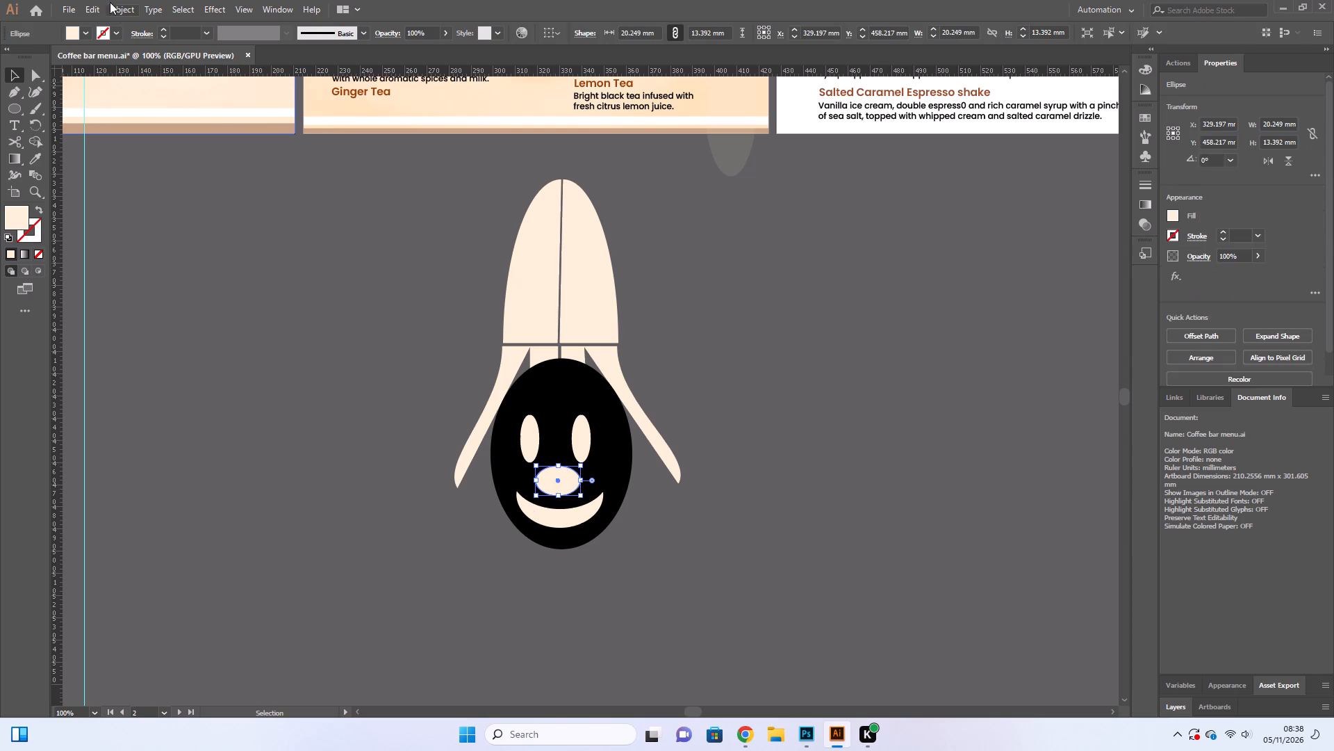
click(88, 16)
click(113, 74)
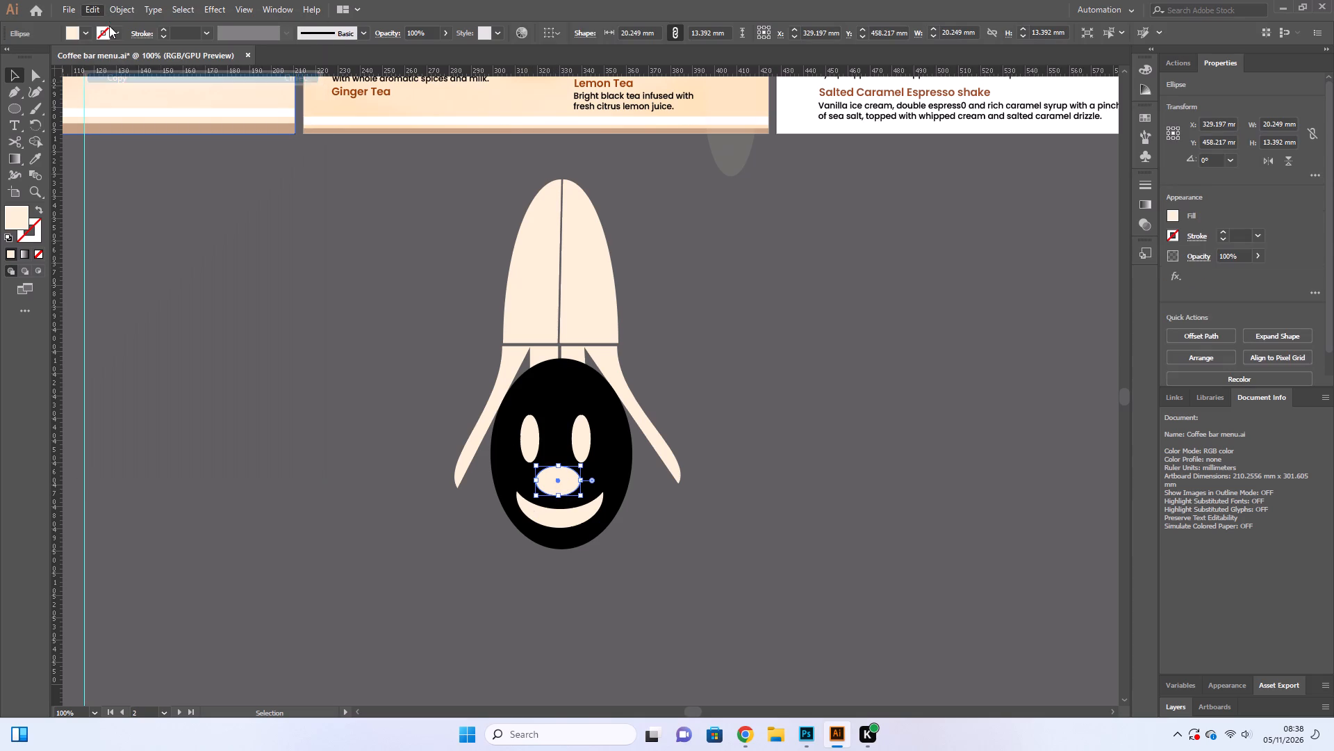
click(90, 10)
click(117, 89)
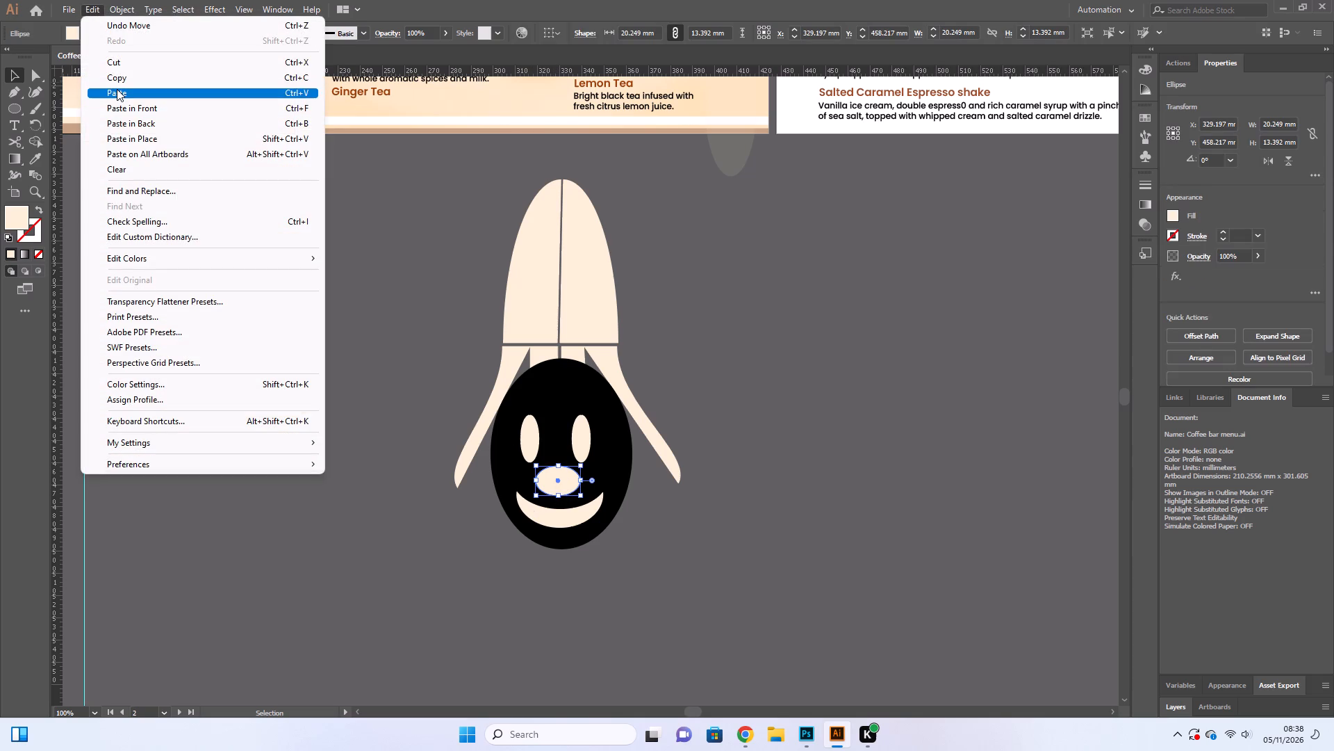
drag(591, 392, 423, 375)
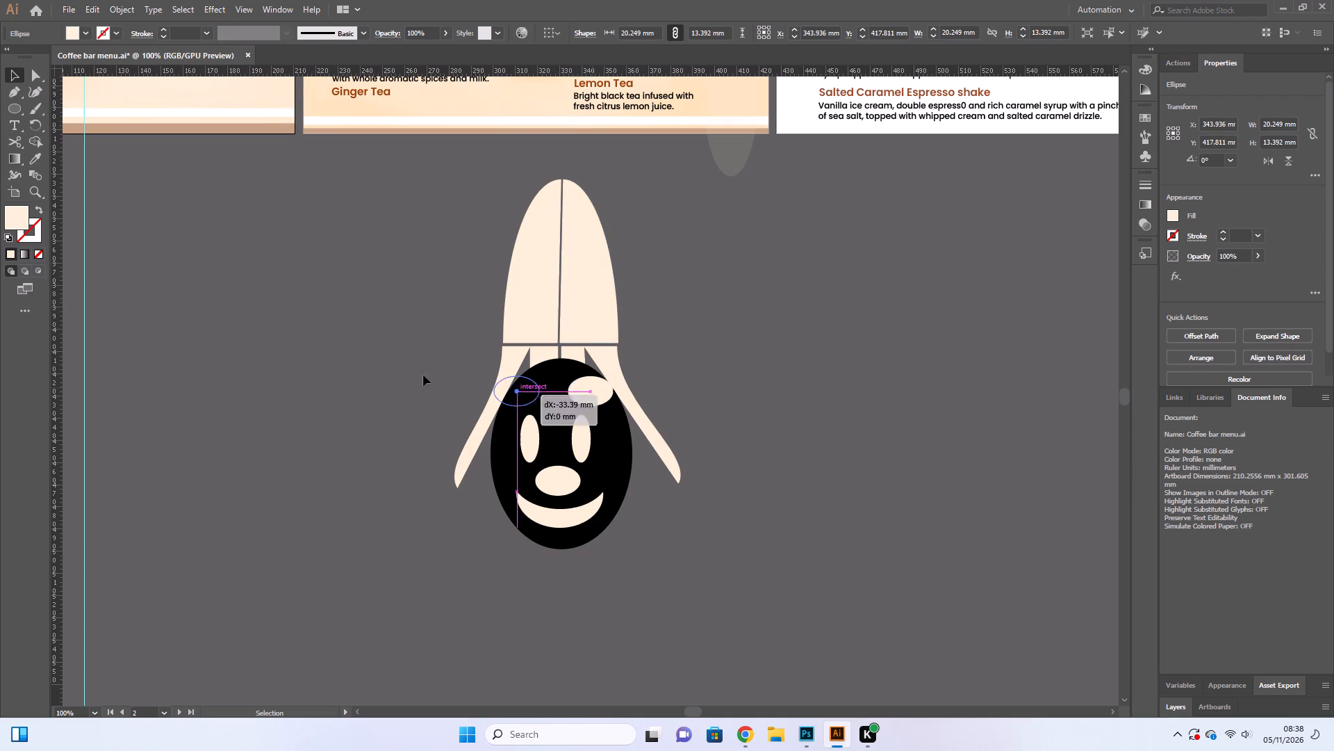
drag(423, 375, 167, 286)
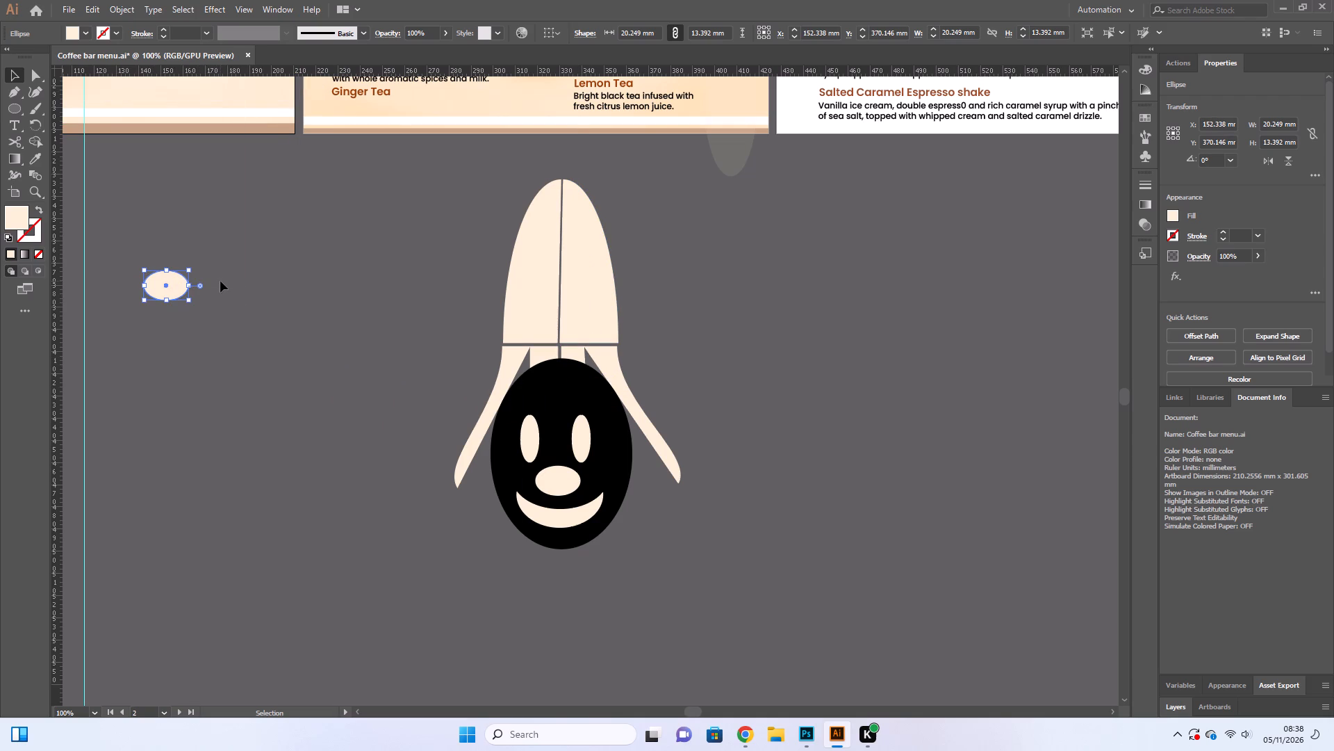
Enlarge the duplicated cream ellipse to about 74.4 mm wide and 45.7 mm high, and leave it selected.
drag(190, 299, 274, 362)
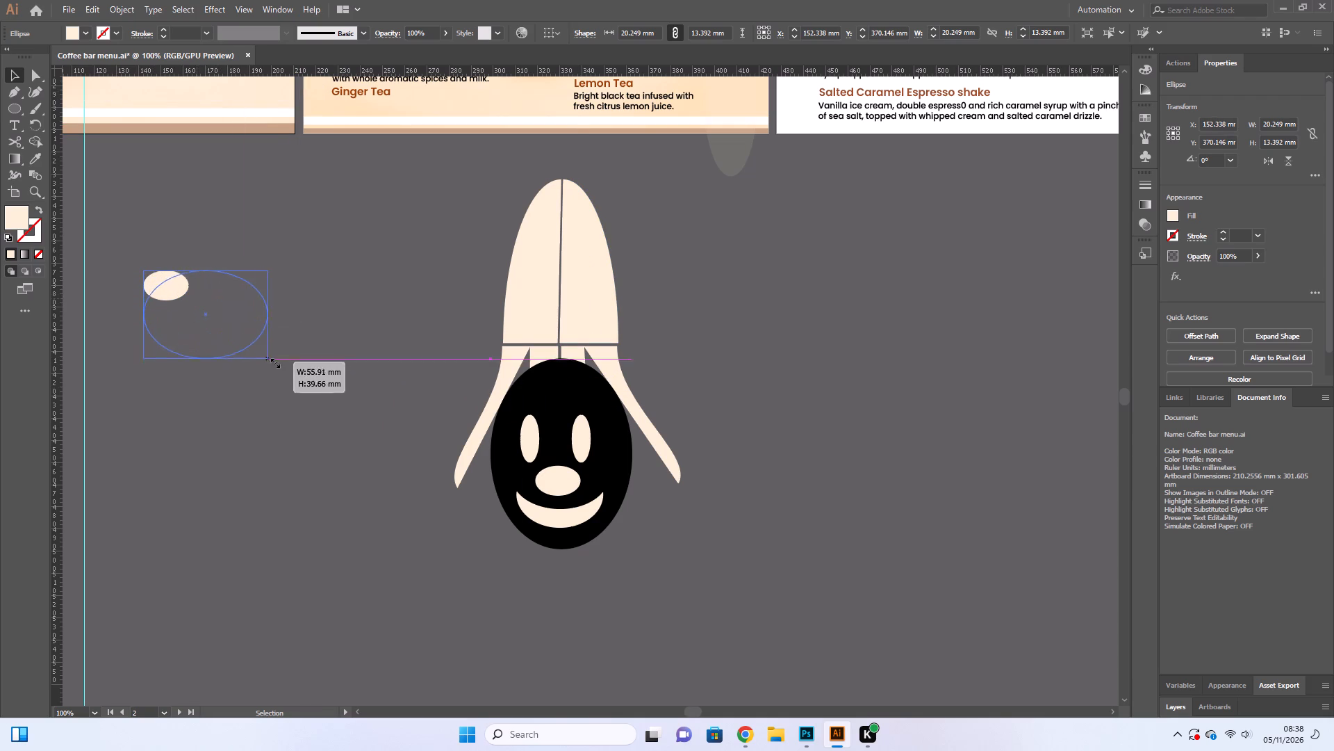
drag(274, 362, 308, 372)
click(366, 321)
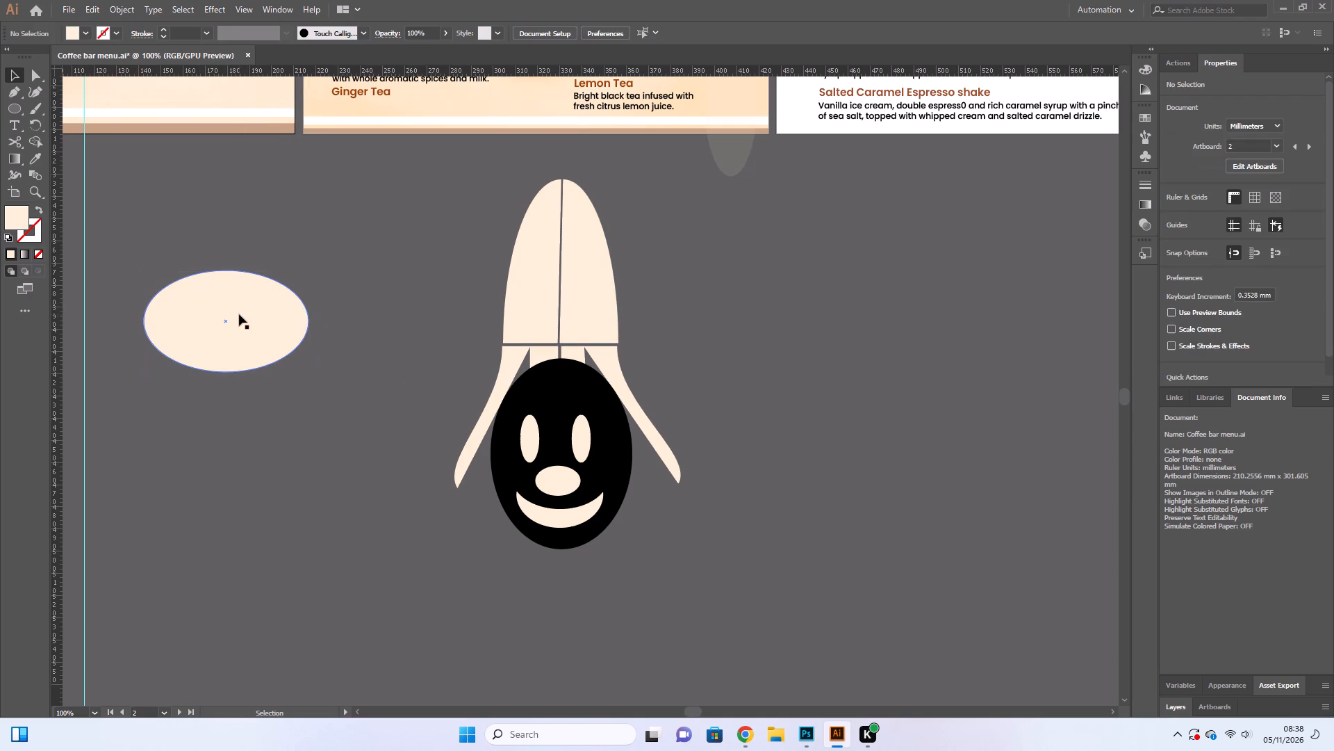
click(239, 314)
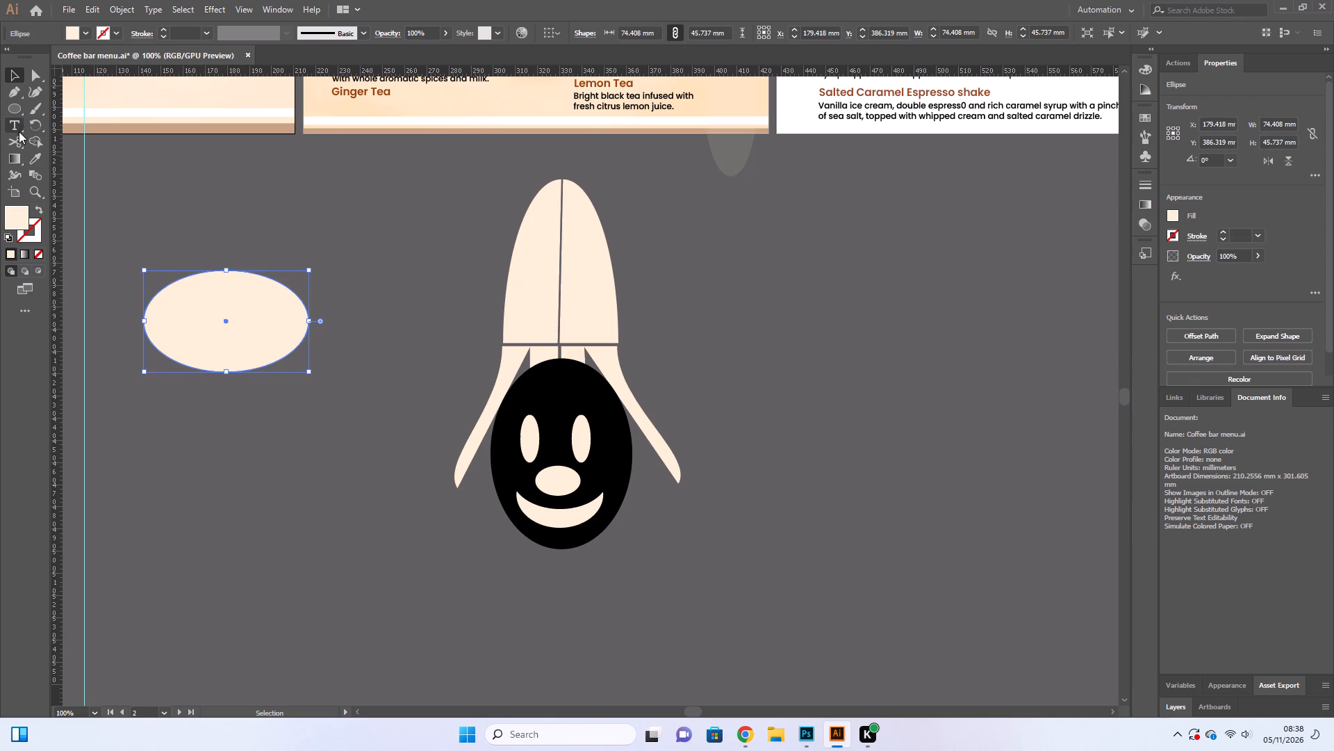
Cut the large cream ellipse beside the figure into four quarter segments with the Scissors tool at its side, top and bottom anchors.
click(18, 136)
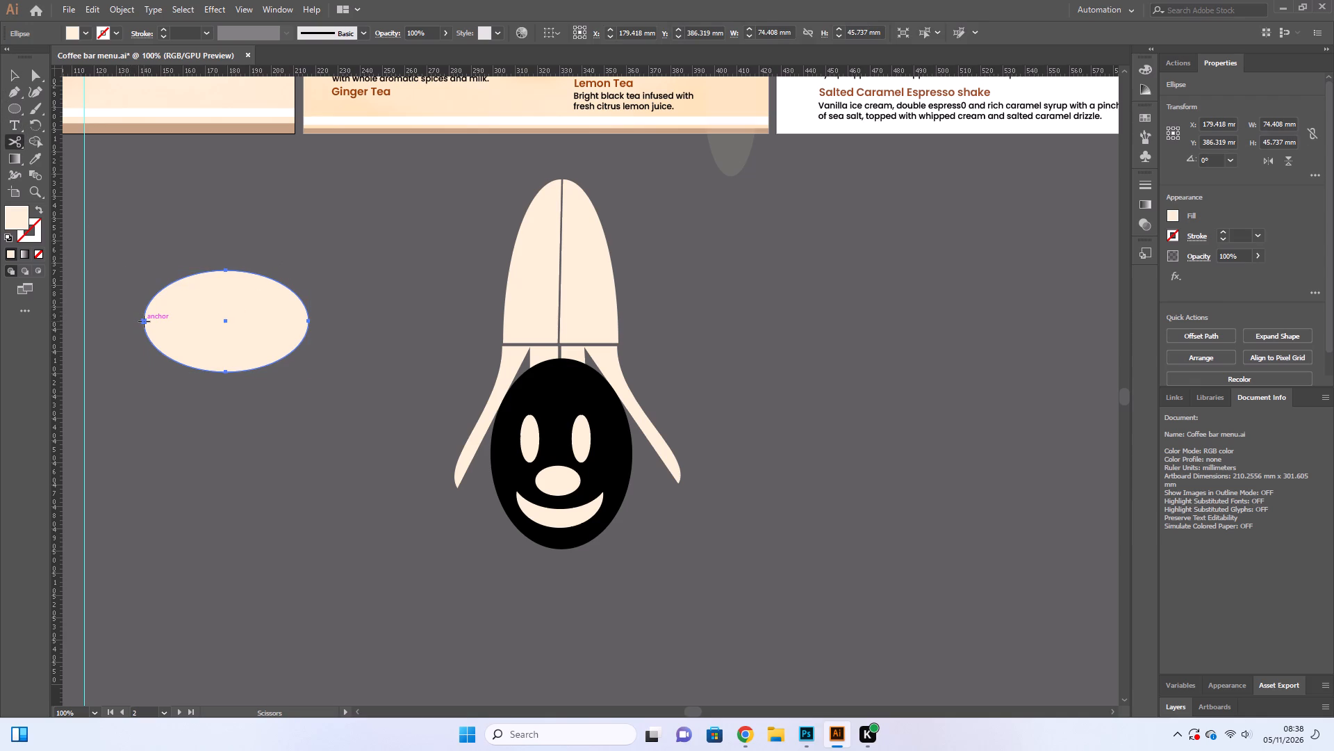
click(144, 321)
click(307, 323)
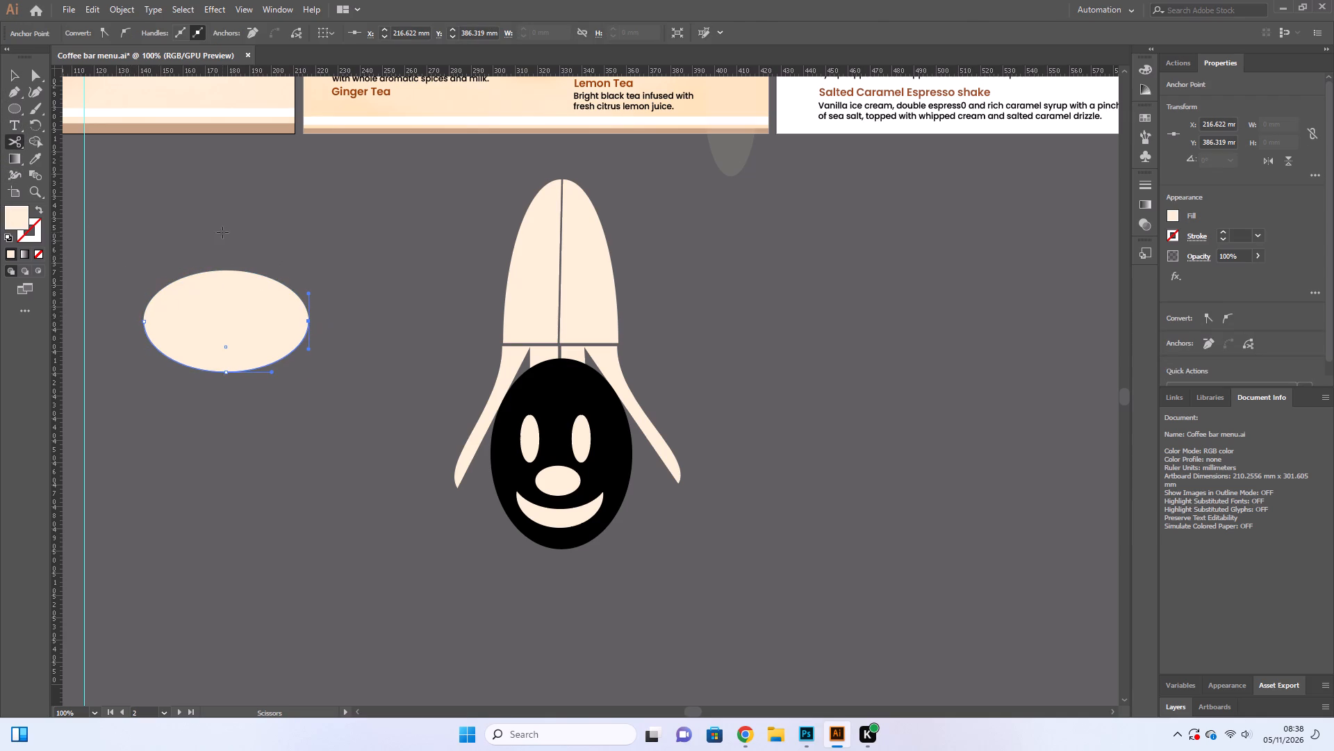
click(227, 273)
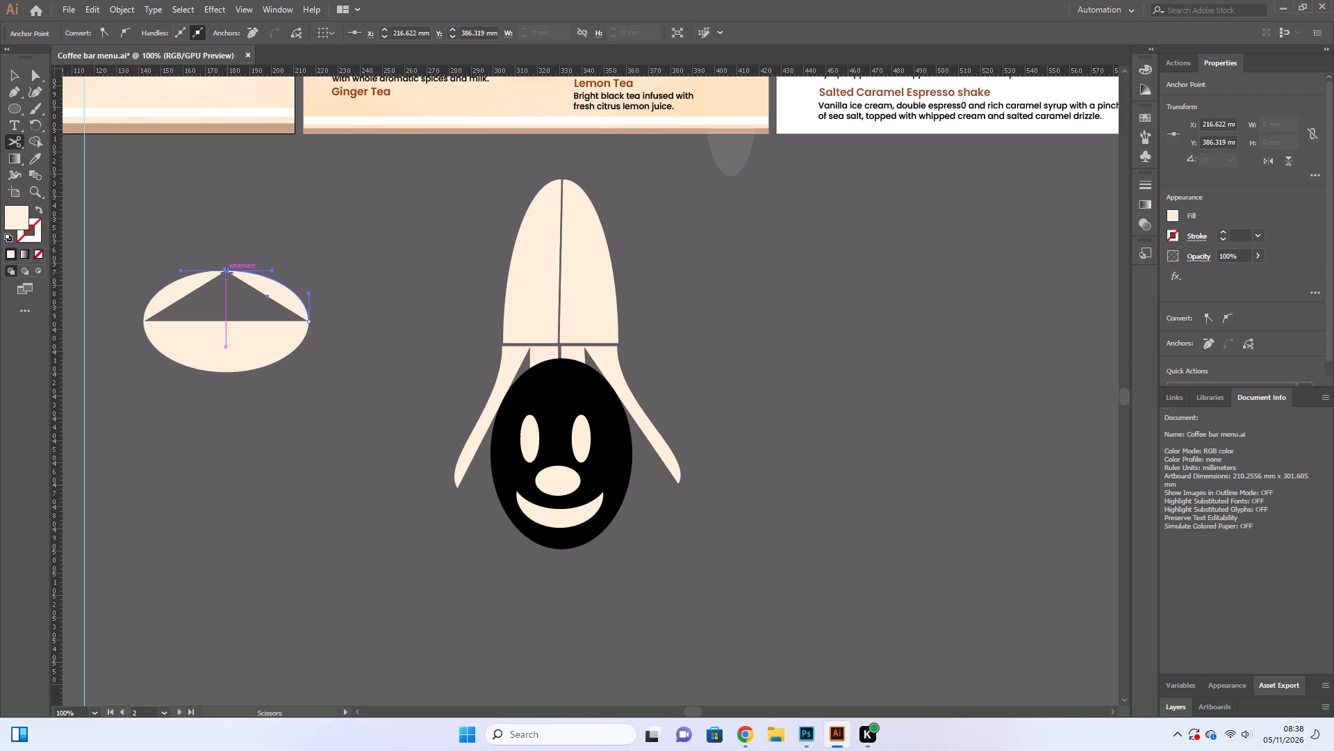
click(224, 374)
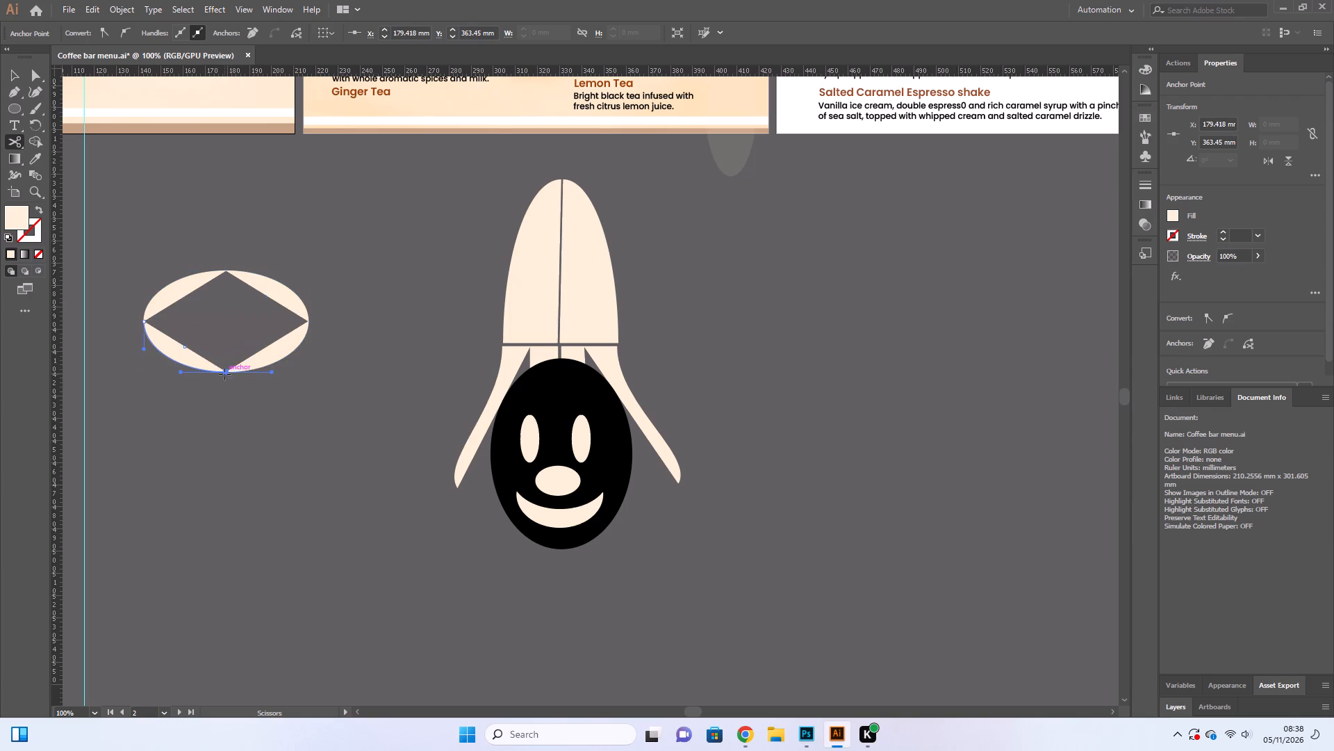
click(9, 67)
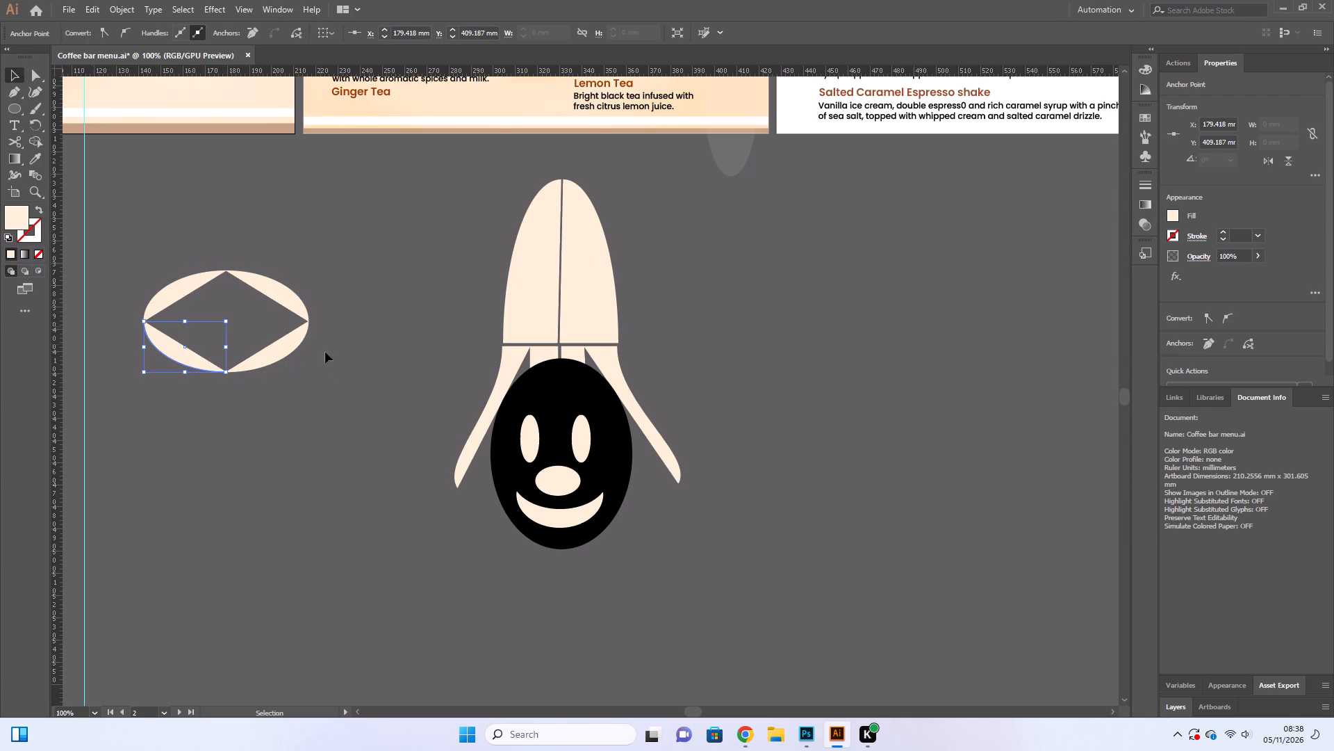
click(331, 387)
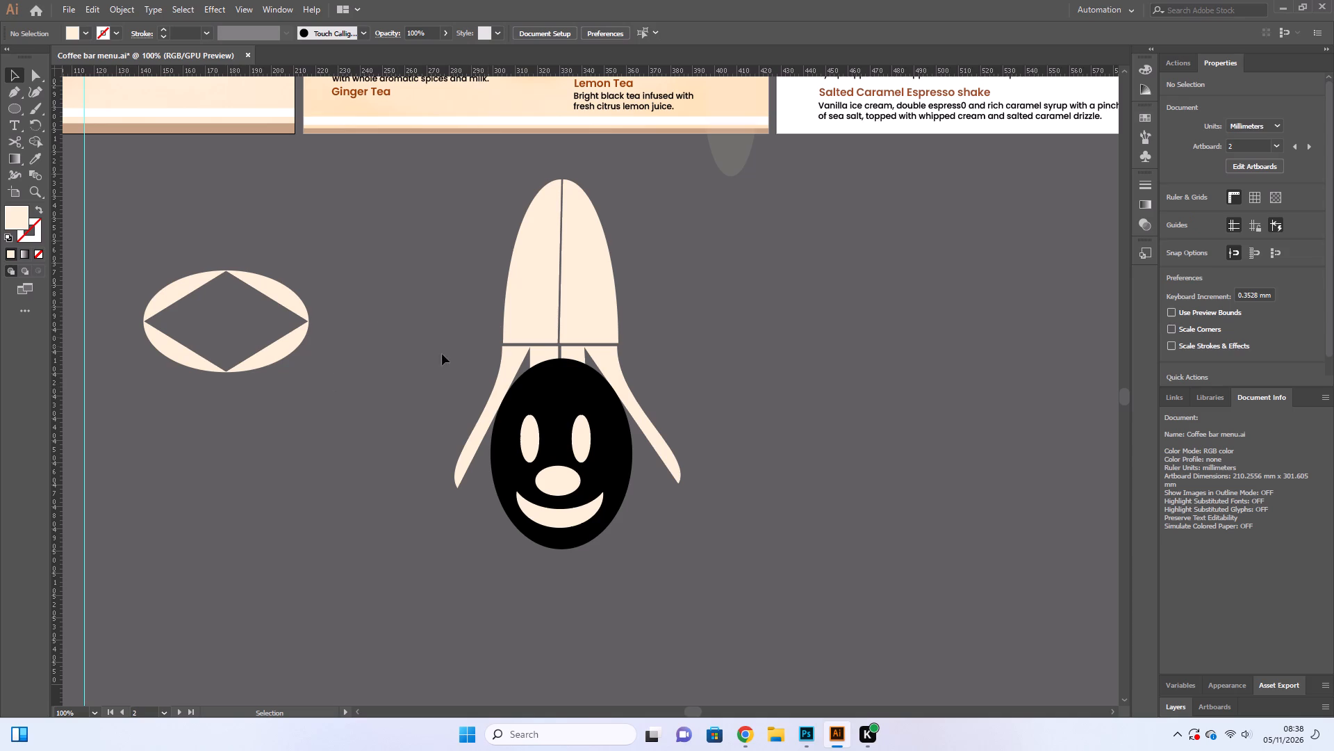
click(337, 346)
click(304, 378)
Move both lower quarter segments of the cut ellipse straight down to about Y 407.2 mm, separating them from the upper segments.
drag(175, 354, 178, 375)
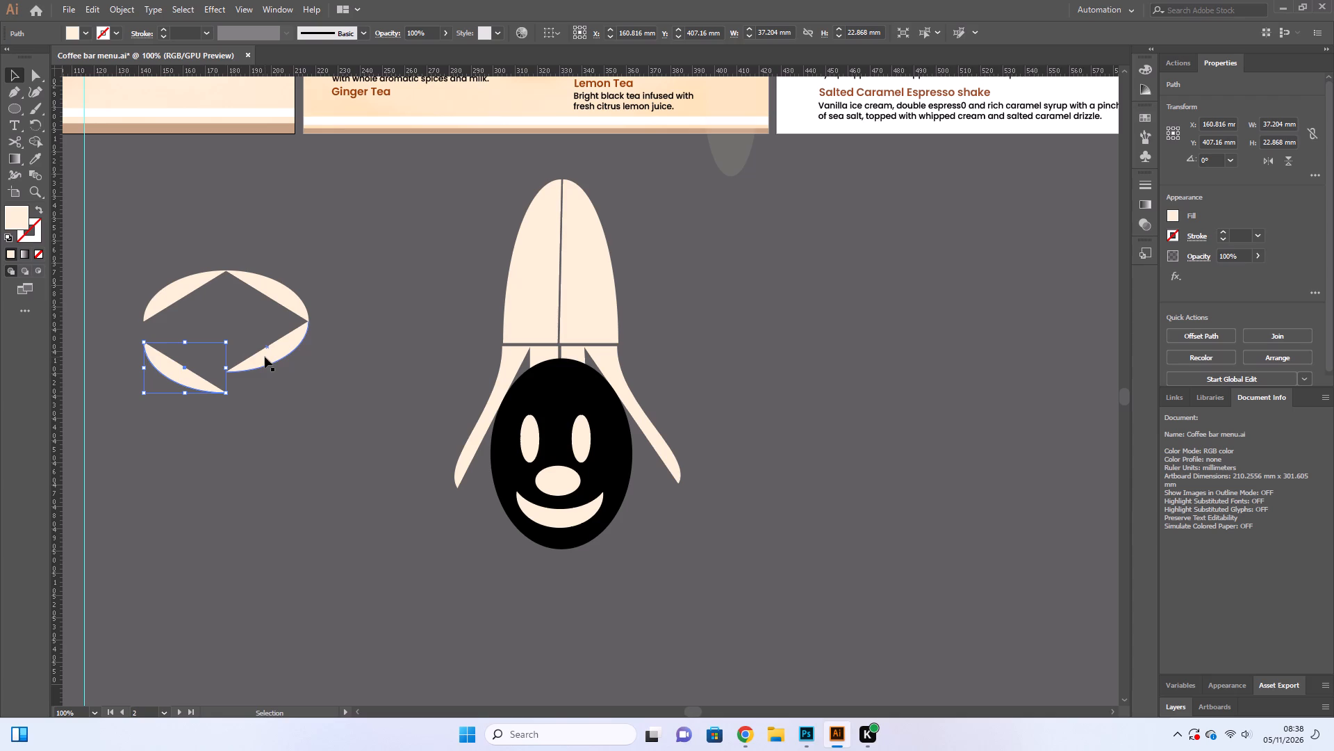
drag(265, 357, 263, 378)
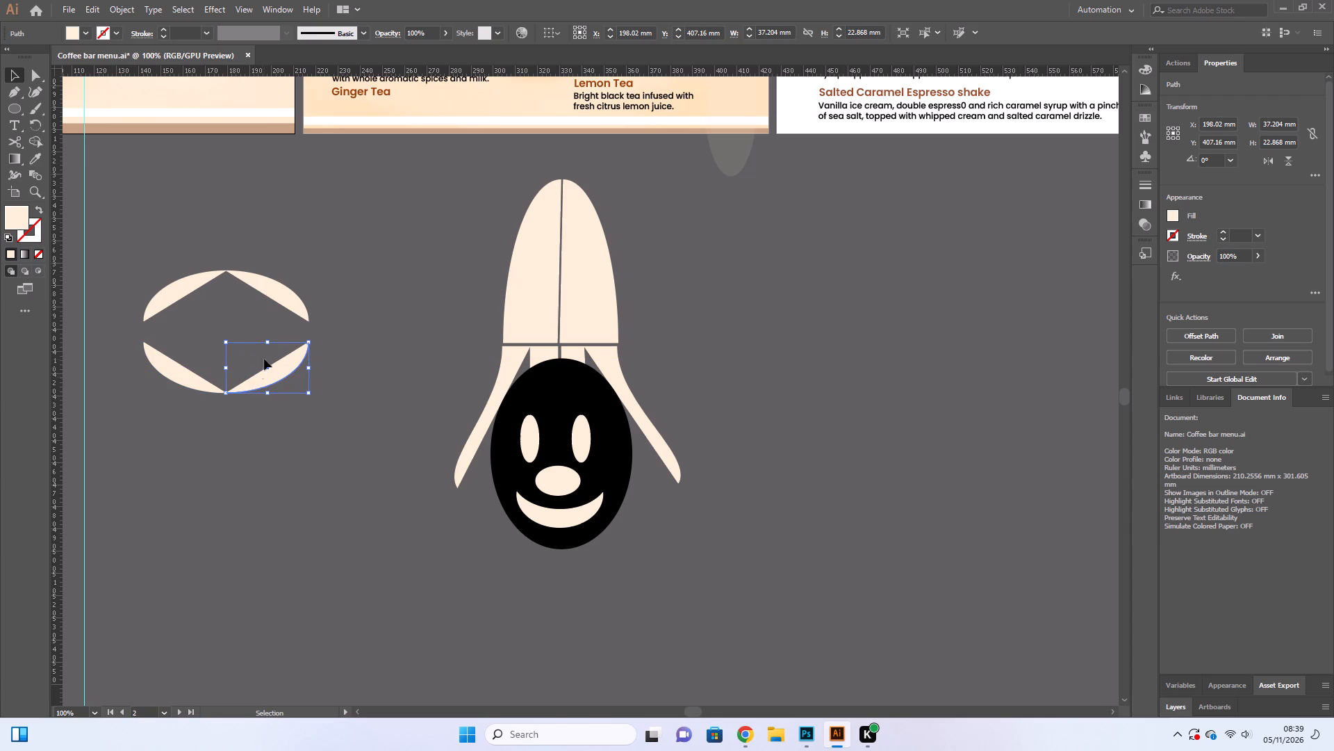
click(773, 565)
Group the black face ellipse with its two eyes, nose and smile.
click(550, 400)
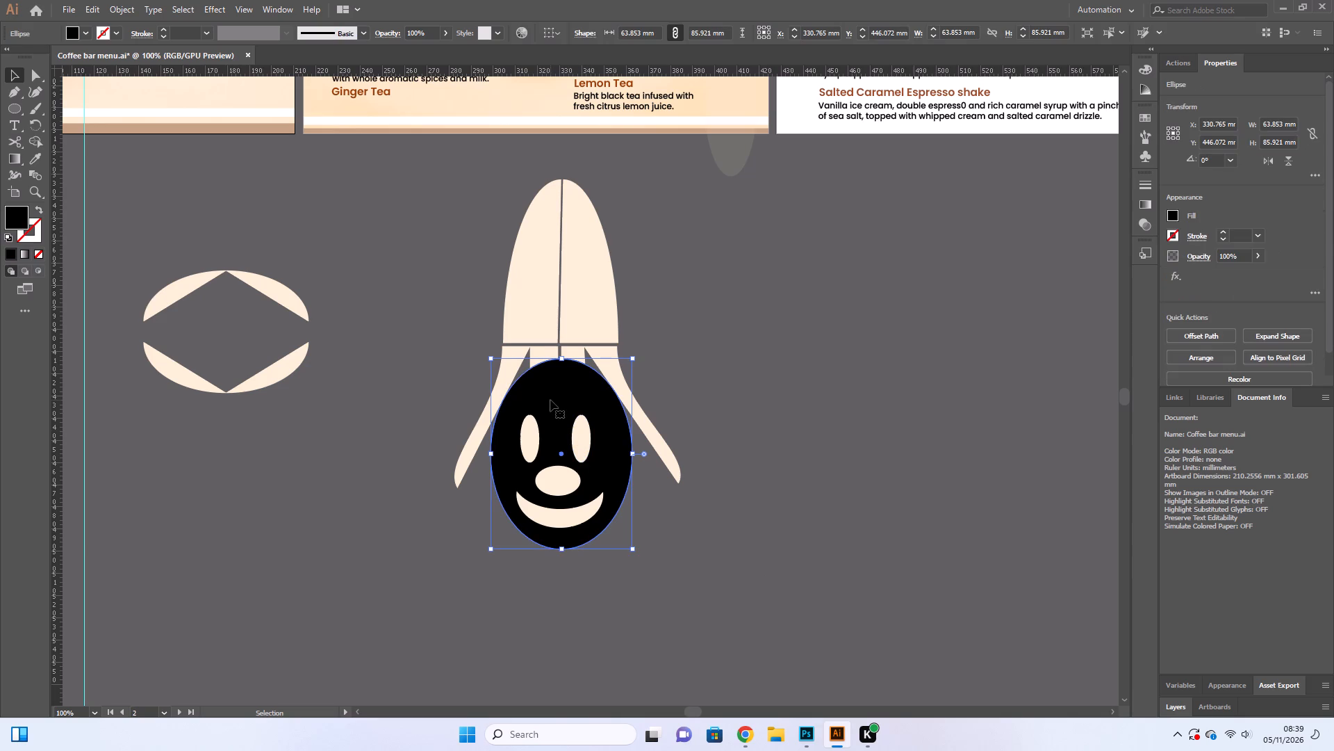
click(588, 599)
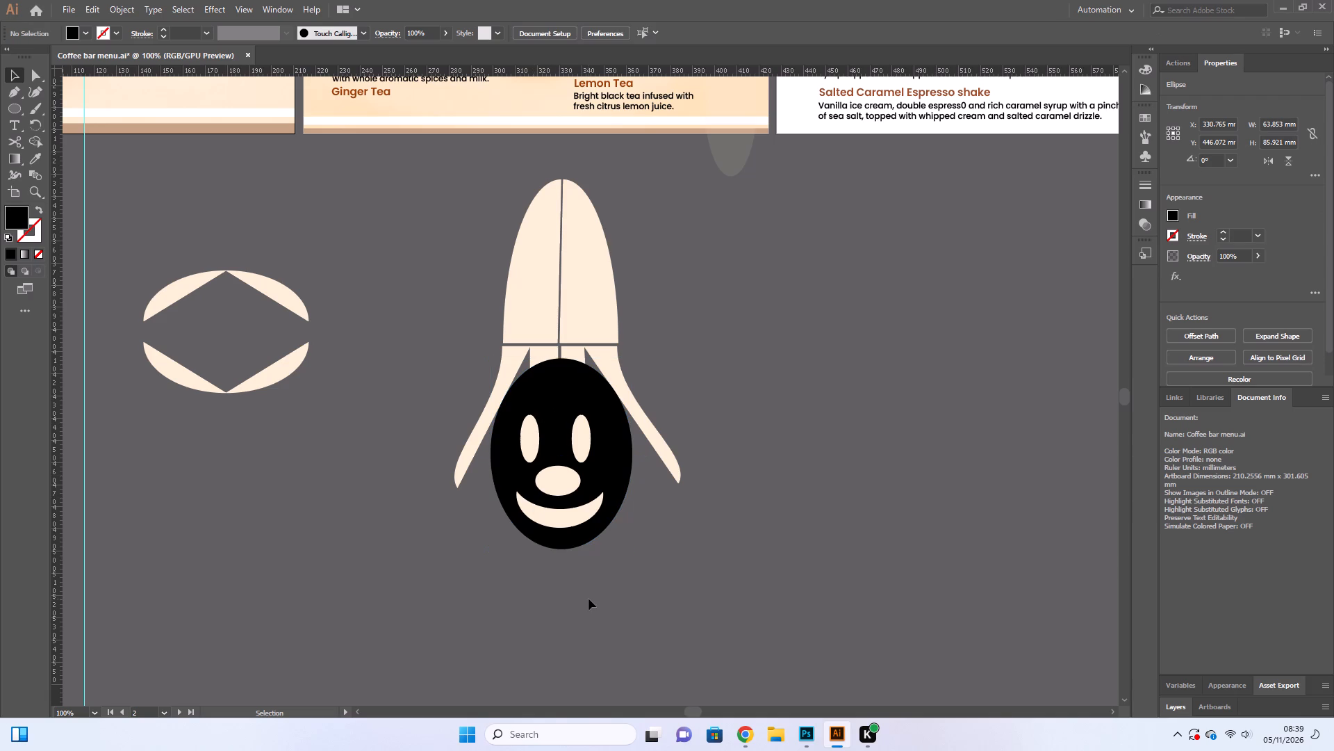
click(528, 451)
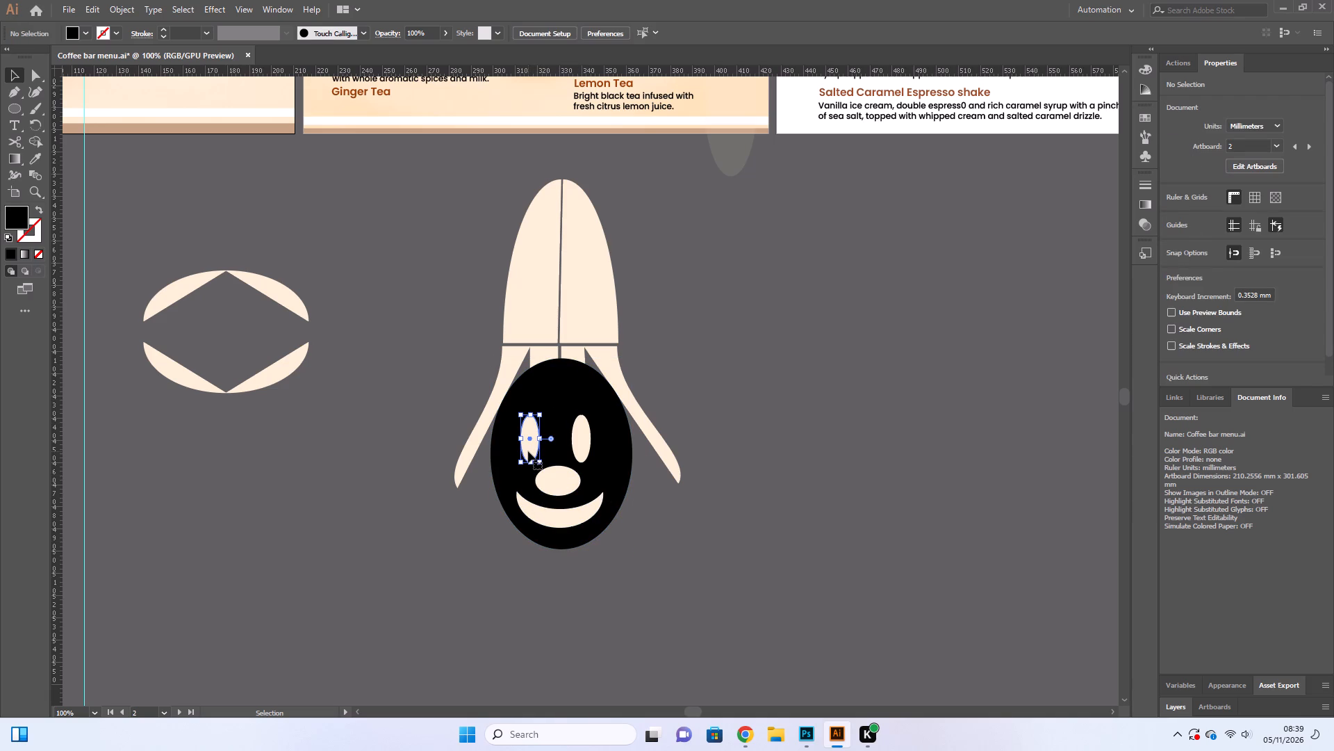
click(563, 510)
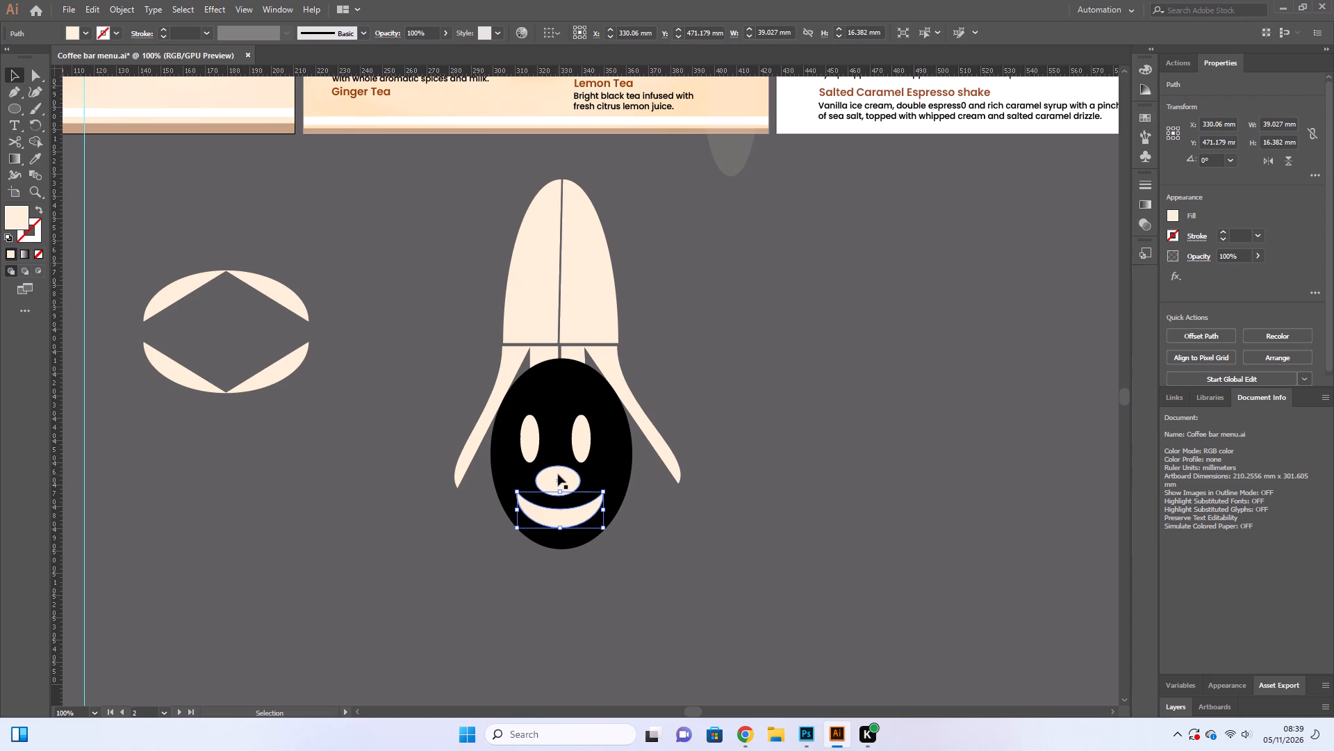
shift+click(609, 455)
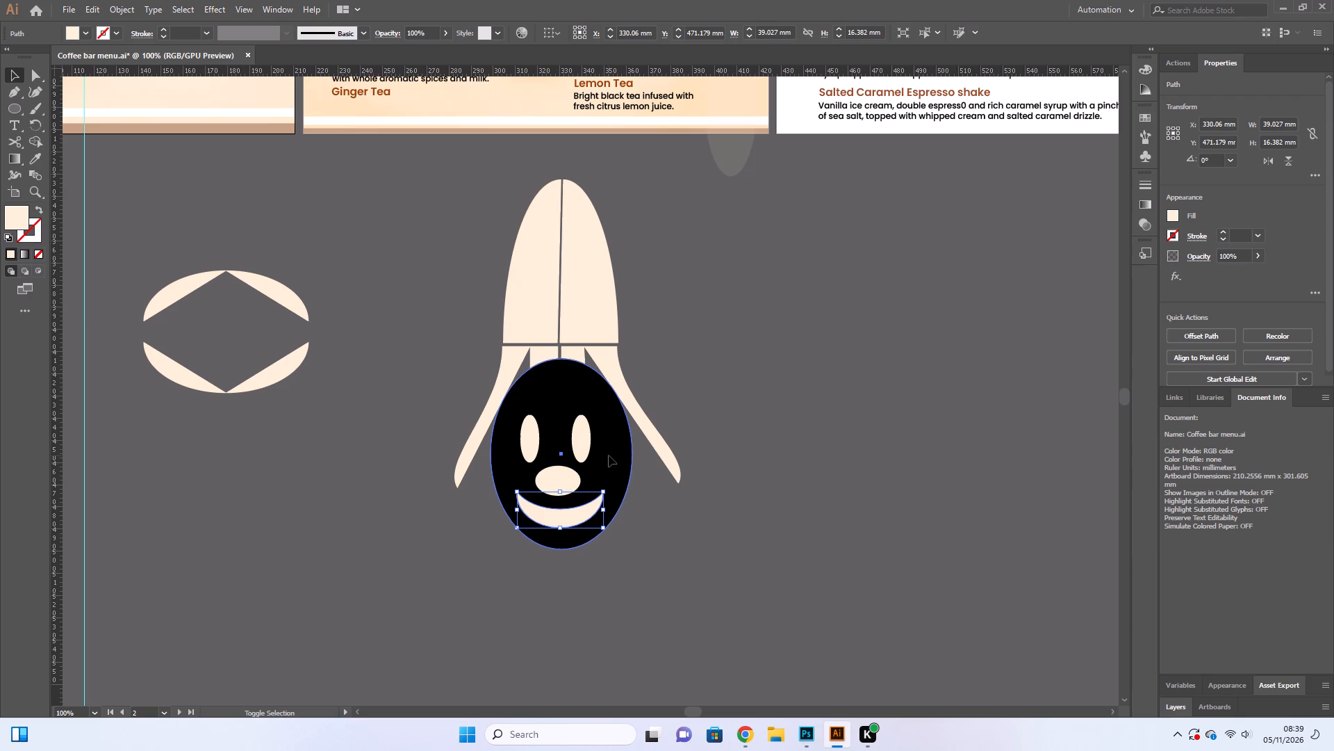
shift+click(573, 478)
shift+click(533, 435)
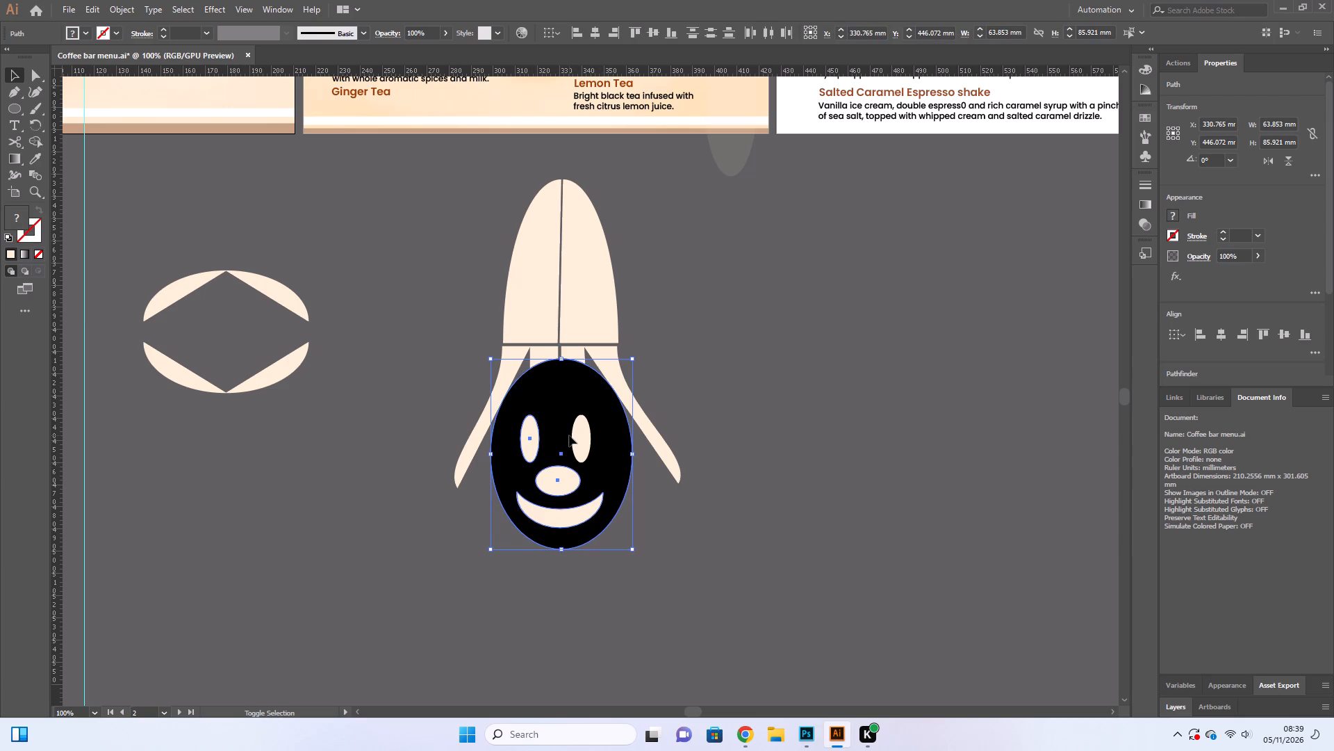
shift+click(576, 435)
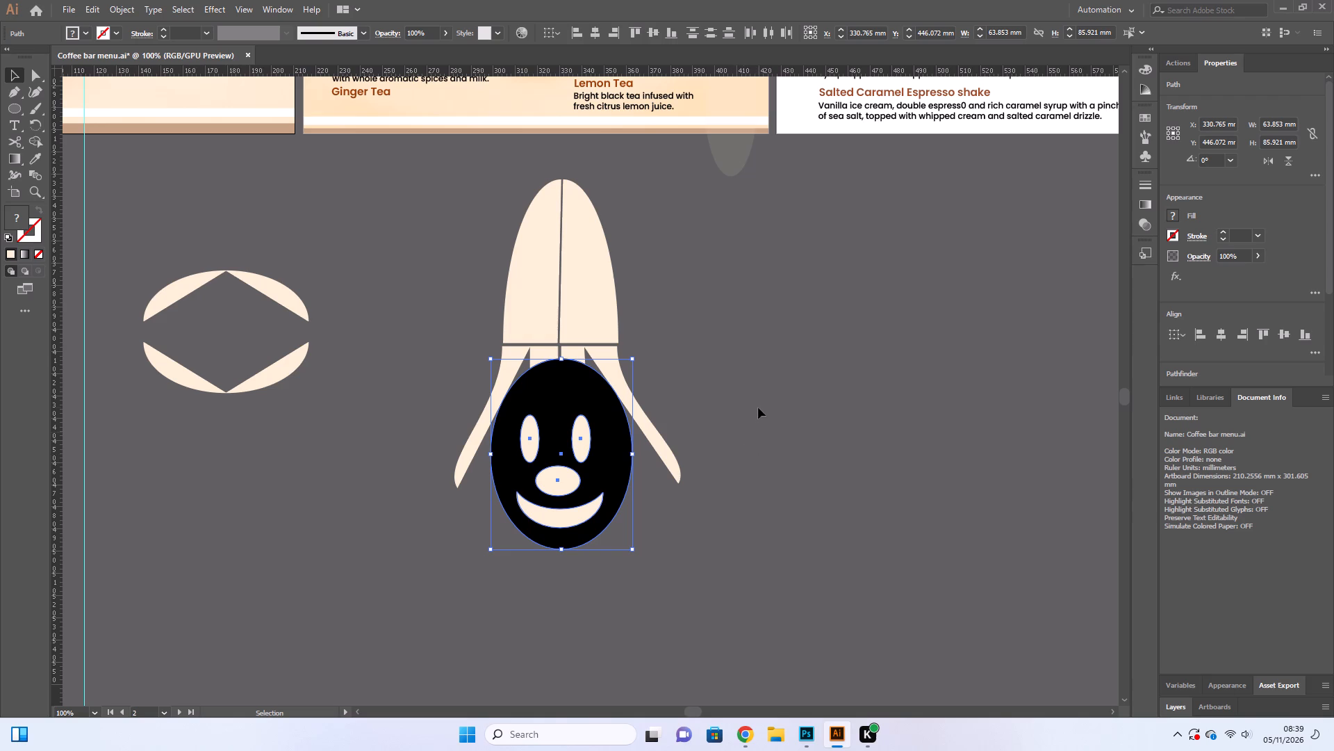
scroll(1271, 278, down, 2)
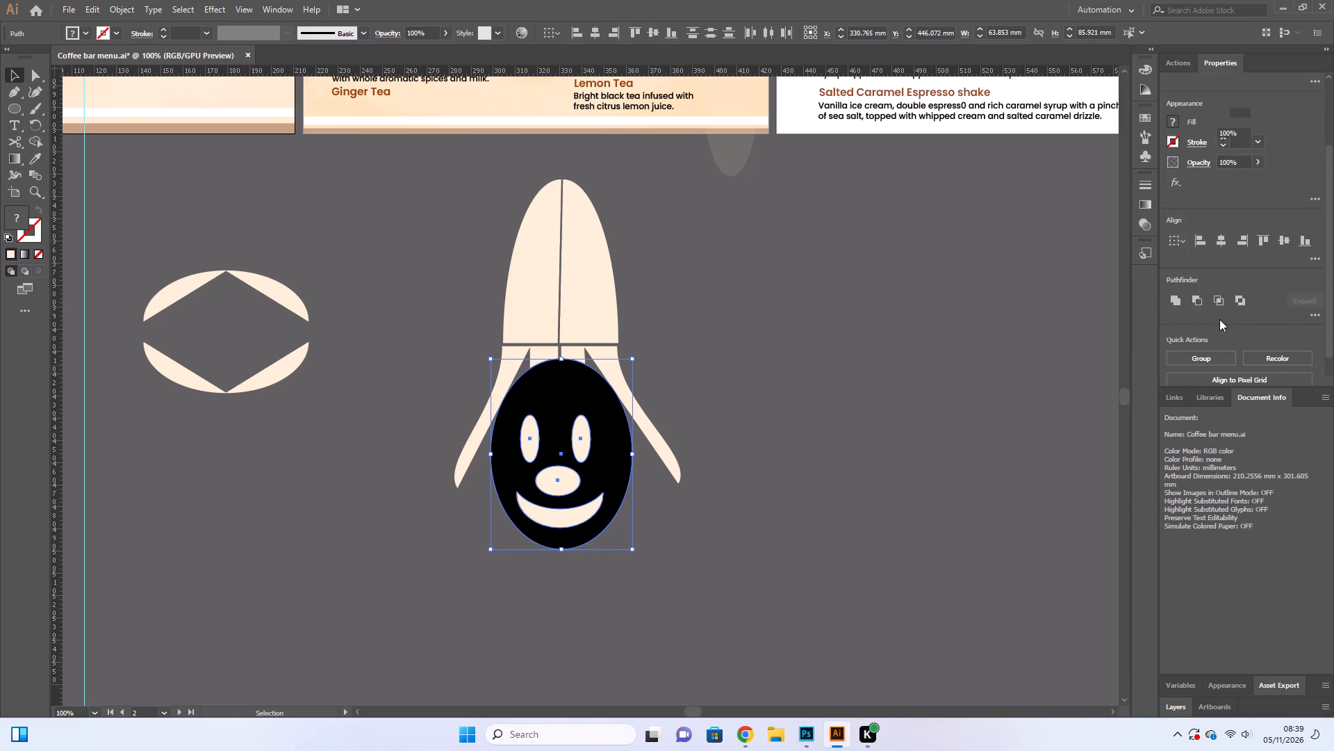
click(1217, 325)
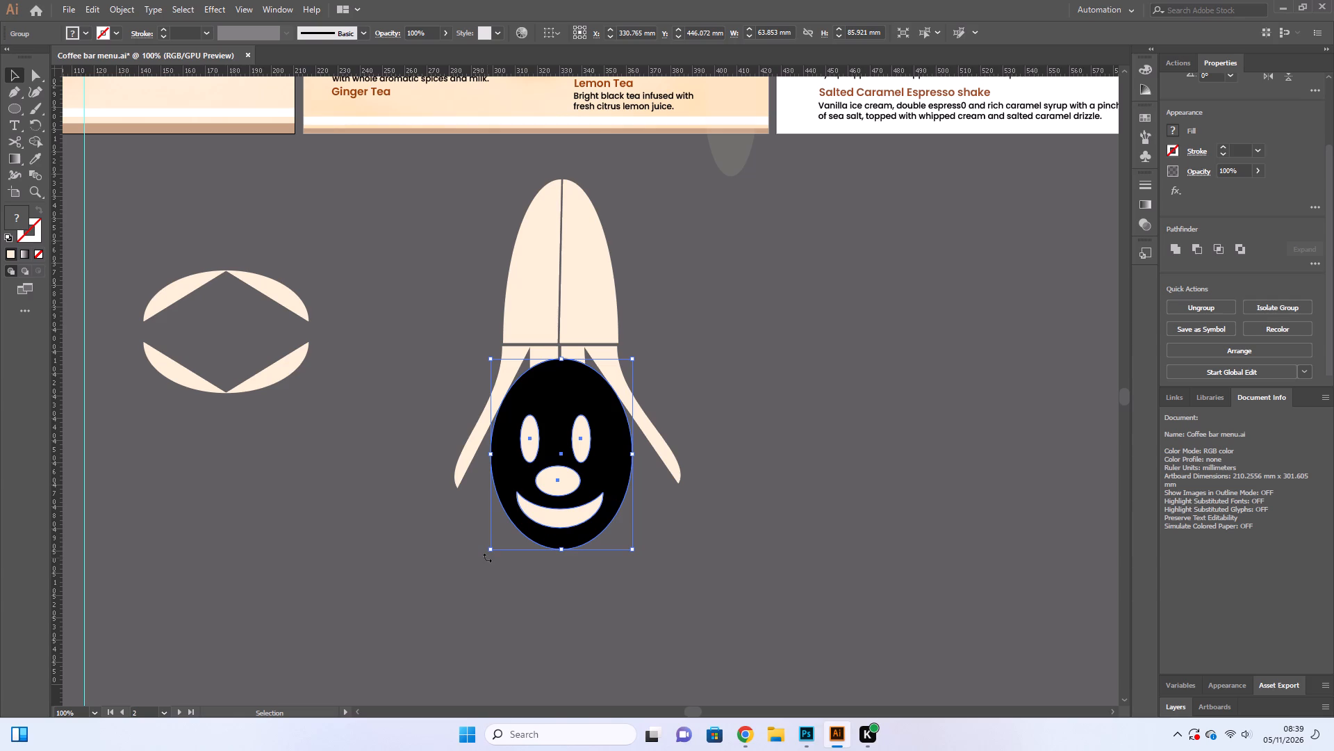
click(816, 455)
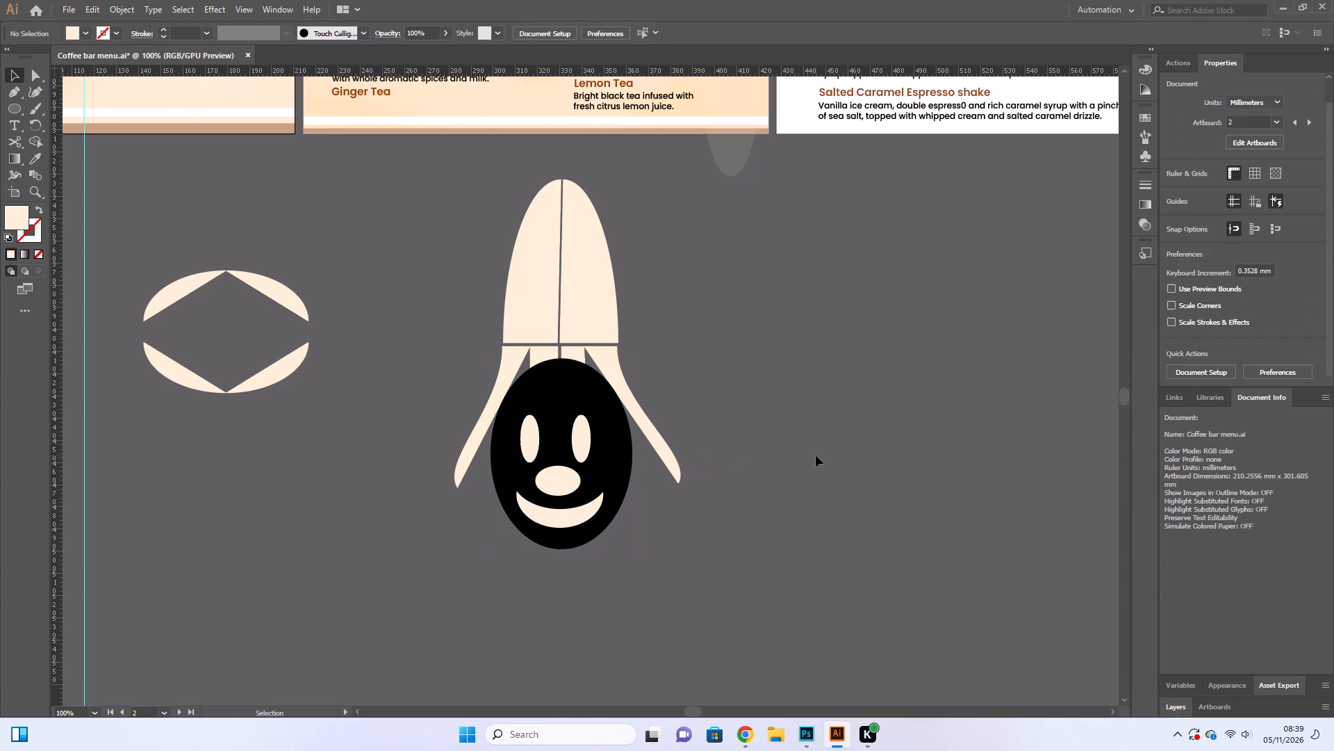
click(619, 407)
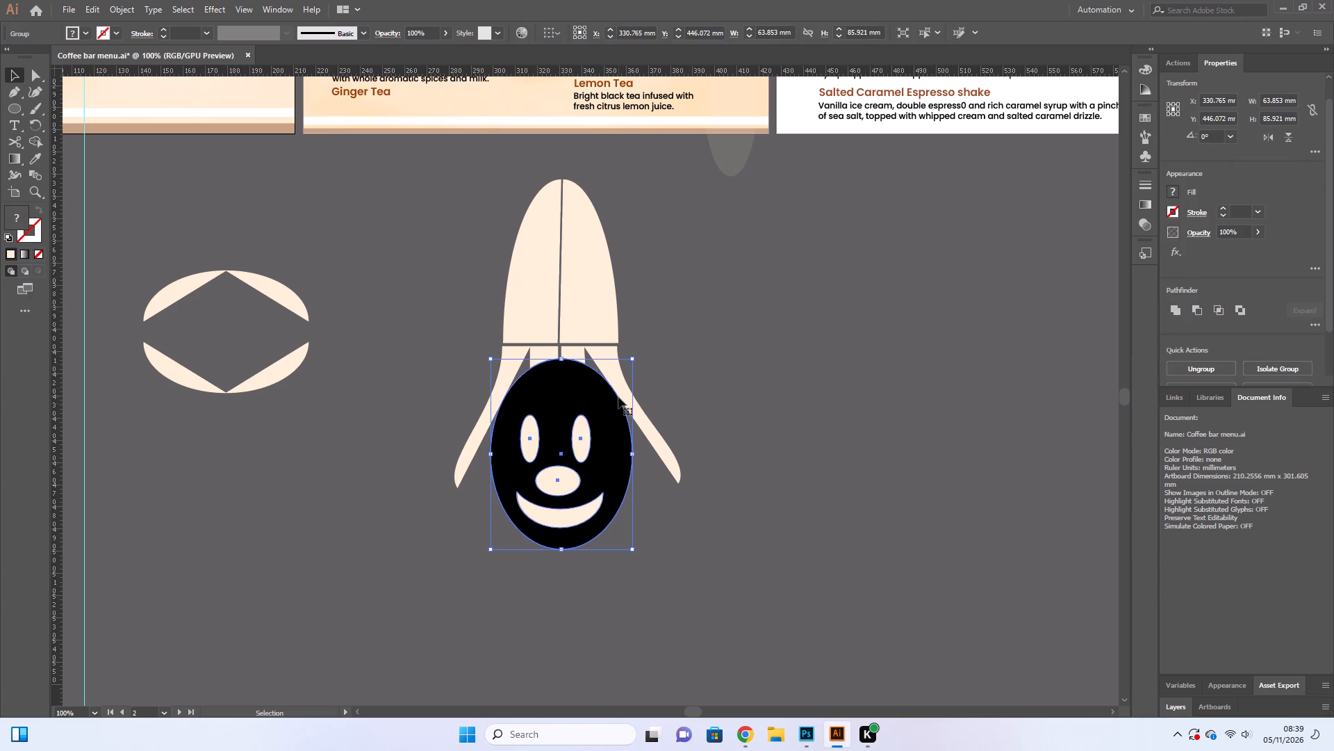
click(613, 360)
click(827, 344)
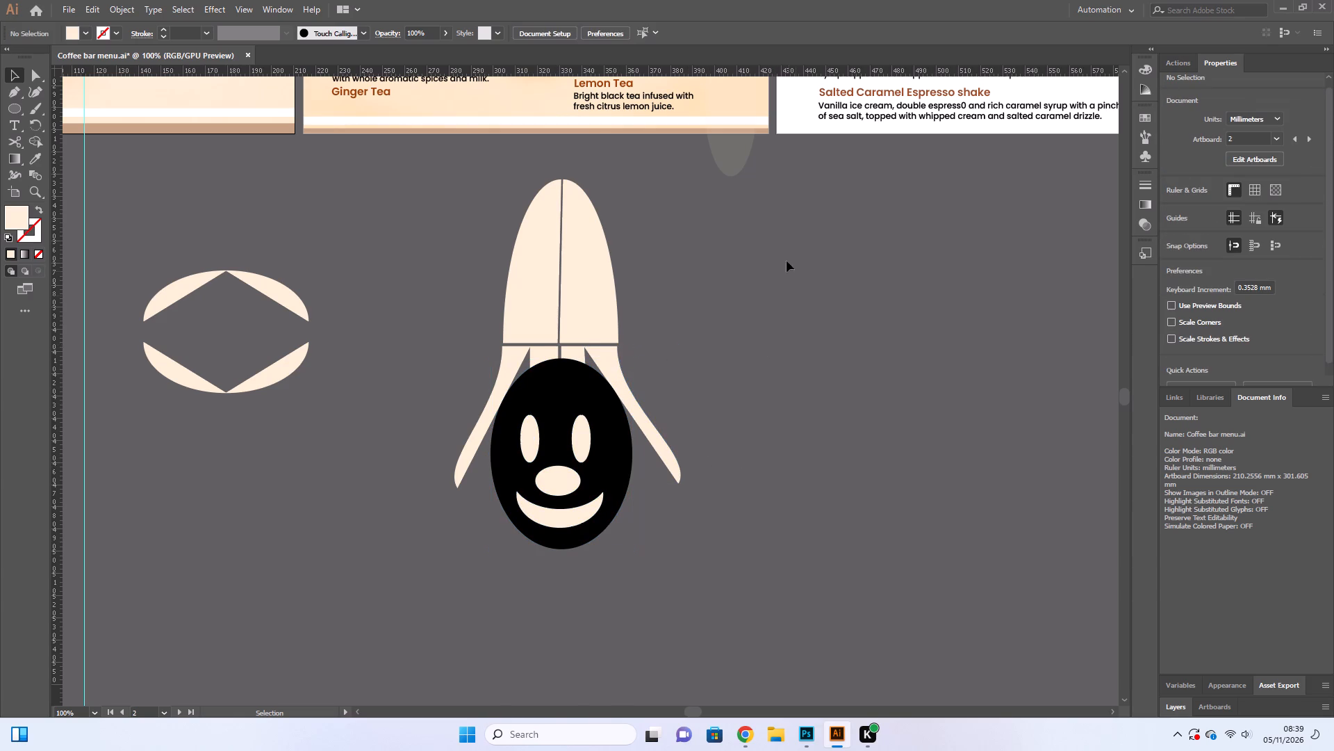
Group the face with the tall cream hat shapes and the side strands into one complete figure.
drag(786, 260, 345, 579)
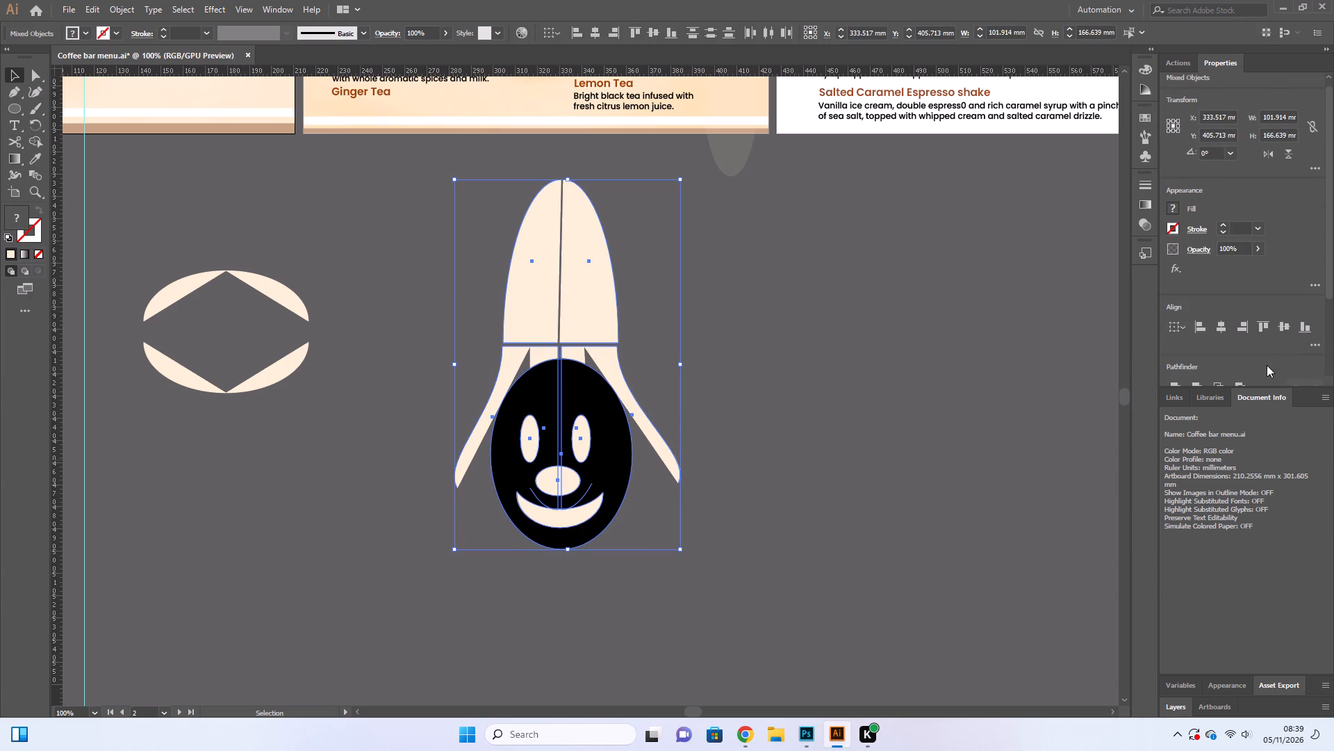
scroll(1265, 360, down, 2)
click(1205, 330)
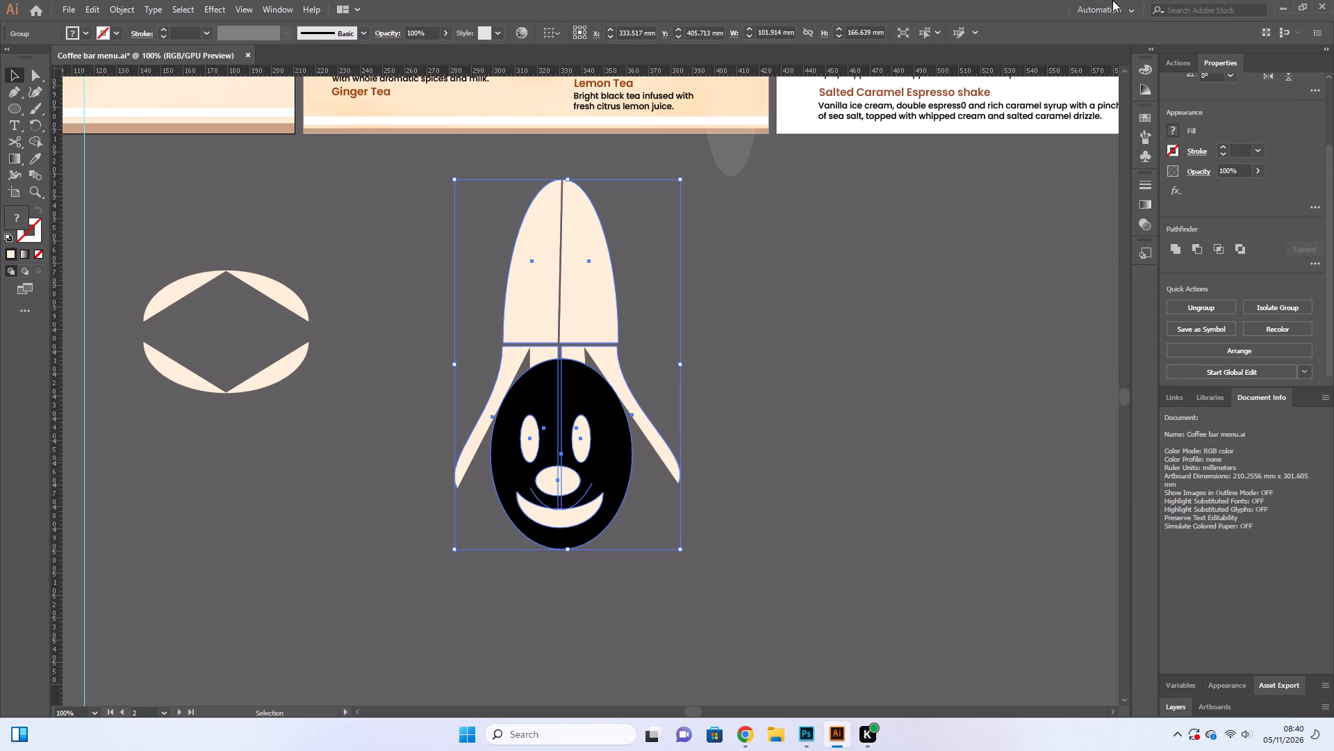
click(711, 355)
click(566, 425)
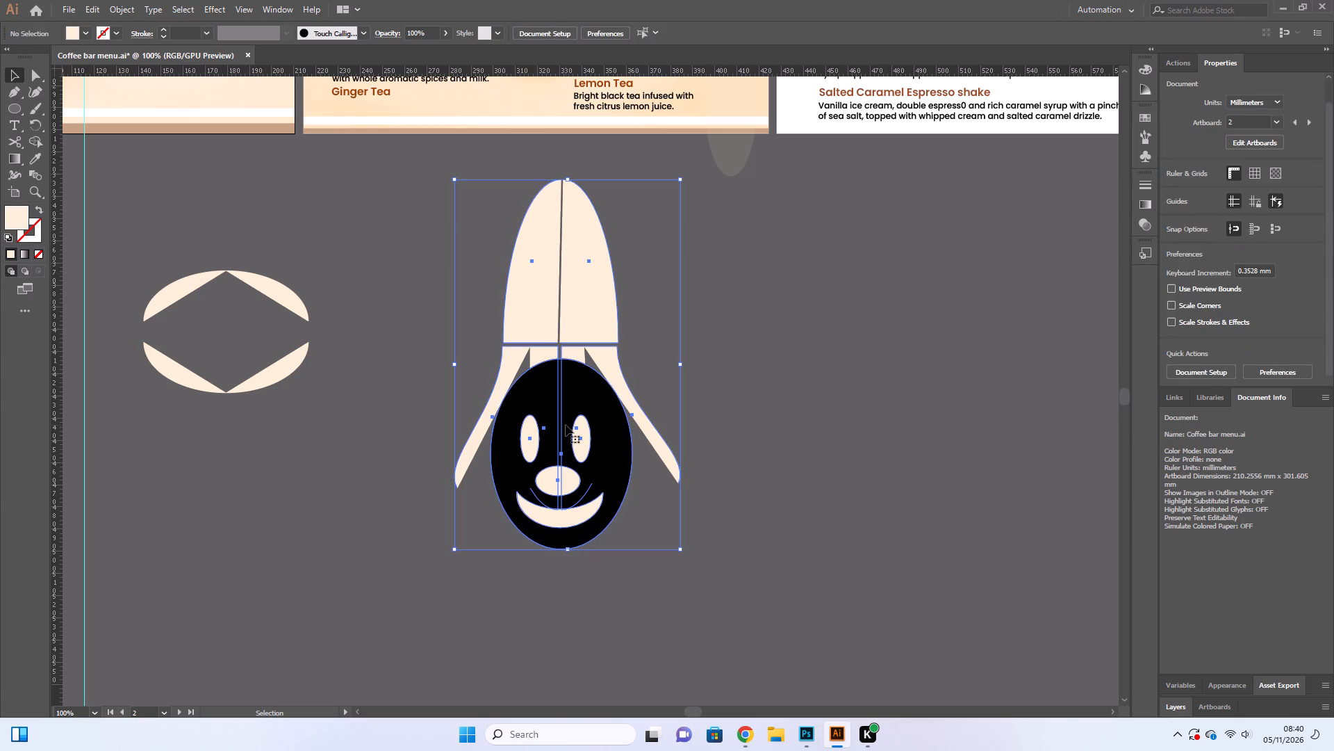
click(741, 400)
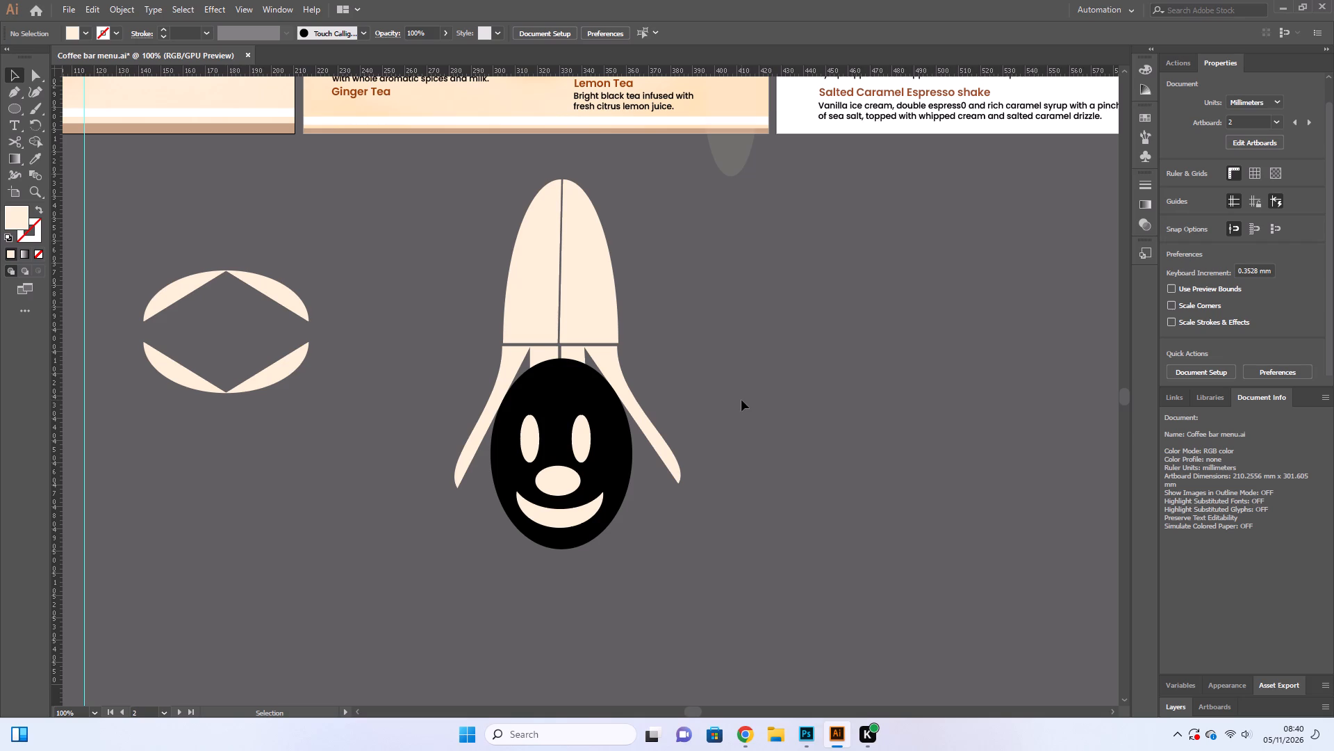
click(558, 523)
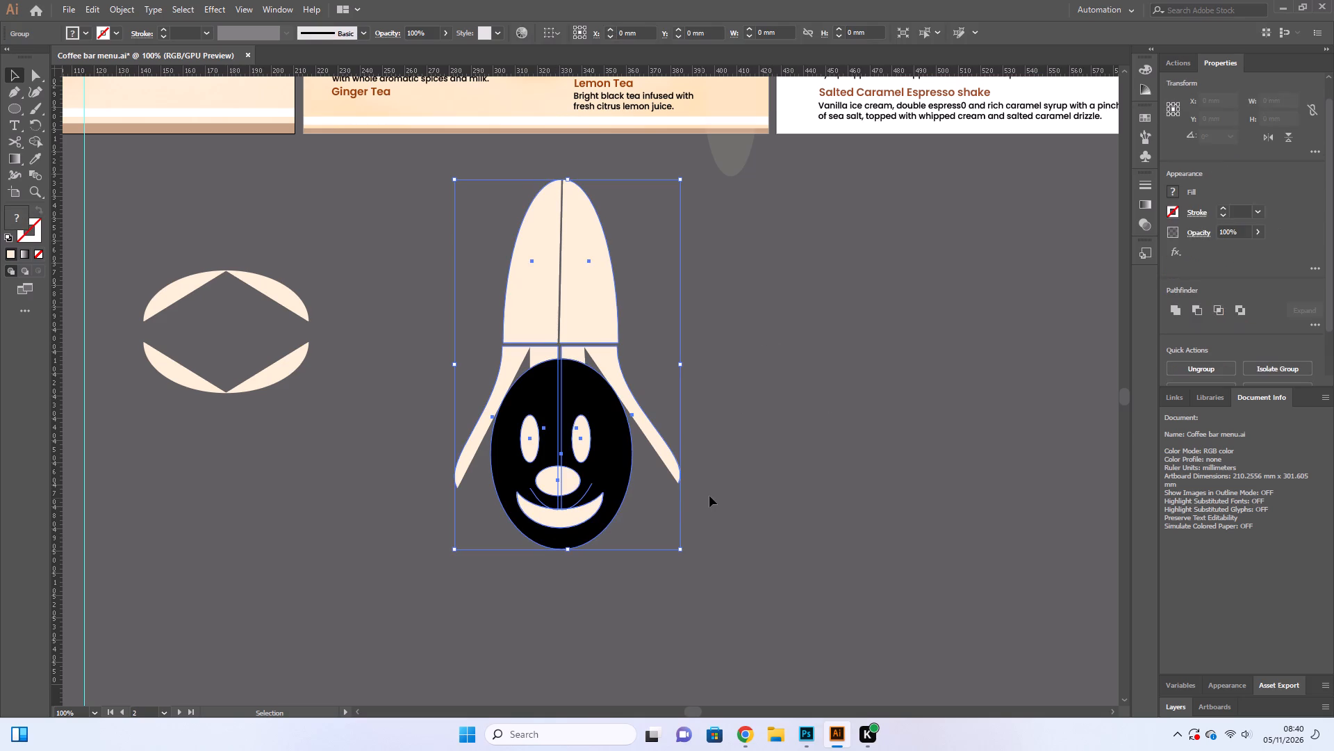
click(710, 496)
scroll(705, 499, up, 1)
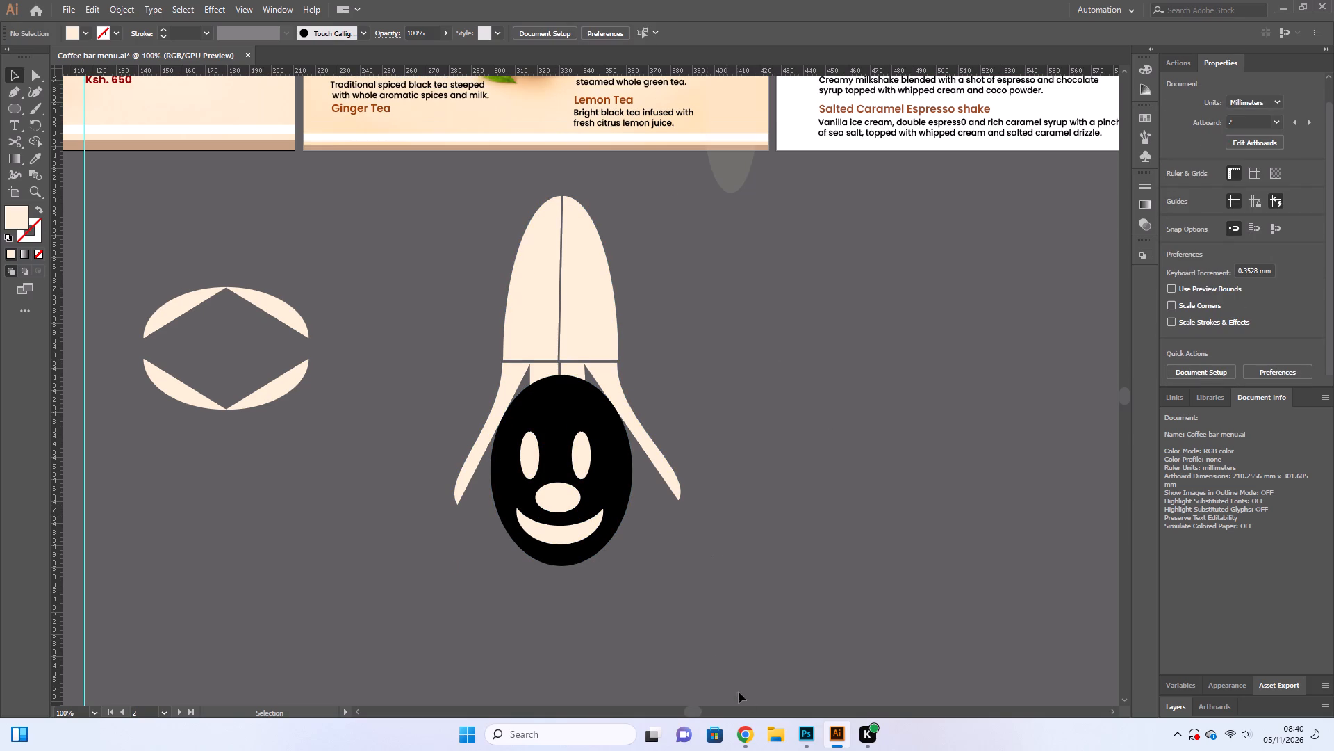
Switch to Chrome, replay the "BIEN - I'll Be Okay" video, and return to Illustrator.
click(751, 651)
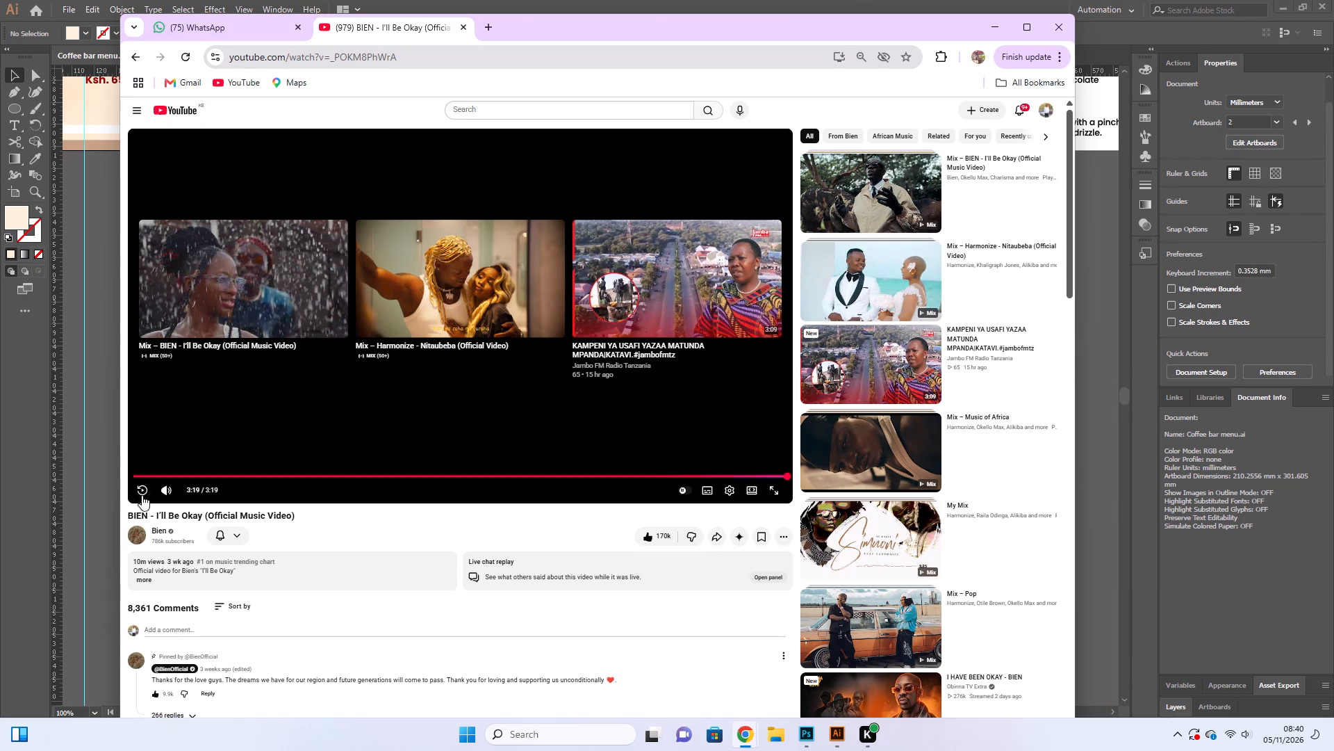
click(140, 483)
click(1089, 366)
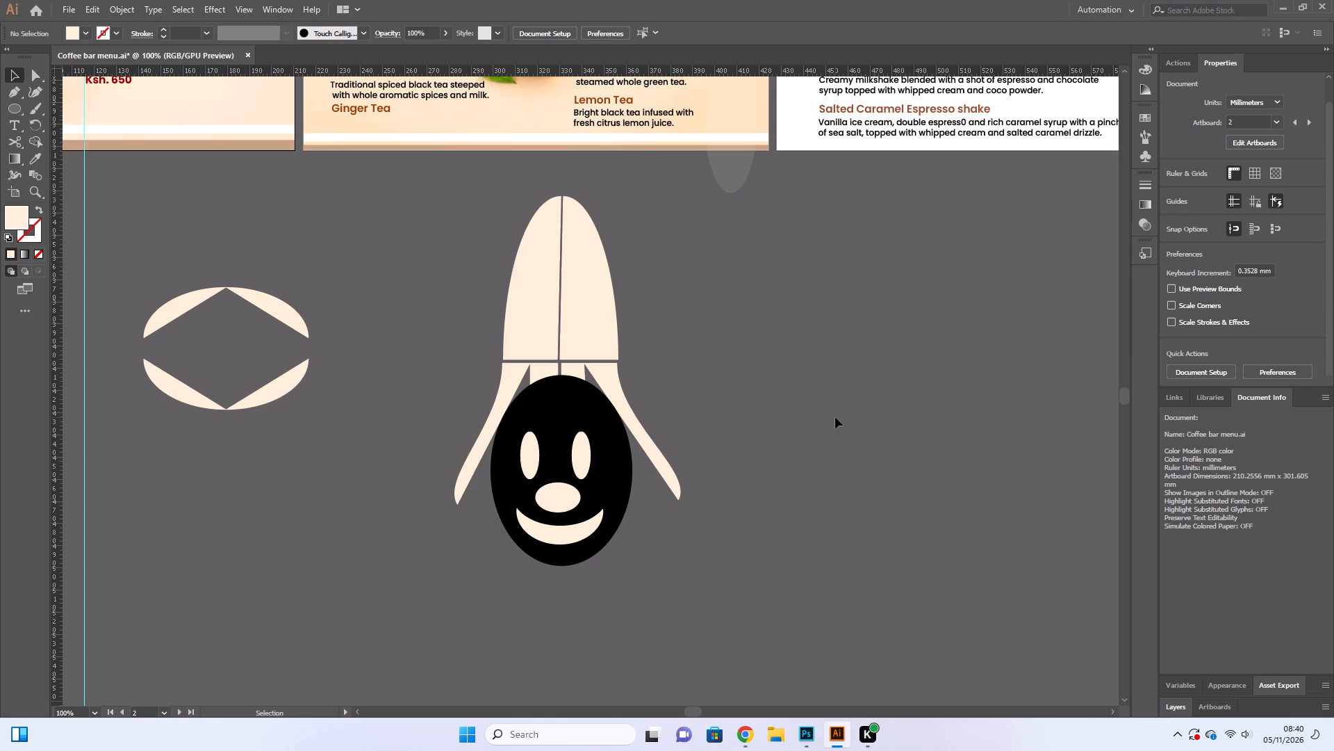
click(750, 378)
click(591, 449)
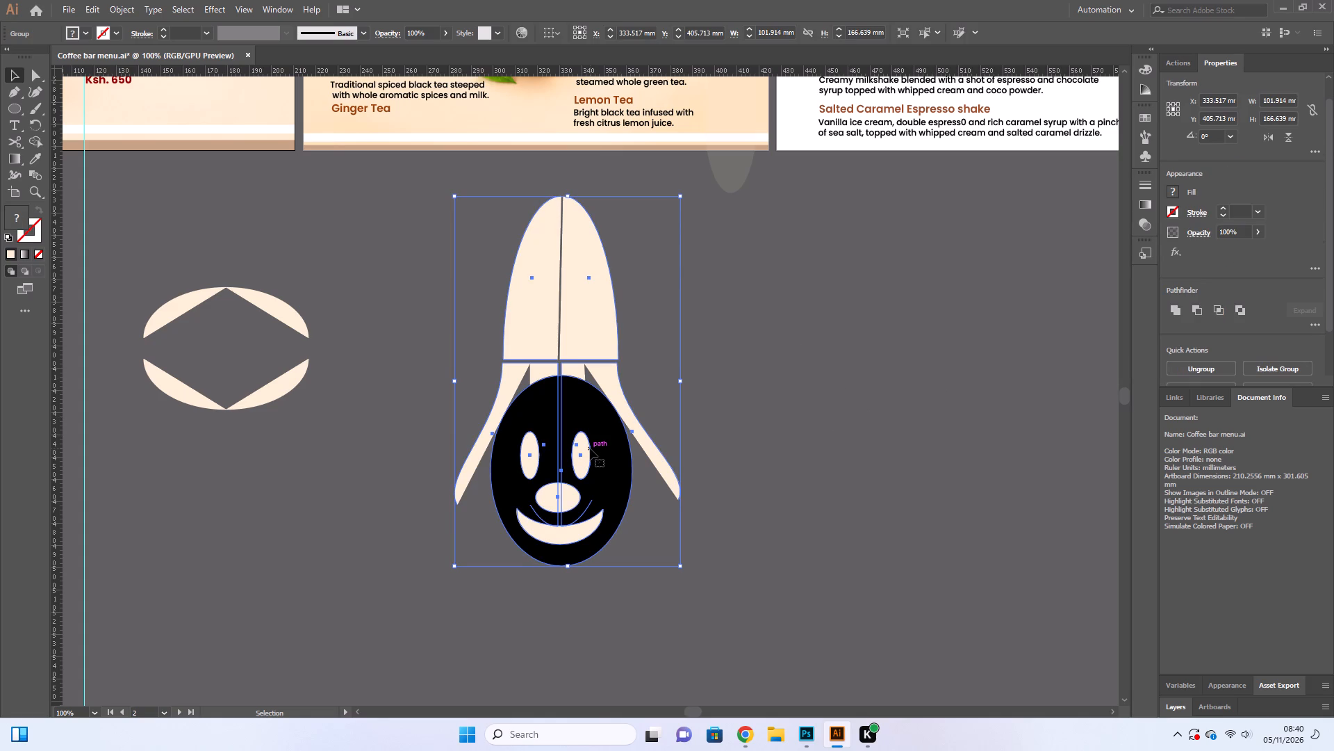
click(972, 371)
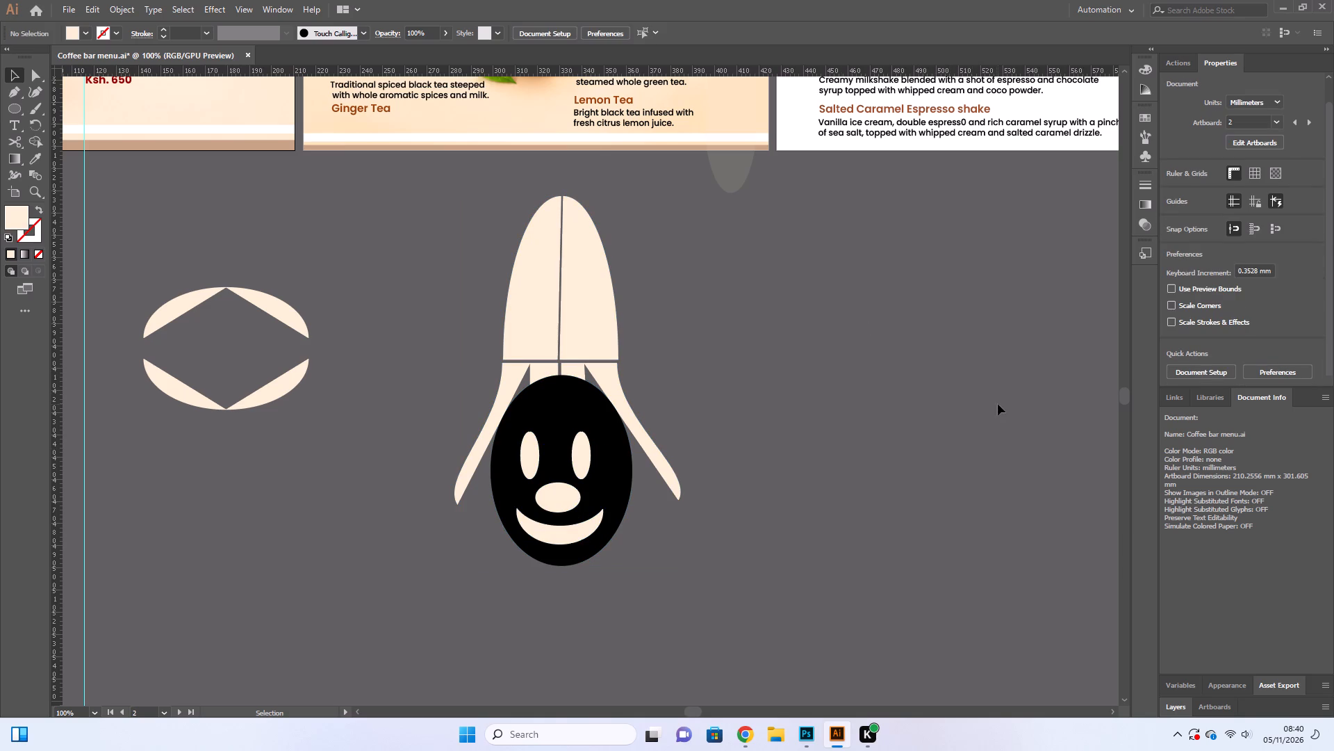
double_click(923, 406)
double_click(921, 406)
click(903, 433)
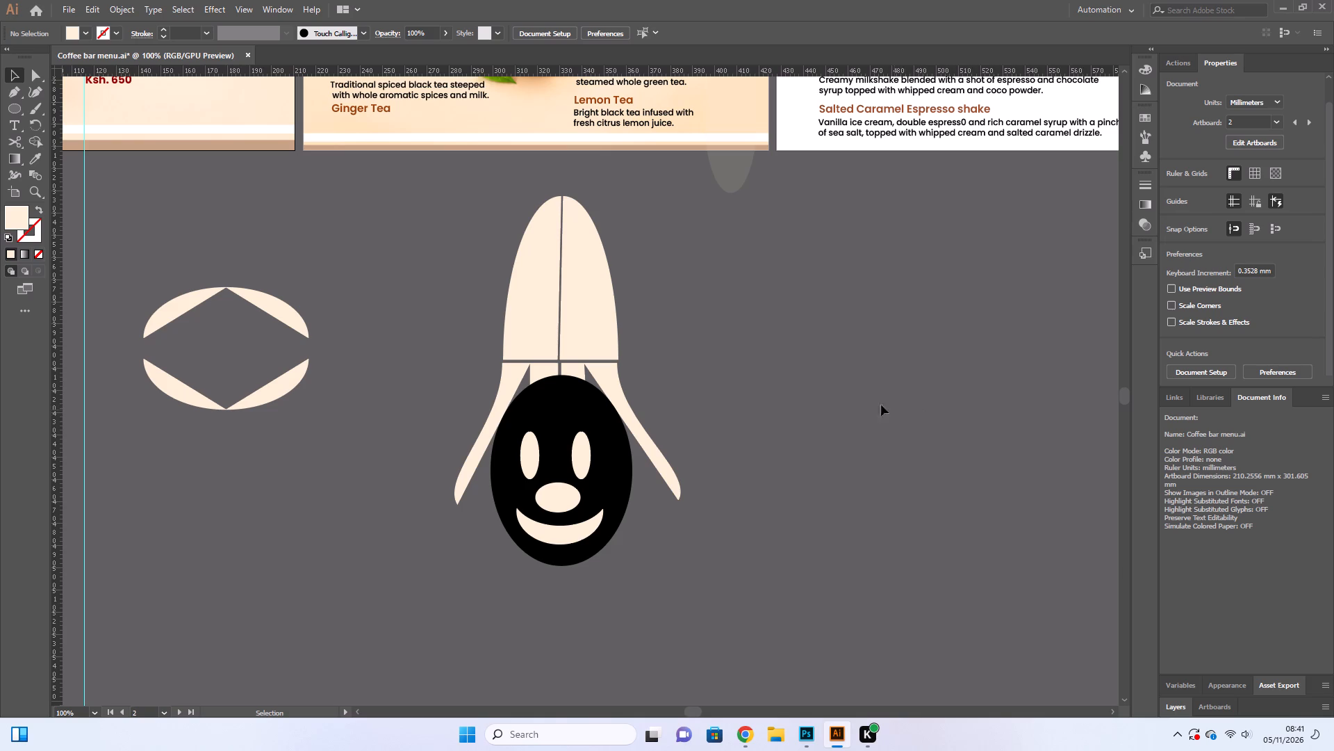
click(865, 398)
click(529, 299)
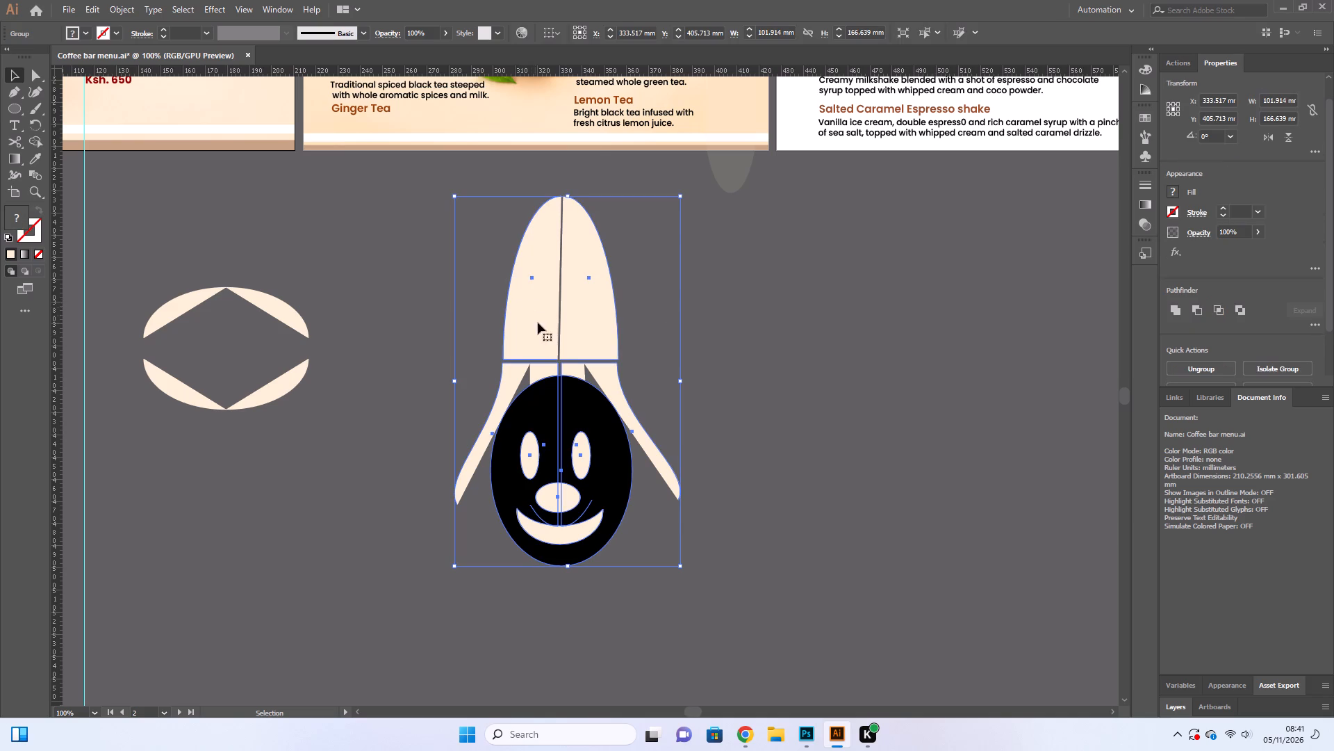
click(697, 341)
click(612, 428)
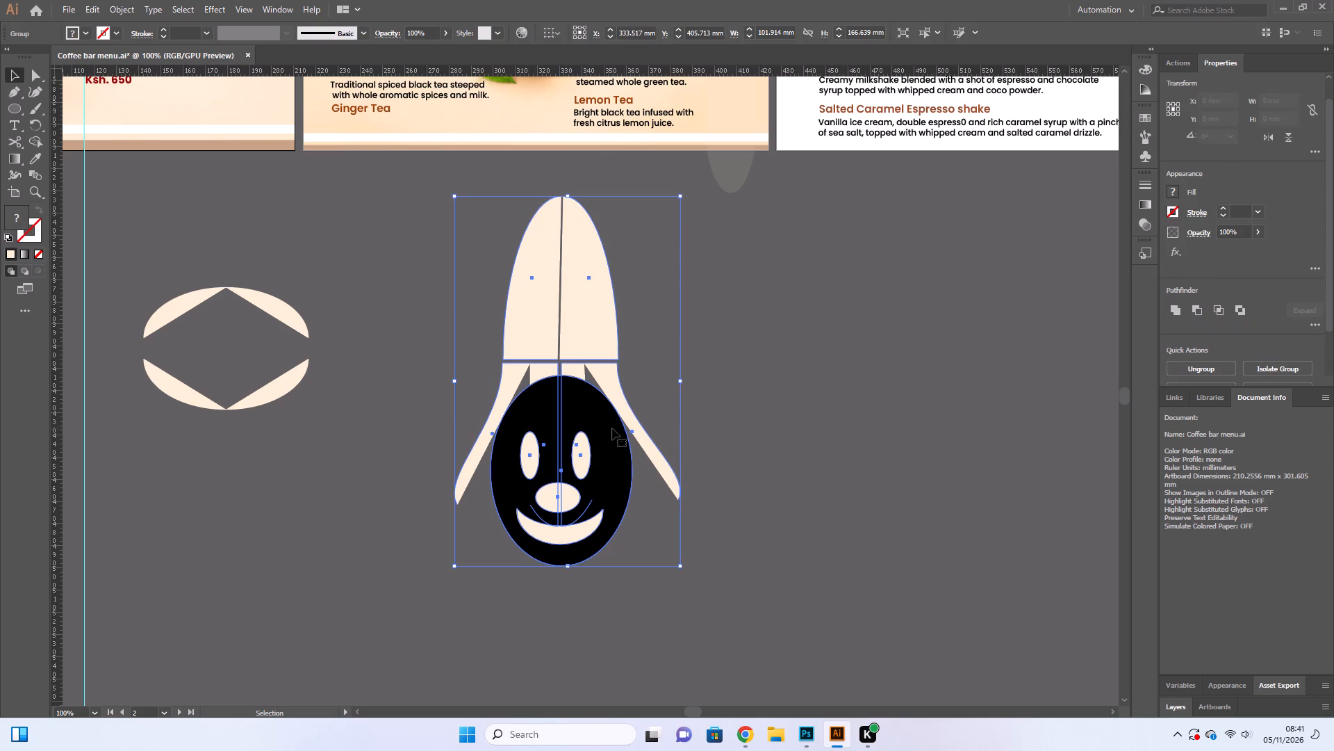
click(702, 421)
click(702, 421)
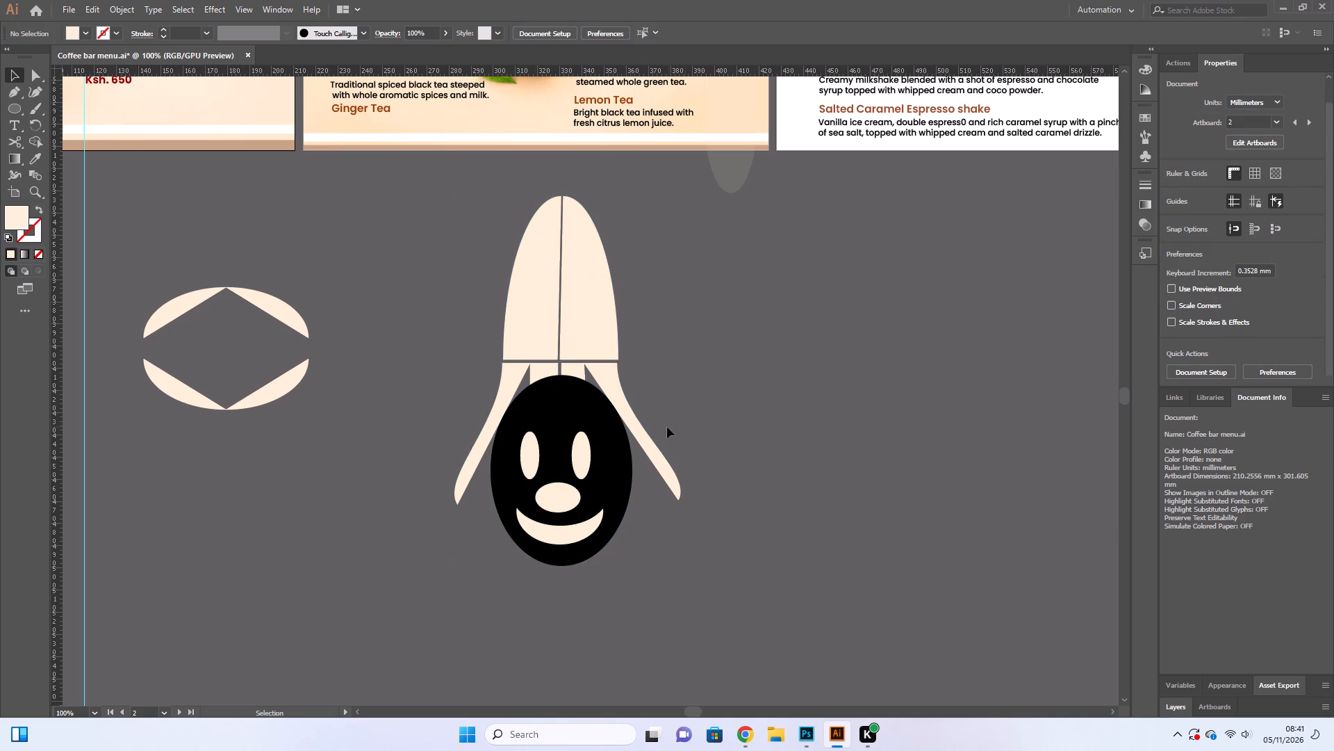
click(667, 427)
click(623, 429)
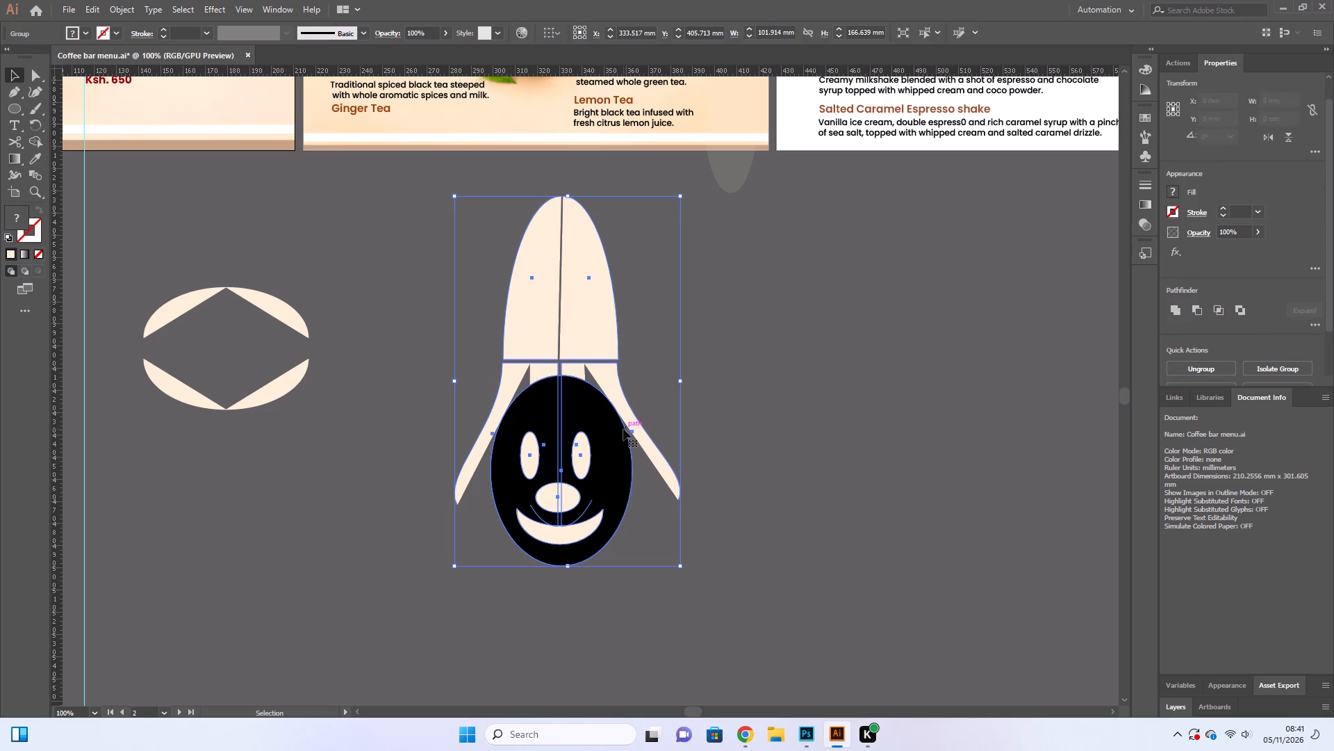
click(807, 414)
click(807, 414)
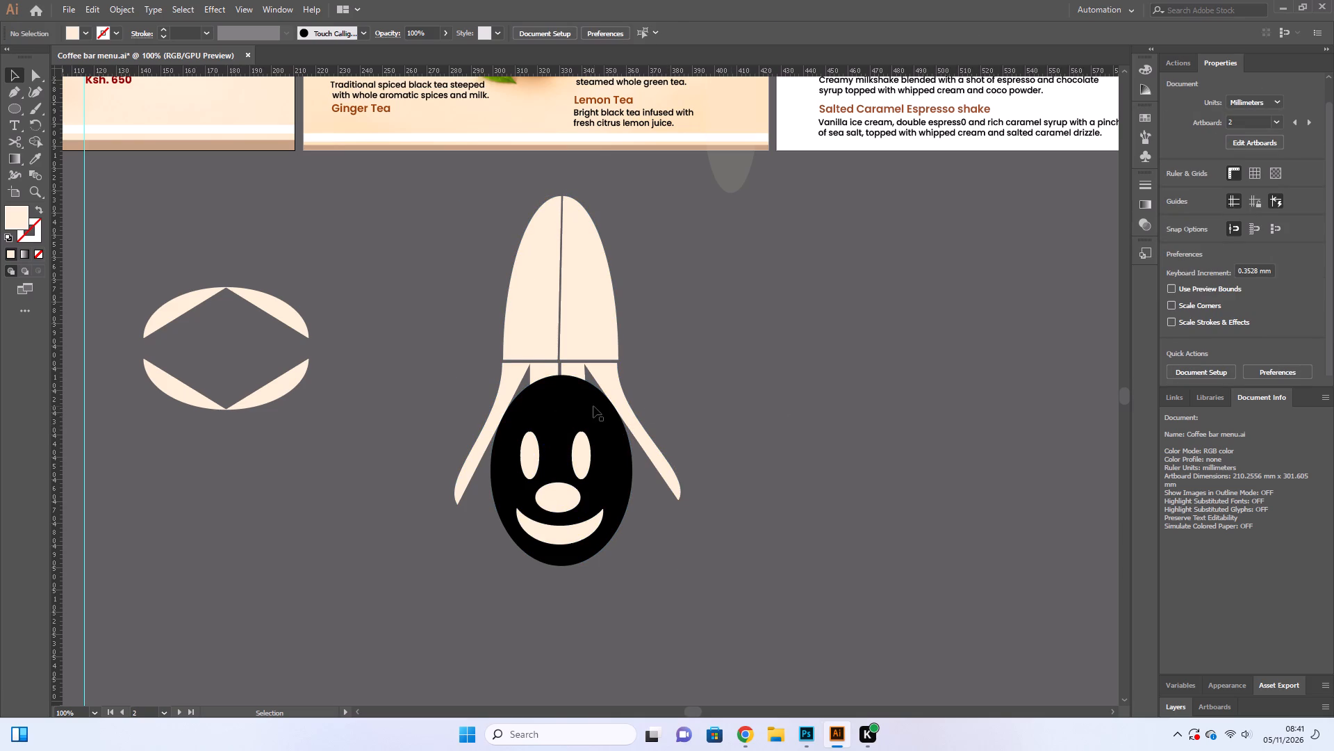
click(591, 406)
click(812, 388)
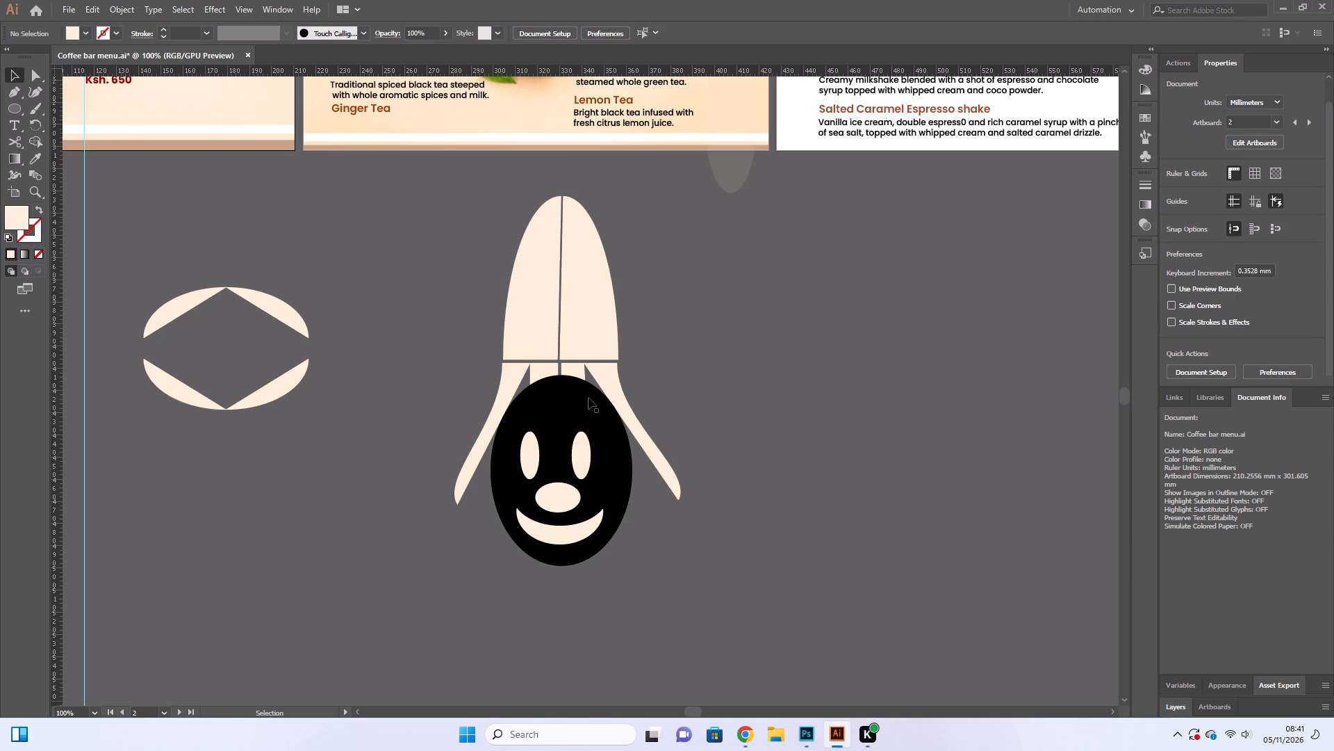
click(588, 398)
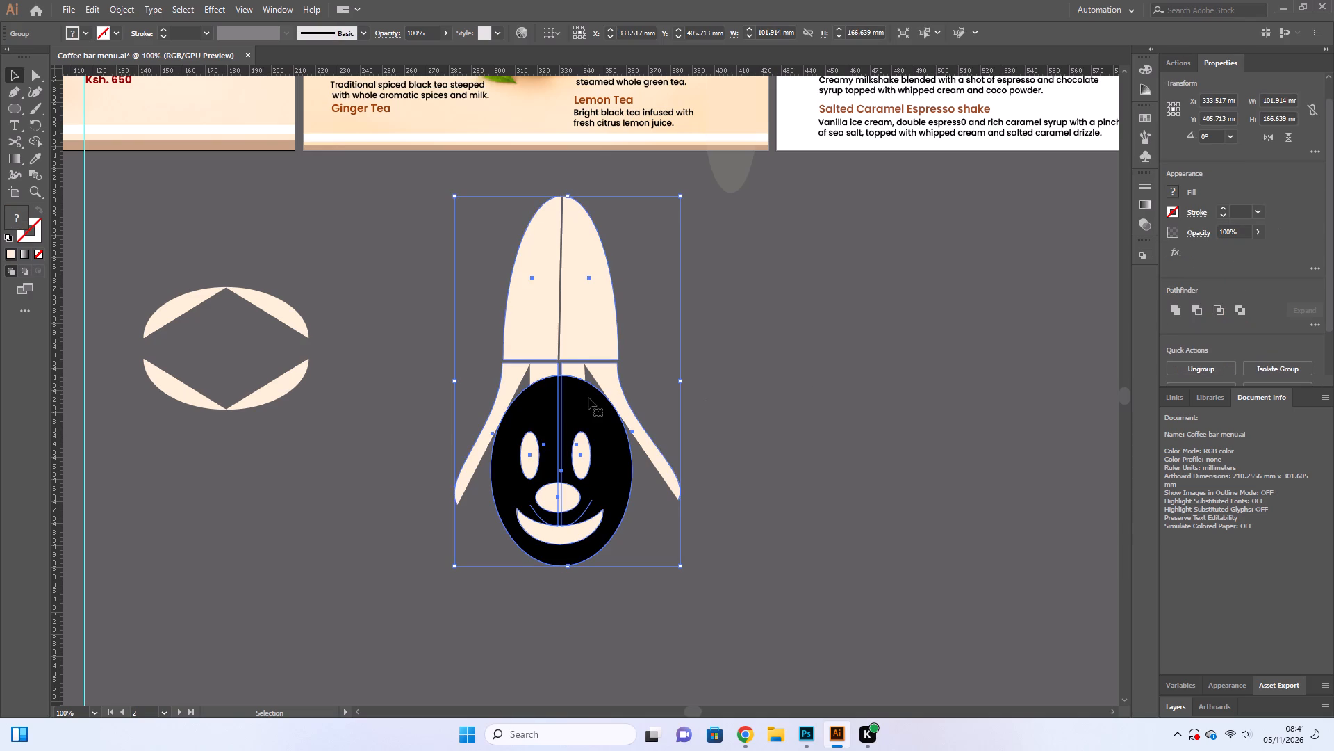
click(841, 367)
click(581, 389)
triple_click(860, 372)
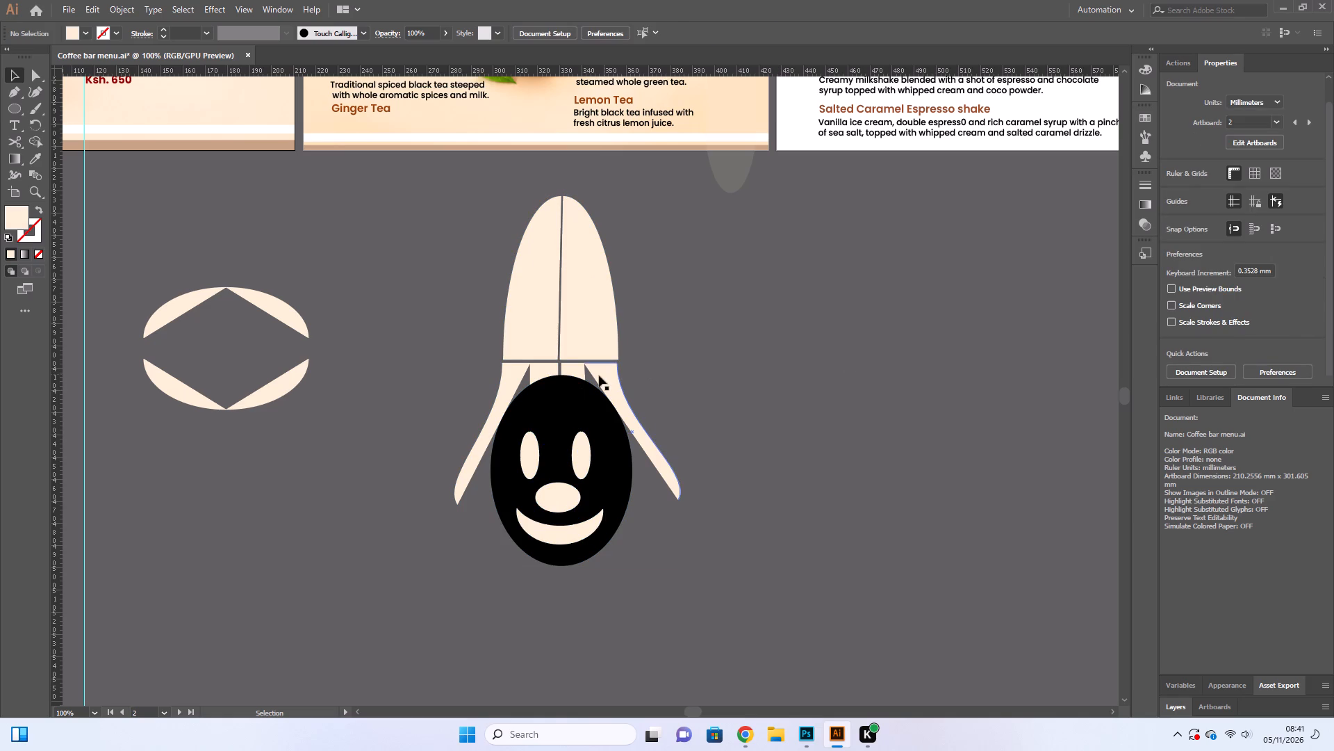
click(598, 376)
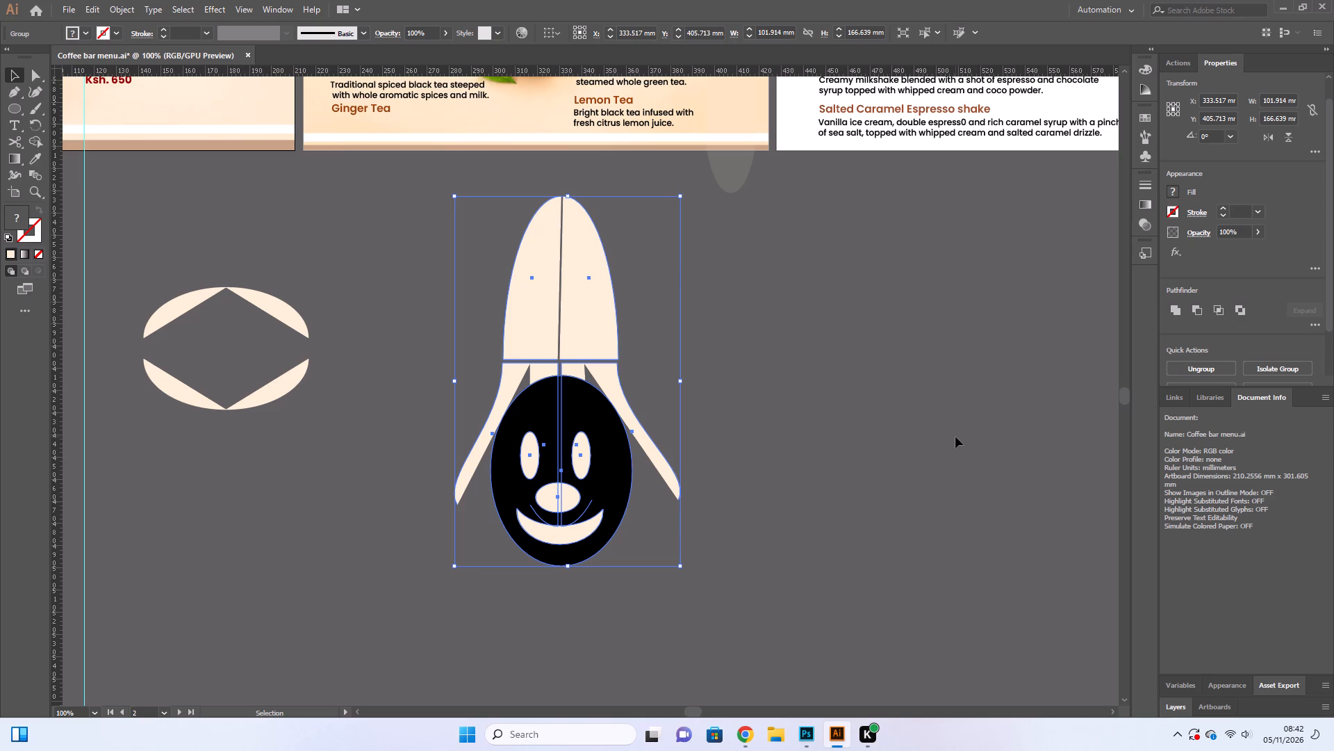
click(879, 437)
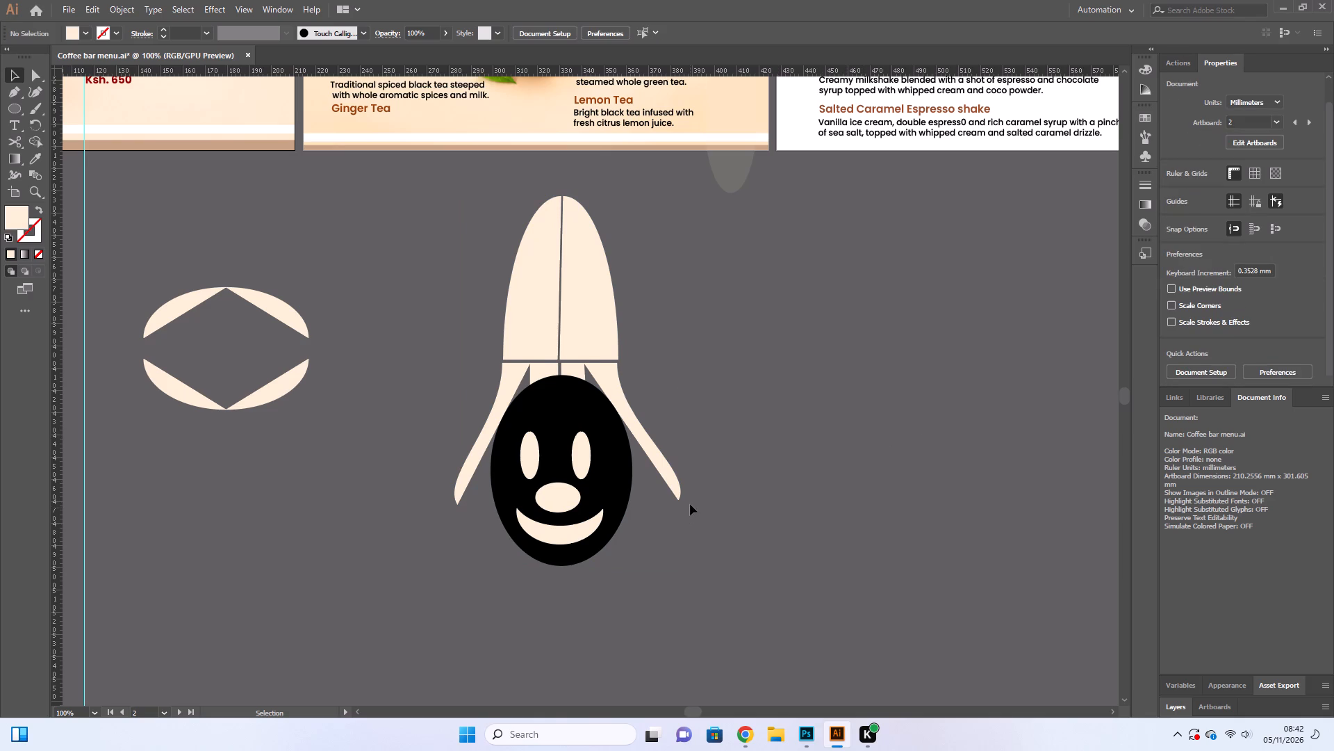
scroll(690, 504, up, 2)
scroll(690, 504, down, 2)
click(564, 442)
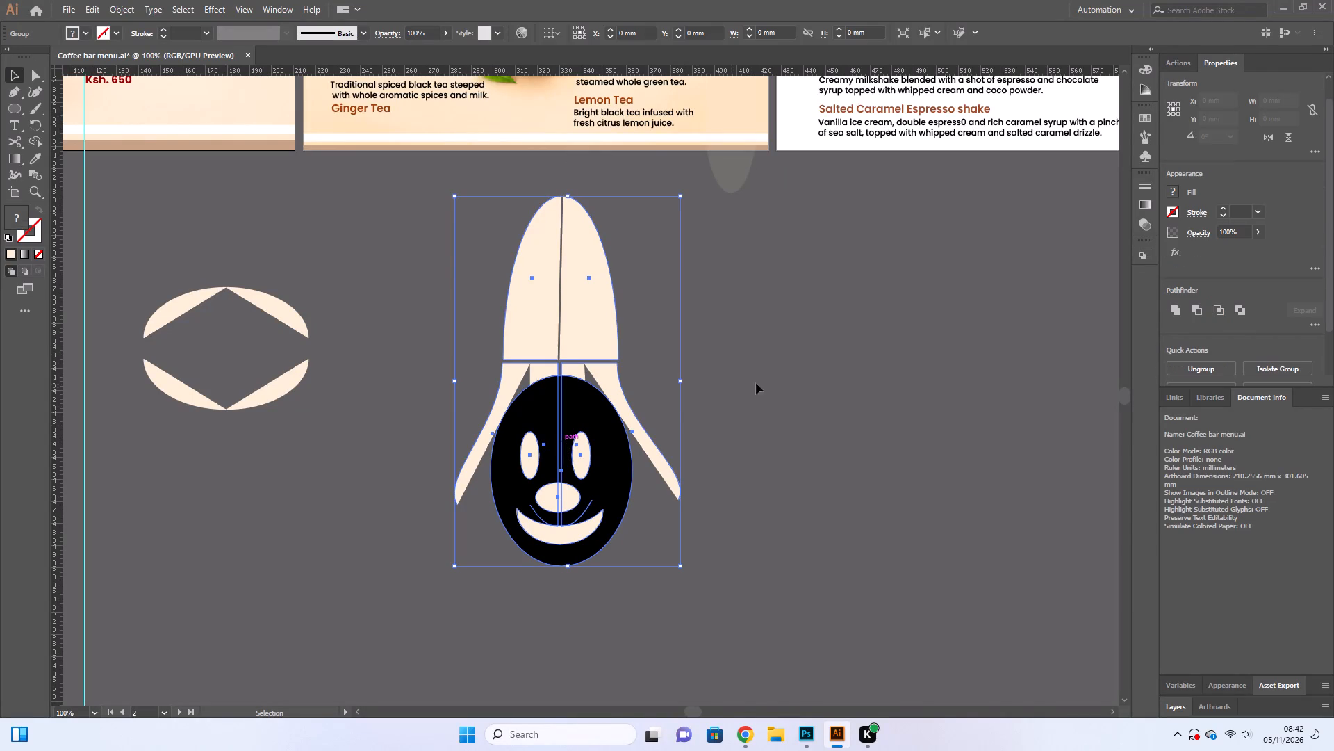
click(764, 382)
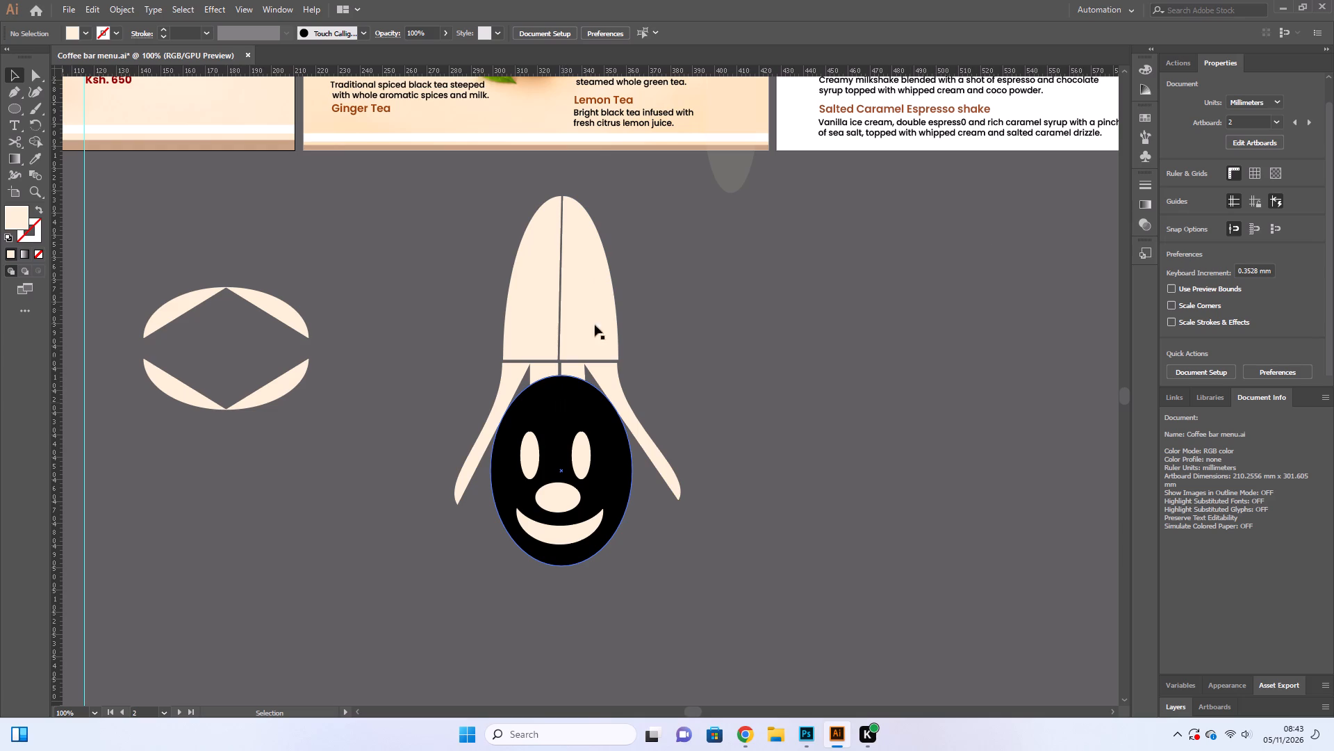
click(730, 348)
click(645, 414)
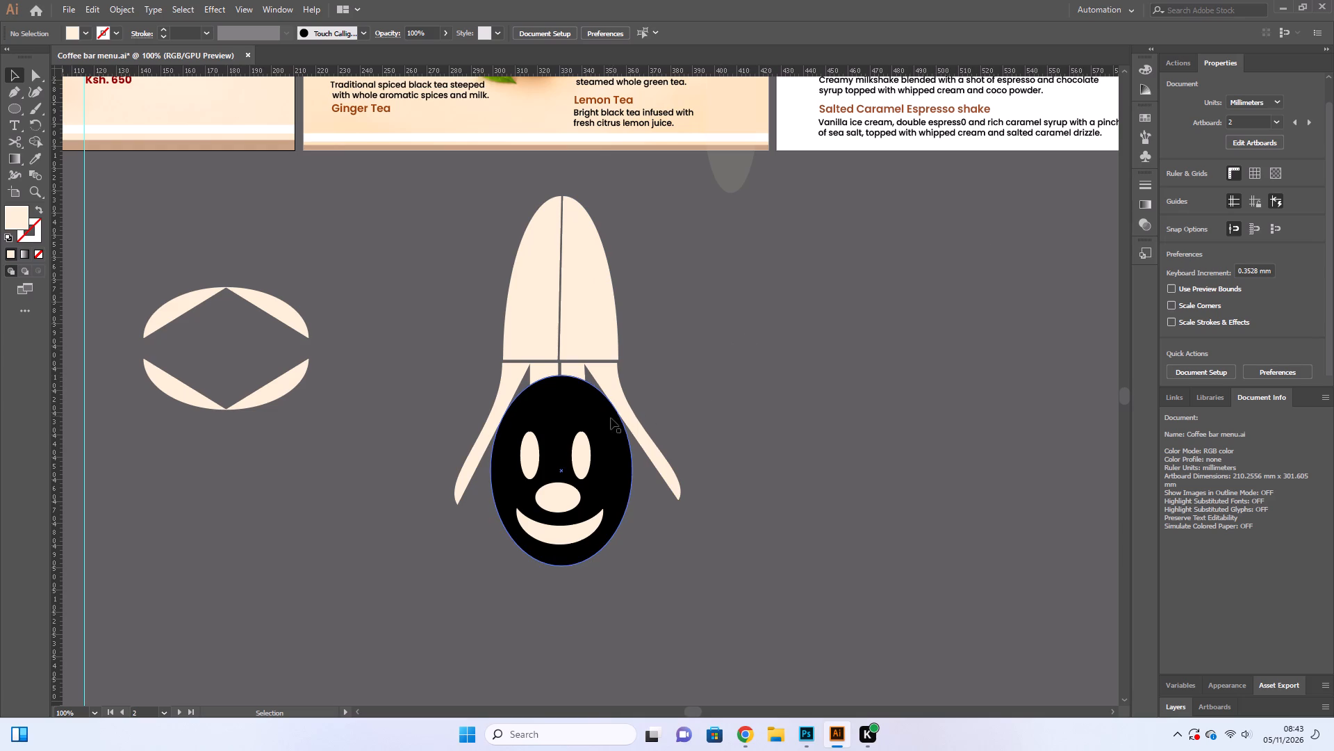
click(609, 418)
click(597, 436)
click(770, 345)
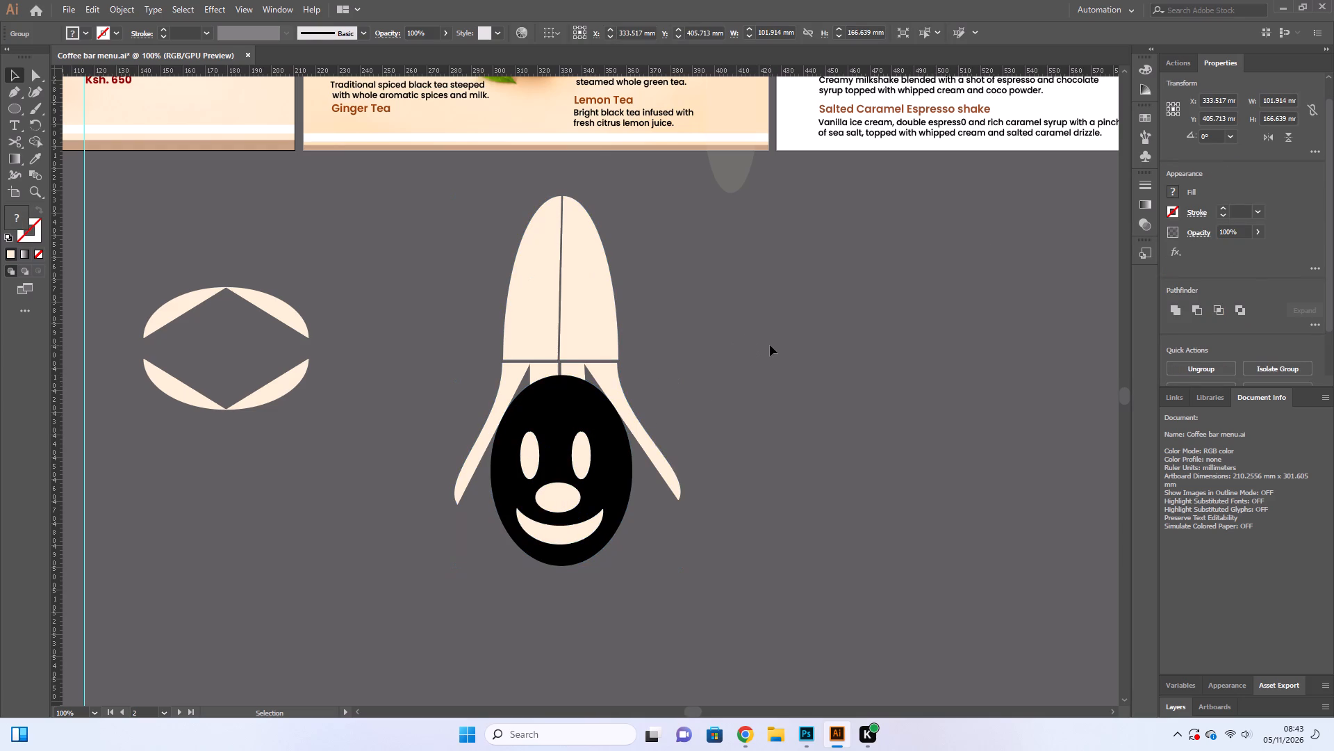
Move the grouped hat-and-face figure closer to the cut ellipse segments, to about X 296.8 mm, Y 407.2 mm.
click(575, 369)
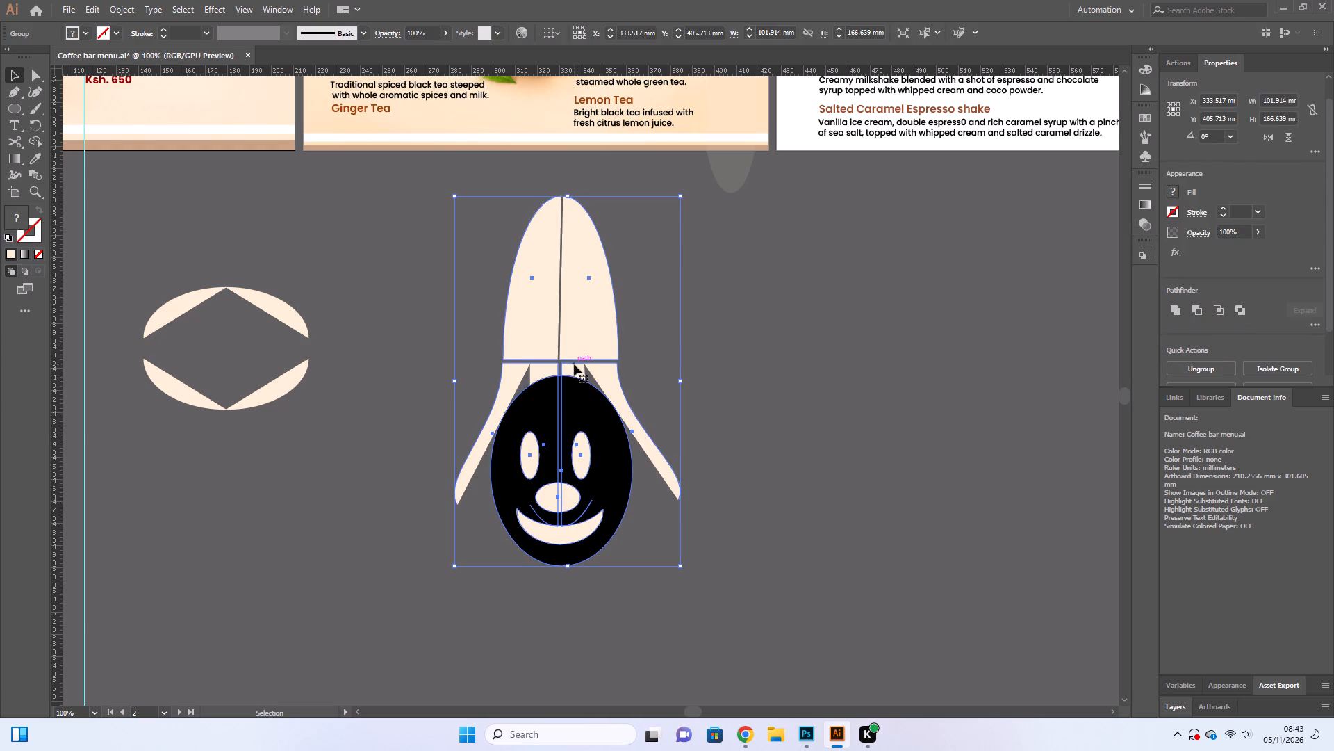
drag(574, 364, 561, 366)
drag(561, 366, 545, 361)
drag(545, 361, 538, 360)
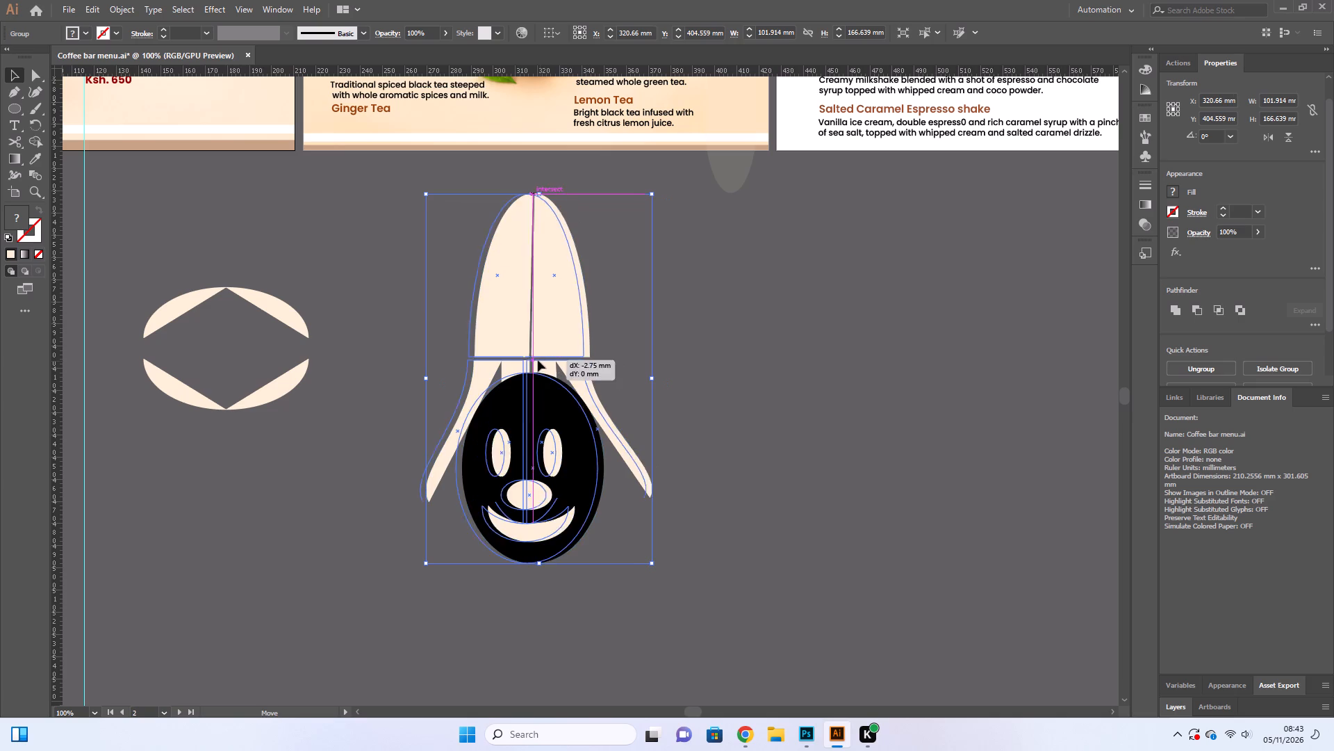
drag(538, 360, 537, 360)
click(536, 360)
click(533, 364)
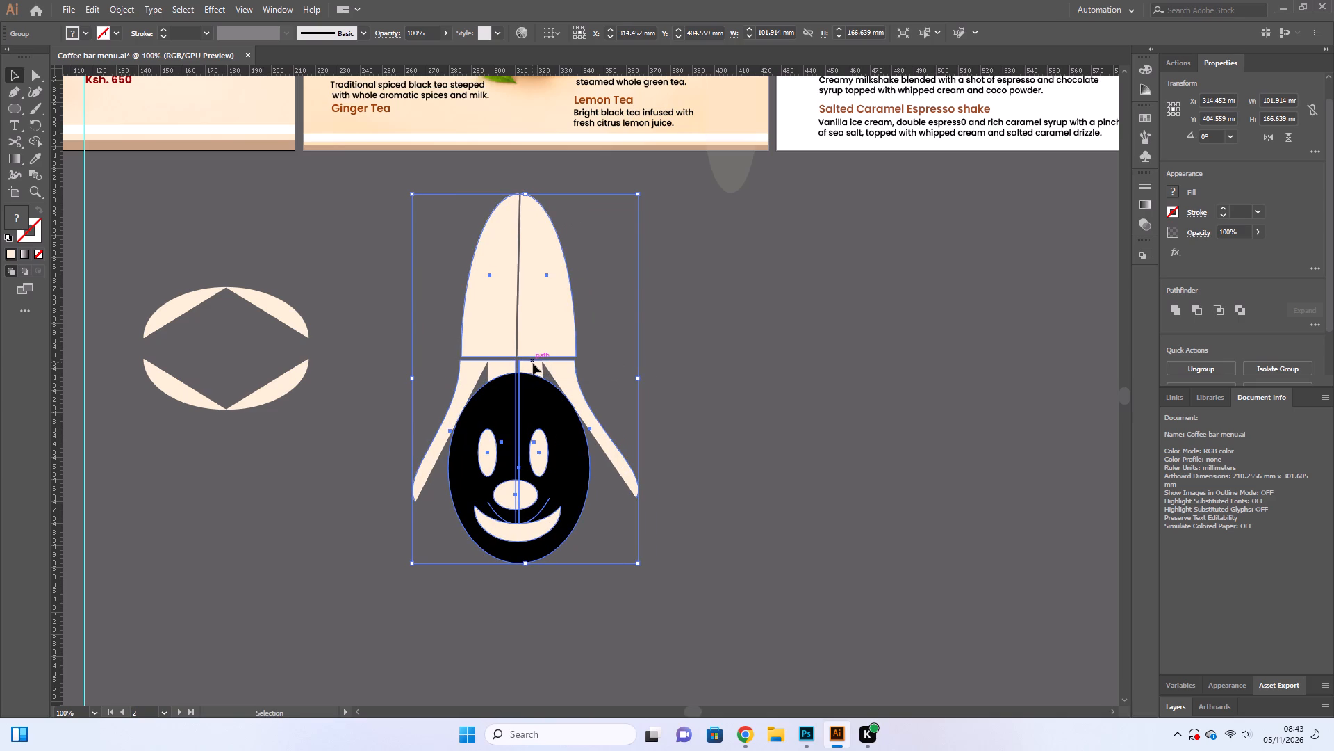
click(532, 364)
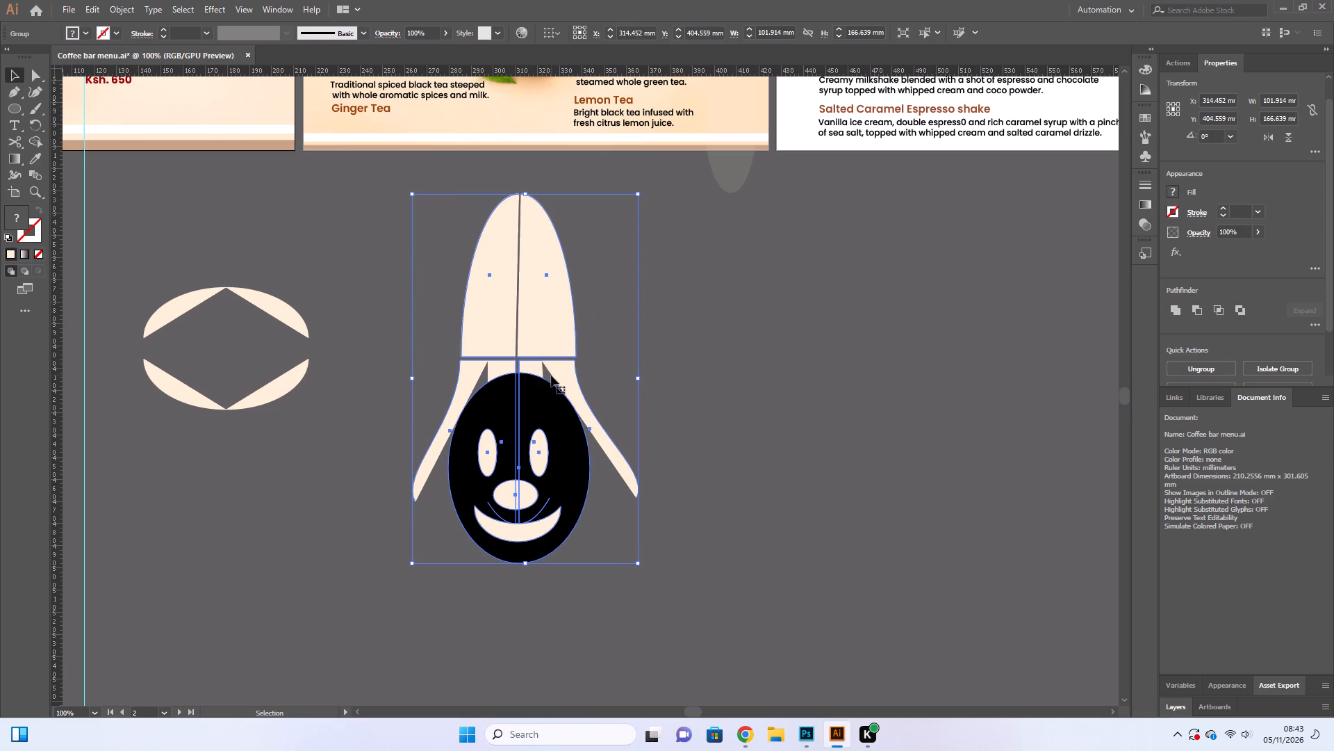
click(551, 375)
click(546, 377)
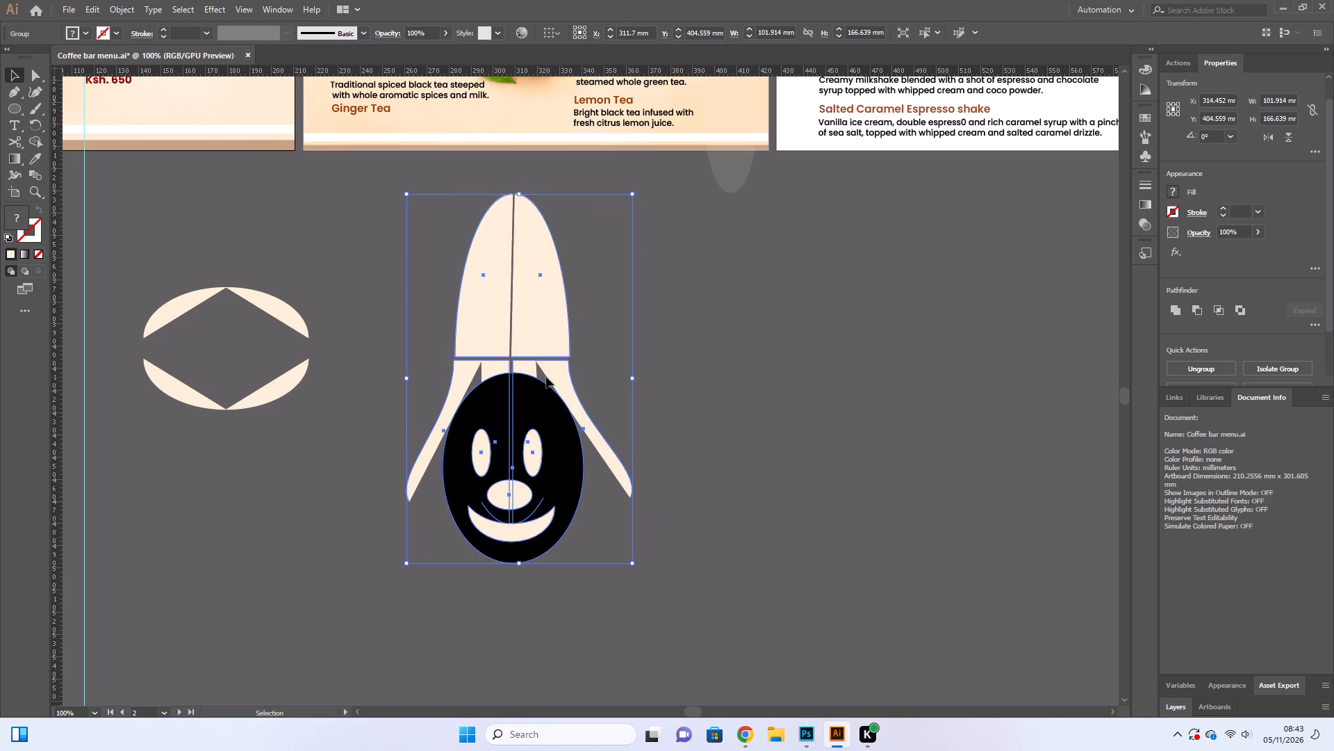
click(551, 386)
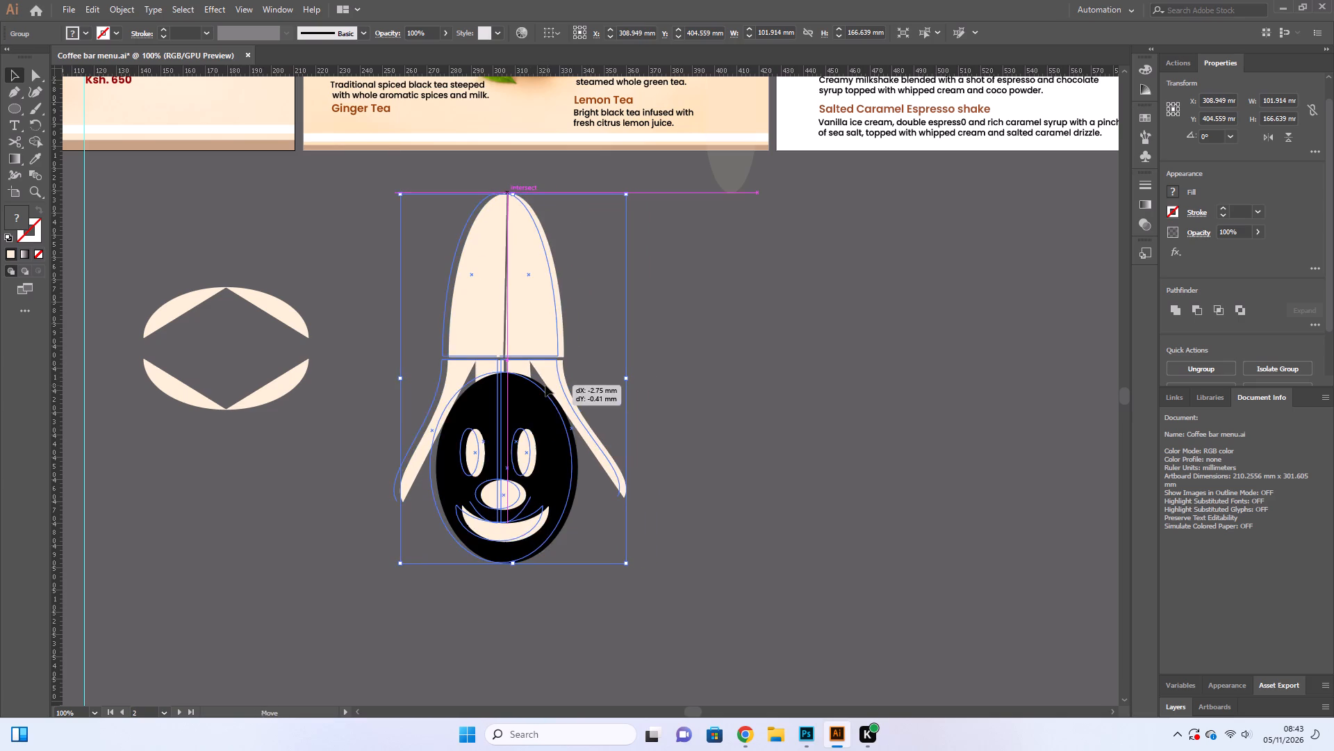
drag(545, 385, 537, 386)
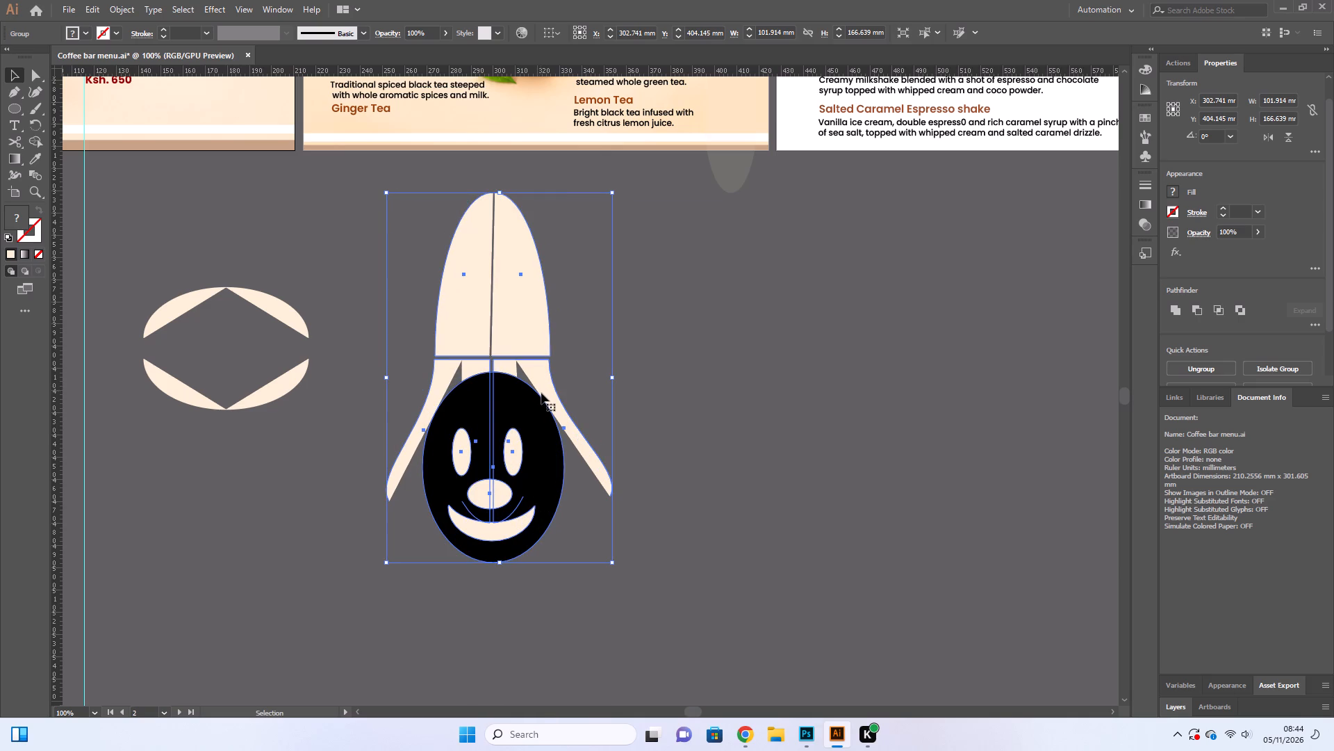
drag(540, 402, 527, 407)
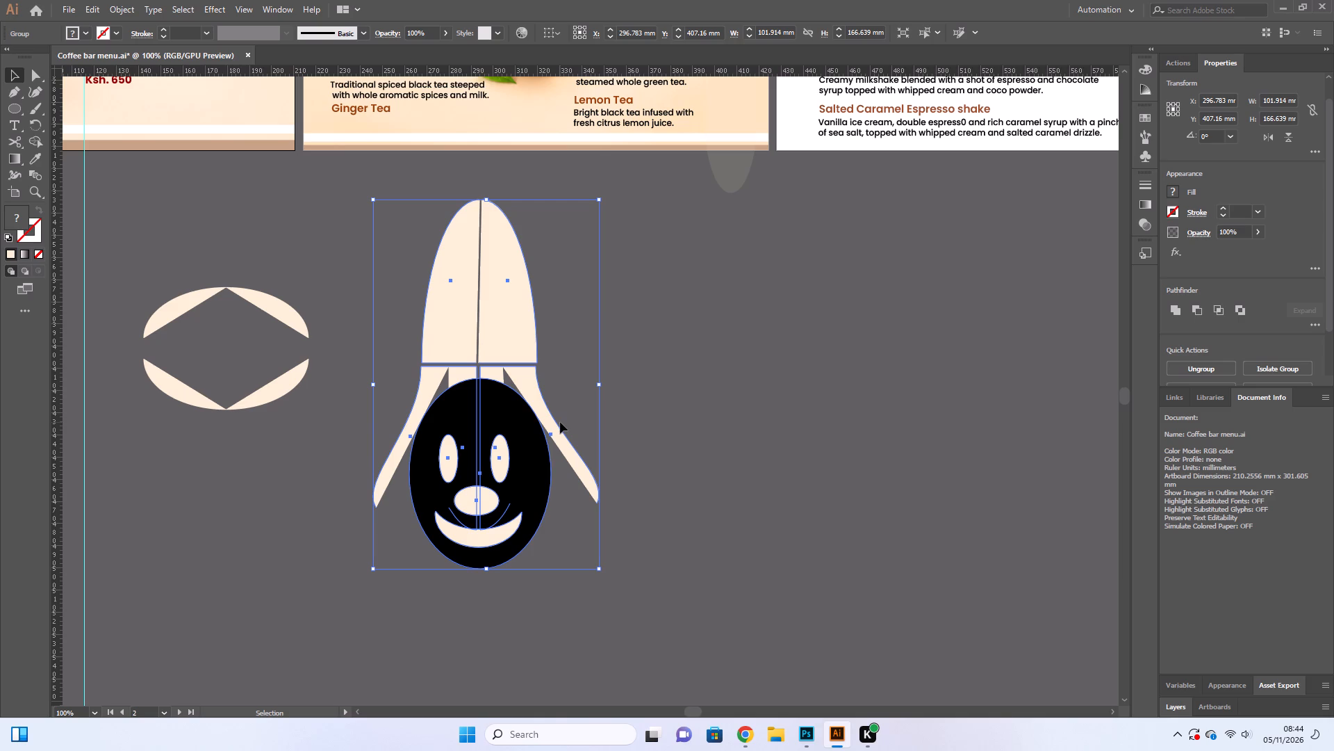
click(559, 422)
click(638, 339)
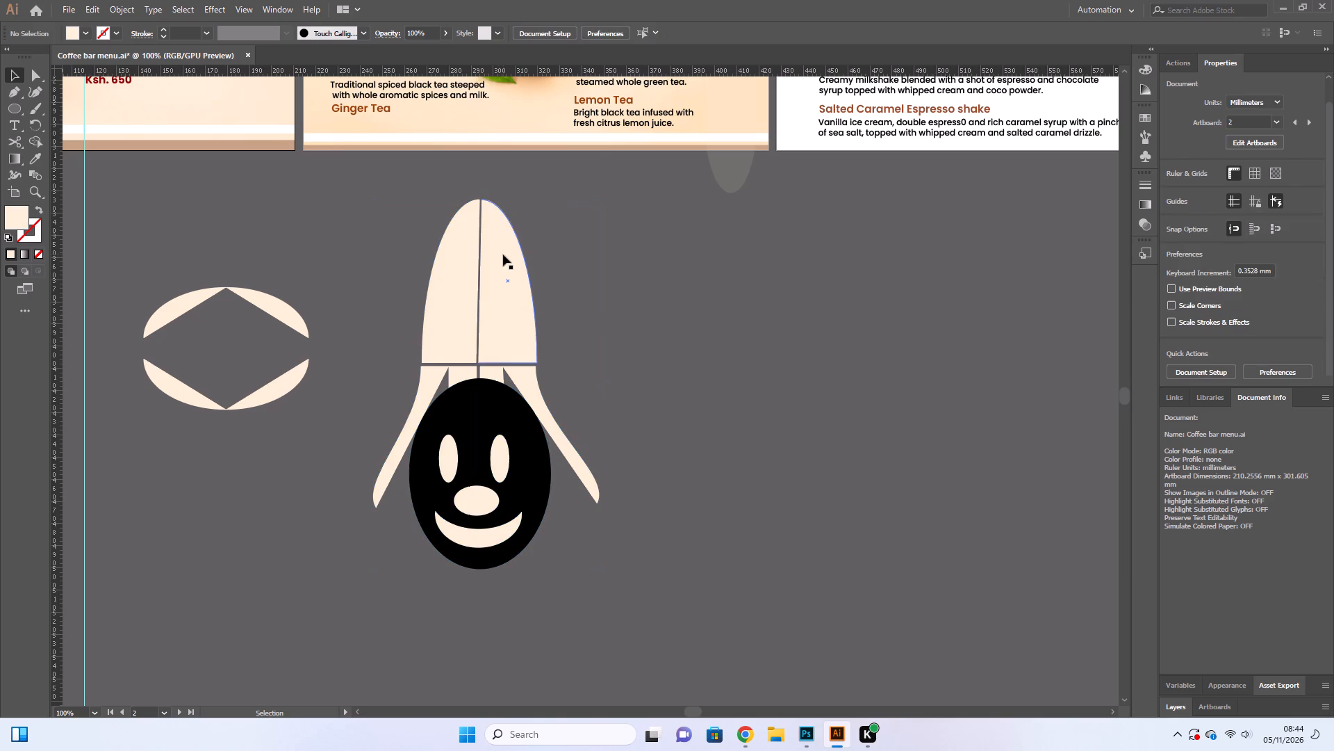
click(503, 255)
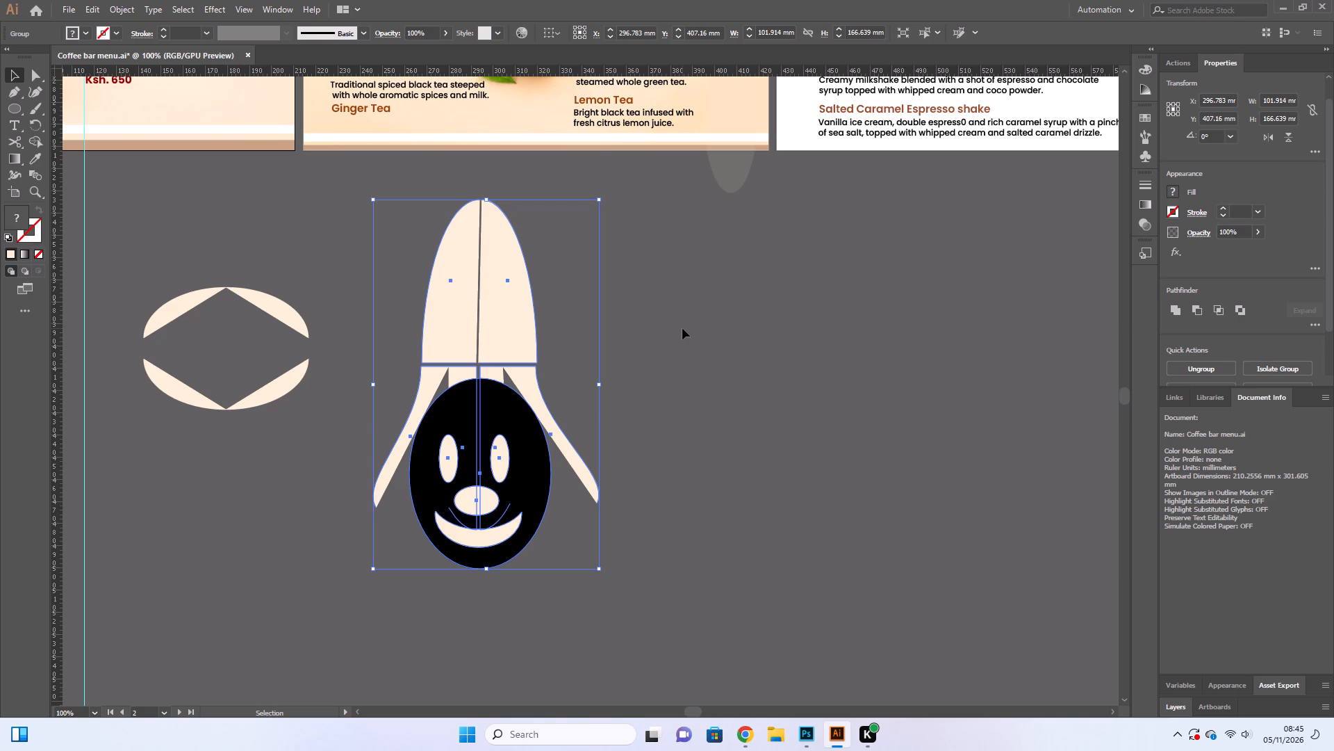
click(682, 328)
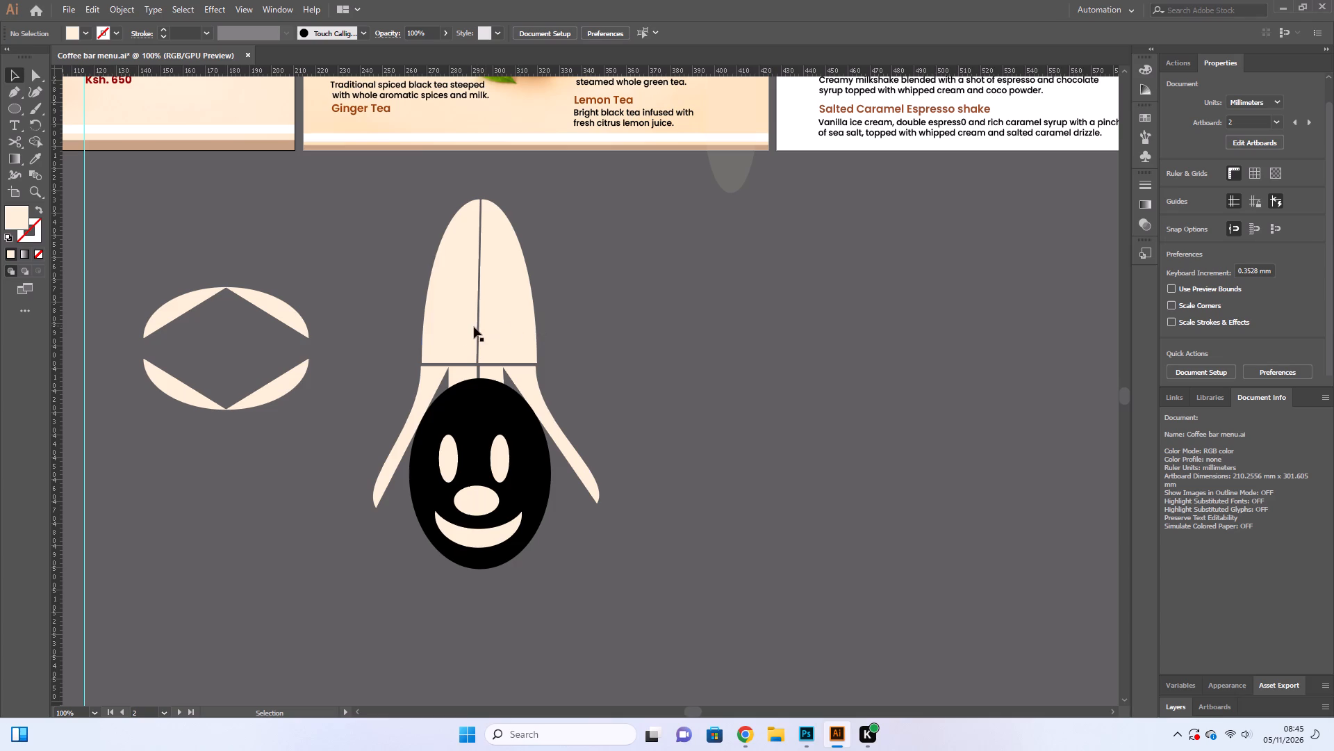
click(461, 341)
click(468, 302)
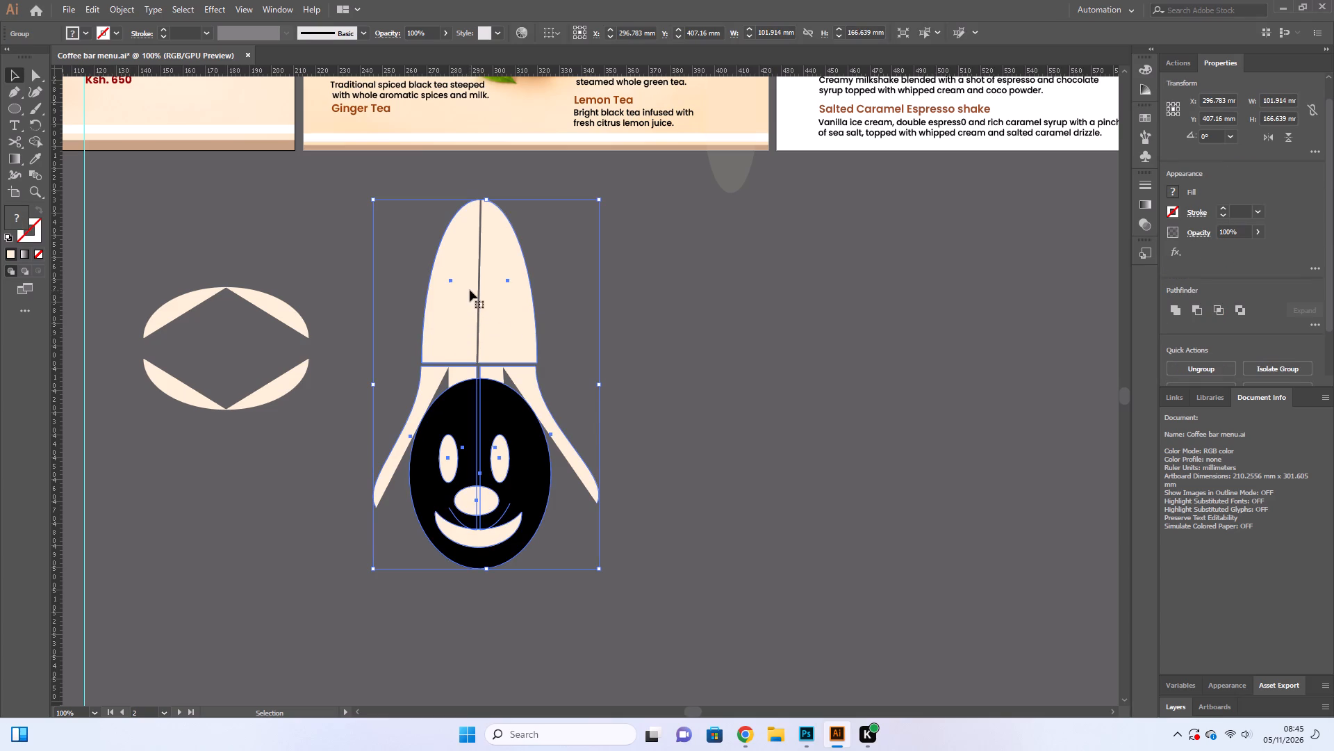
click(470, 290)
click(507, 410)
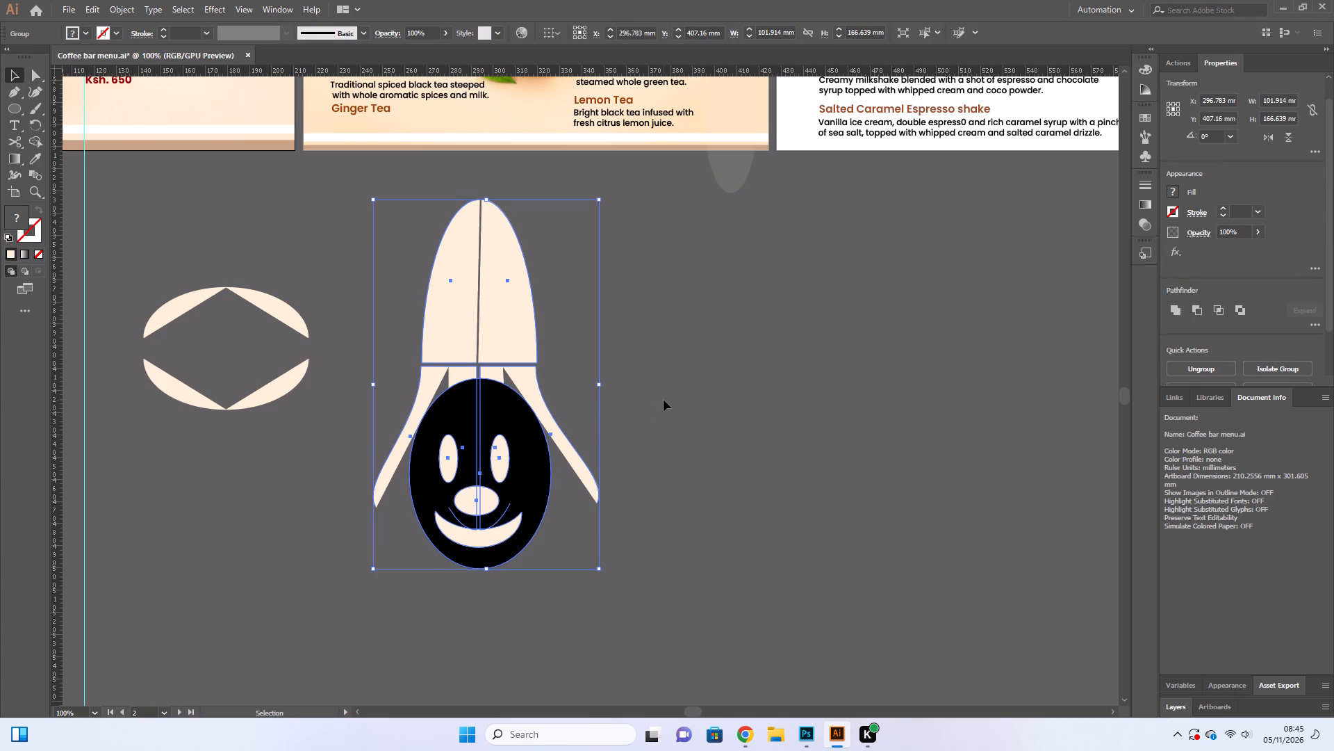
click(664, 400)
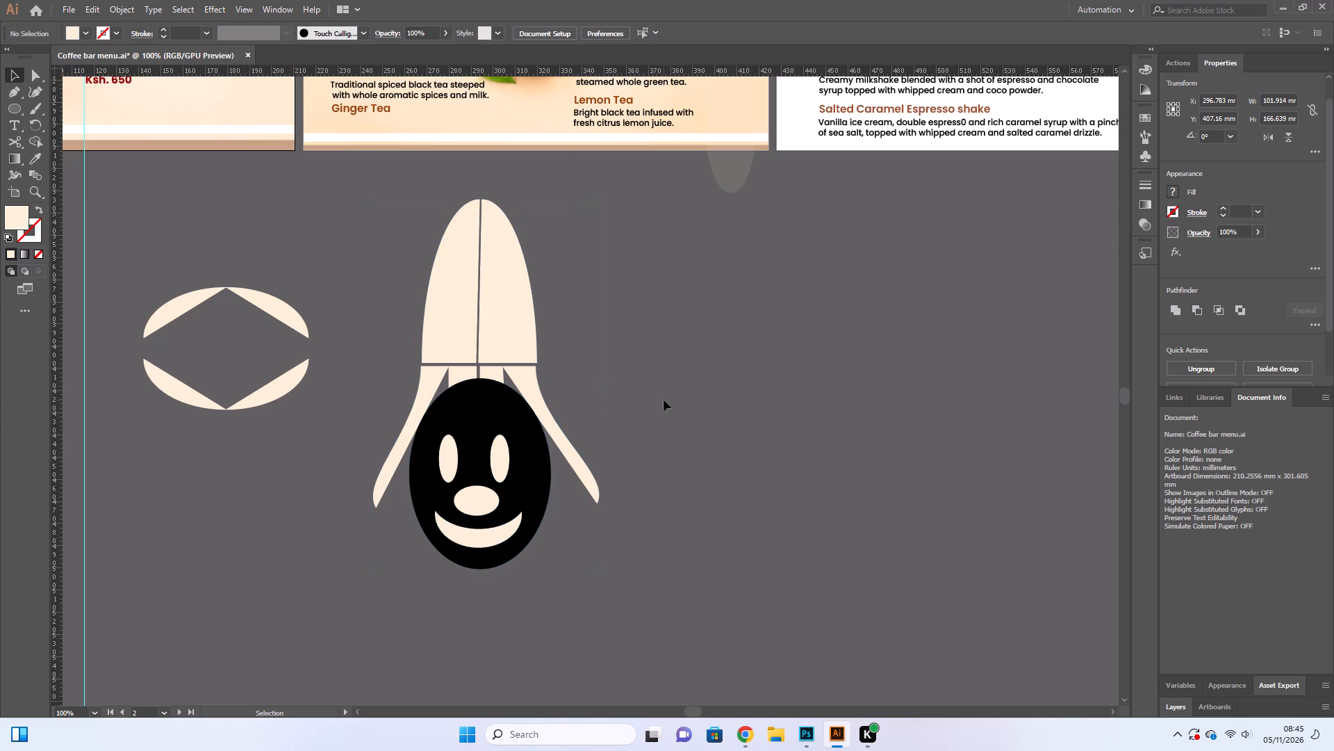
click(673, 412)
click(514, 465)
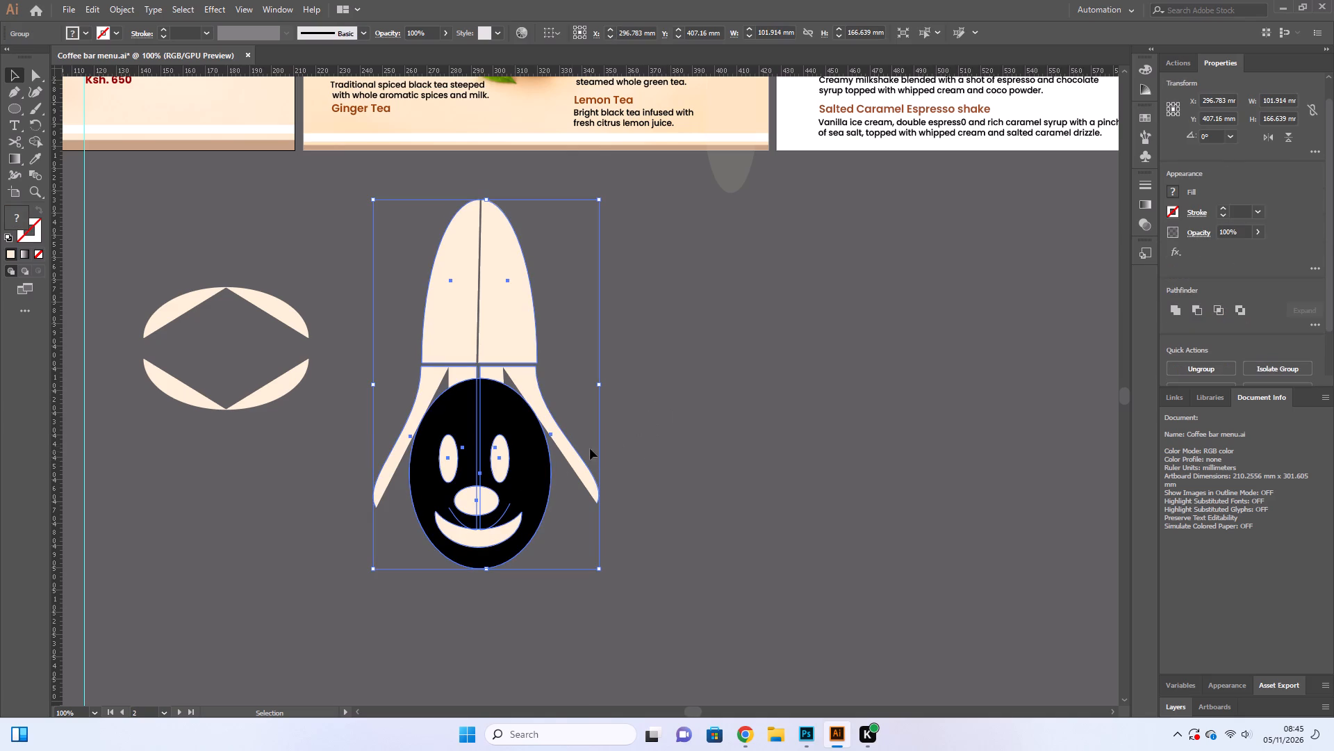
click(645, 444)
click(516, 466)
Ungroup the complete figure so the face is separate from the hat shapes and side strands.
triple_click(677, 371)
click(472, 392)
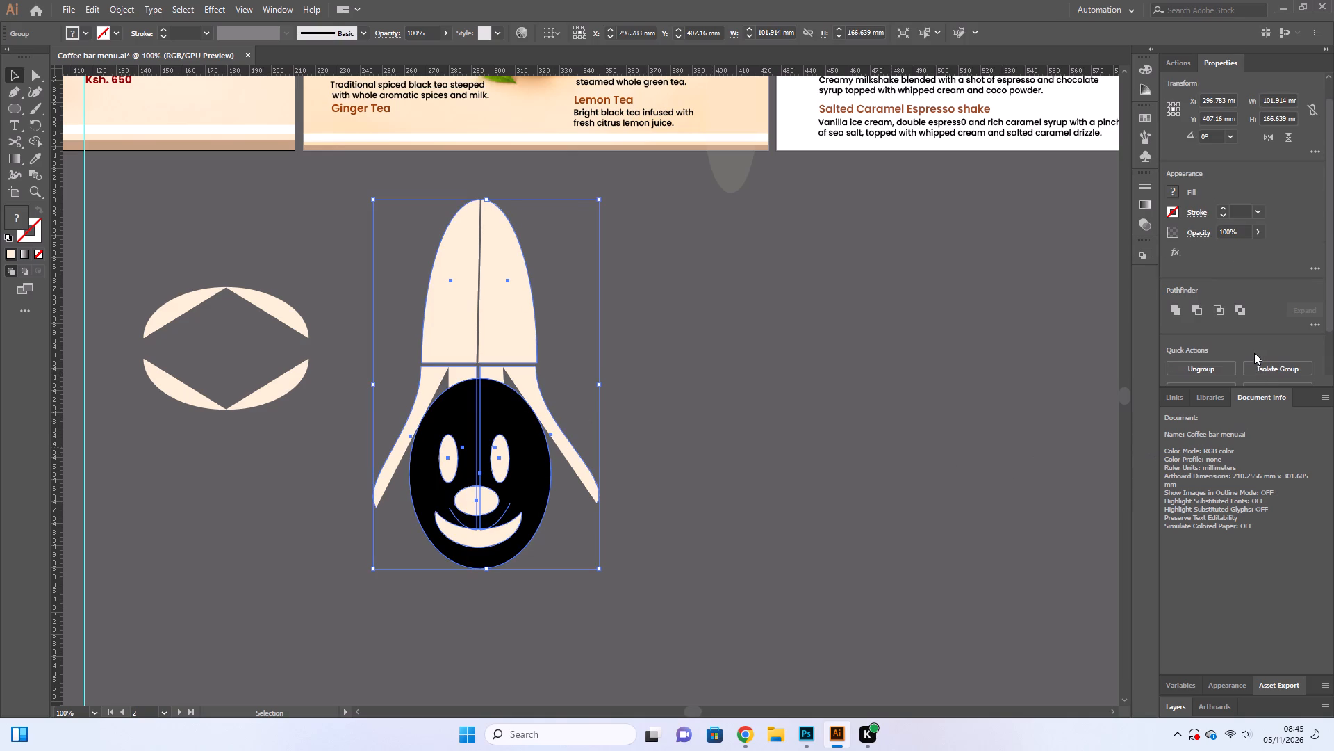
scroll(1254, 353, down, 2)
click(1217, 309)
click(734, 379)
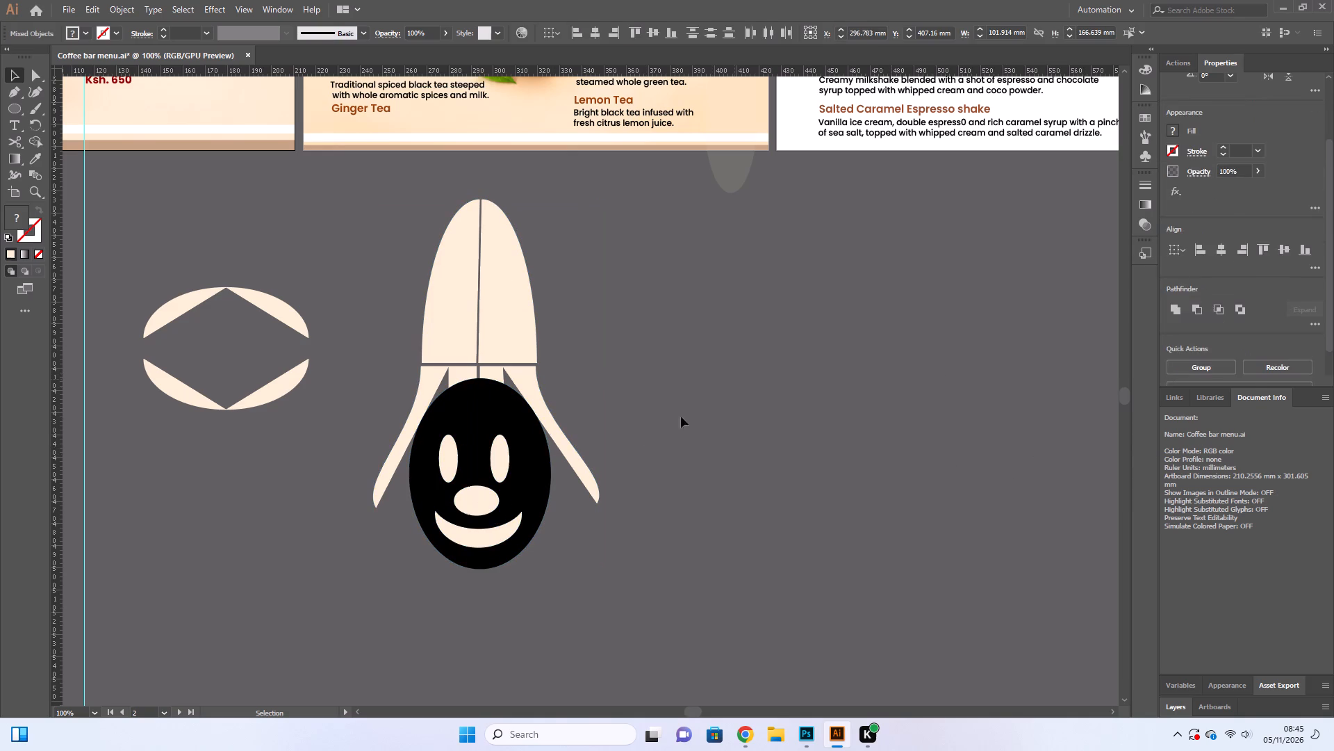
Move the grouped black face up against the base of the hat, to about X 294.0 mm, Y 440.5 mm.
click(517, 461)
drag(525, 466, 525, 483)
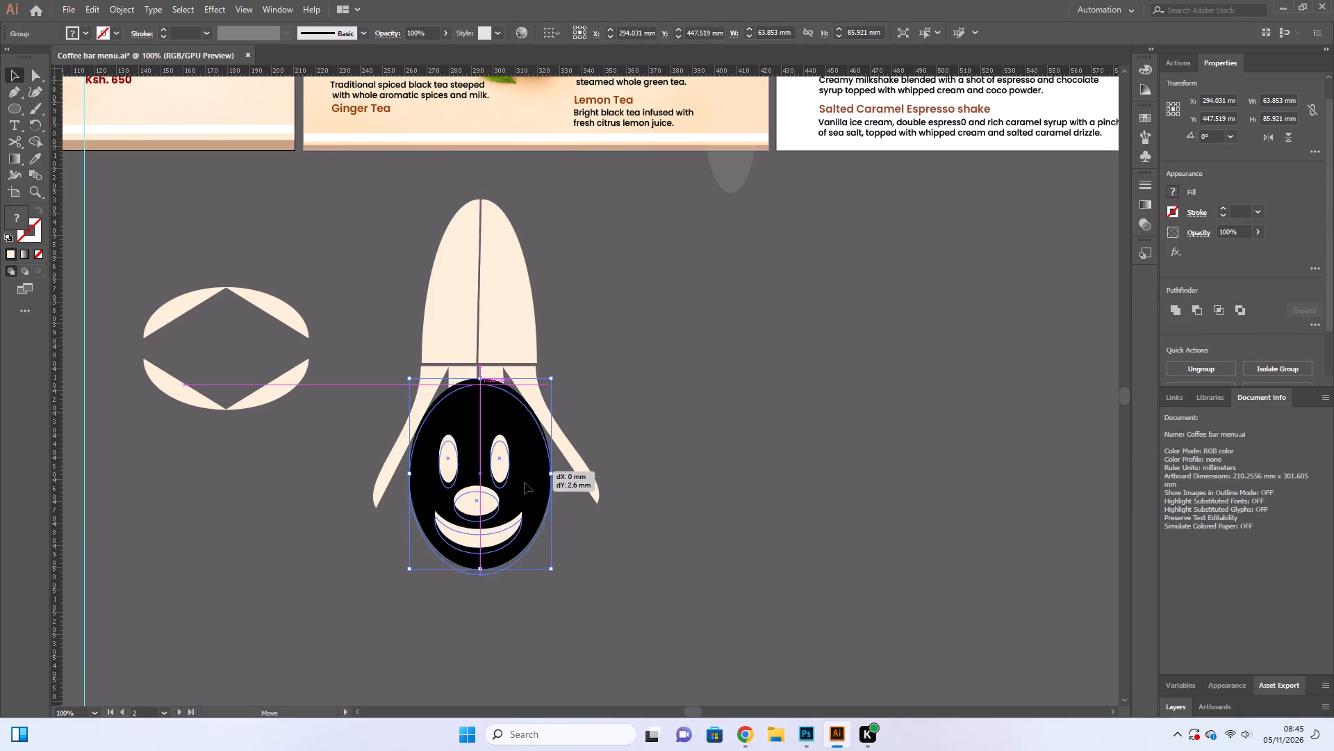
drag(525, 483, 525, 487)
drag(525, 493, 527, 457)
click(675, 513)
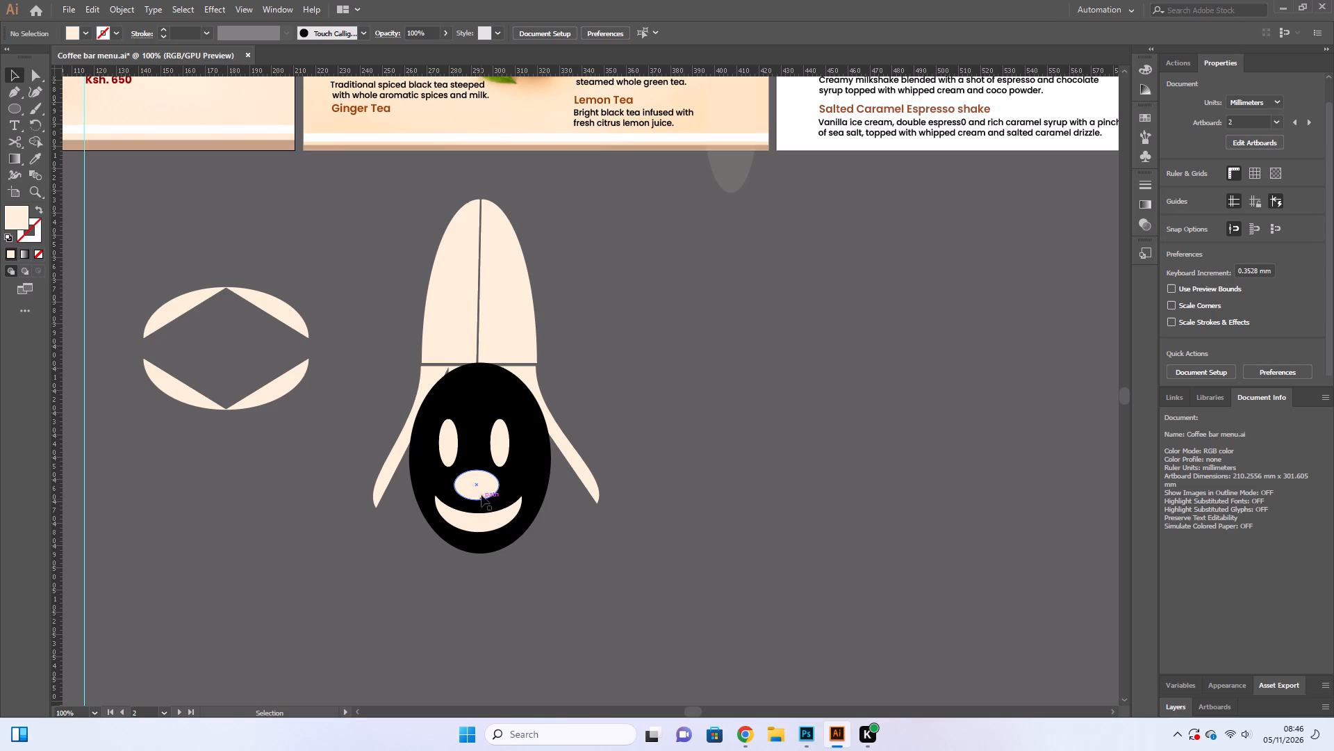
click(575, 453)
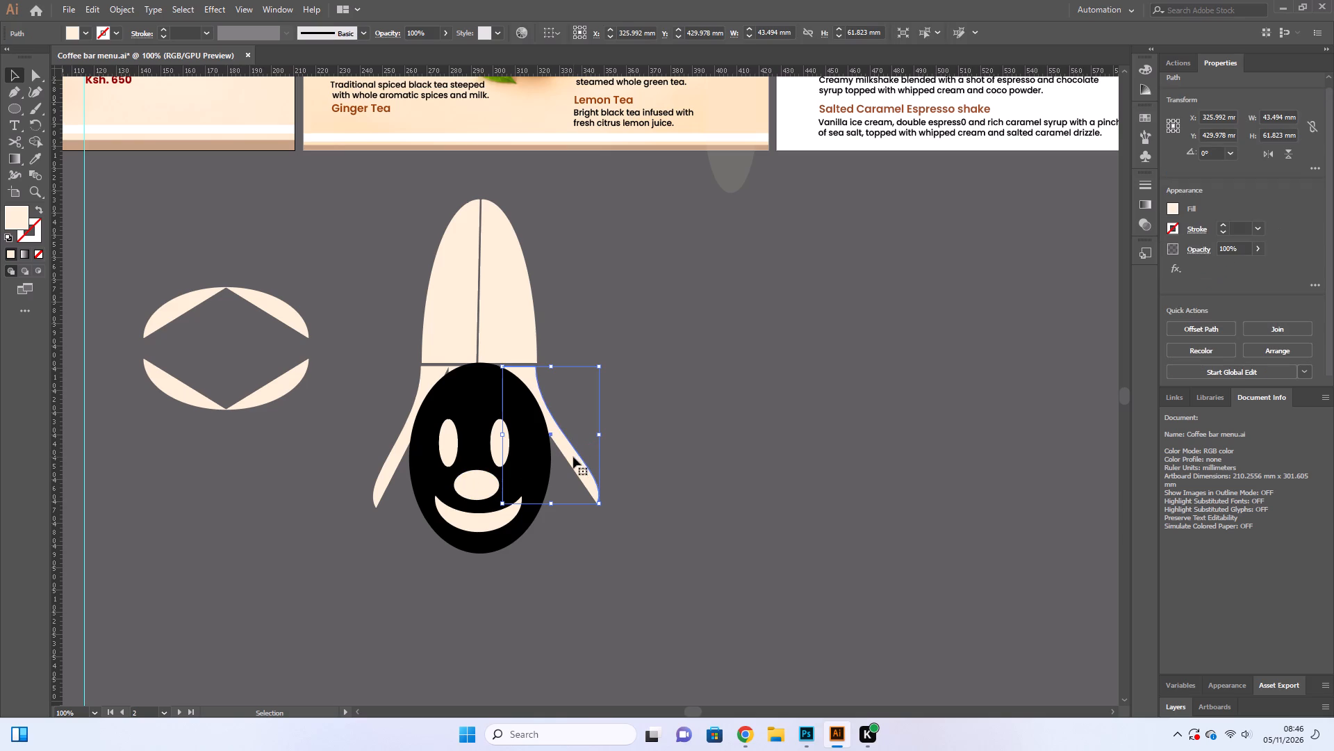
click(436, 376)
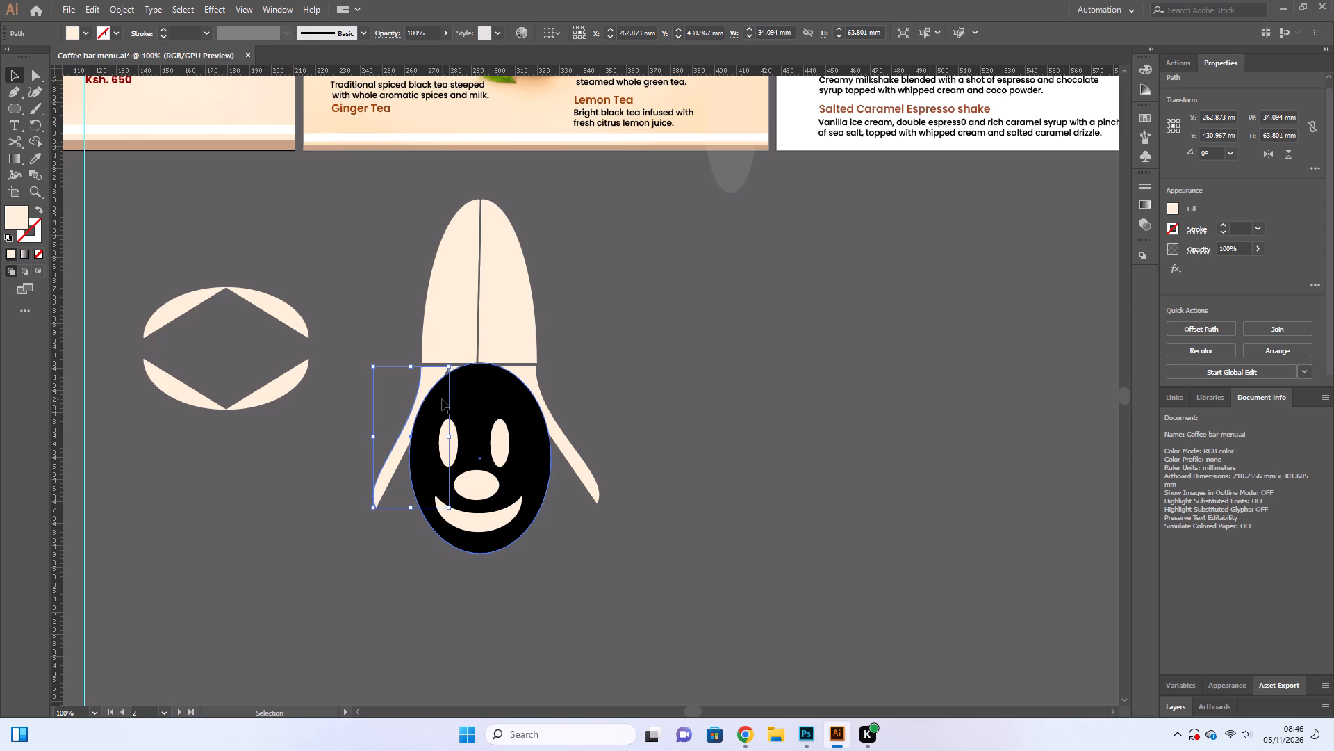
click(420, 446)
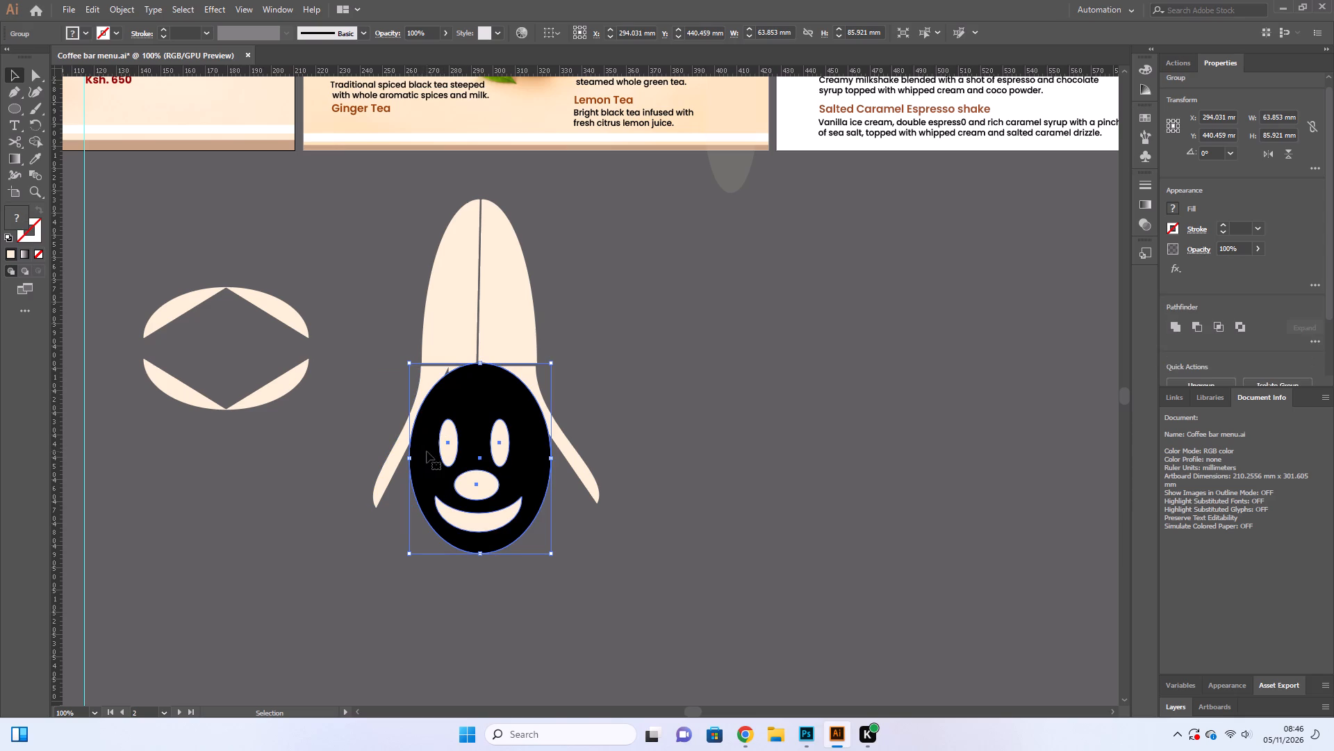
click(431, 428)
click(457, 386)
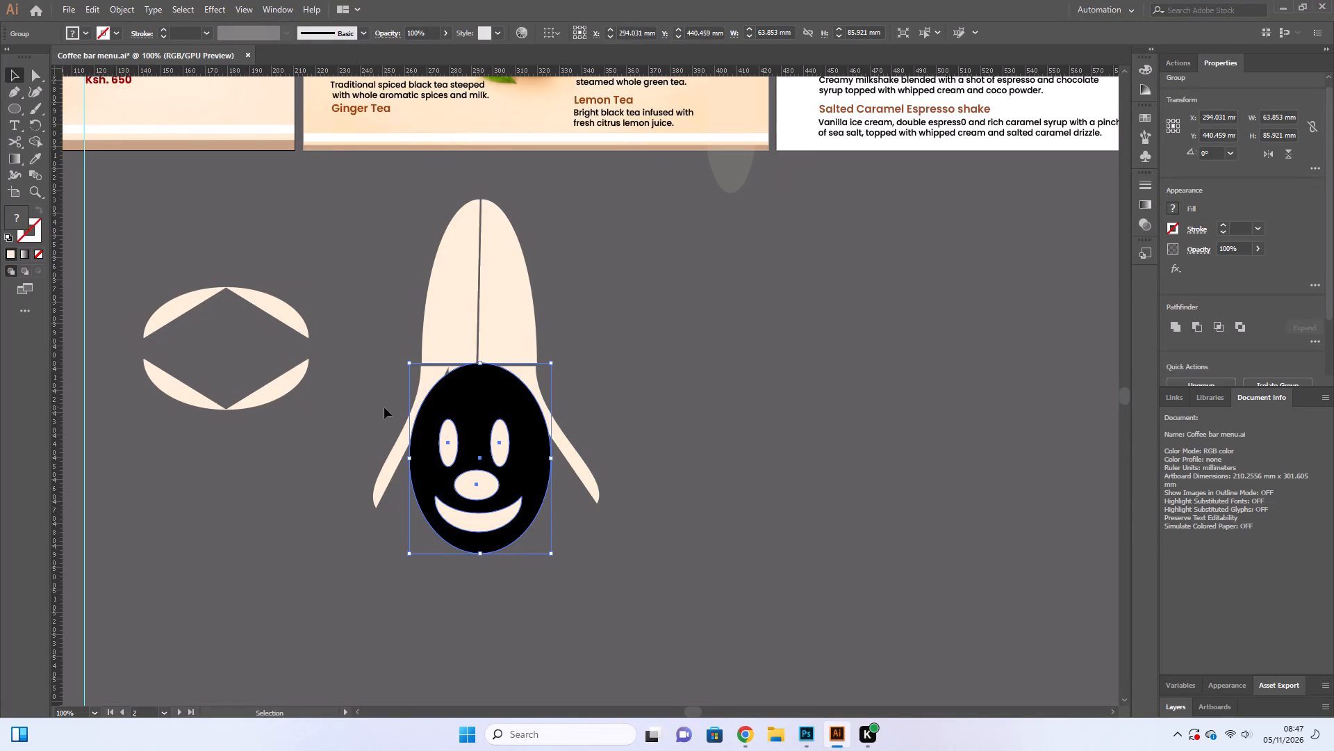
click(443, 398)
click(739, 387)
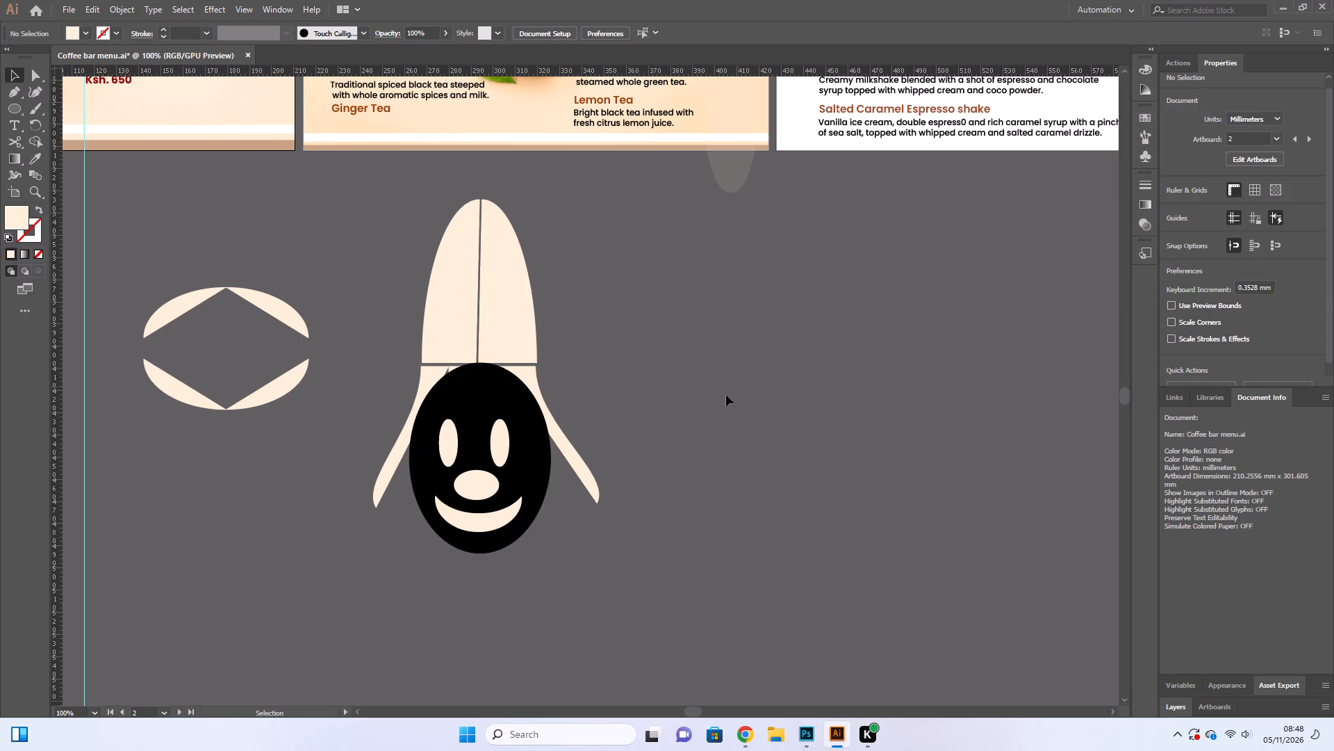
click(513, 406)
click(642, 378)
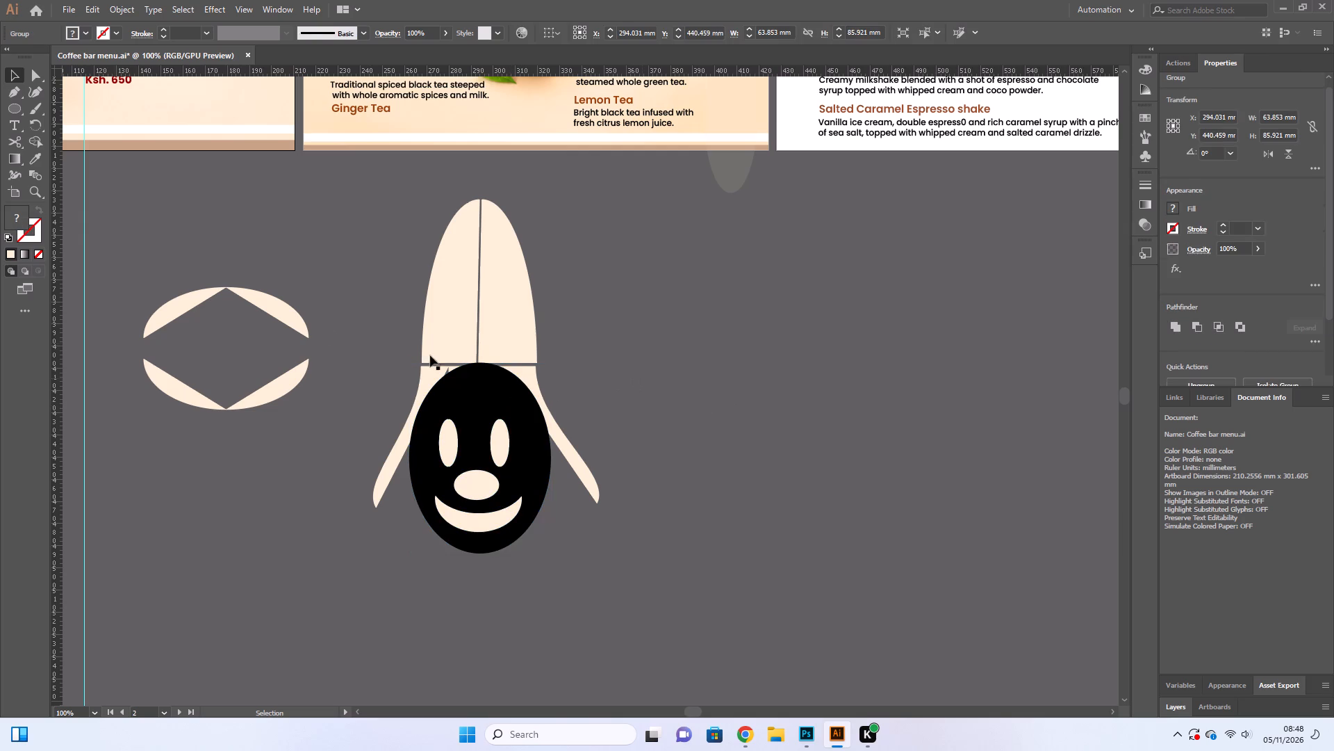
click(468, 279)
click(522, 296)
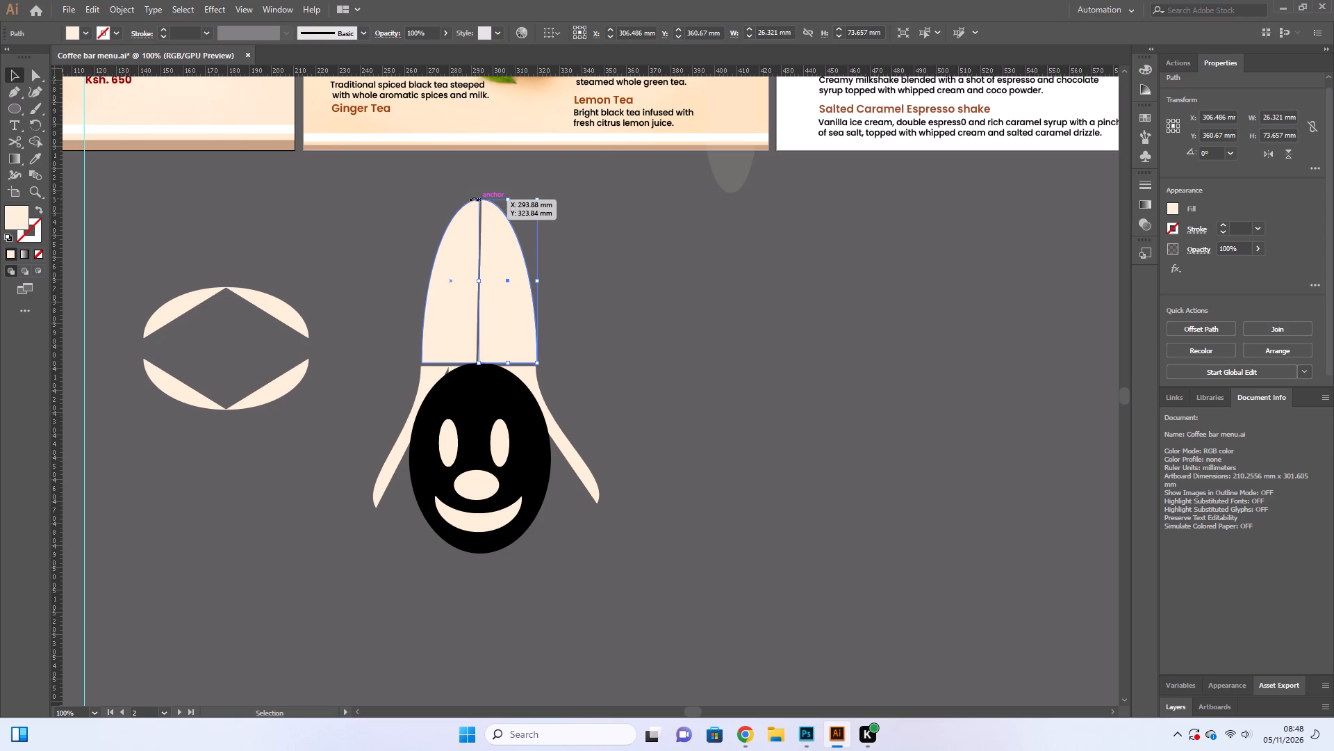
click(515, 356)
Go back to the coffees page of the menu and select the Caramel Latte heading.
scroll(647, 344, up, 7)
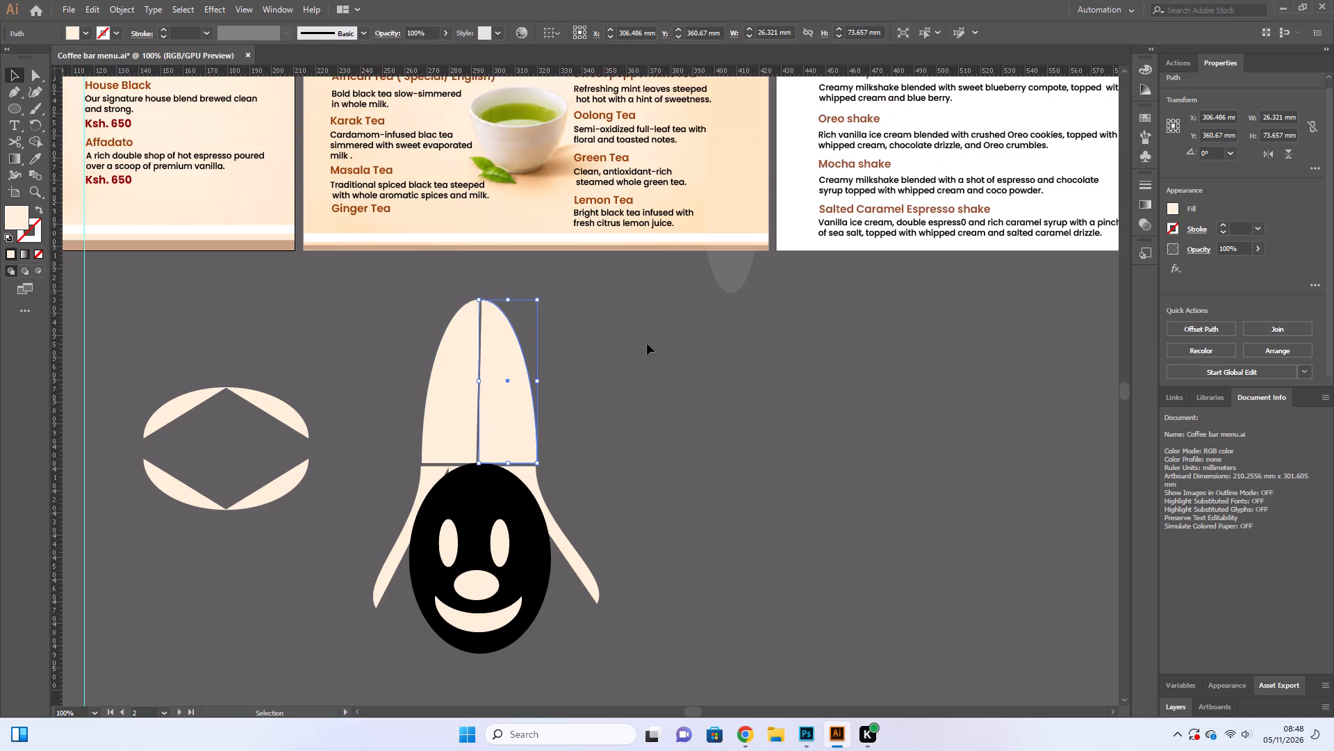
scroll(647, 344, up, 8)
drag(690, 713, 677, 709)
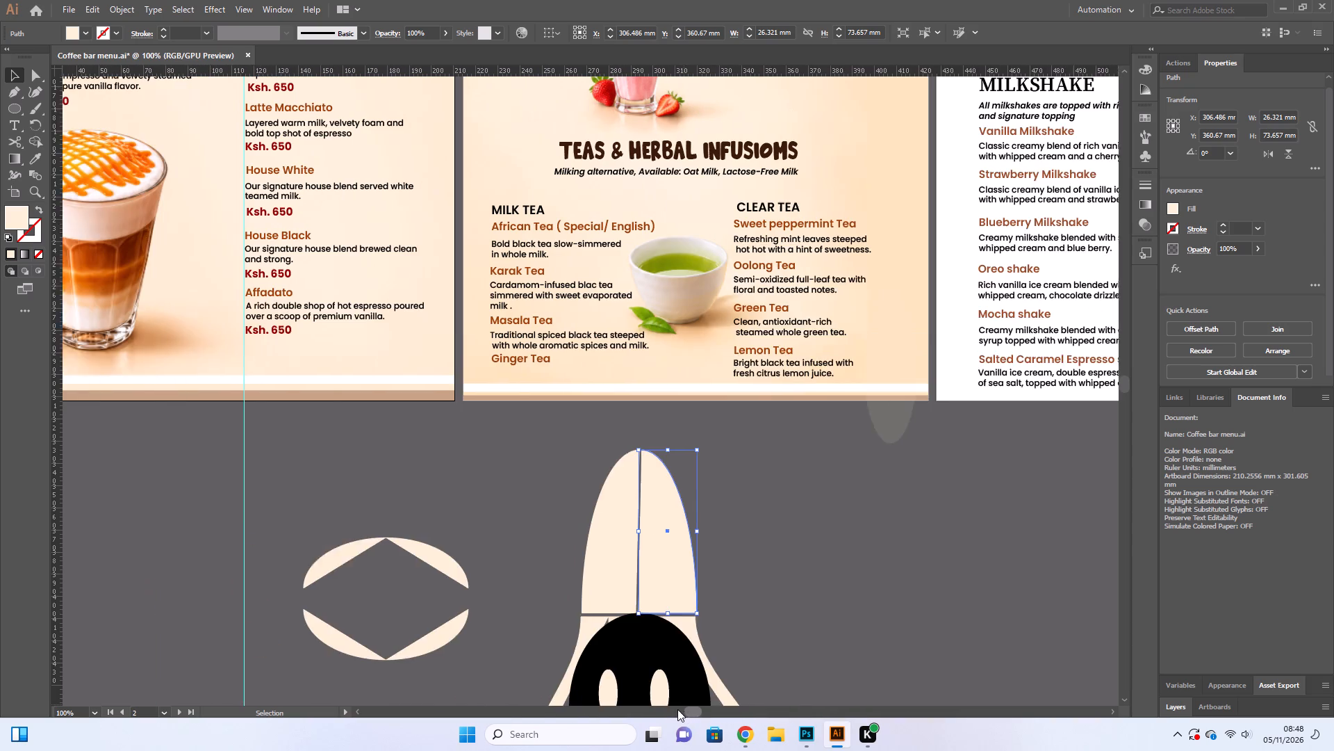
drag(677, 709, 664, 708)
scroll(520, 593, up, 18)
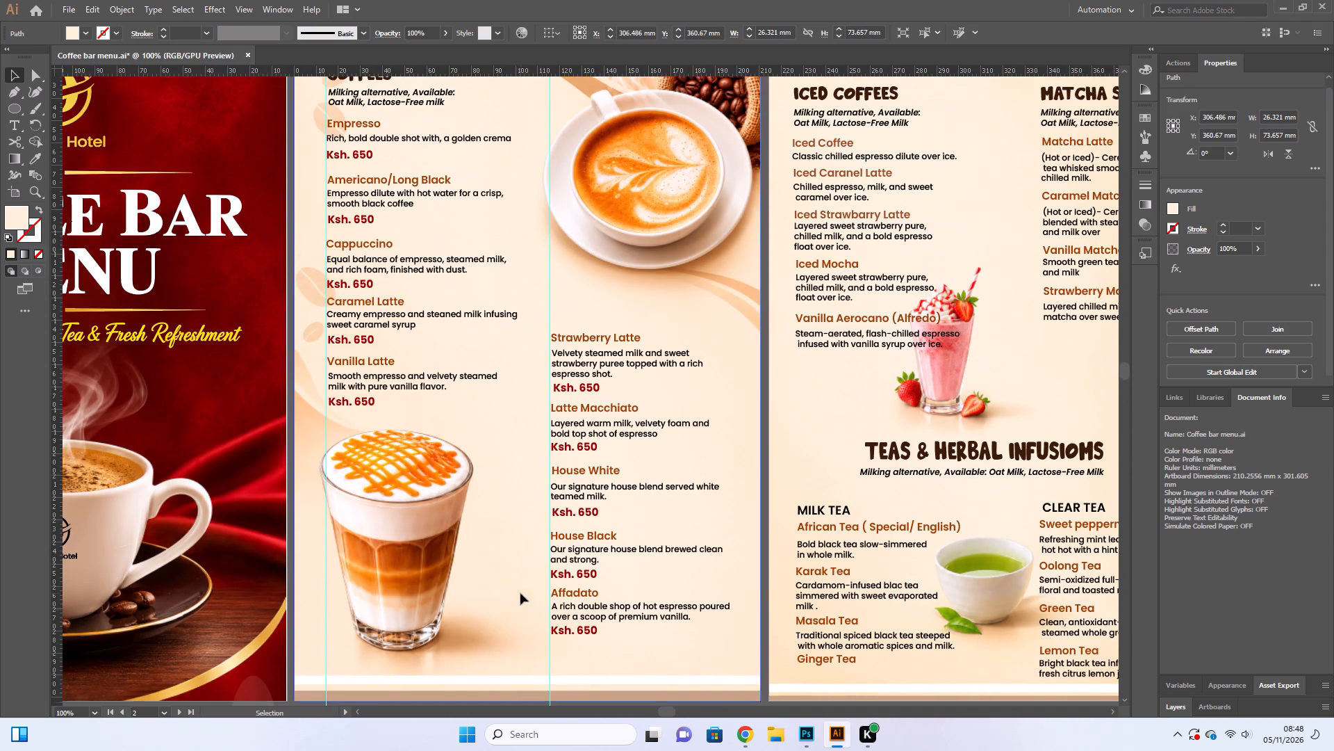
click(396, 319)
click(376, 302)
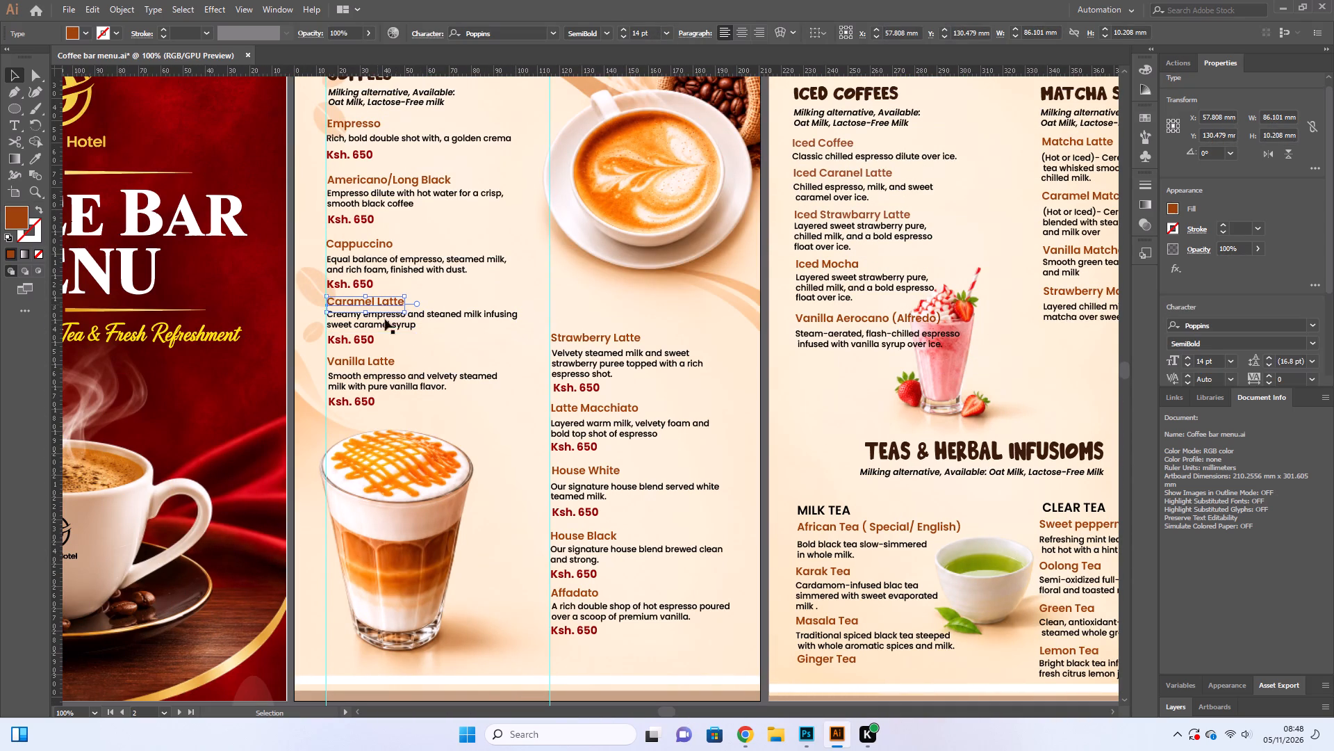
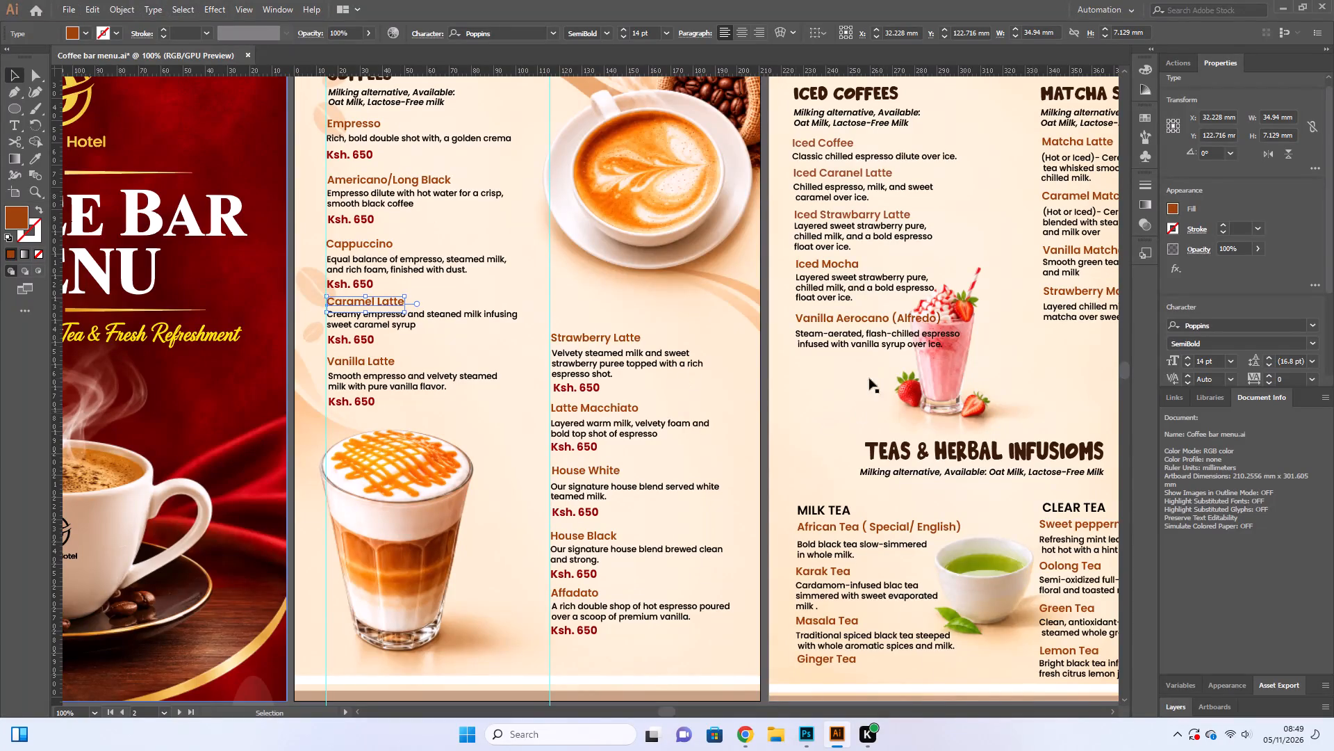
Widen the red background image on the cover page to about 210.3 mm, extending its inner edge to the page boundary.
scroll(805, 353, up, 7)
click(652, 307)
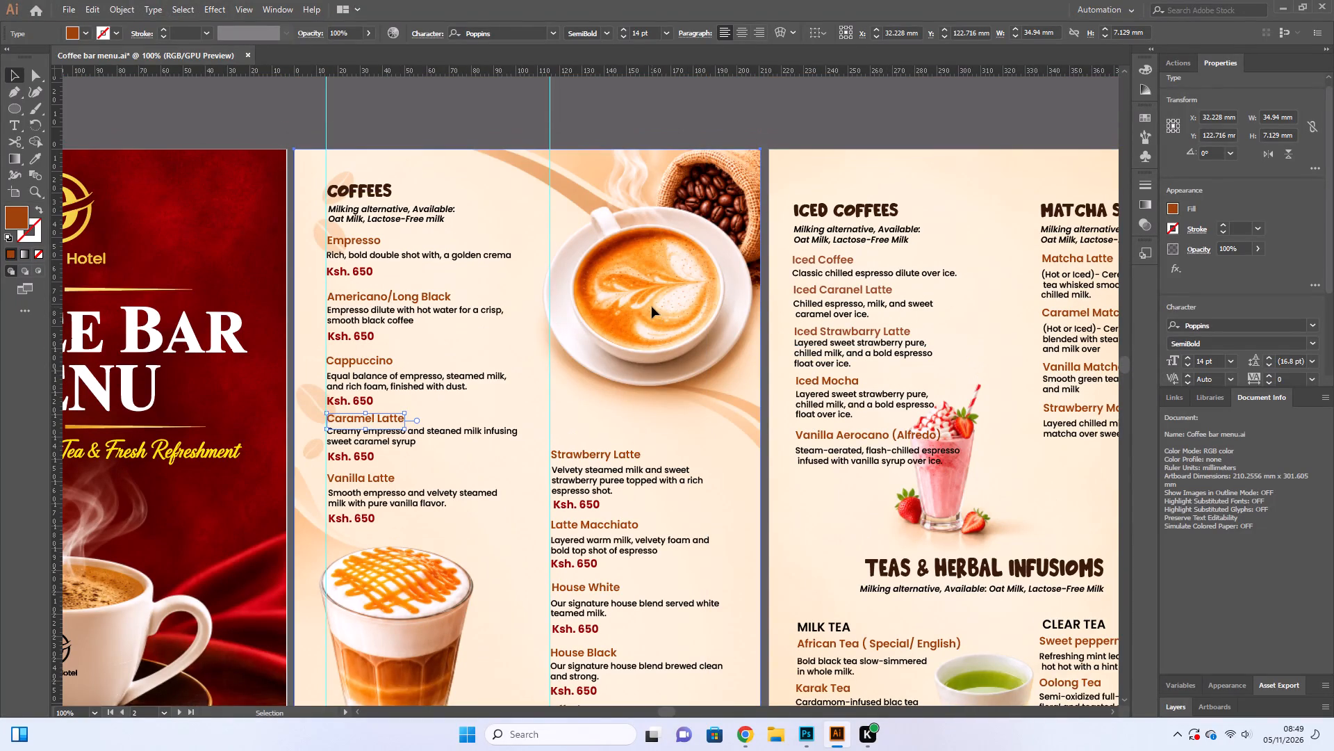
scroll(541, 254, up, 5)
scroll(537, 262, down, 13)
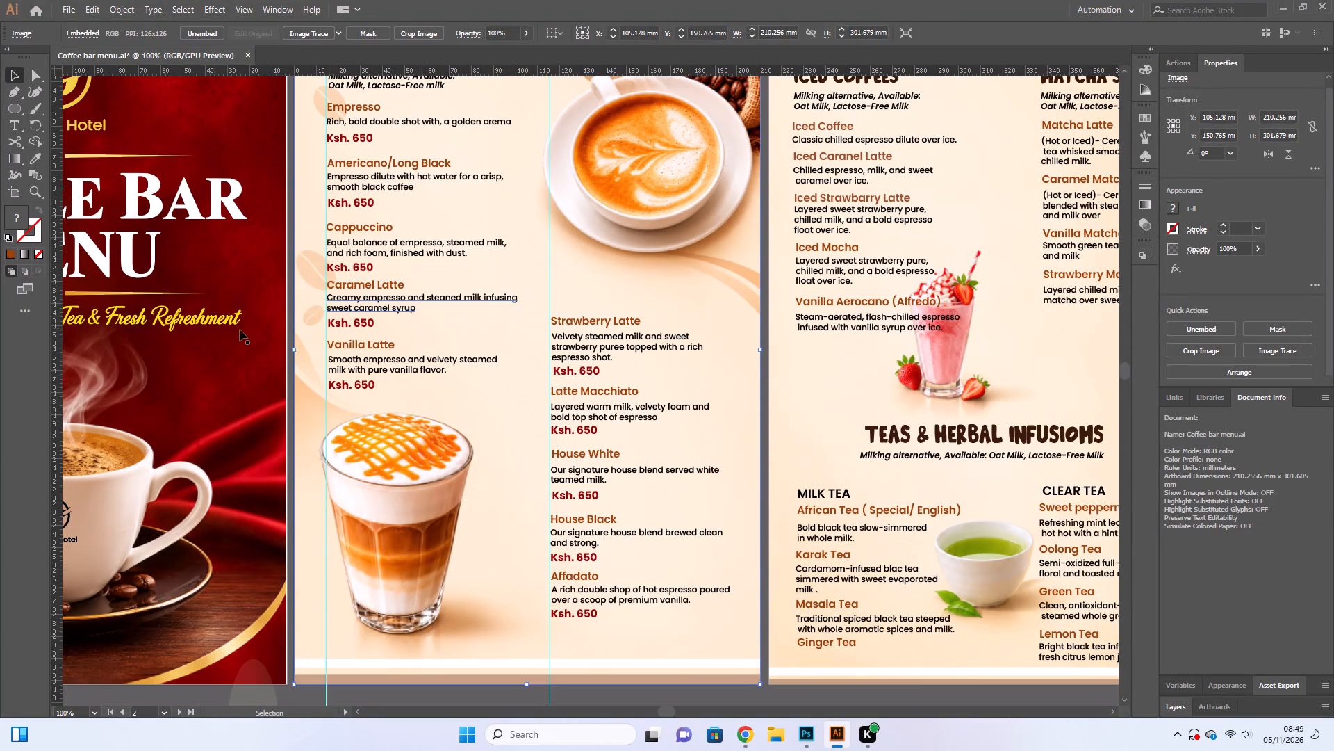
click(188, 325)
click(240, 362)
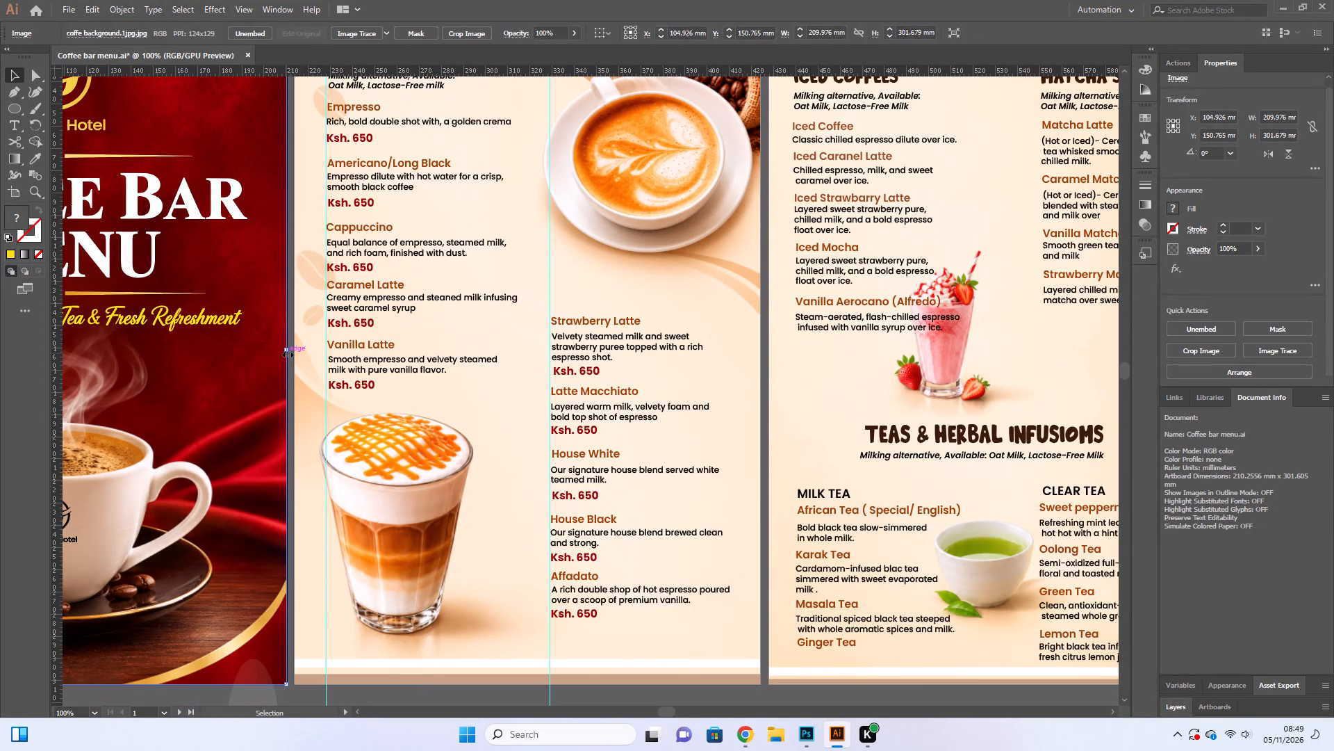
click(286, 353)
scroll(307, 419, down, 3)
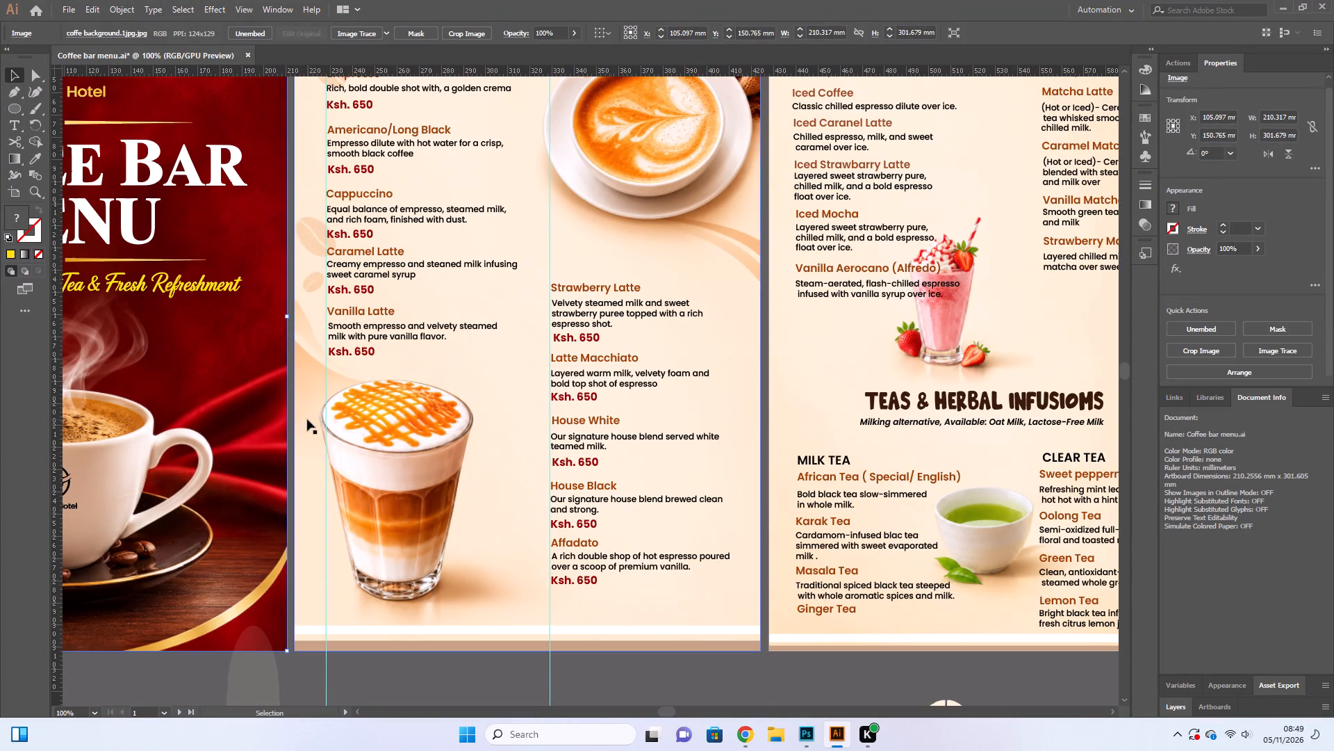
Make the white strip along the bottom of the iced coffees page thinner by lowering its upper edge.
scroll(307, 419, down, 6)
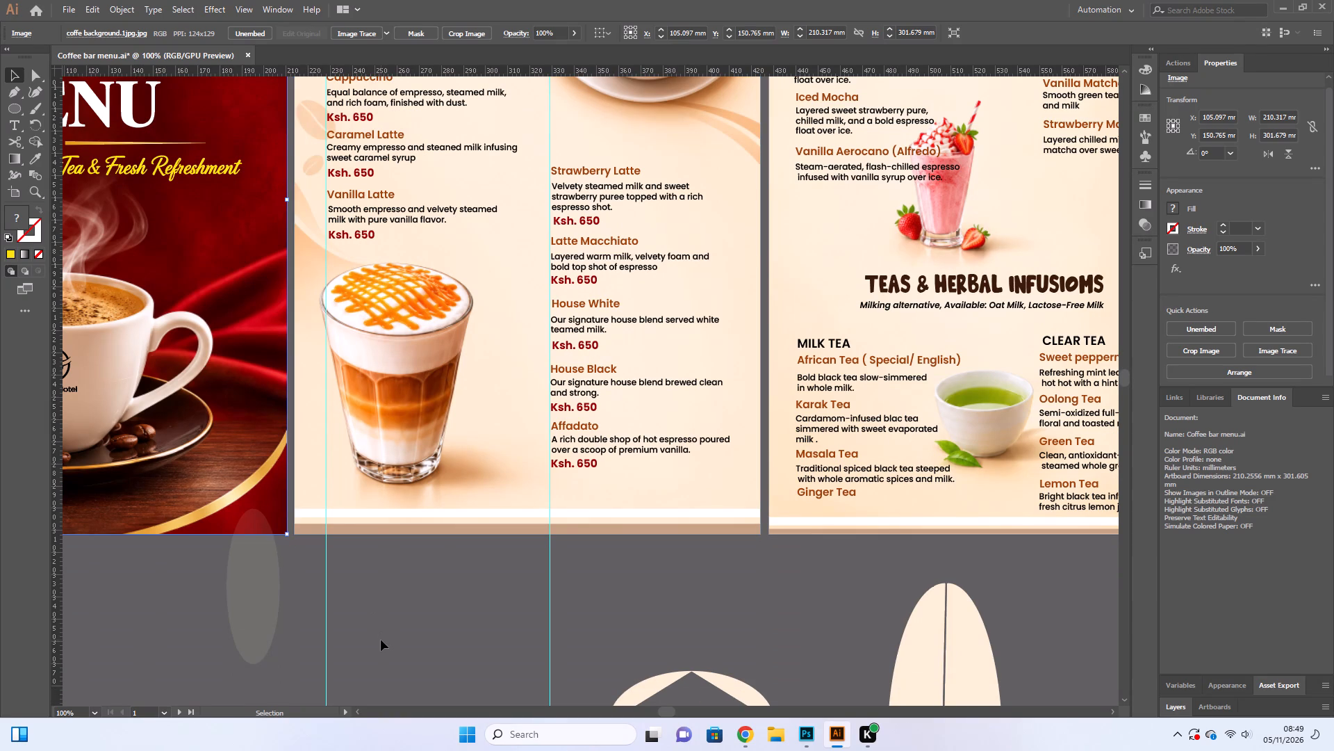
click(846, 624)
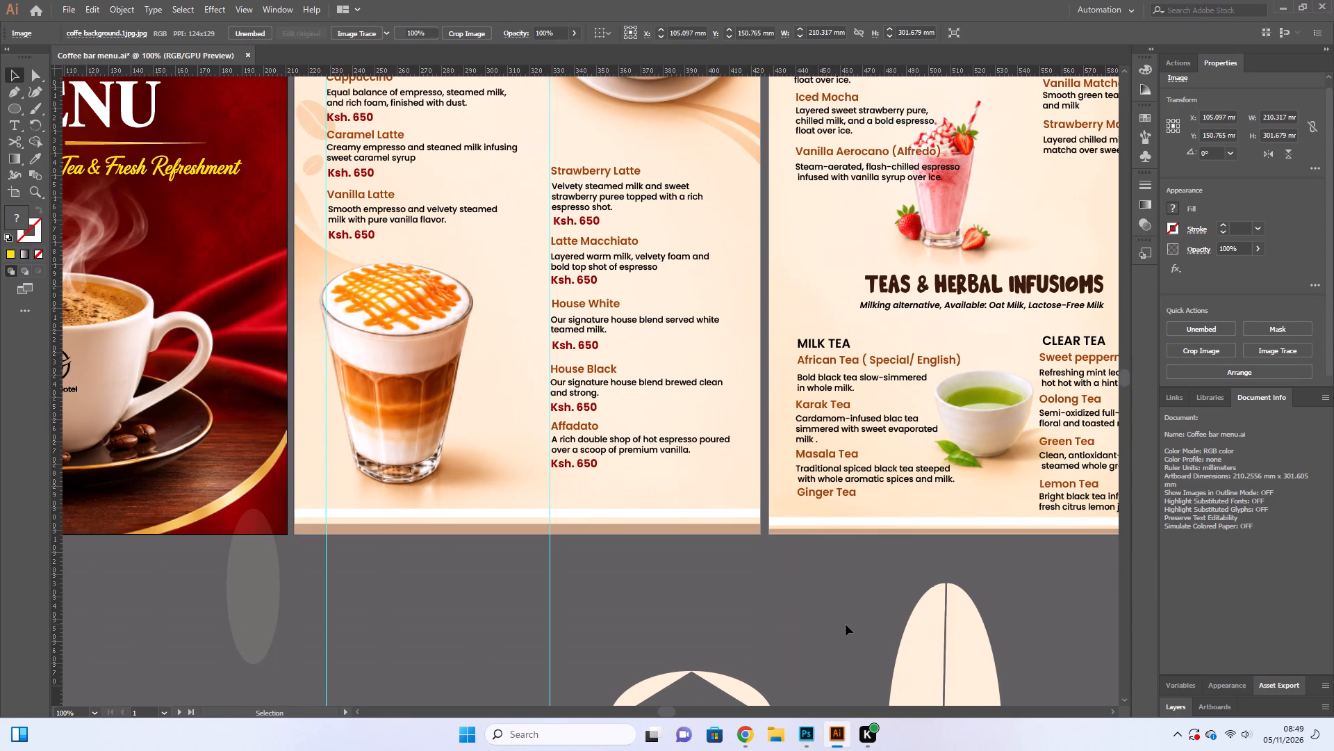
click(795, 519)
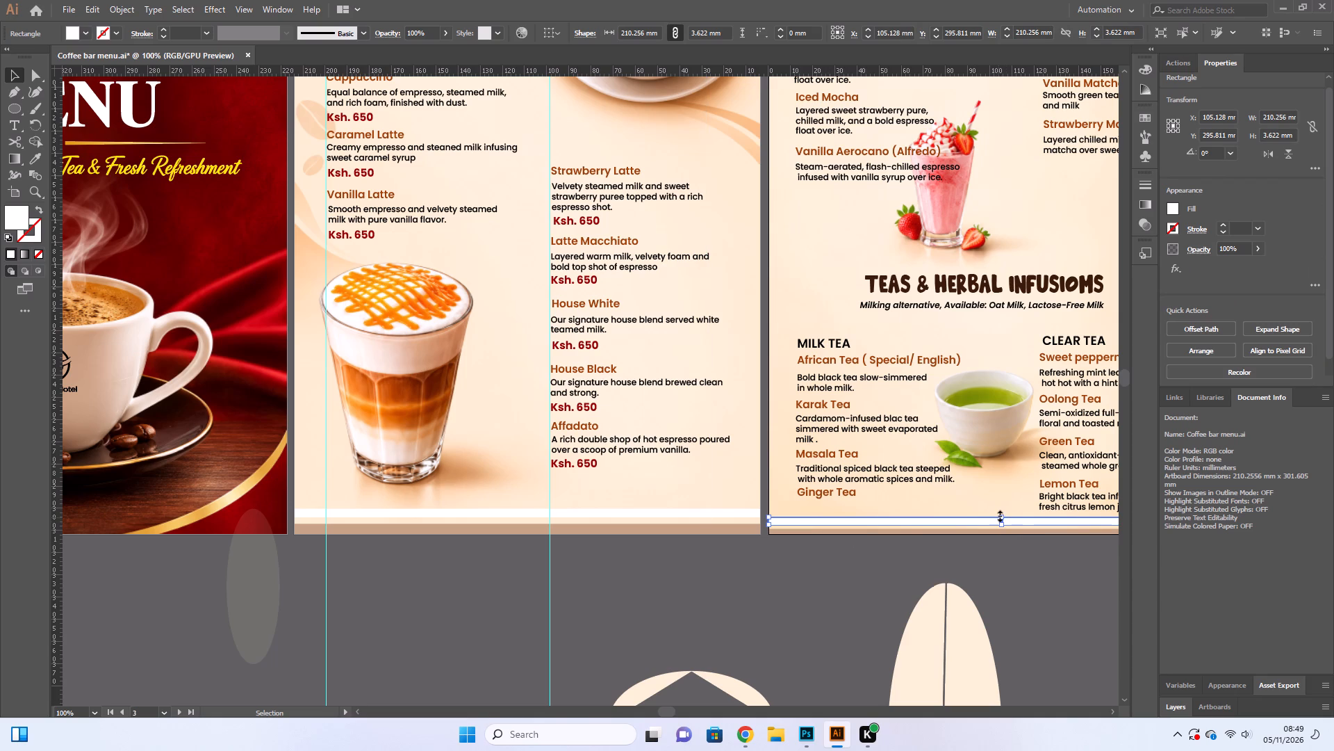
drag(999, 515, 1007, 520)
click(985, 576)
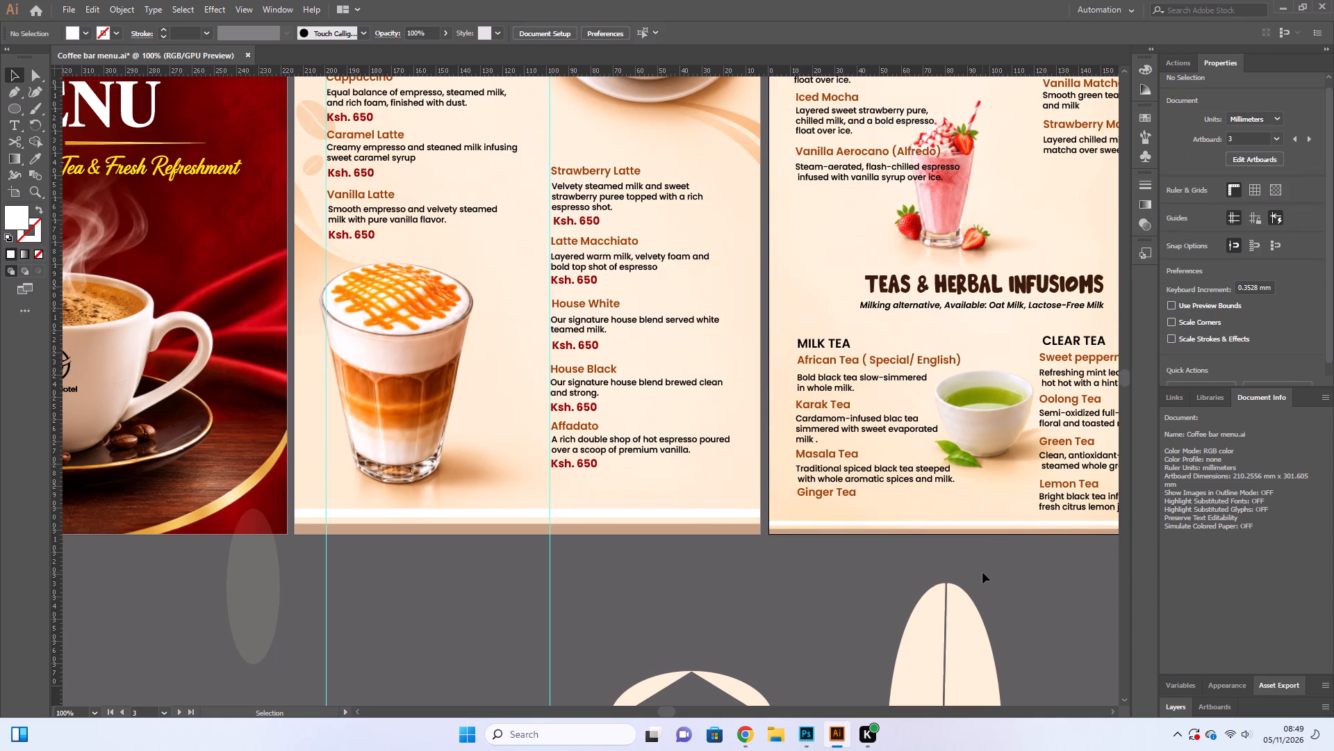
Examine the cover, coffees and iced coffees pages, checking the backgrounds, page edges and menu text.
scroll(982, 572, up, 3)
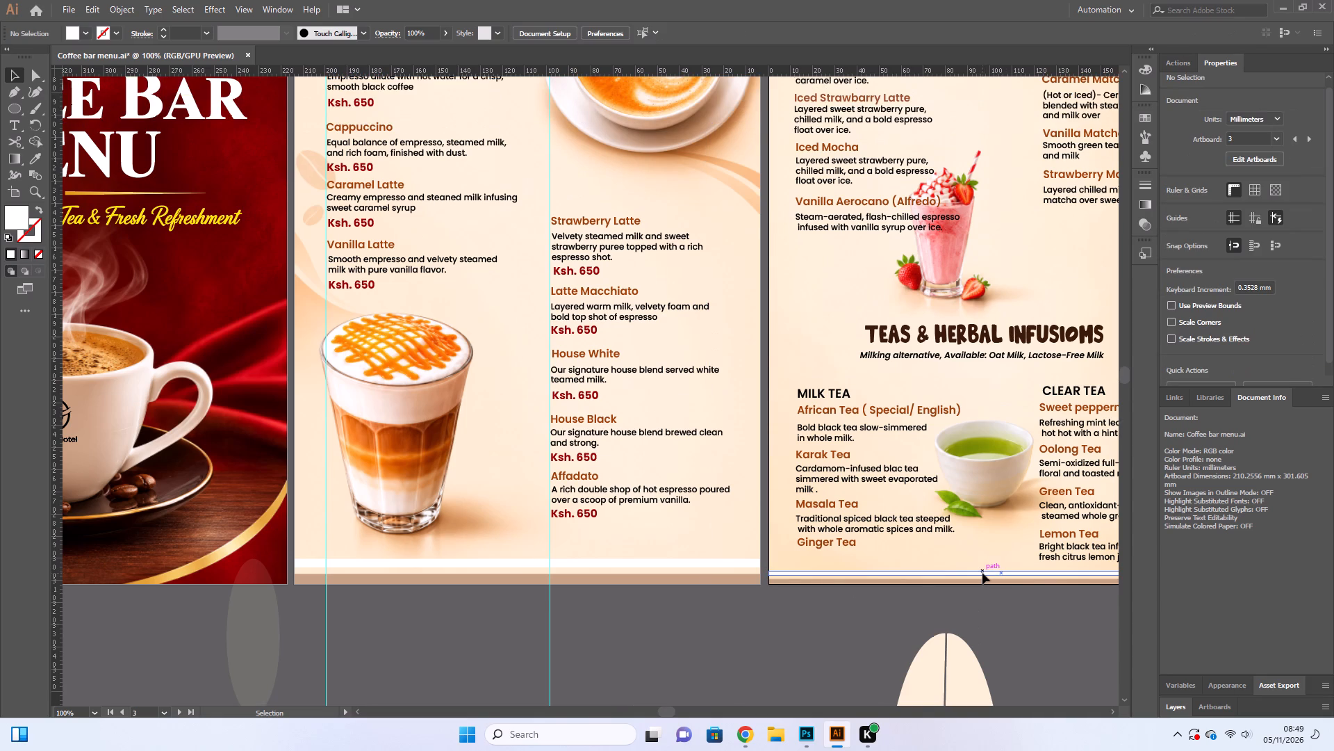
scroll(982, 575, up, 1)
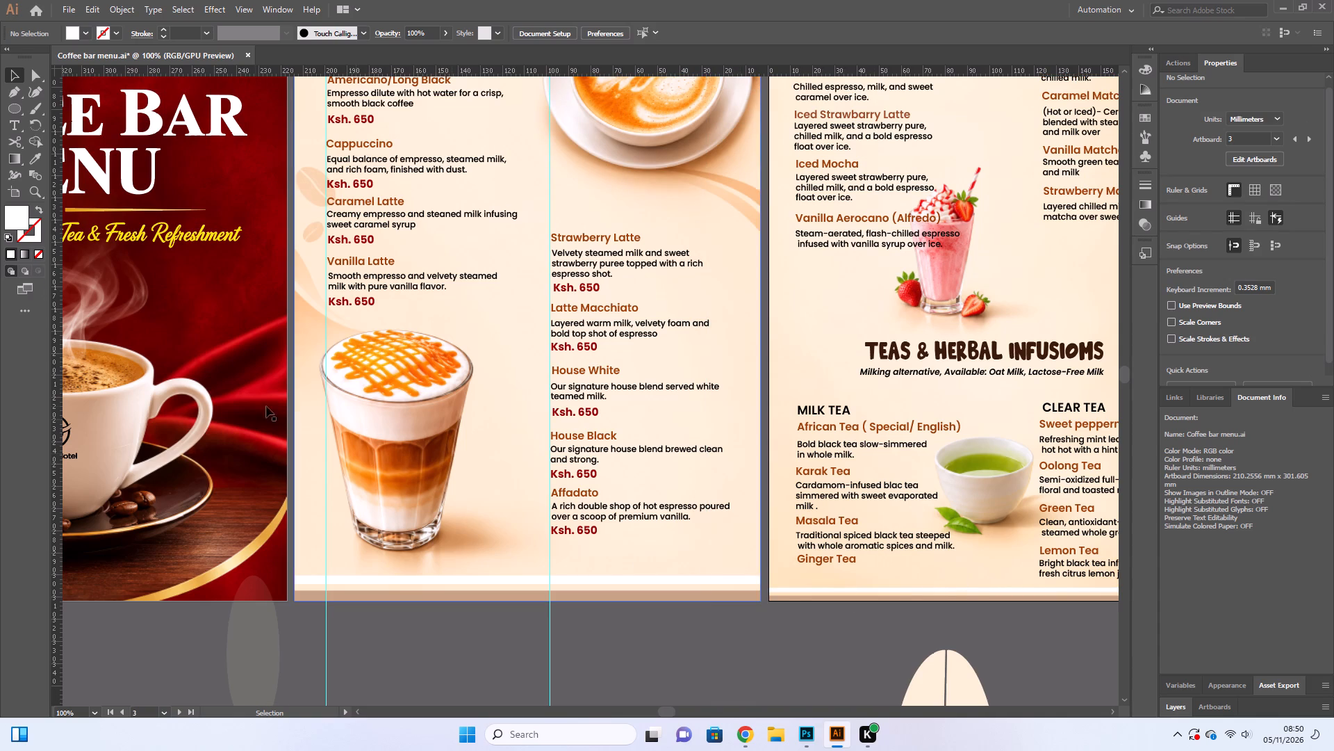
scroll(251, 410, up, 17)
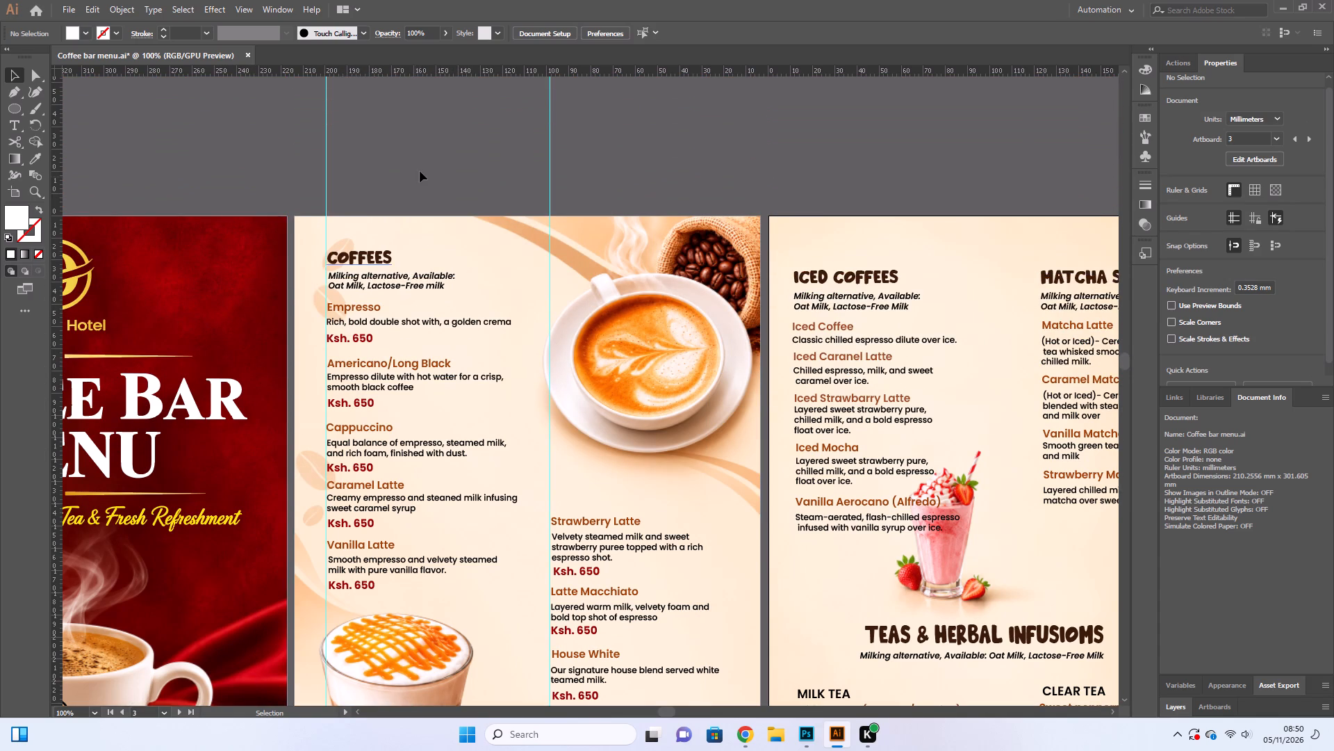
click(420, 171)
click(423, 234)
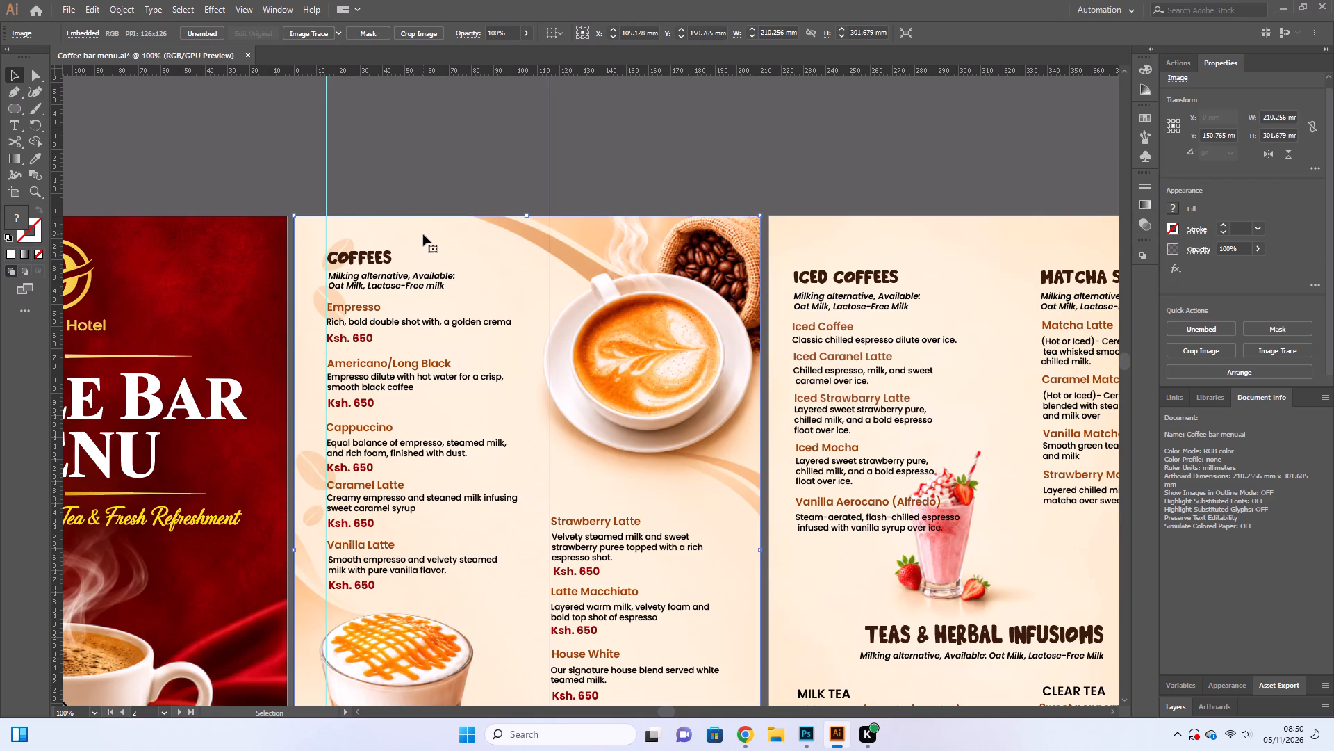
click(657, 138)
click(359, 220)
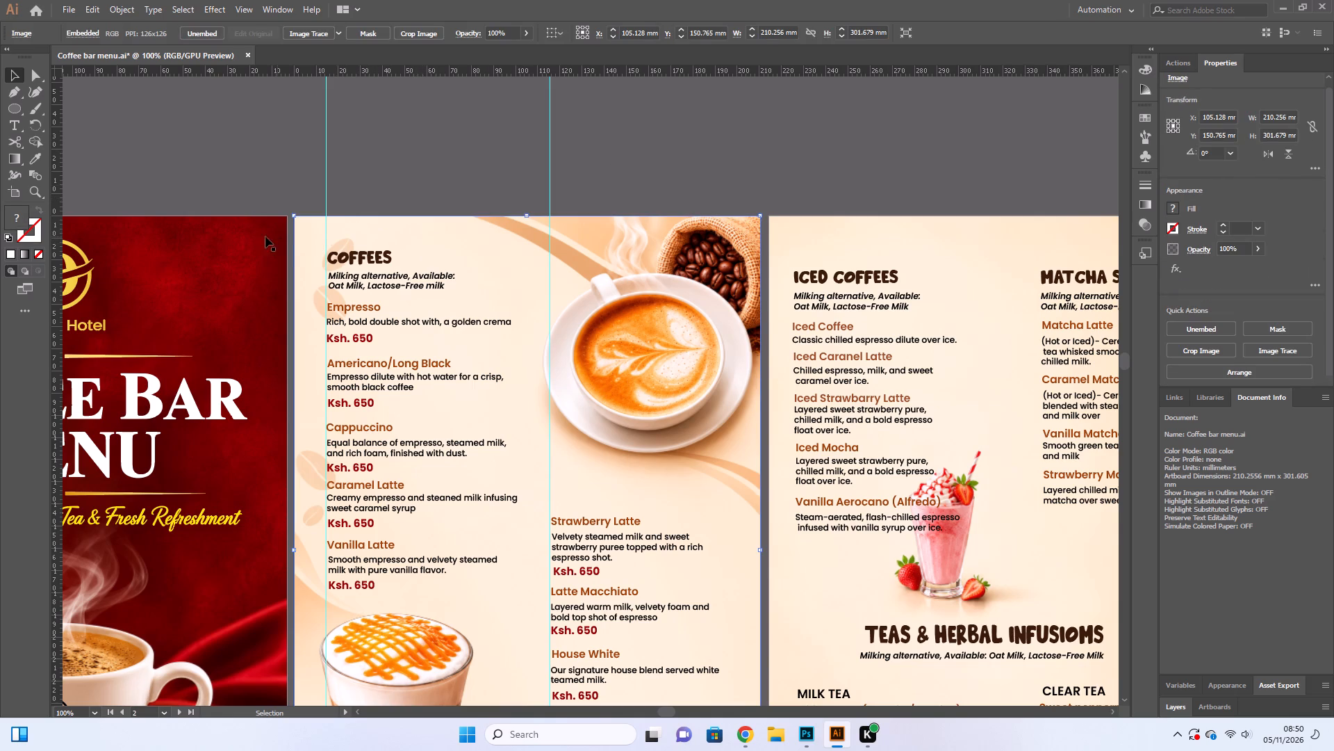
click(249, 236)
click(273, 191)
scroll(275, 192, down, 5)
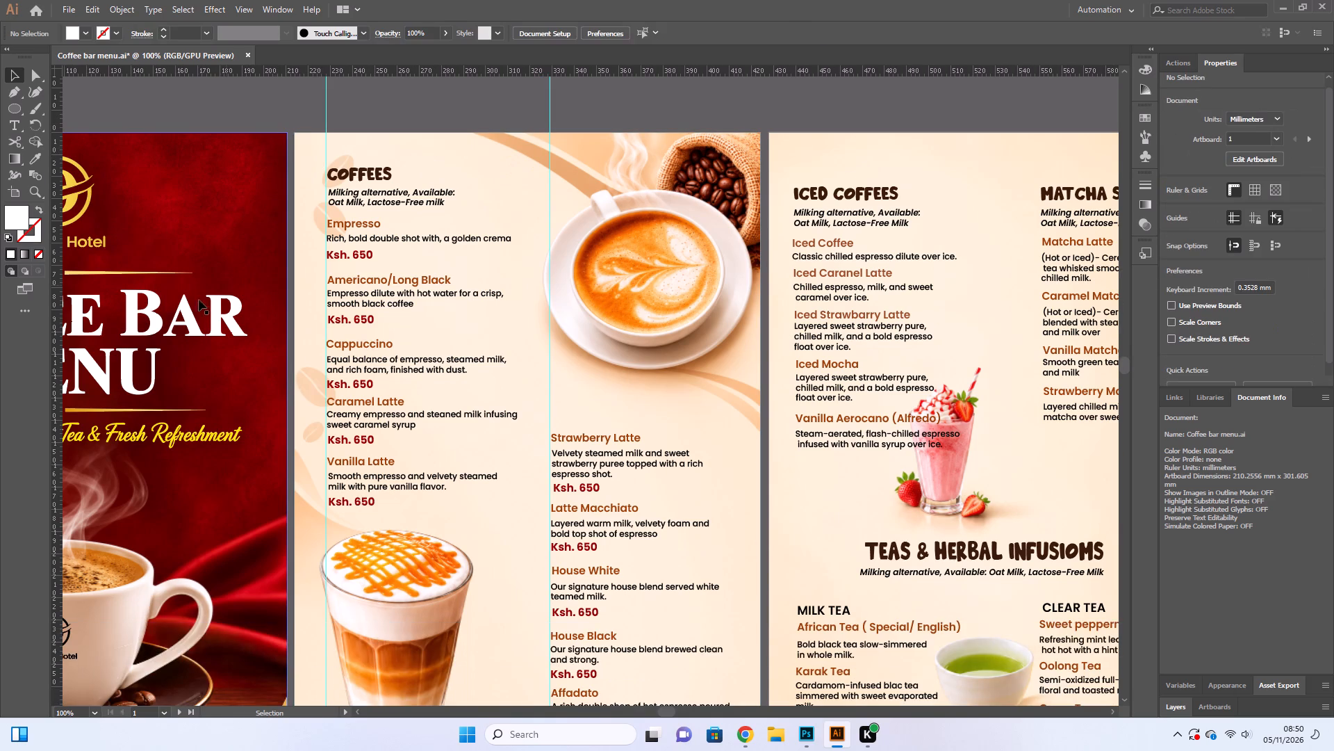
click(192, 300)
click(186, 312)
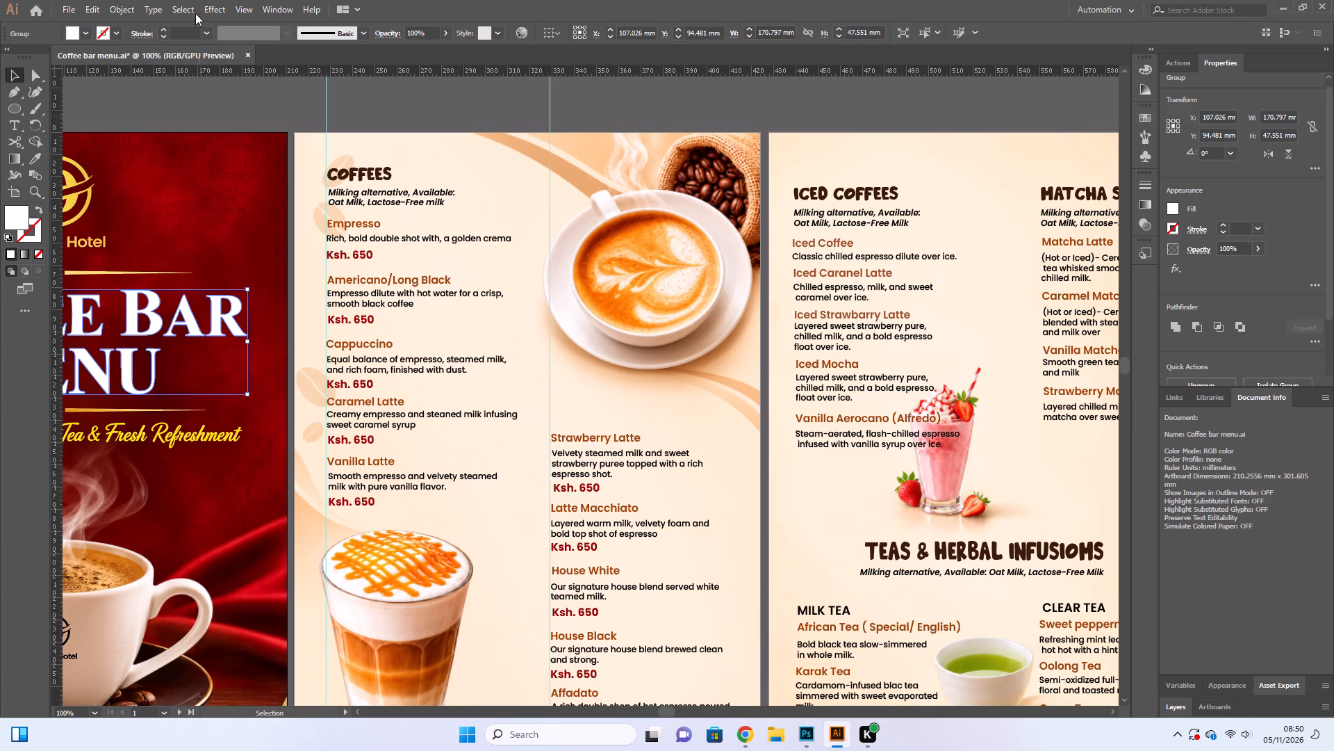
click(504, 111)
scroll(502, 108, down, 3)
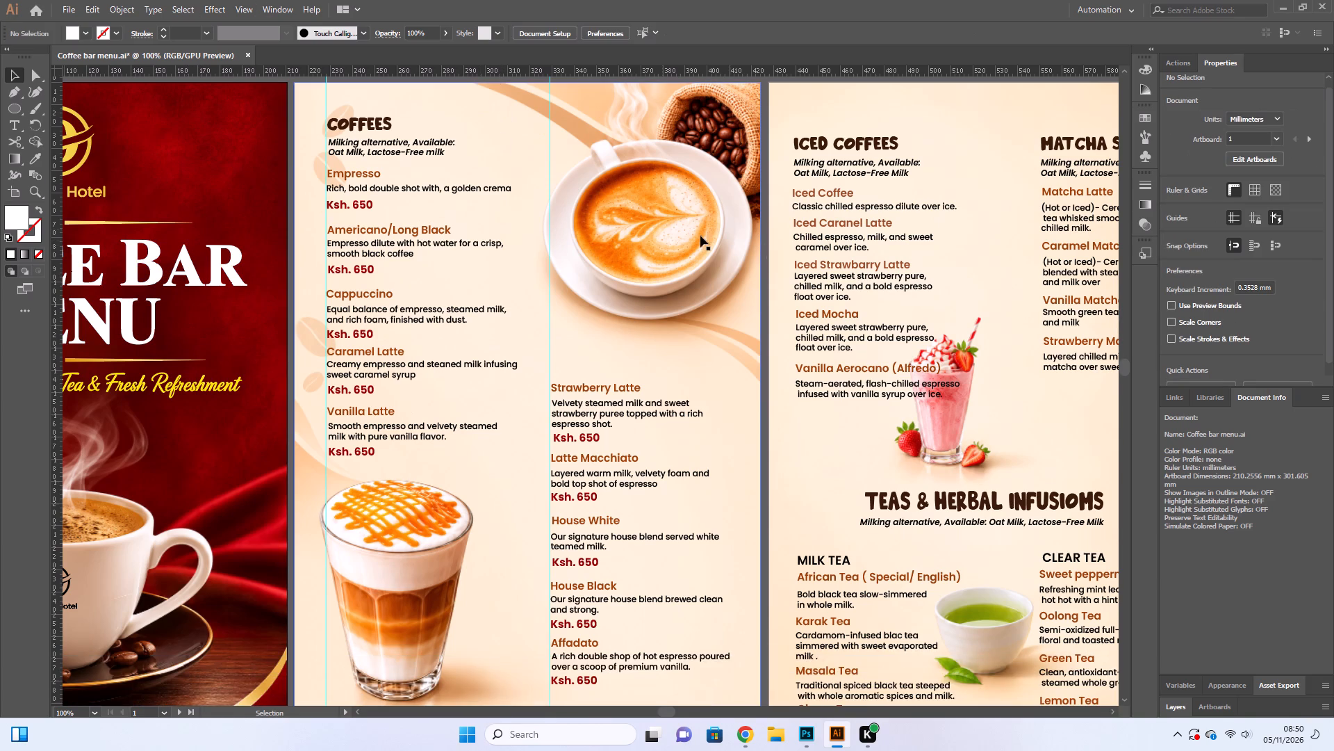
click(682, 229)
scroll(679, 230, down, 14)
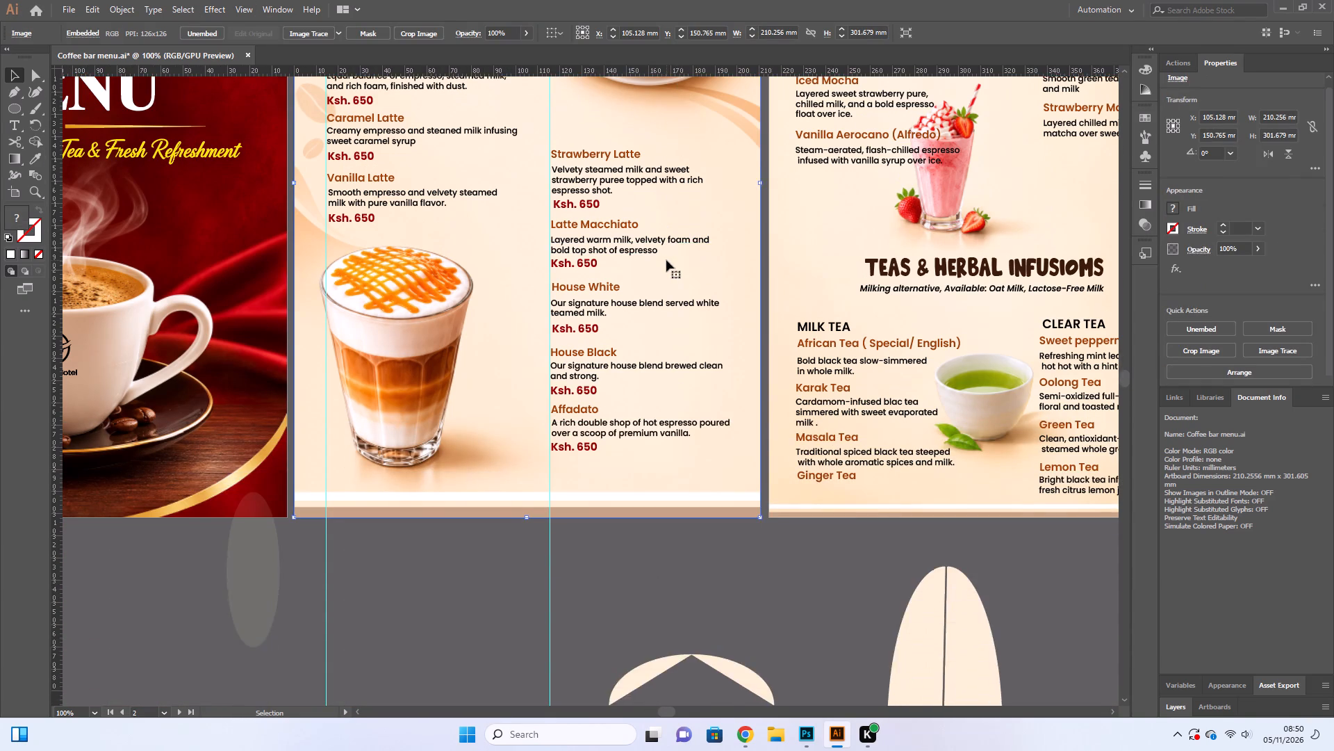
scroll(666, 260, up, 13)
scroll(666, 260, down, 13)
Move the two lower cut ellipse segments up against the upper pair, to about X 179.4 mm, Y 397.5 mm.
scroll(765, 579, down, 5)
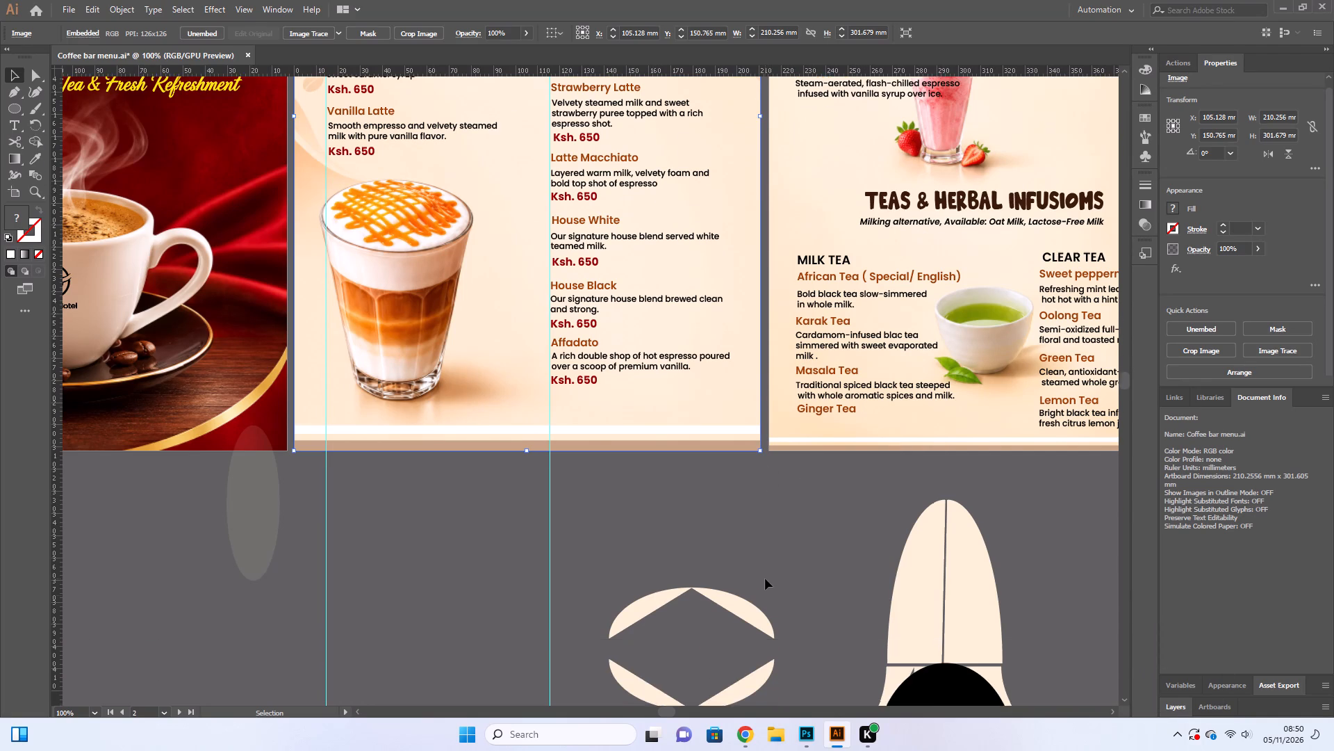
scroll(763, 576, down, 4)
drag(749, 635, 694, 621)
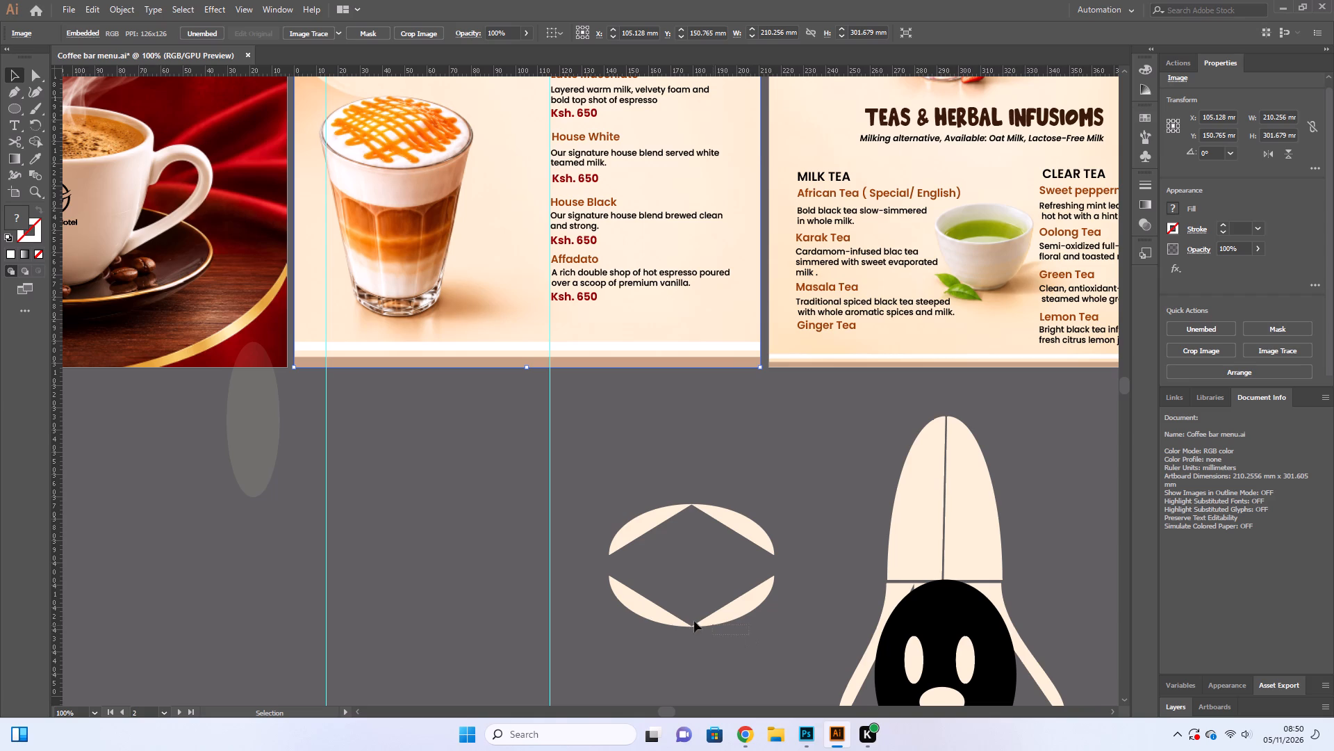
drag(694, 621, 667, 619)
drag(746, 601, 746, 589)
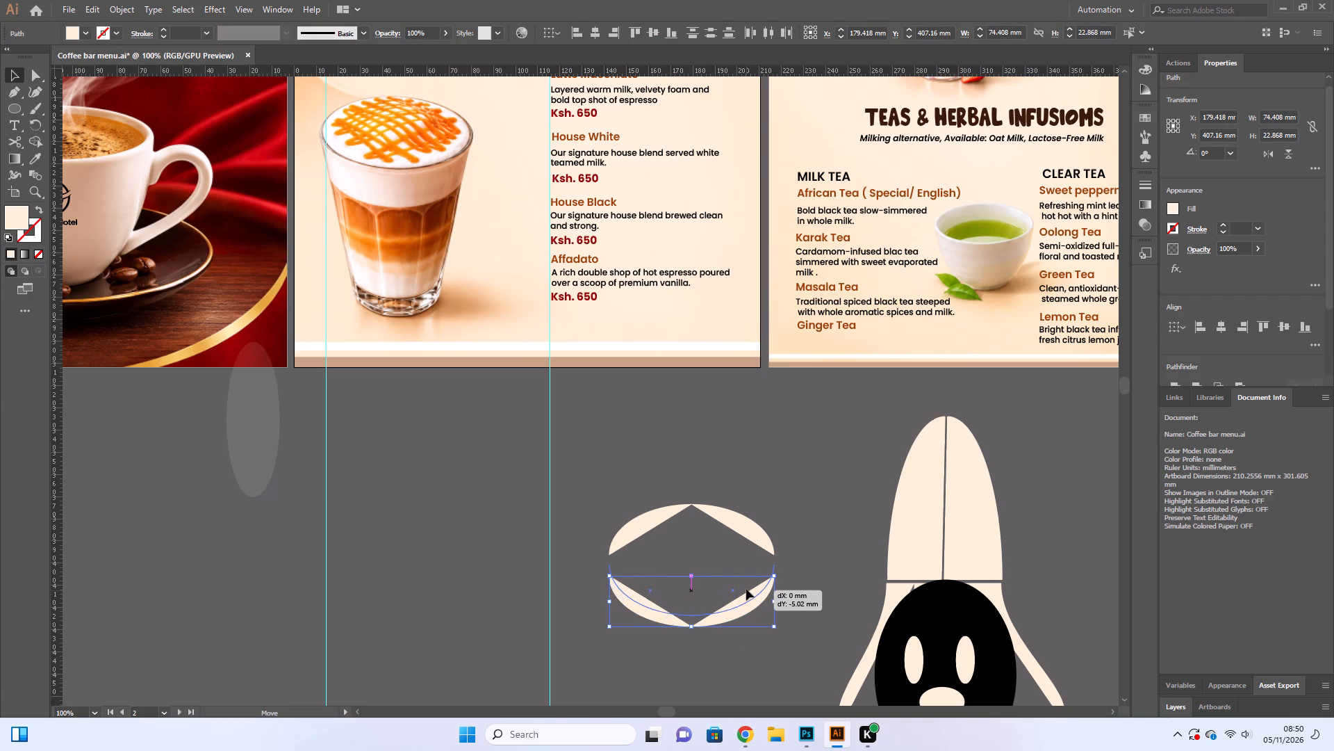
drag(746, 589, 743, 581)
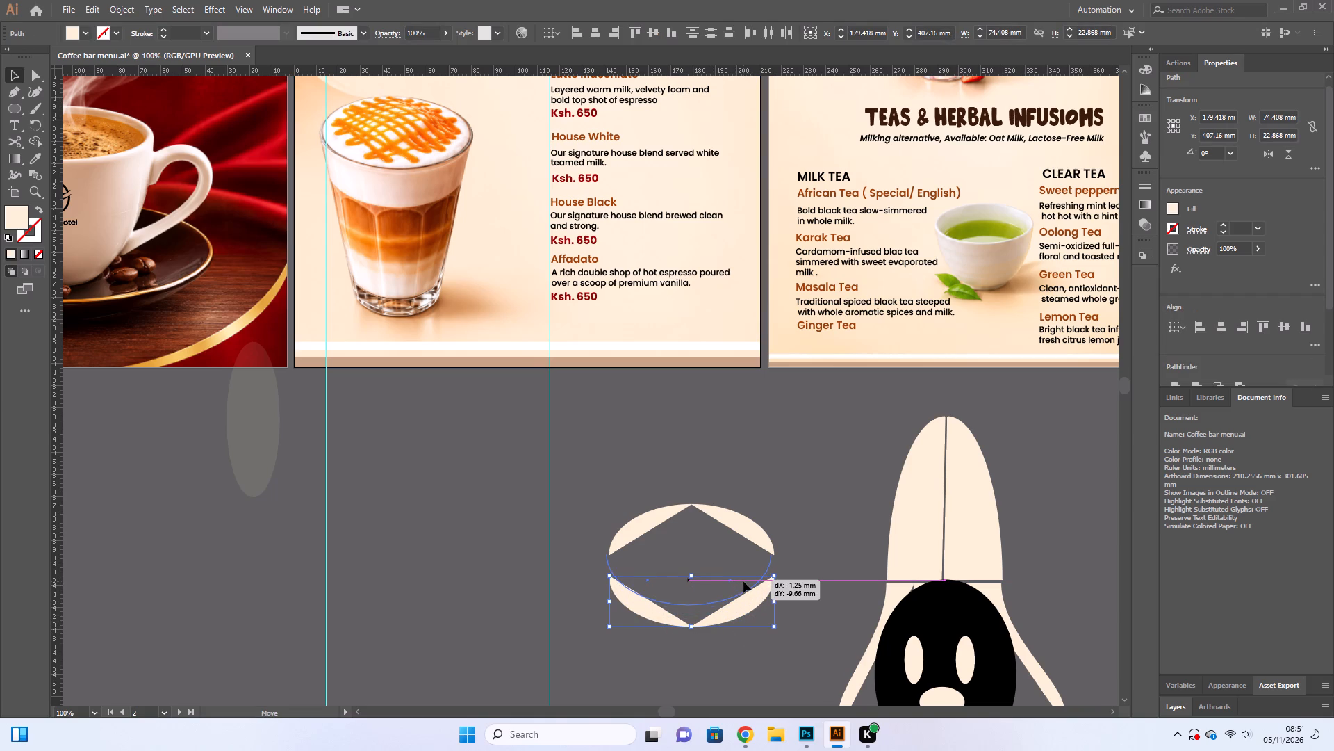
drag(743, 581, 745, 581)
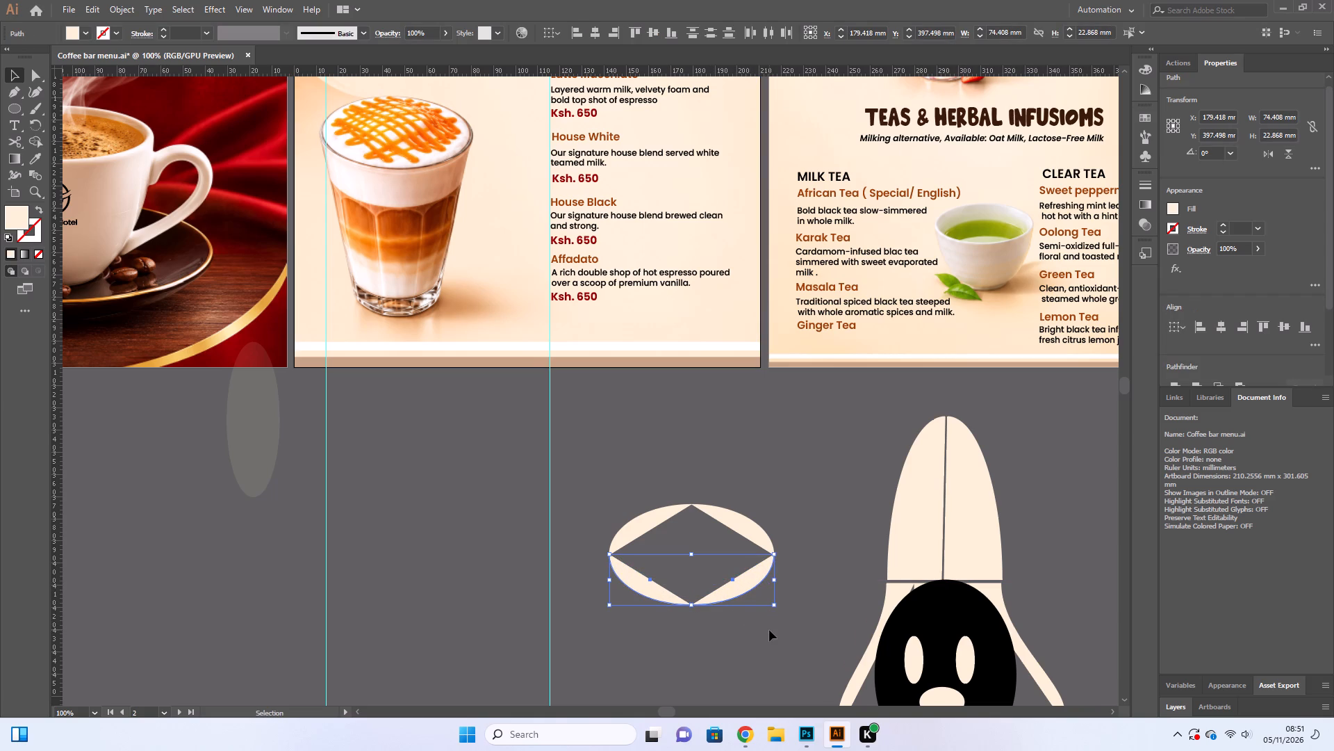
click(769, 630)
Draw a cream ellipse about 48 by 39.8 mm over the diamond-shaped gap between the joined segments.
scroll(769, 630, up, 5)
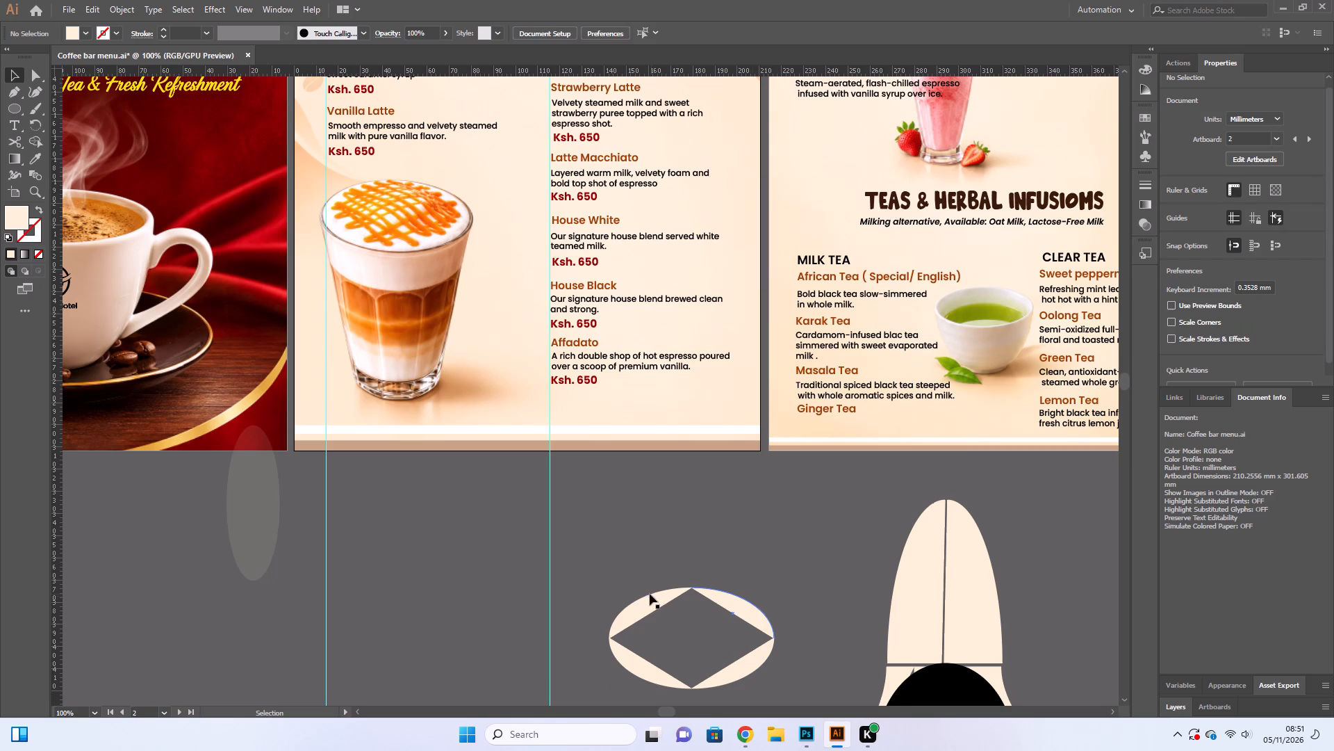
click(736, 608)
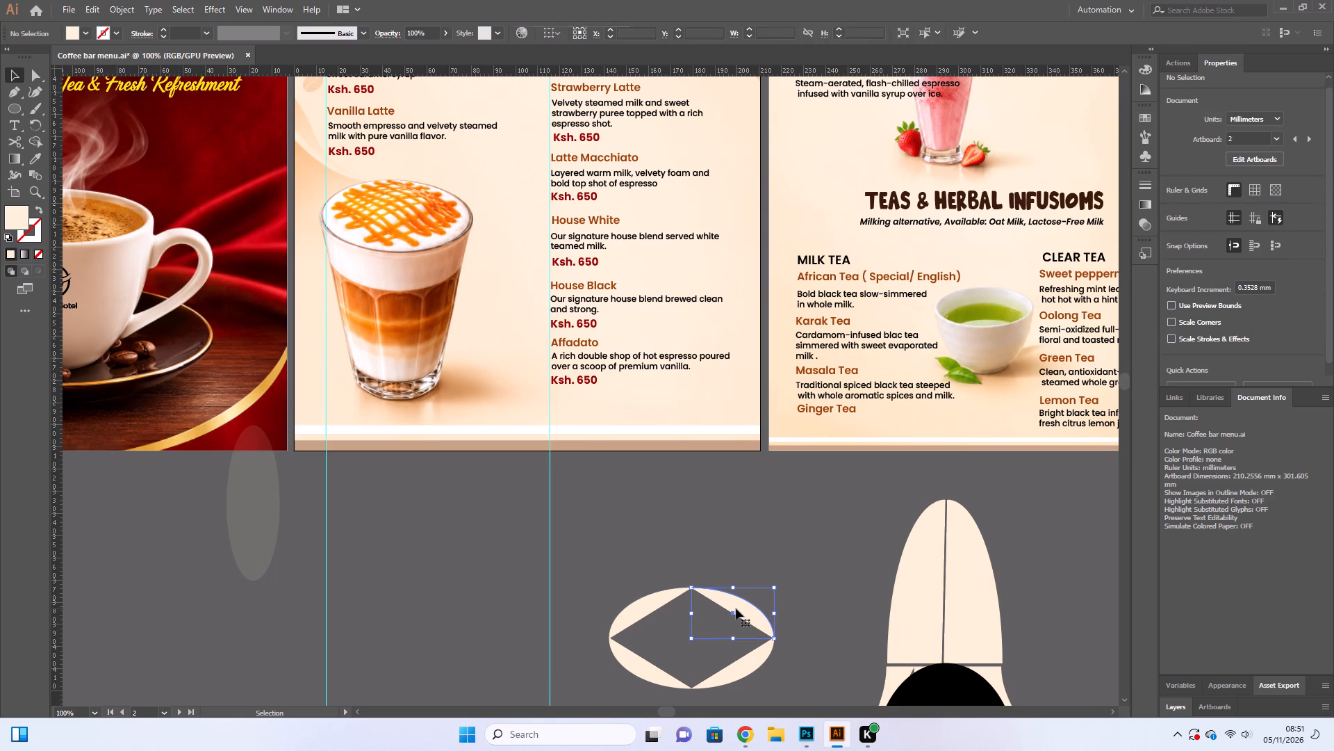
key(ctrl+equal)
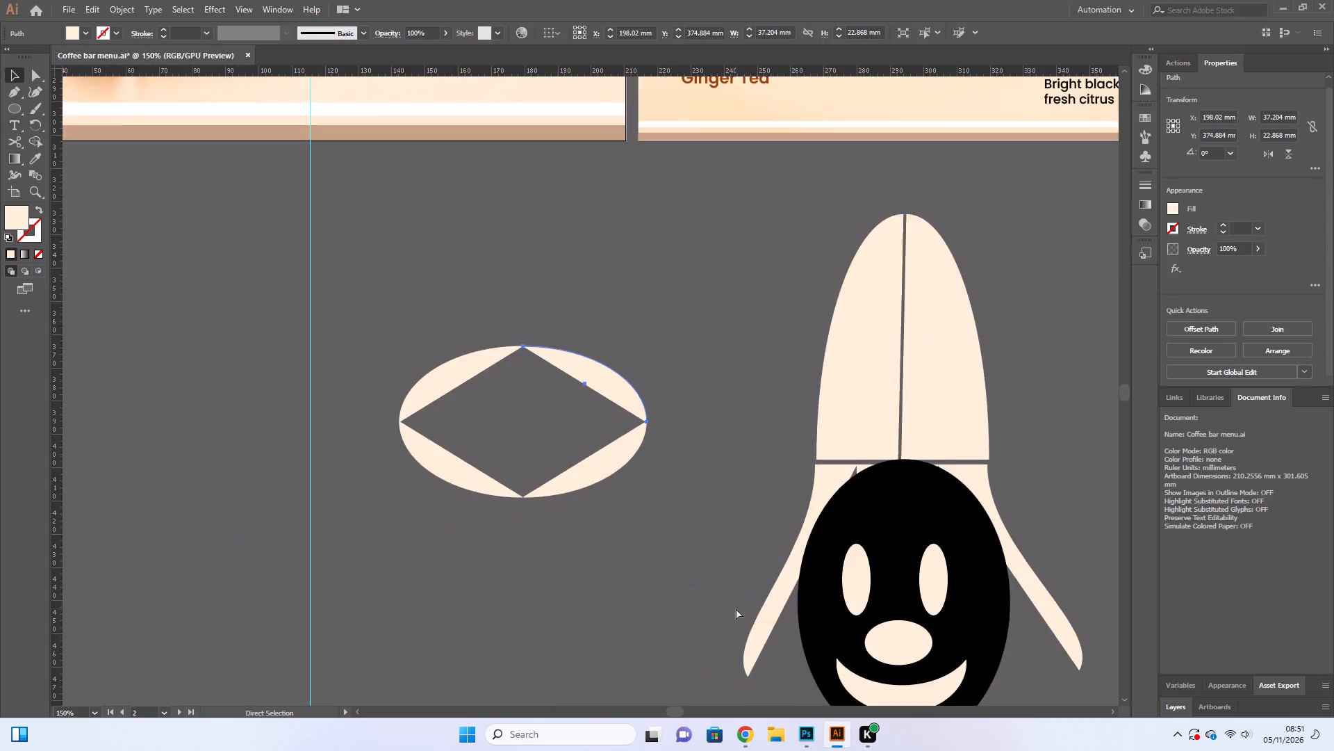
key(ctrl+equal)
key(ctrl+equal)
click(891, 387)
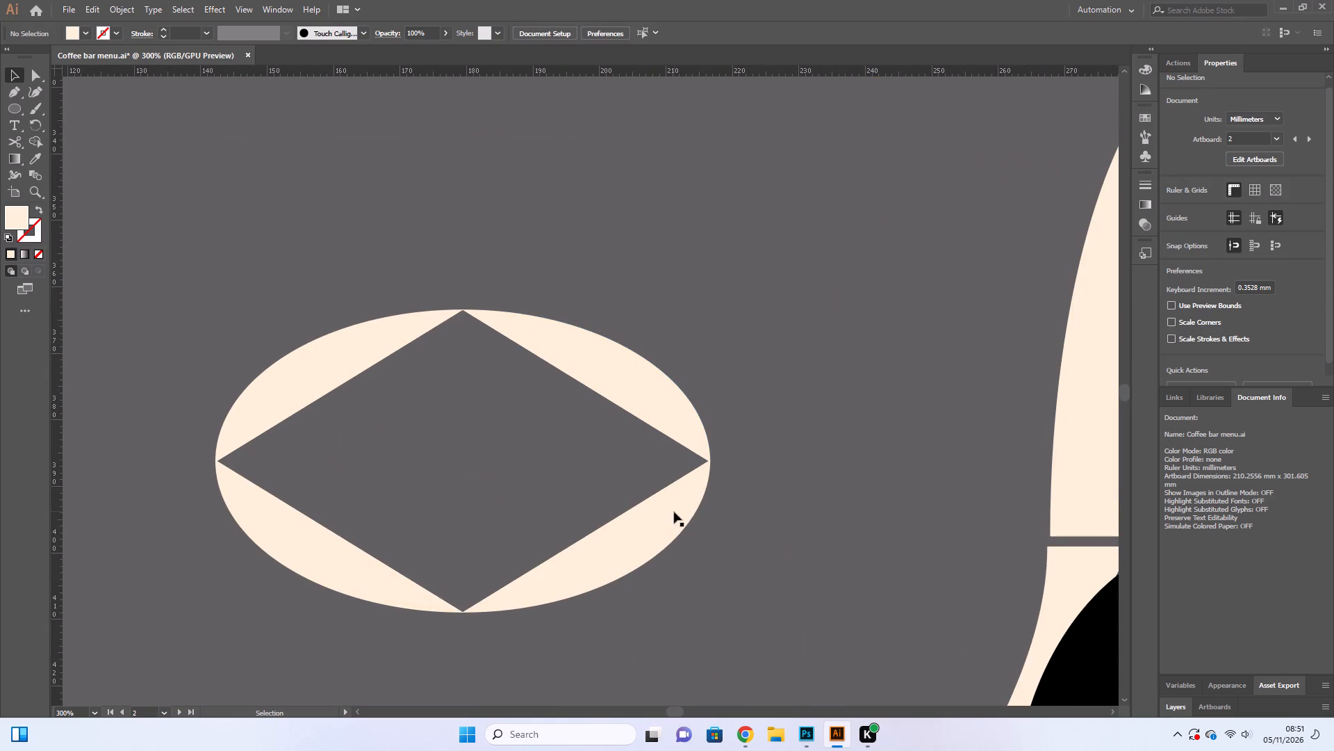
click(764, 450)
scroll(793, 483, down, 2)
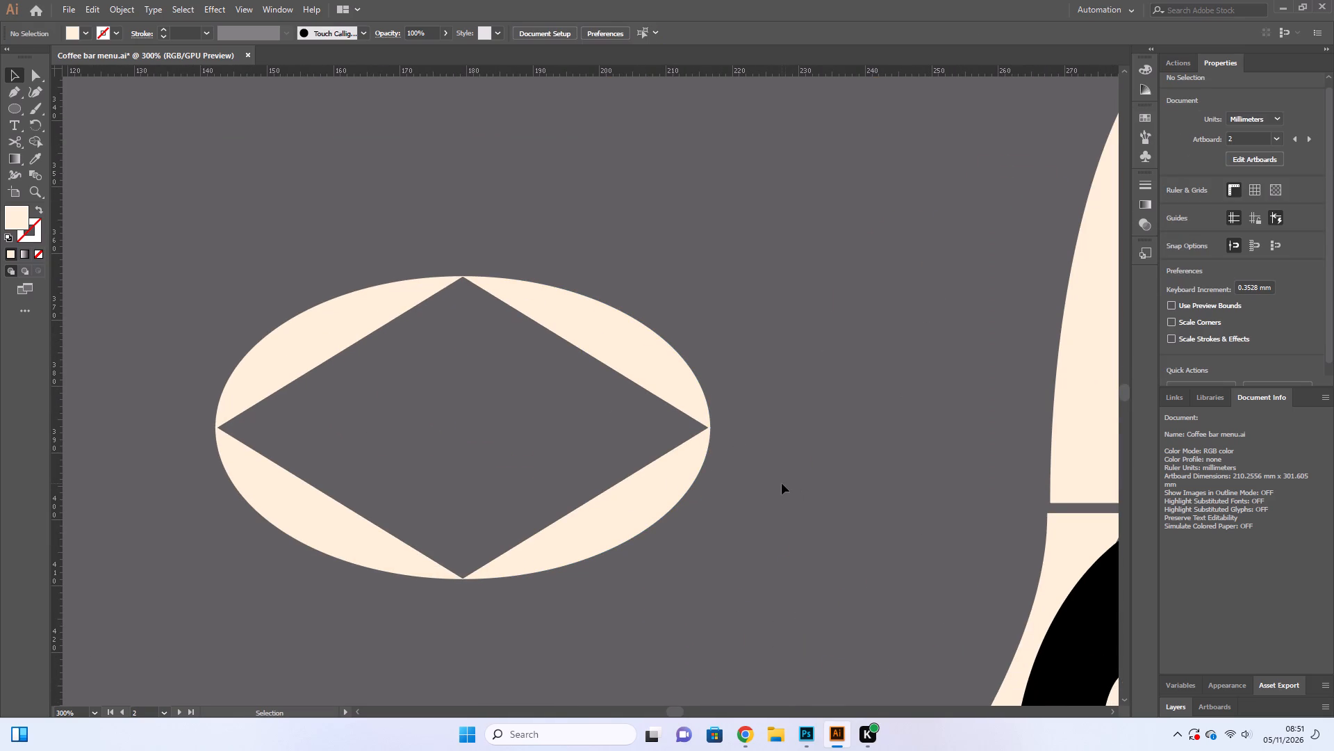
click(782, 483)
click(7, 113)
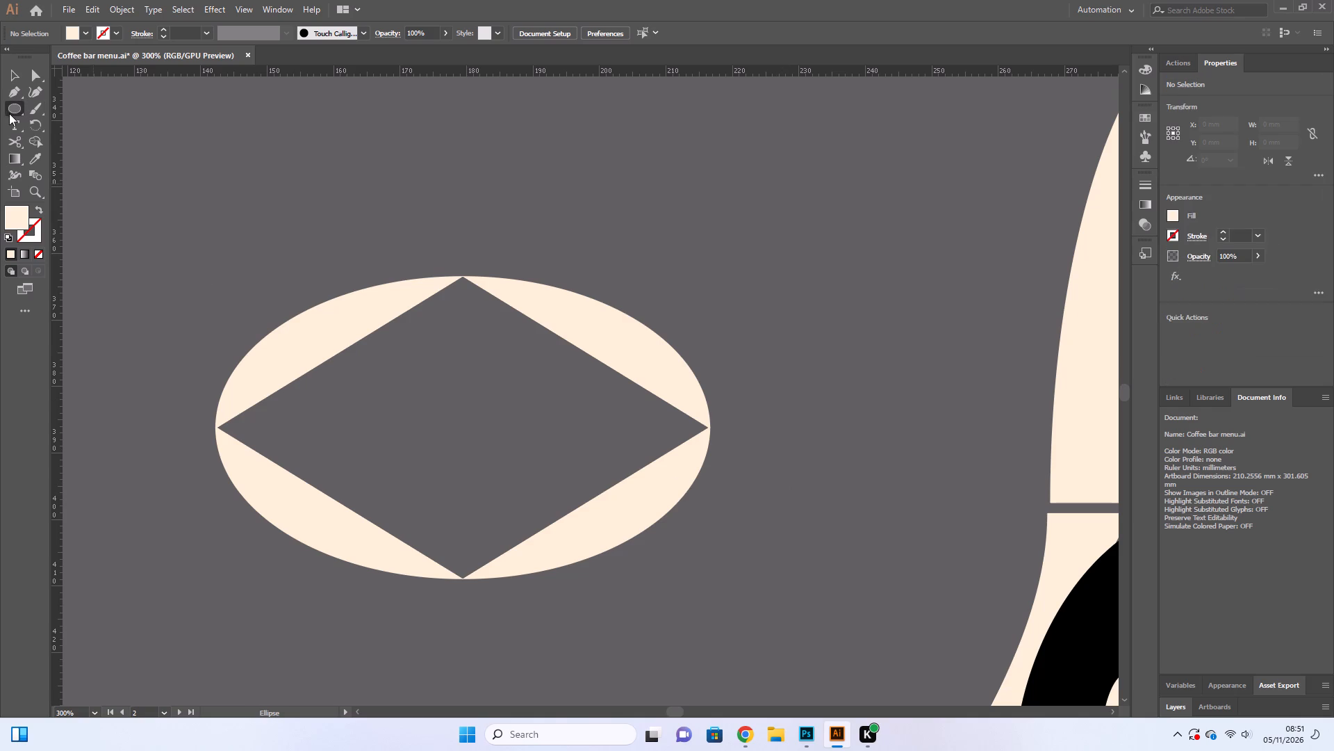
click(11, 111)
drag(299, 313, 368, 355)
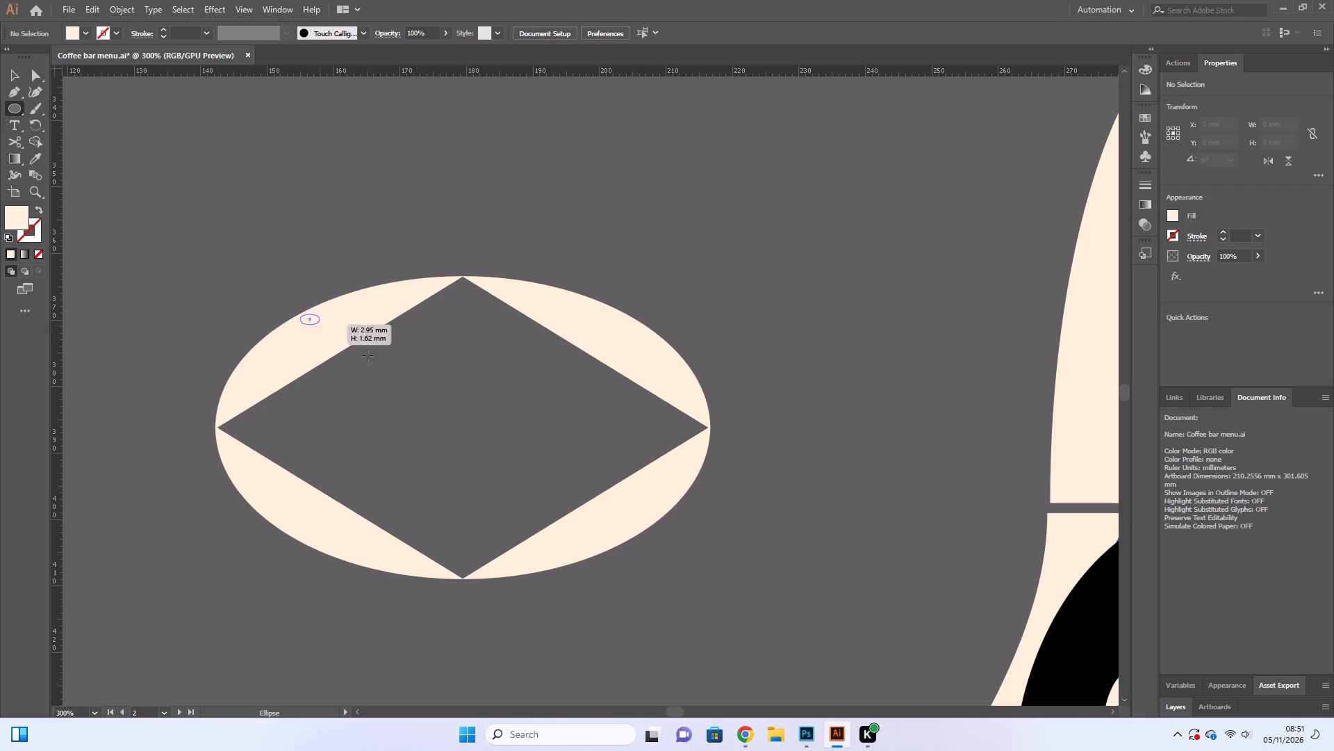
drag(368, 355, 620, 579)
Resize the new ellipse to about 60 by 44.2 mm so it covers more of the diamond-shaped gap.
drag(460, 316, 455, 289)
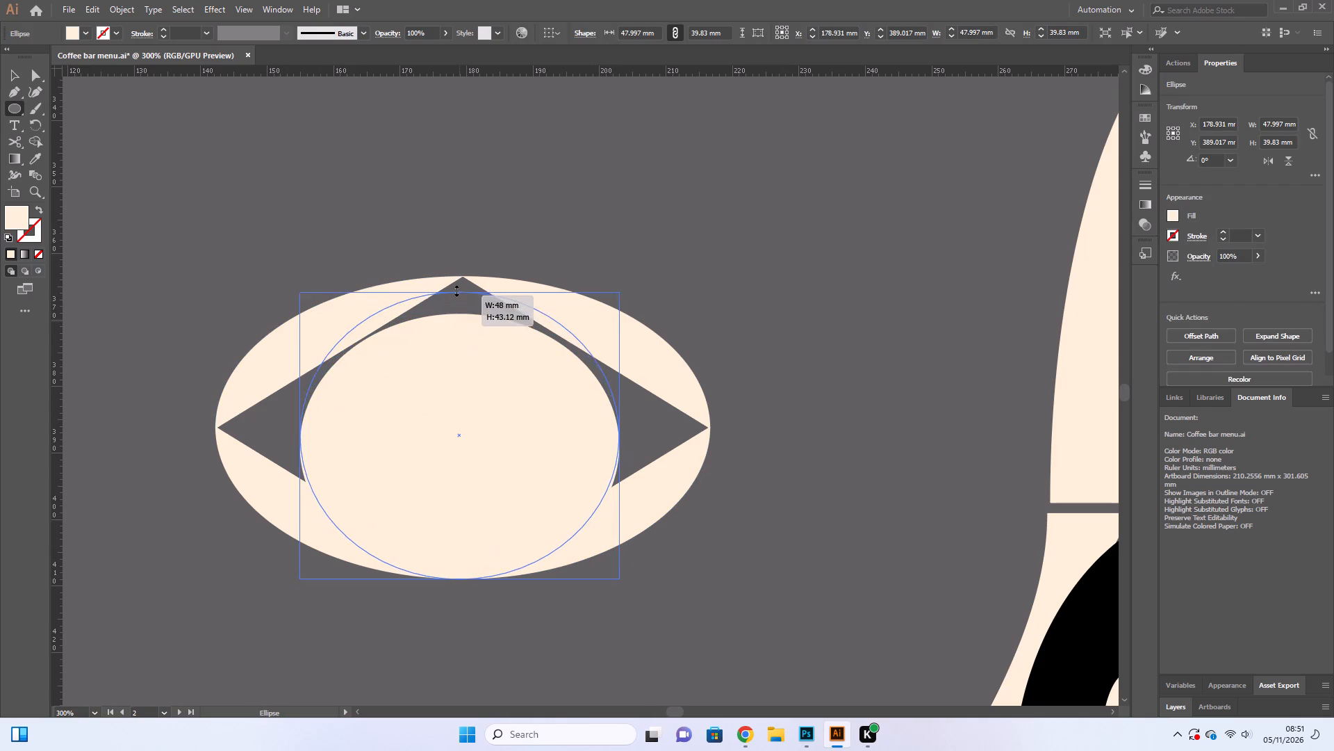
drag(455, 289, 454, 279)
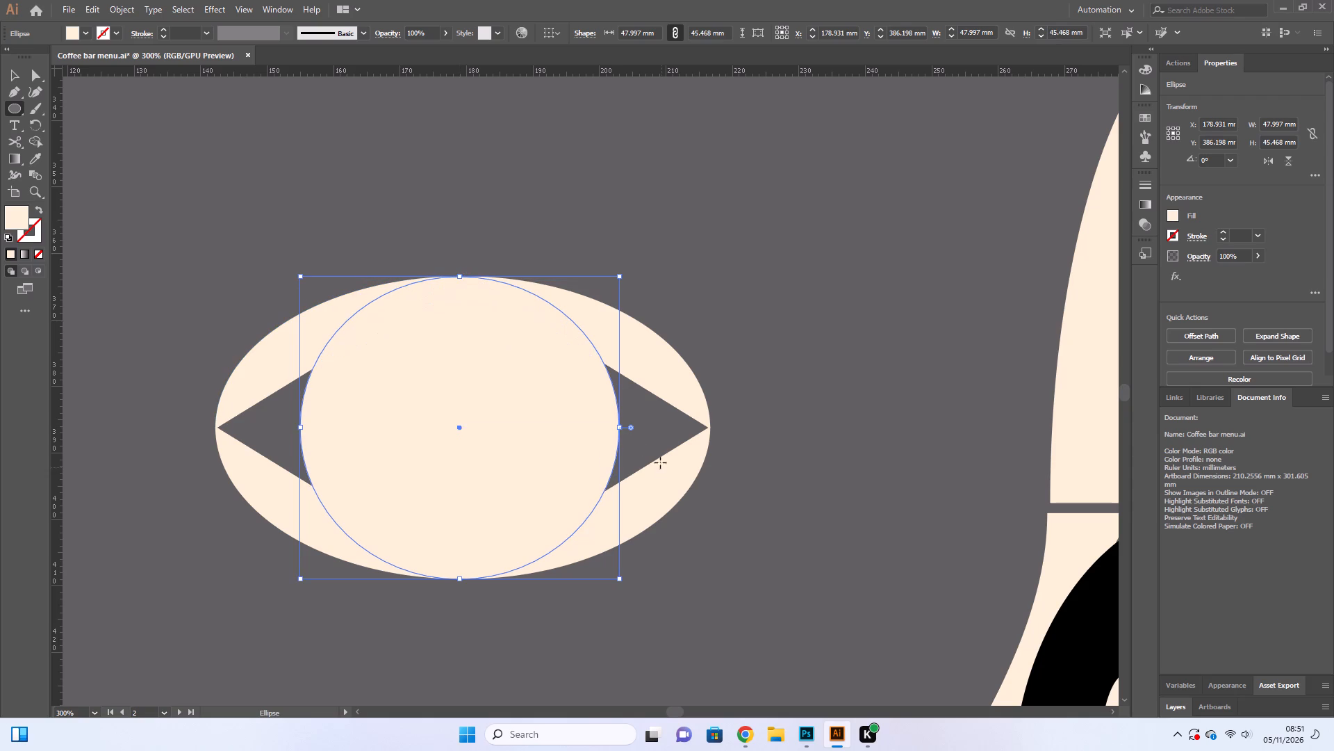
drag(618, 427, 701, 421)
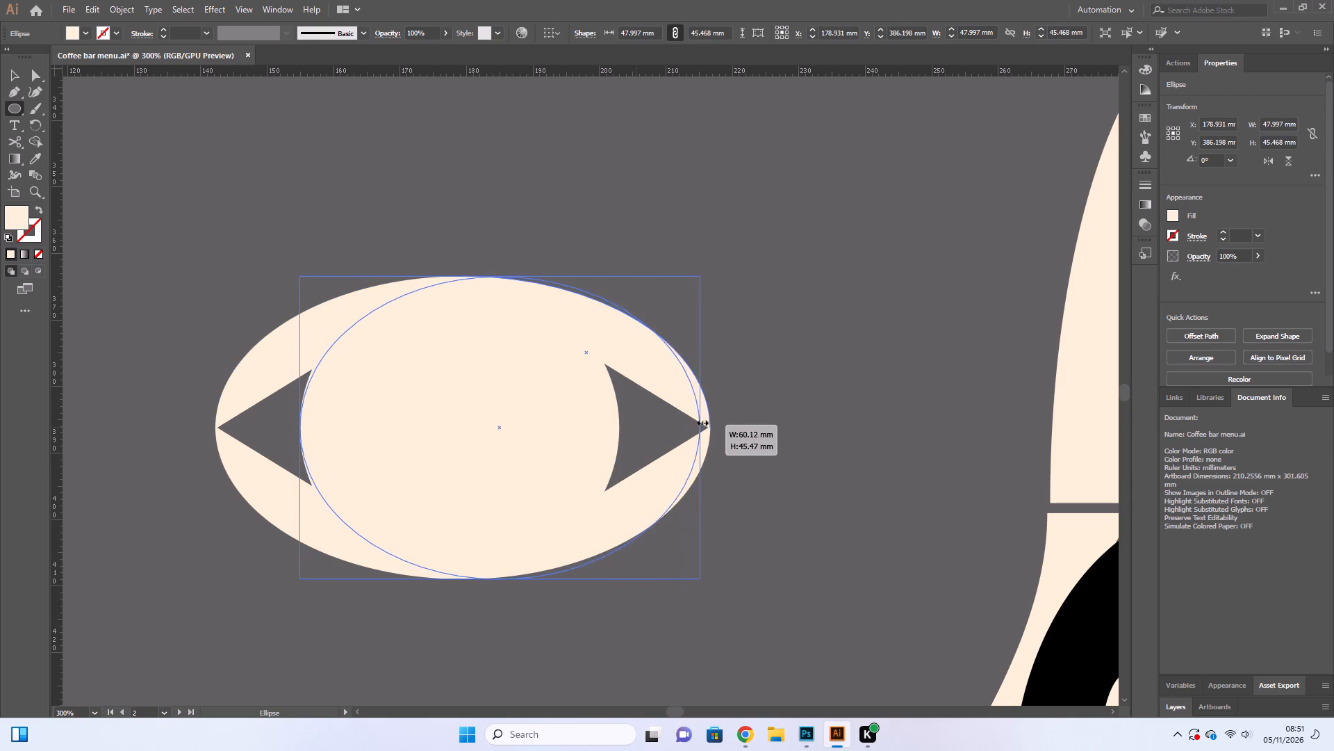
drag(701, 421, 708, 421)
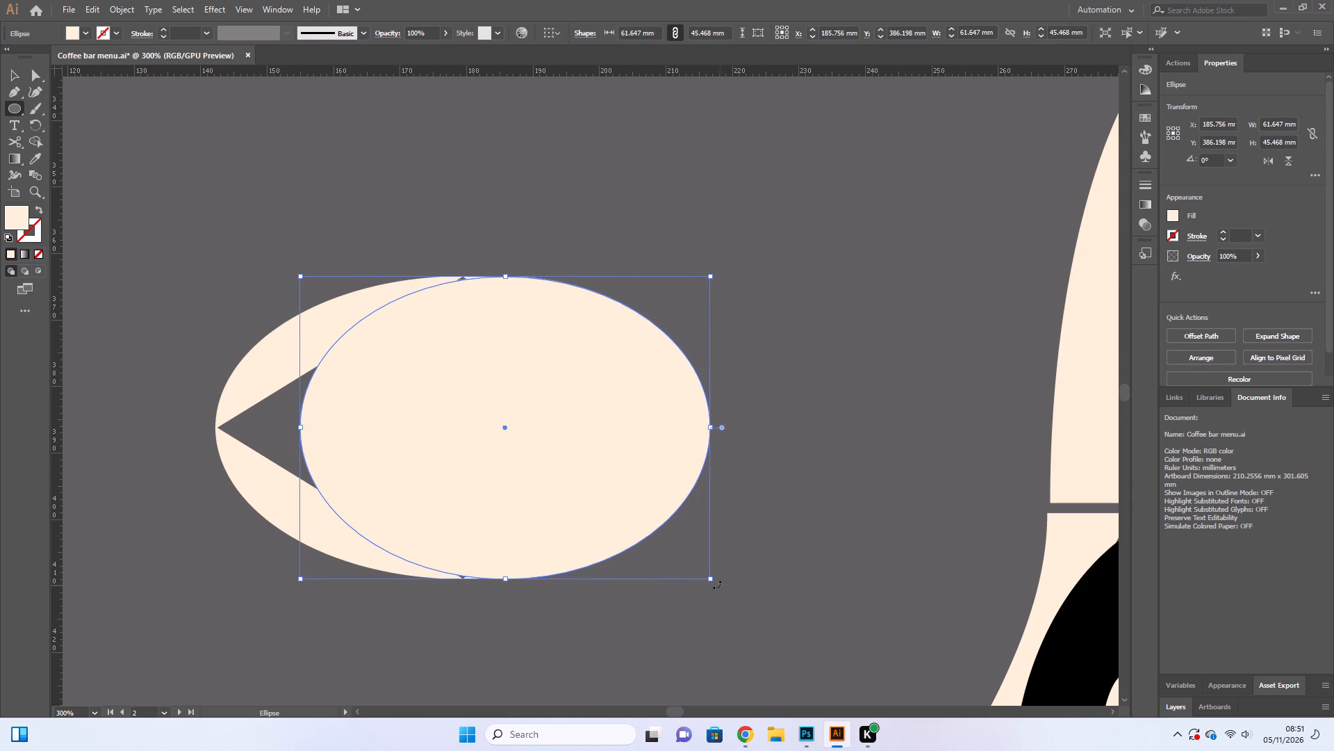
drag(709, 580, 699, 570)
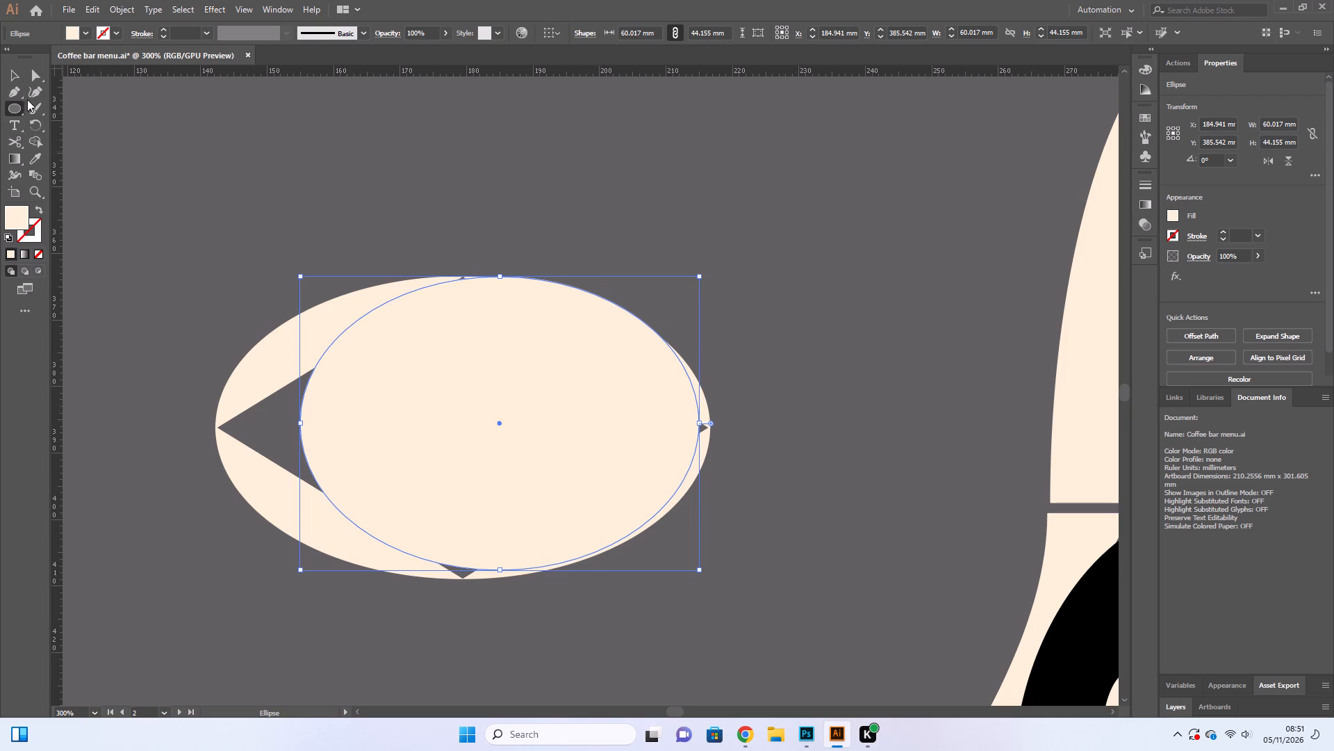
Center the new ellipse over the segments at about X 179.1 mm, Y 386.9 mm, widening it to about 62.1 mm.
click(14, 76)
drag(489, 415, 468, 422)
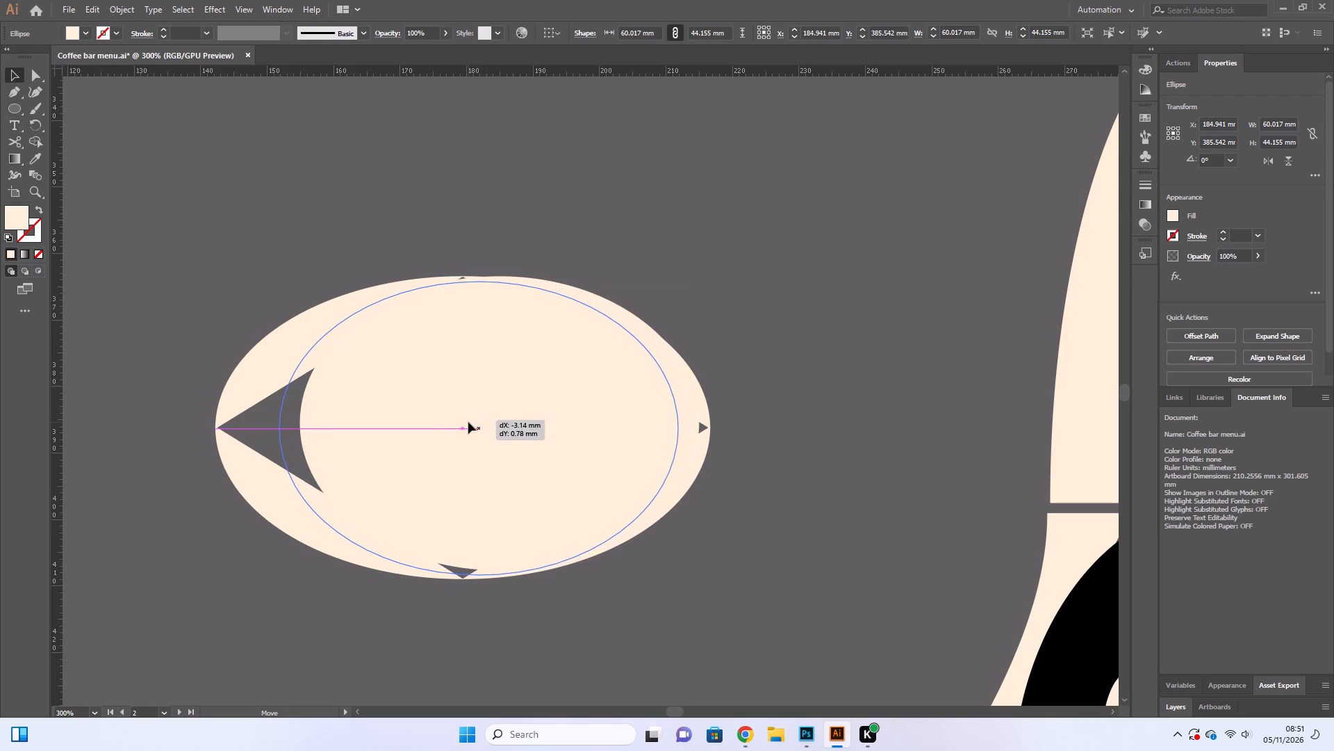
drag(468, 422, 459, 425)
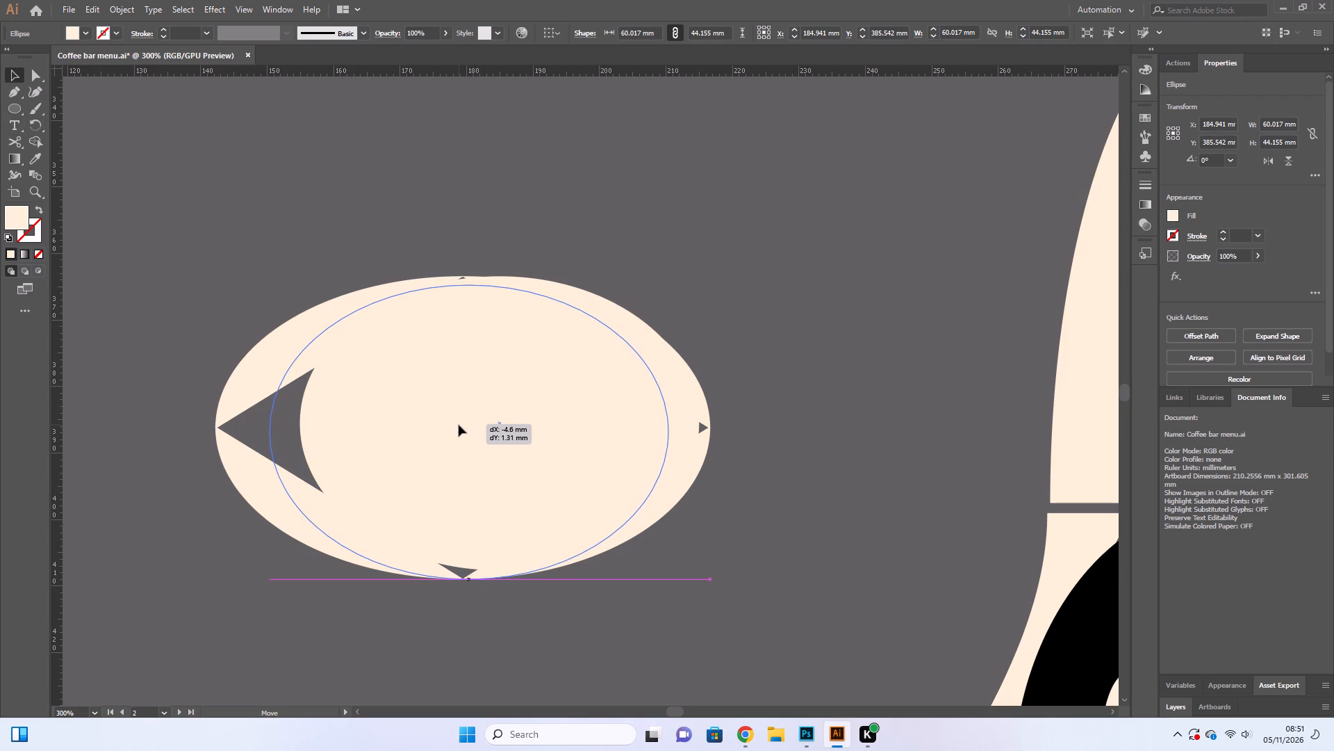
drag(459, 425, 457, 424)
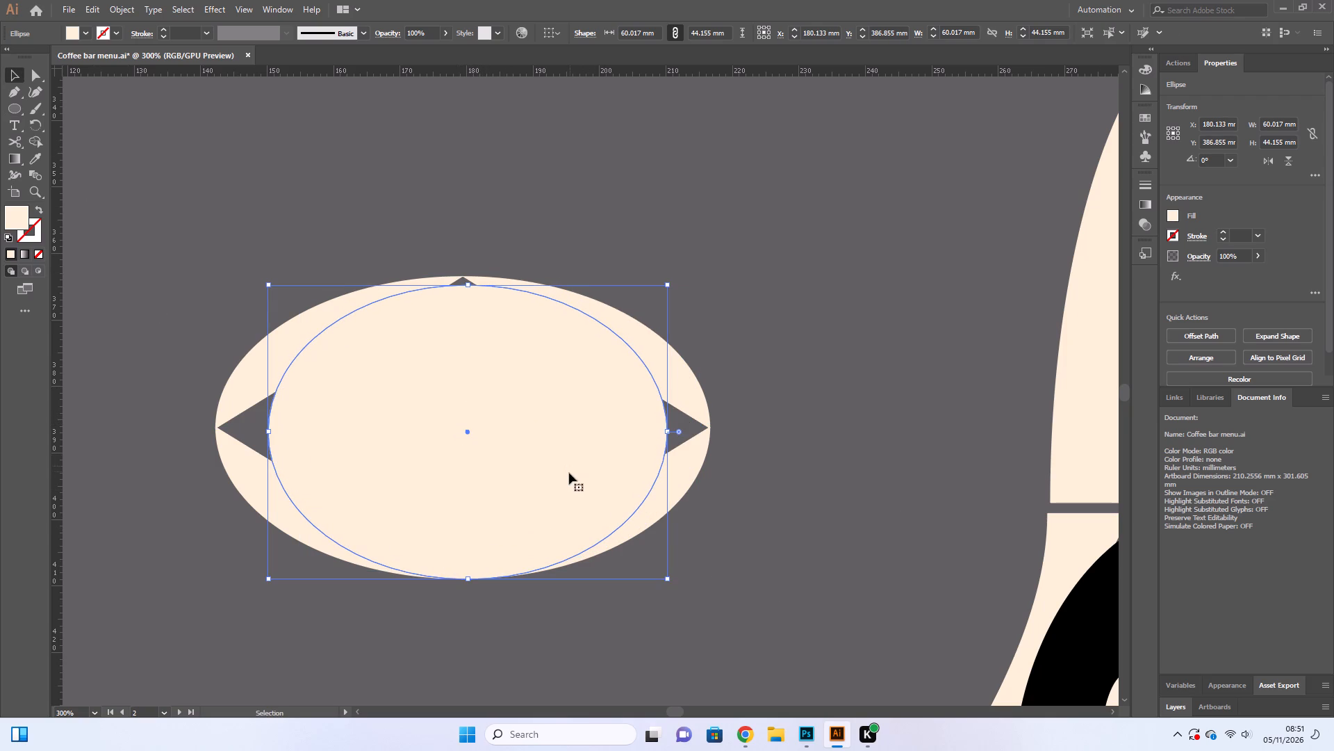
drag(270, 430, 254, 421)
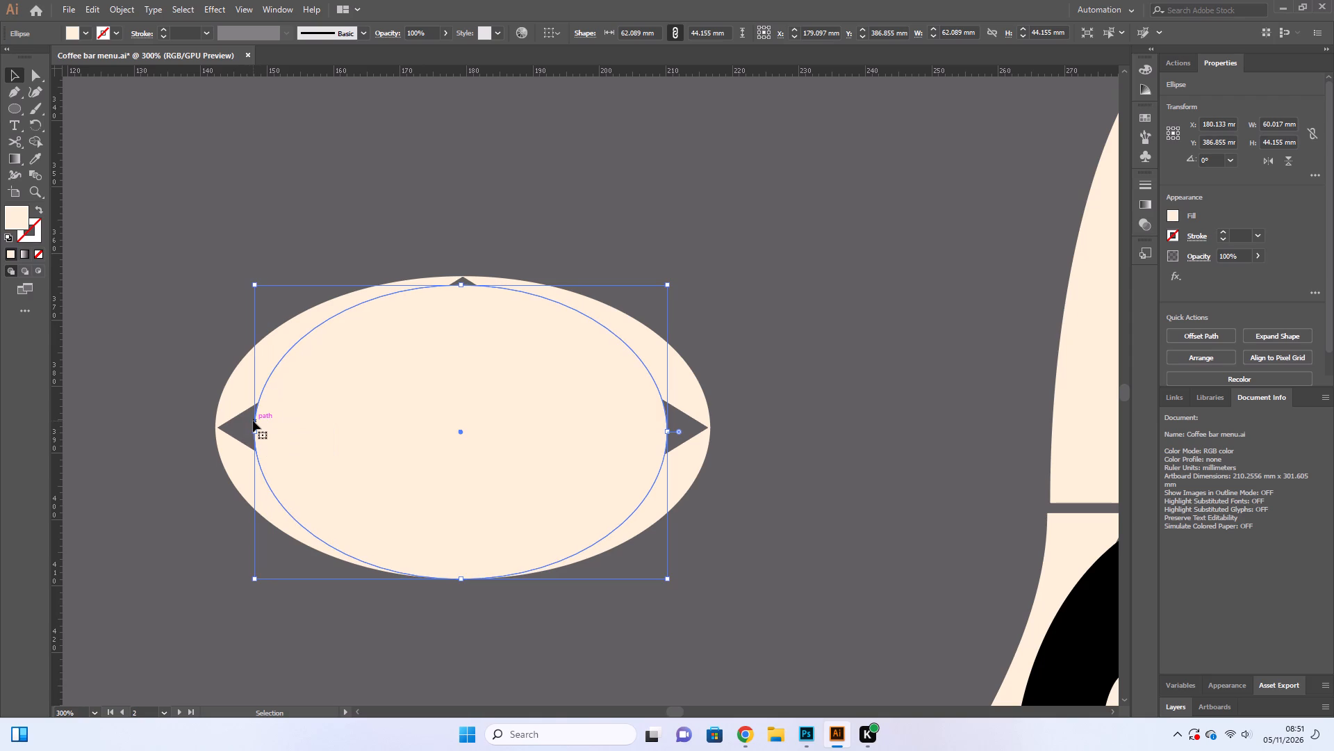
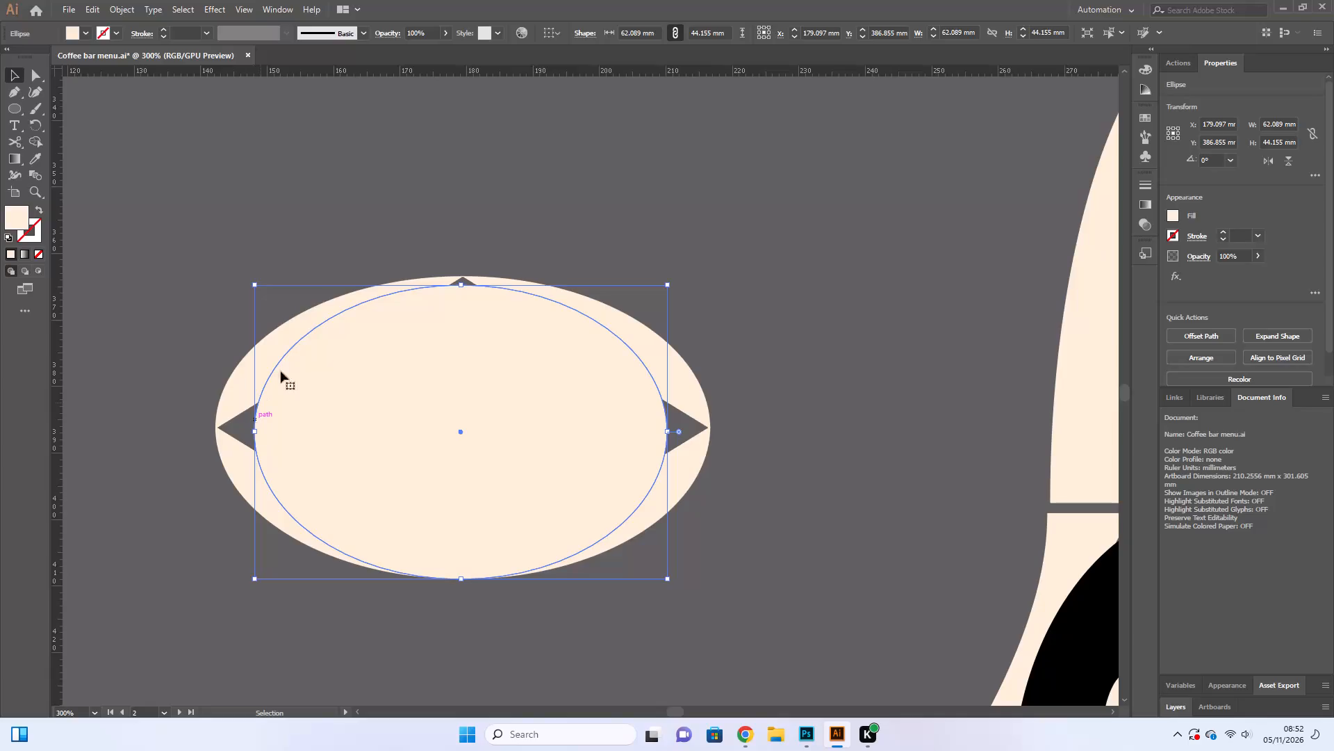
Stretch the central ellipse upward to about 45.5 mm high so it covers the small gap at the top of the joined segments.
click(514, 394)
click(686, 265)
click(506, 353)
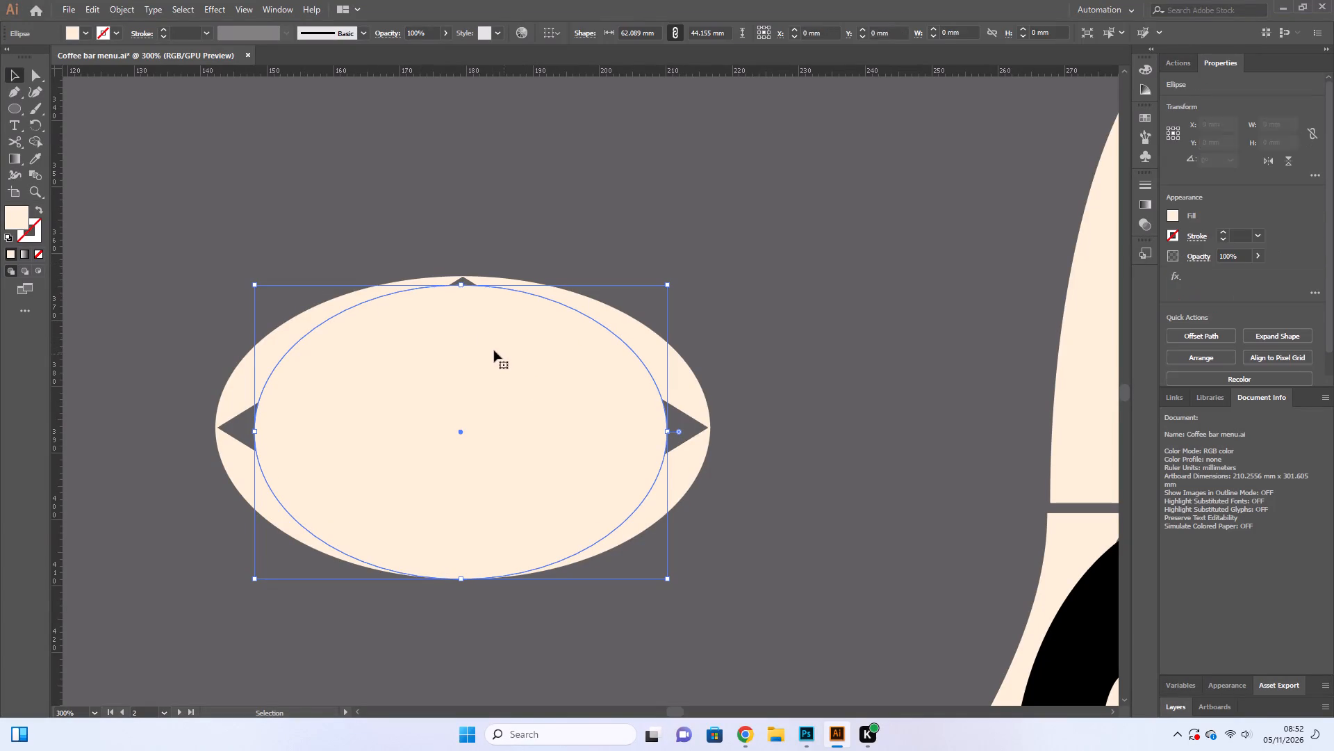
click(459, 282)
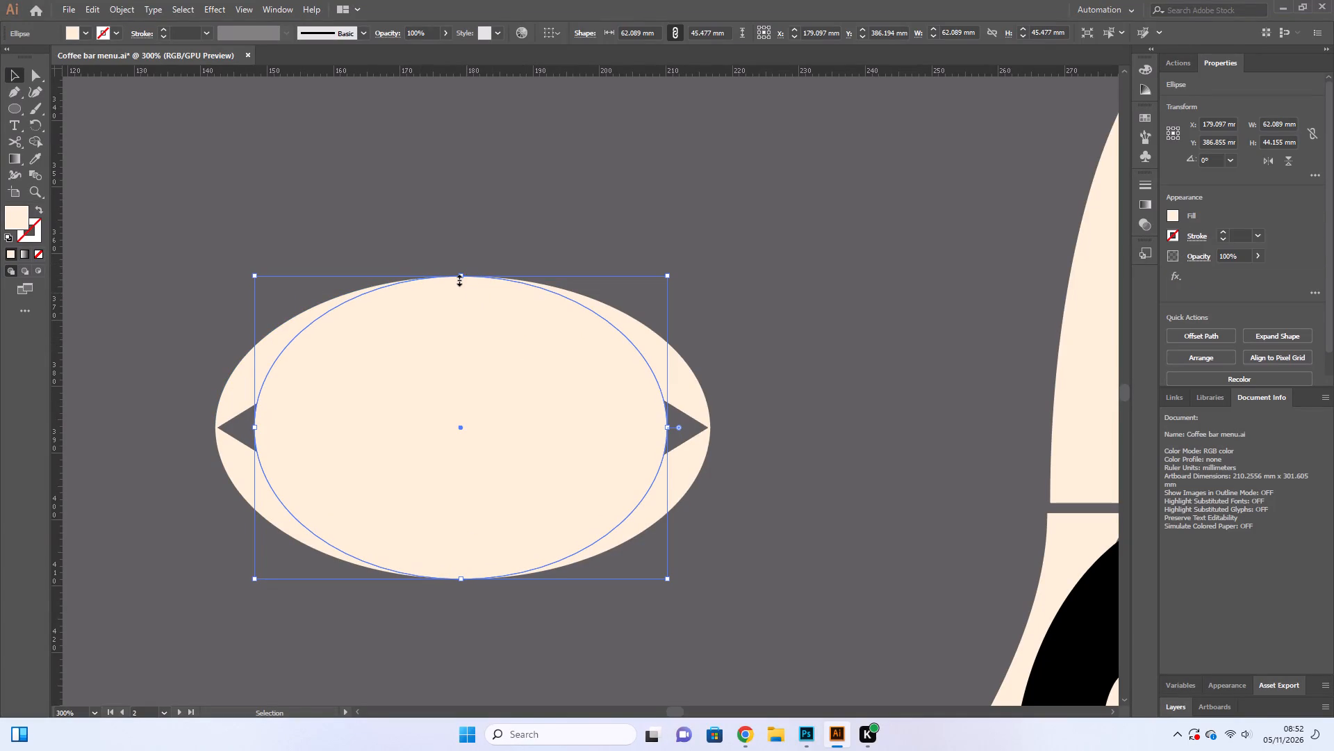
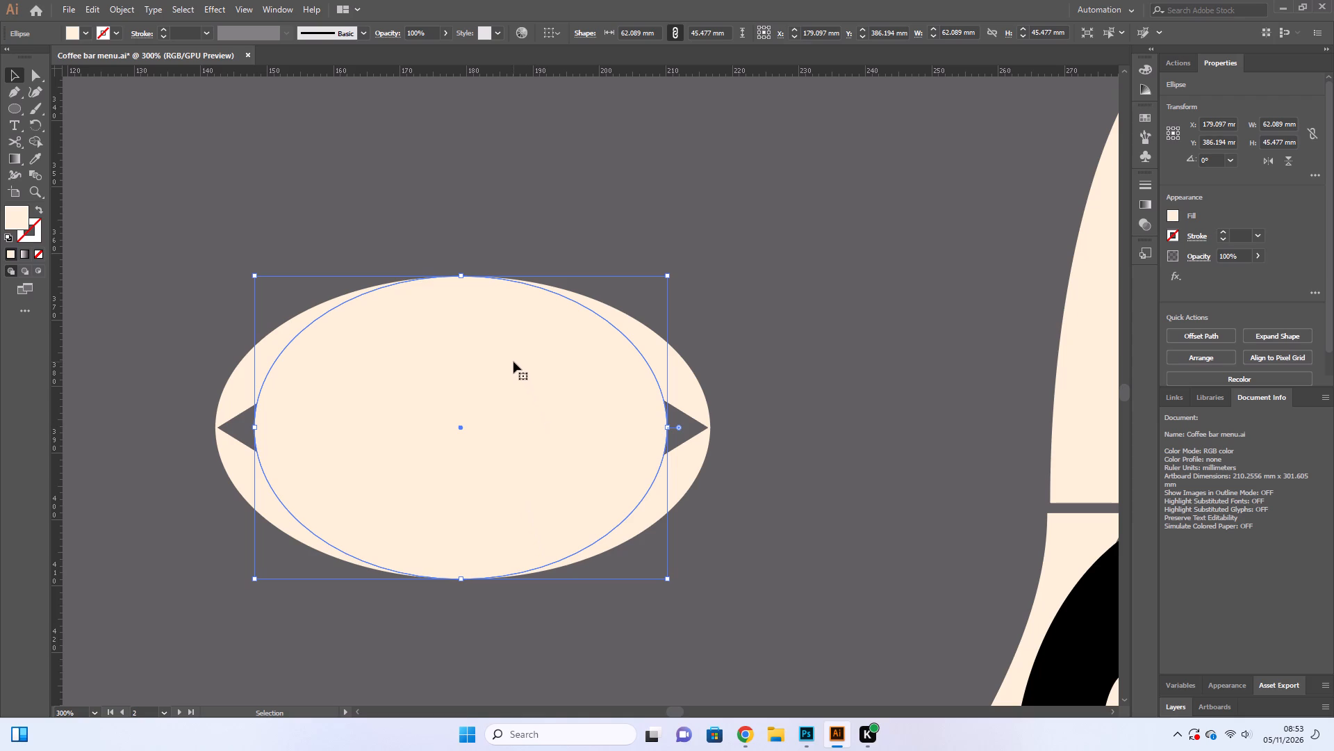
Widen the filler ellipse on both sides to about 74.3 mm so it covers the triangular gaps at the shape's two ends.
click(775, 446)
click(573, 446)
drag(667, 428, 707, 421)
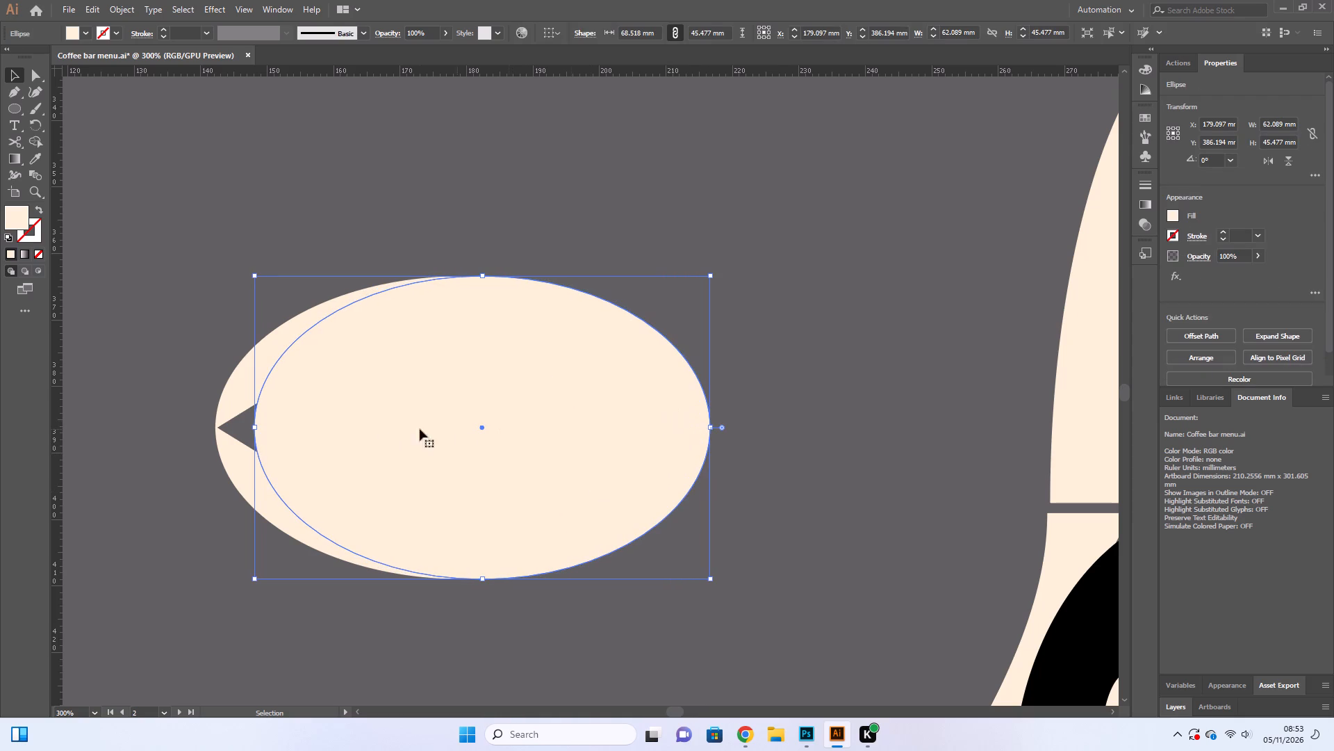
drag(252, 428, 236, 419)
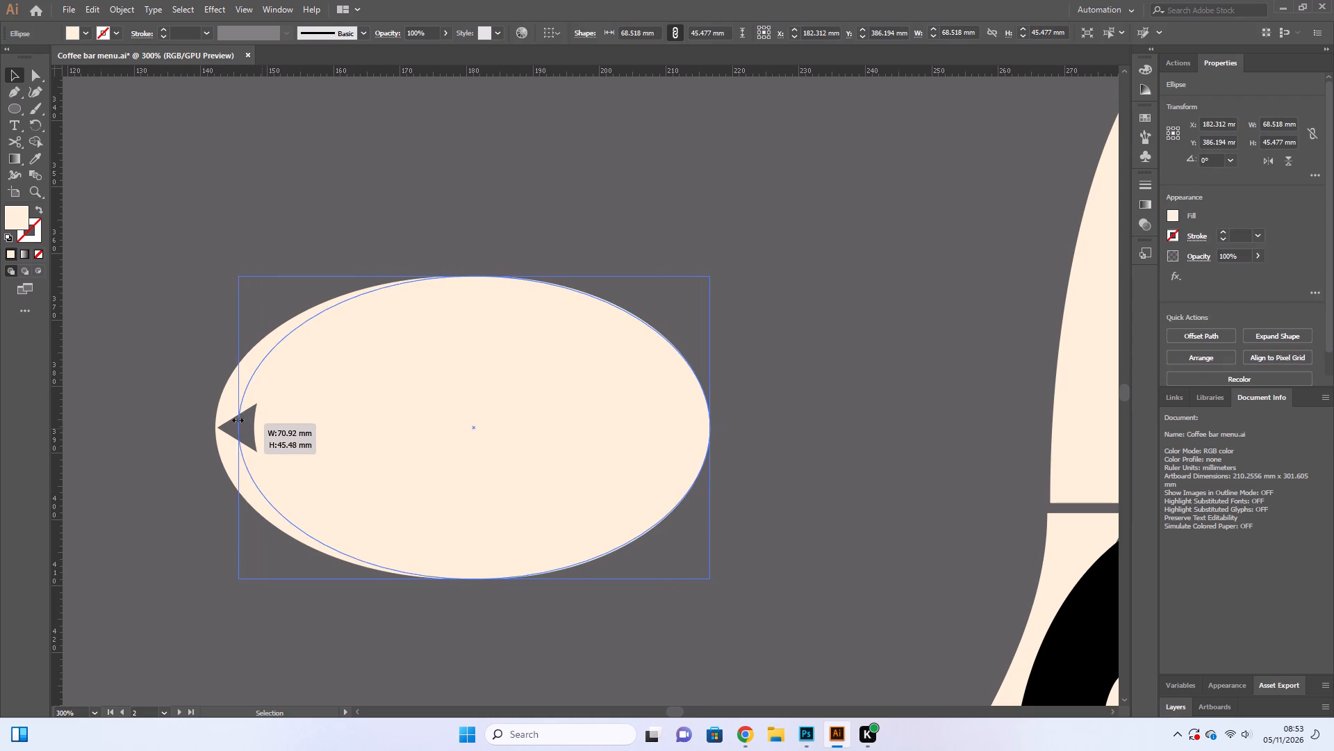
drag(236, 419, 218, 419)
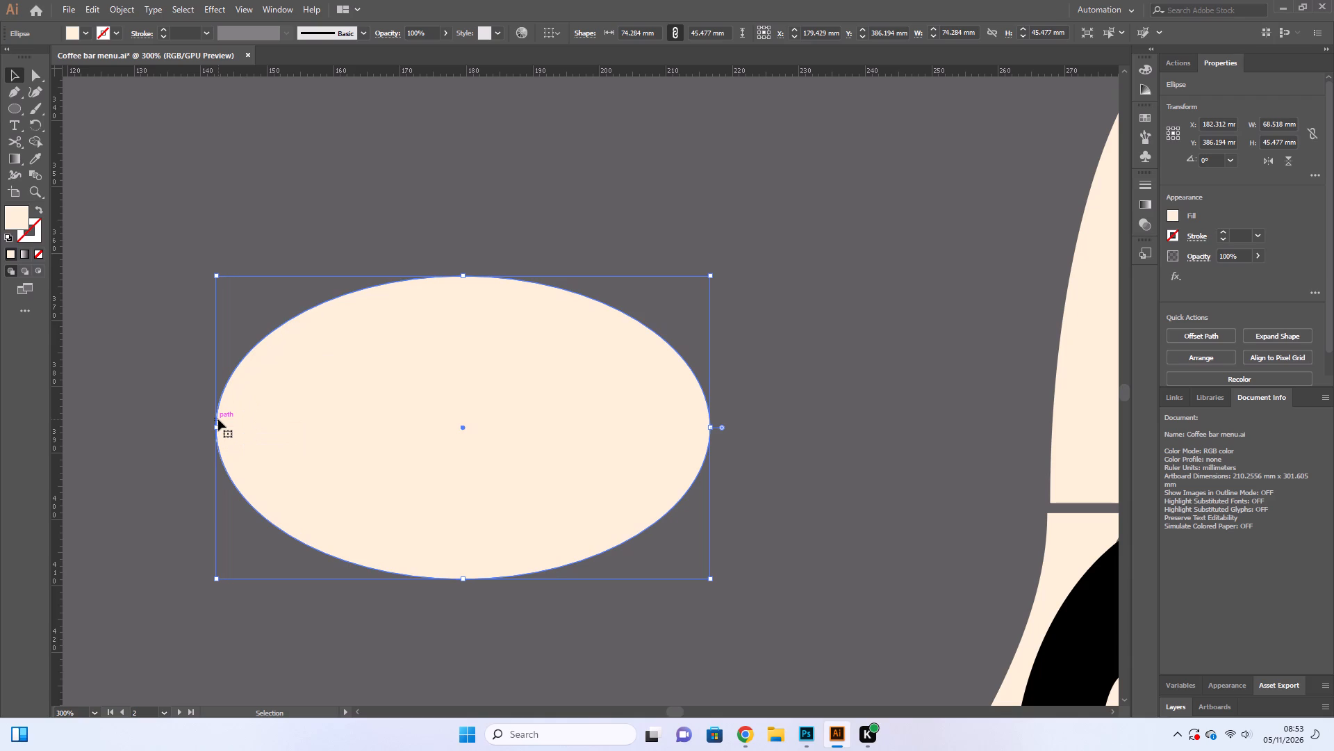
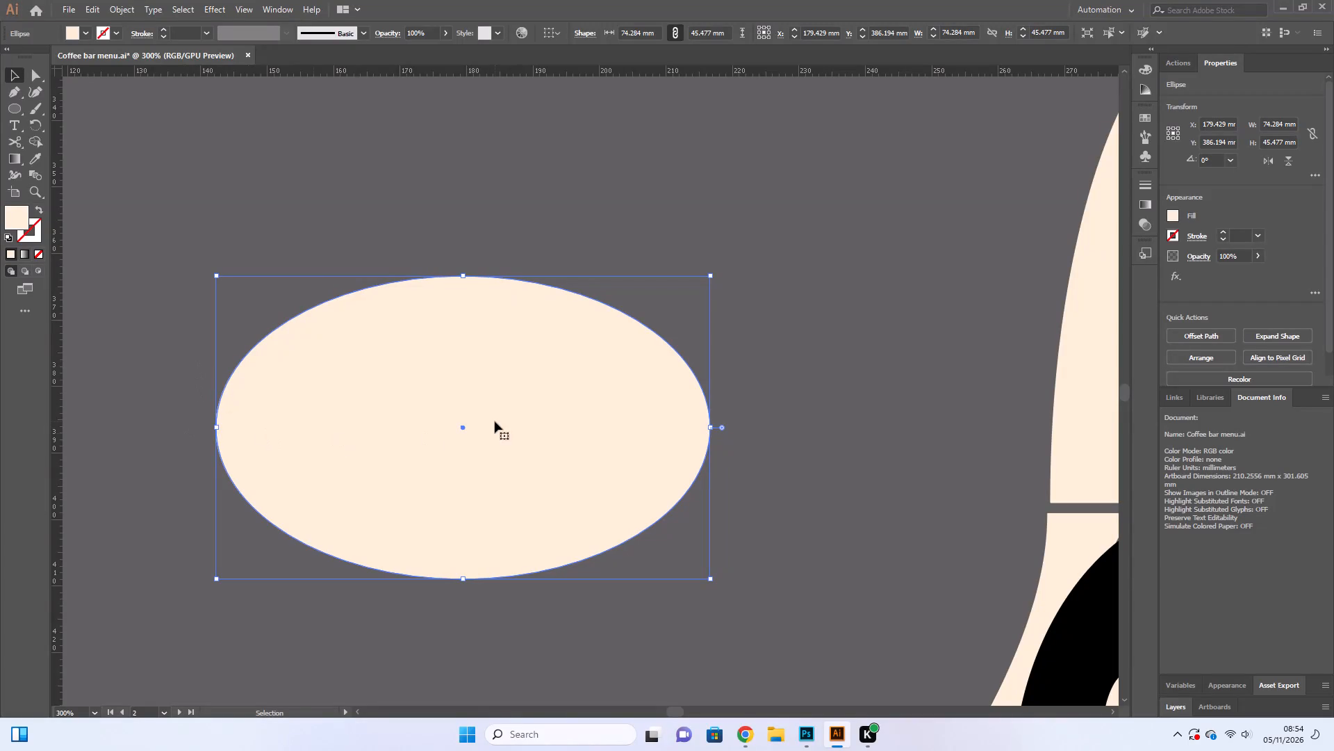
Examine the item names, descriptions and prices on the Coffees page, from the lower listings up to the heading.
click(495, 421)
click(510, 316)
scroll(513, 319, up, 20)
scroll(513, 319, up, 8)
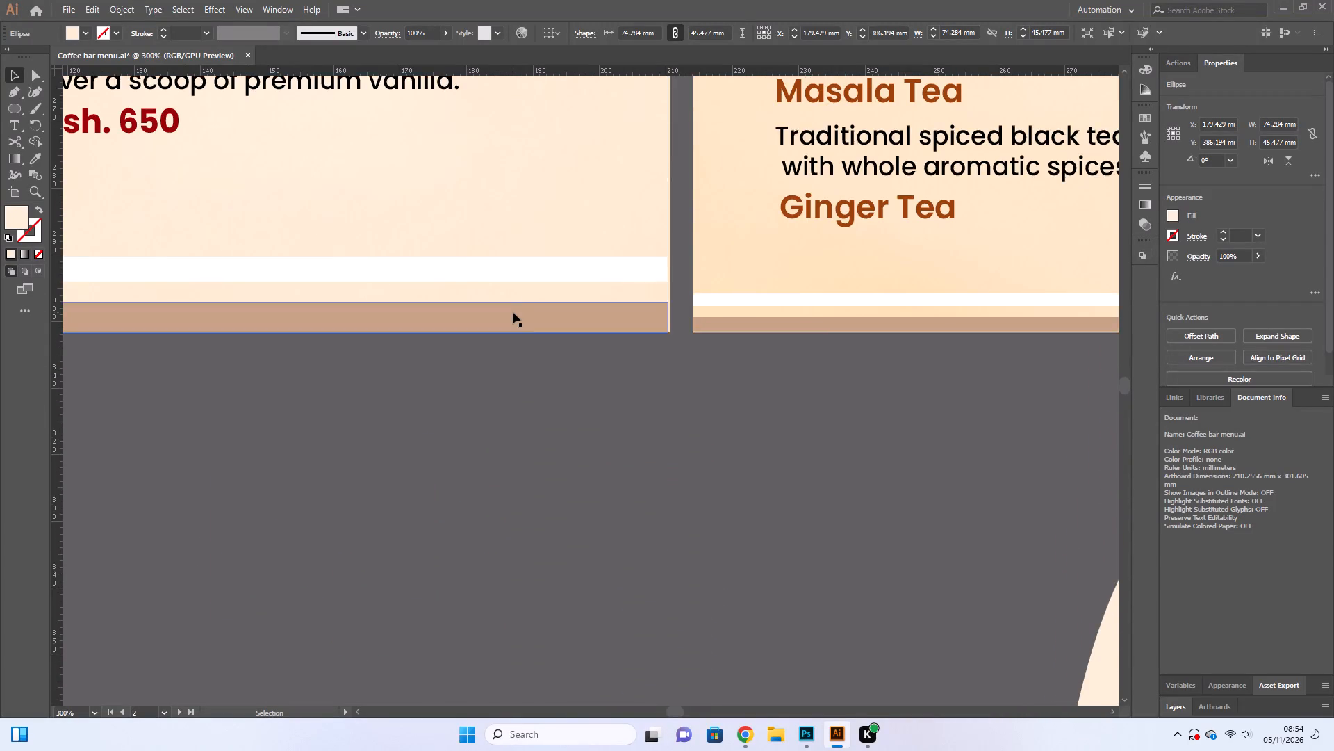
scroll(513, 312, up, 14)
scroll(534, 325, up, 12)
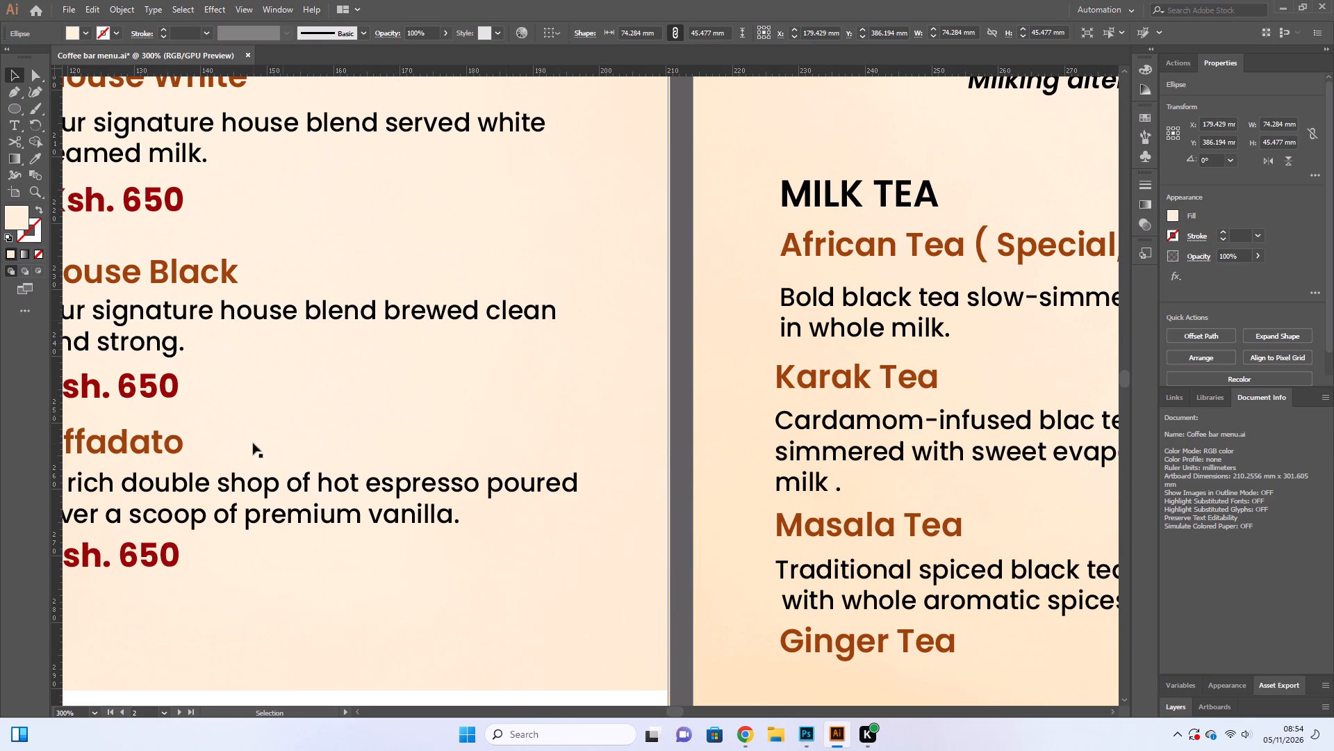
click(168, 389)
key(ctrl+minus)
key(ctrl+minus)
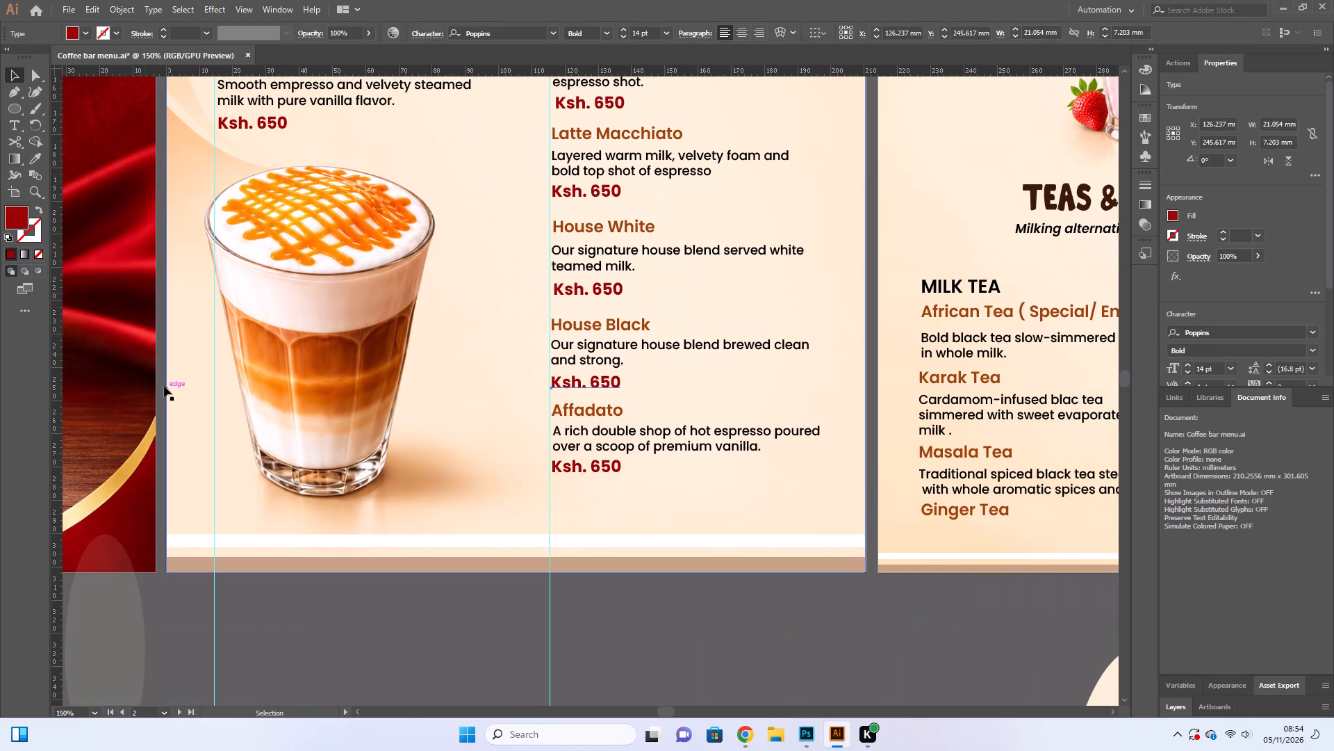
scroll(258, 365, up, 14)
scroll(274, 371, up, 14)
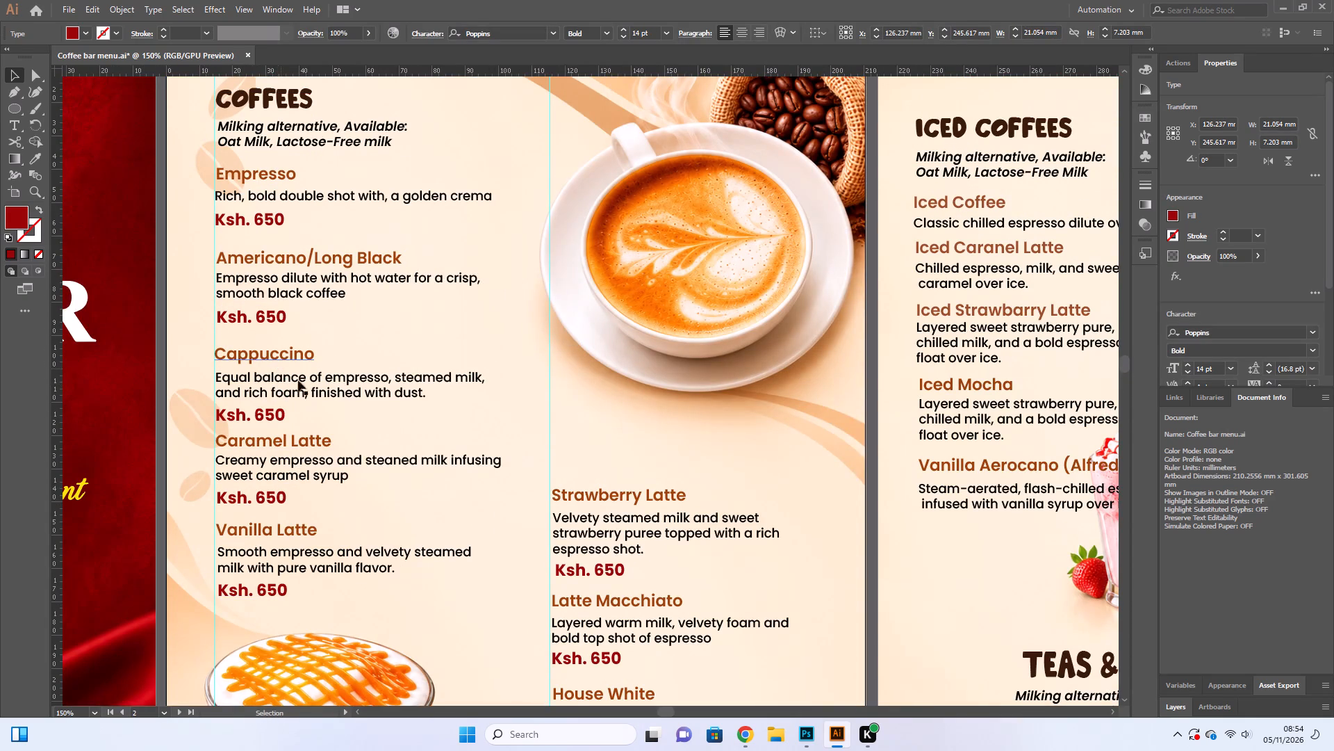
scroll(396, 394, up, 6)
scroll(397, 396, down, 6)
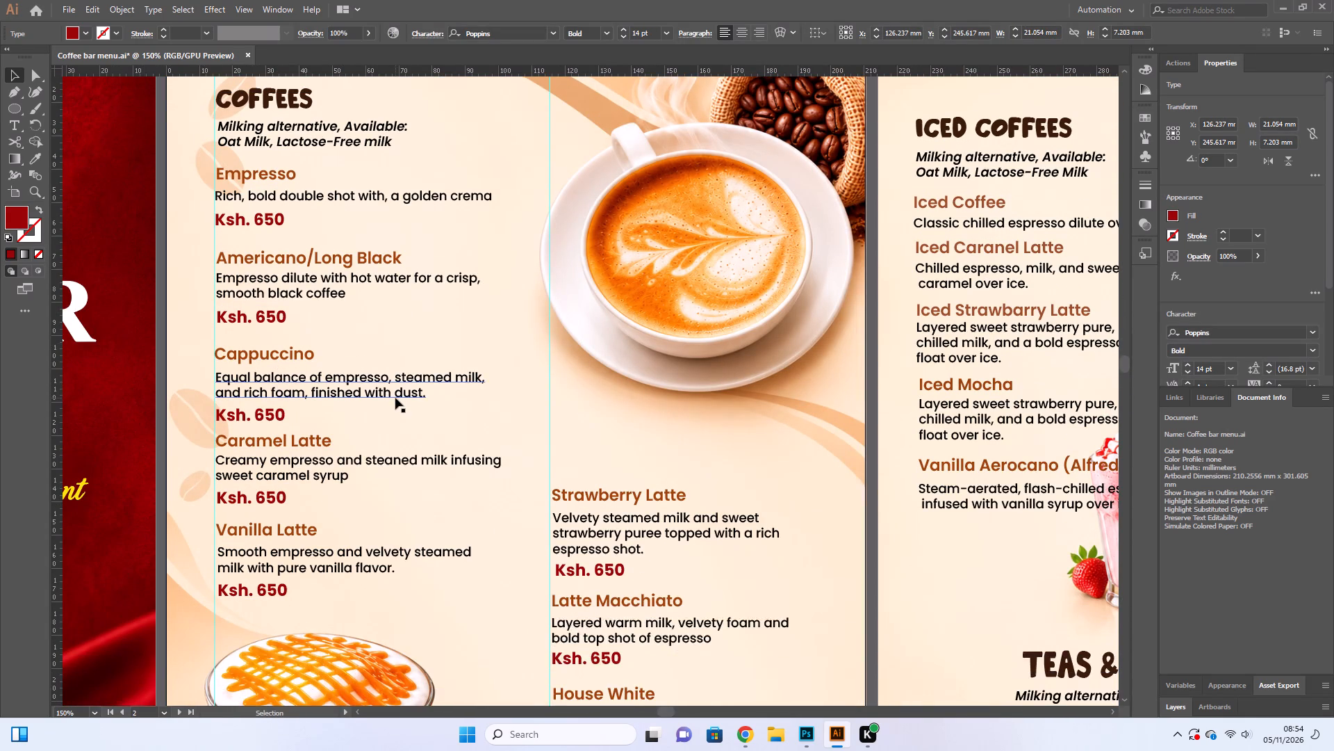
scroll(395, 398, down, 6)
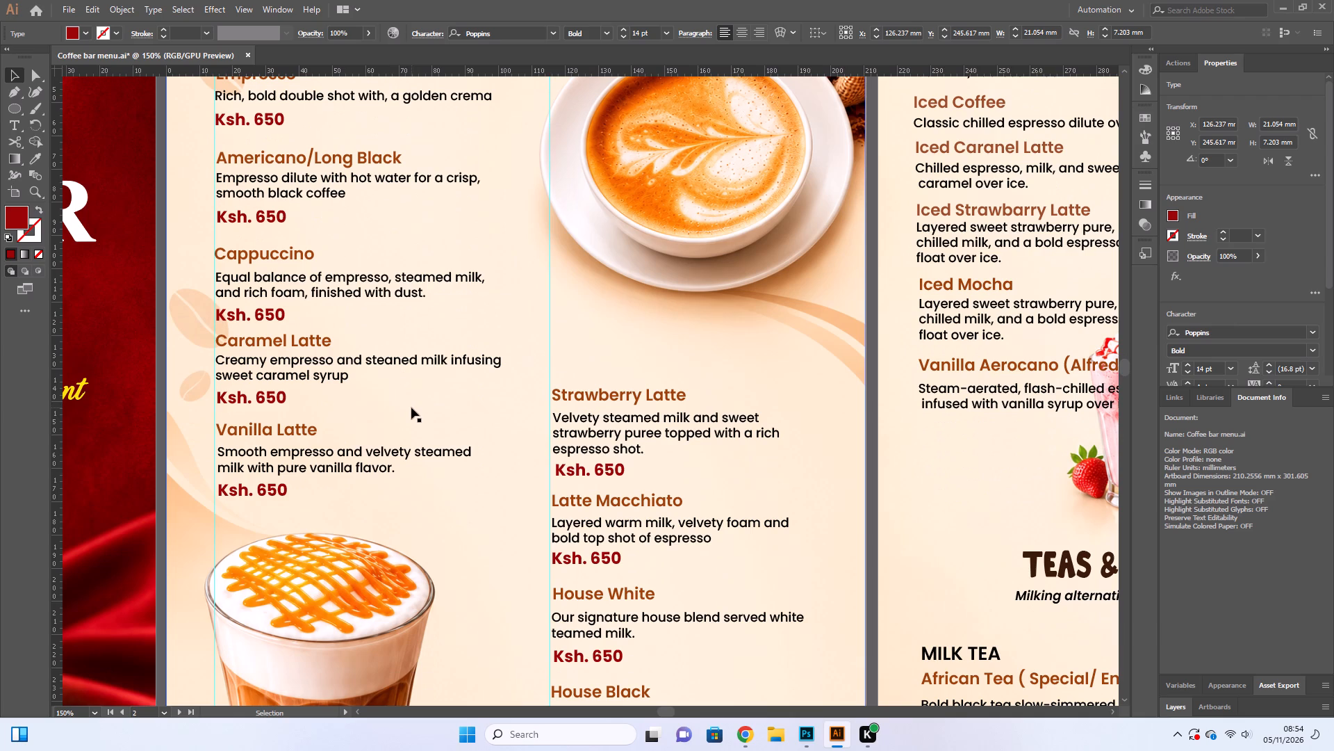
click(413, 406)
click(552, 543)
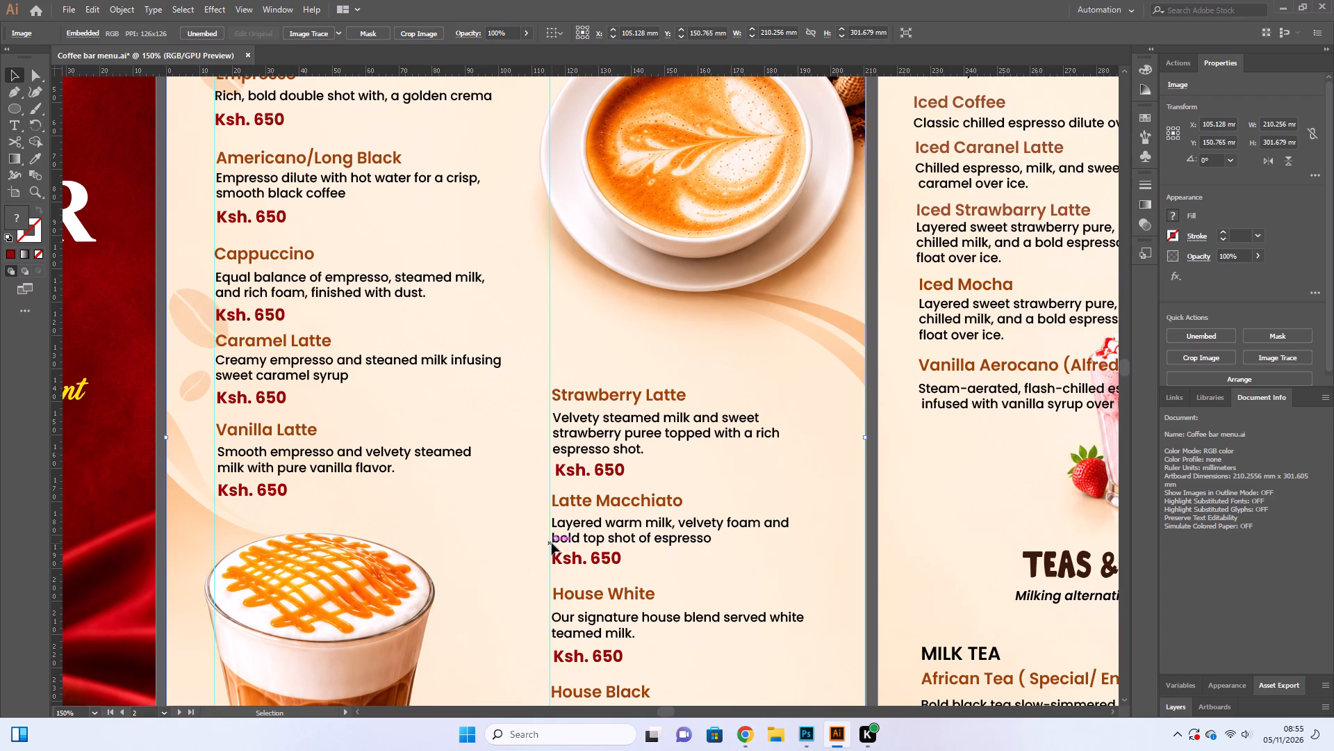
click(552, 558)
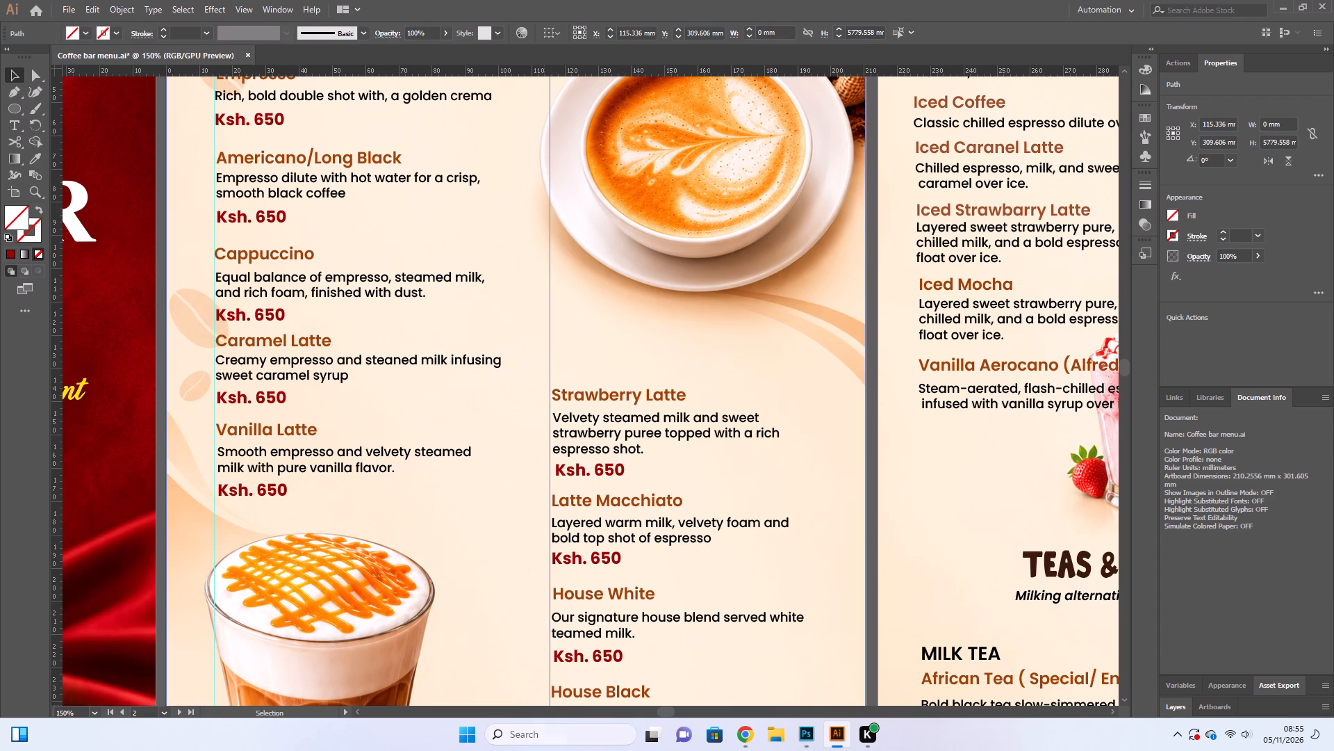
Examine the cover page and the faint ellipses beside the coffee cup.
drag(660, 712, 629, 702)
click(403, 580)
scroll(403, 580, down, 7)
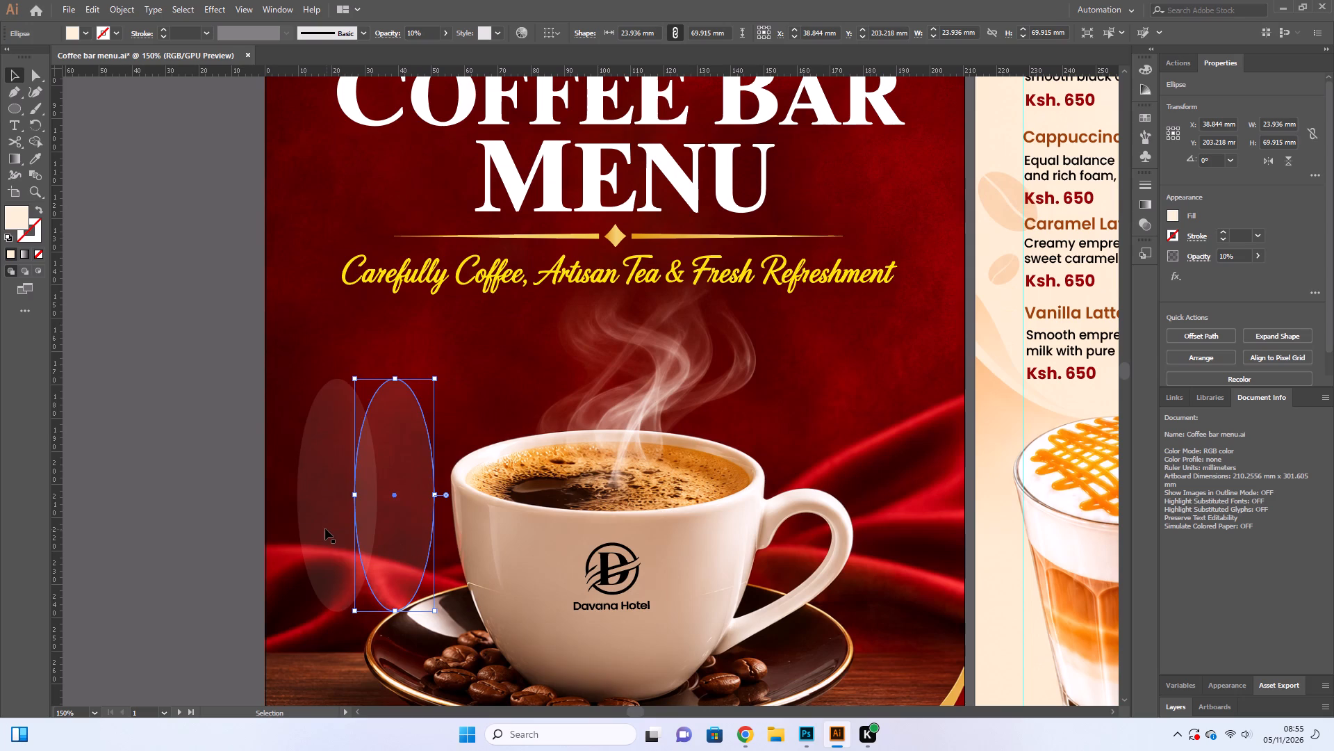
click(325, 528)
click(427, 476)
click(216, 317)
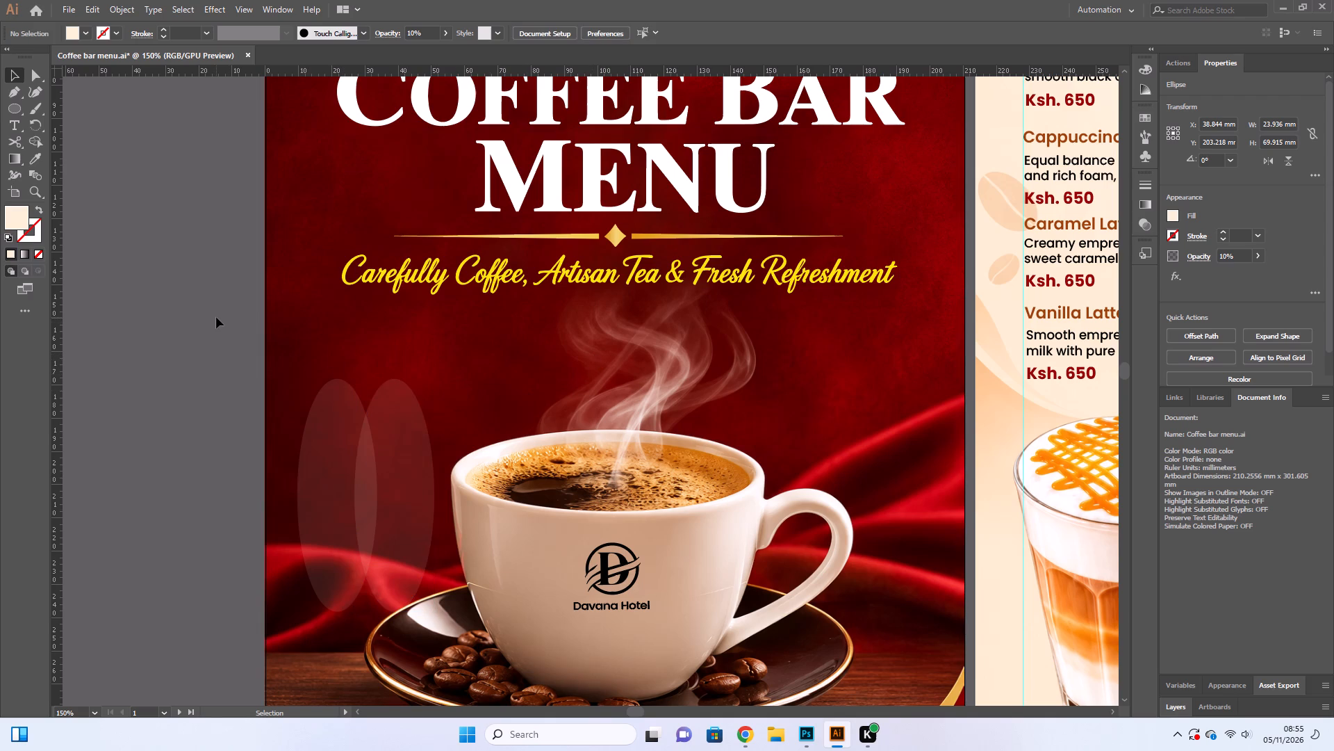
key(ctrl+minus)
key(ctrl+minus)
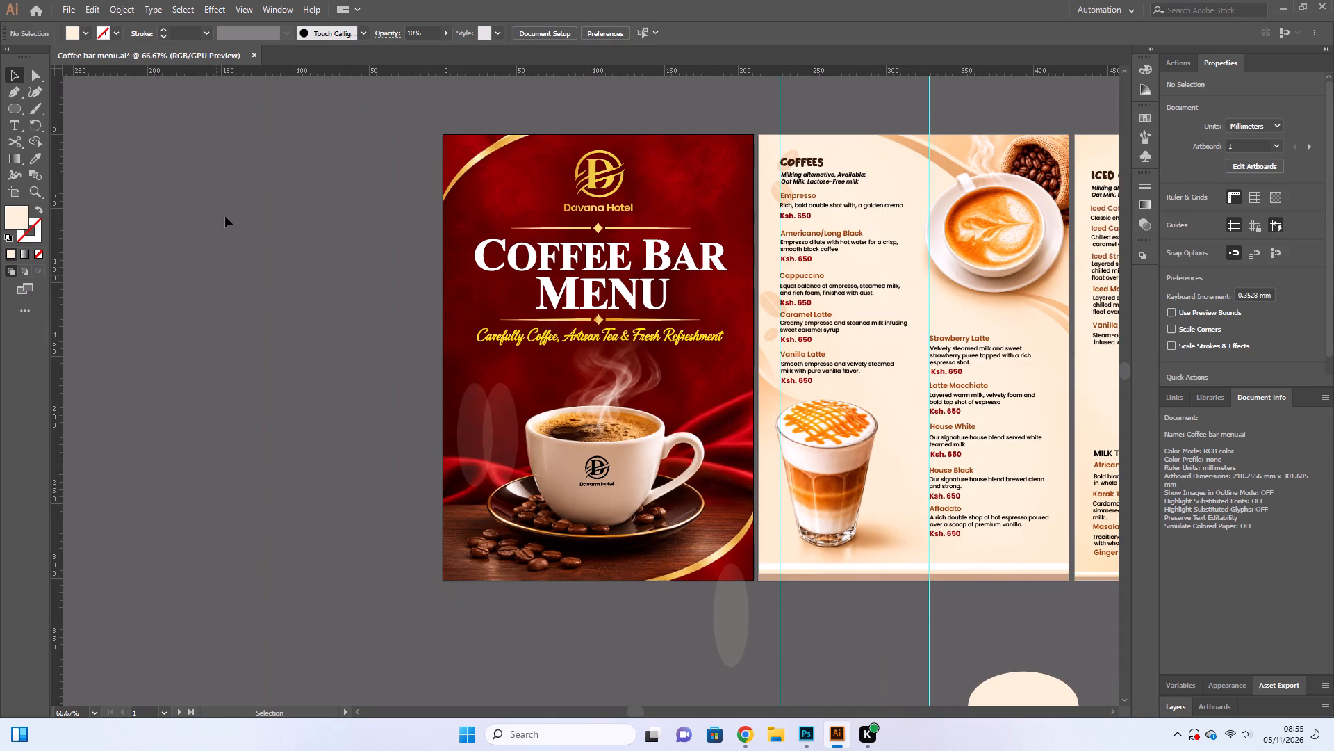
click(338, 300)
Review the cover, Coffees and Iced Coffees pages side by side for overall layout.
drag(631, 709, 645, 705)
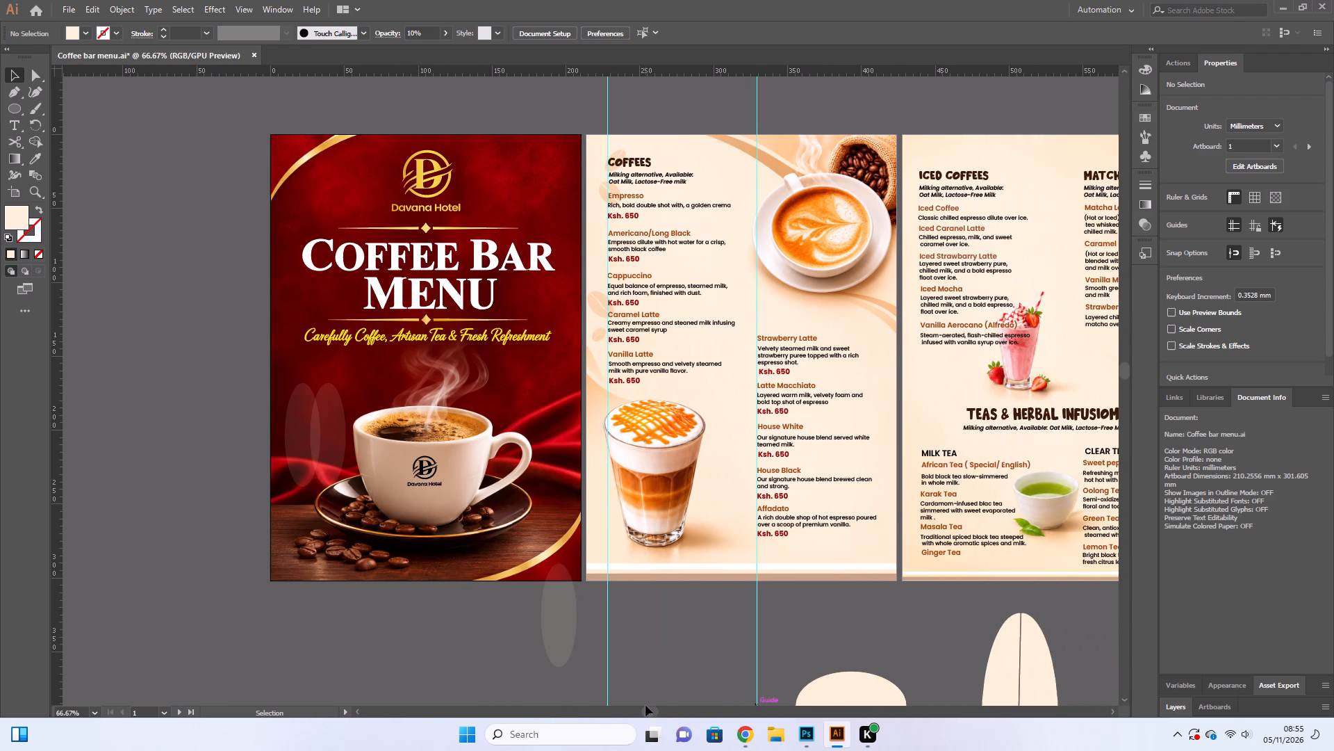
click(504, 496)
click(666, 608)
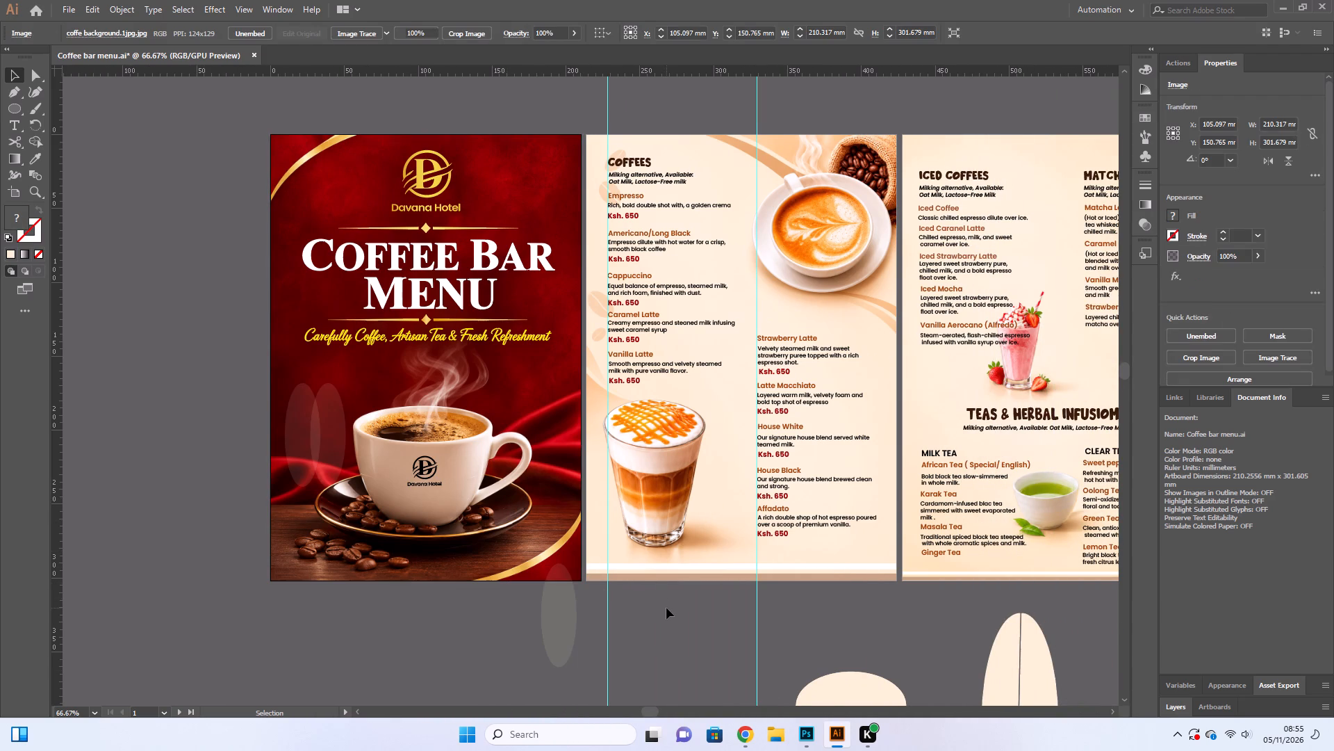
scroll(666, 608, up, 2)
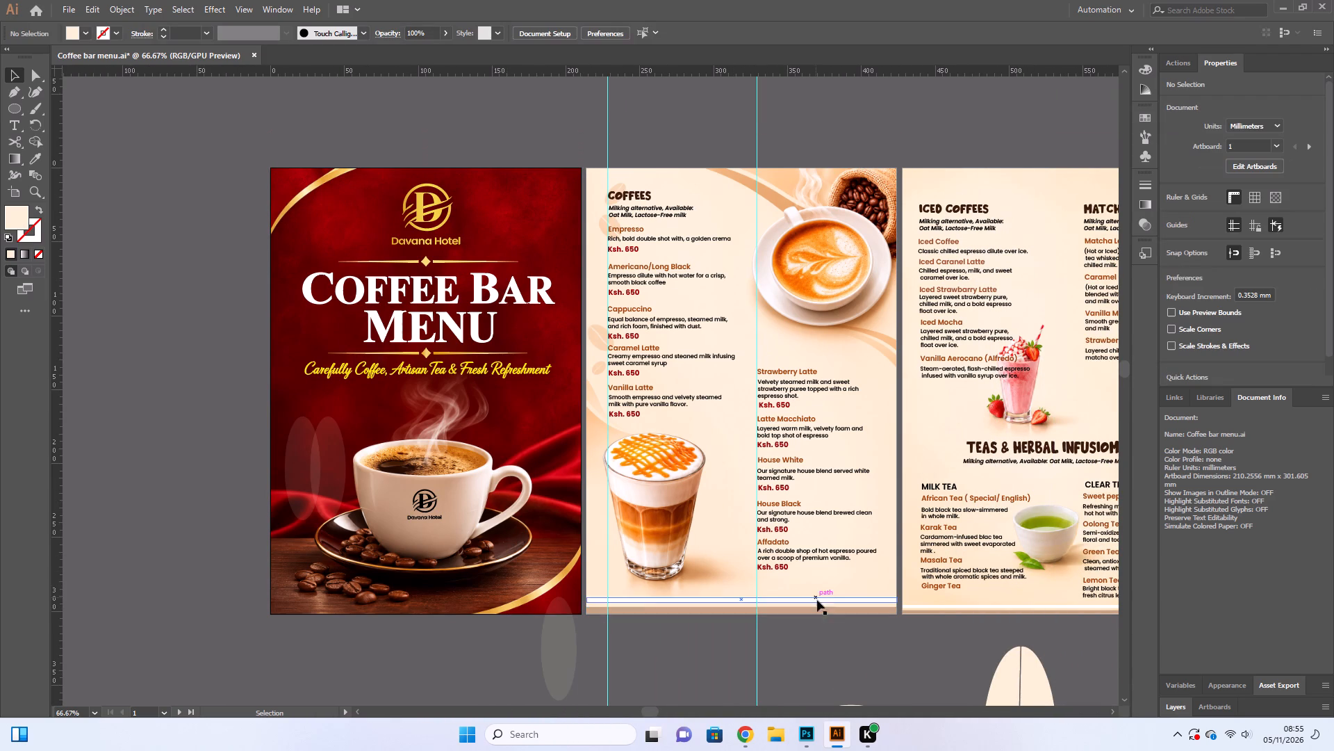
click(818, 633)
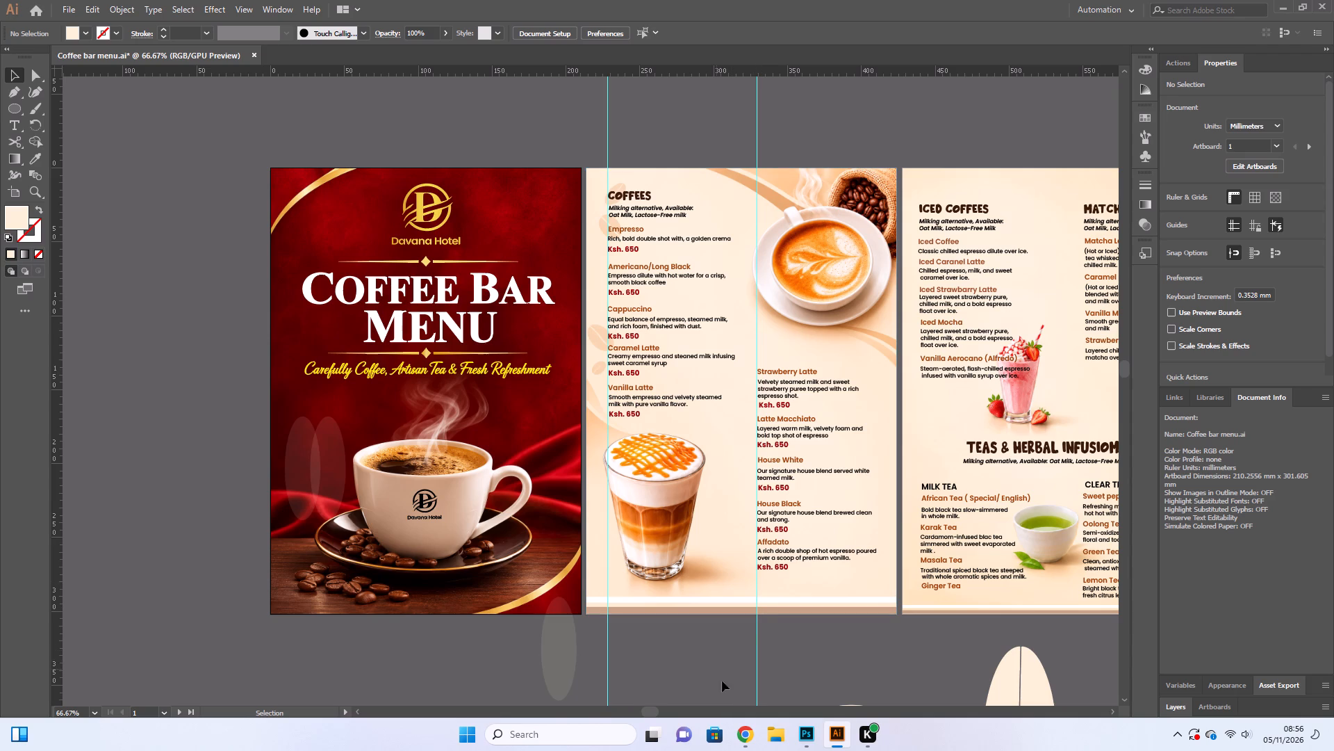
click(648, 561)
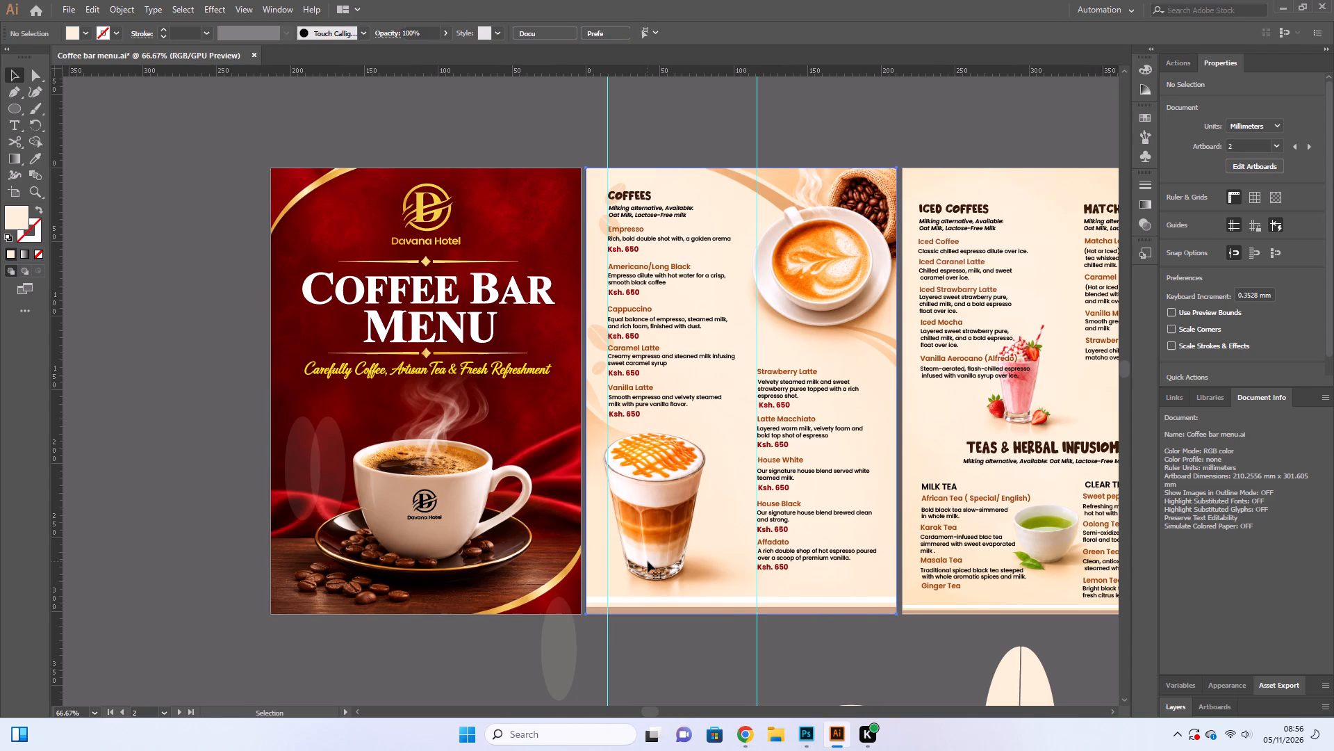
click(736, 529)
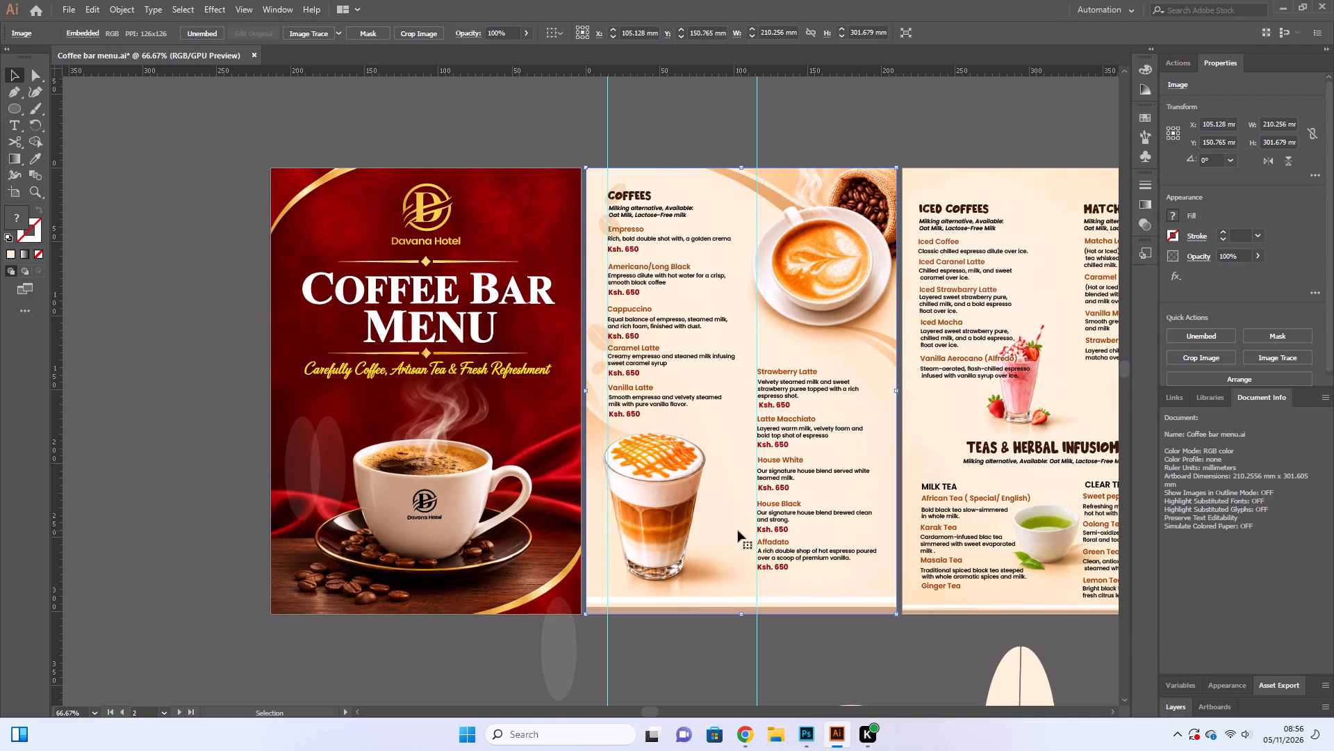
click(742, 477)
Examine the unstyled white page's text, covering the Milkshake, Ice Cream Selection and Whole Herb Infuse sections.
drag(649, 707, 689, 713)
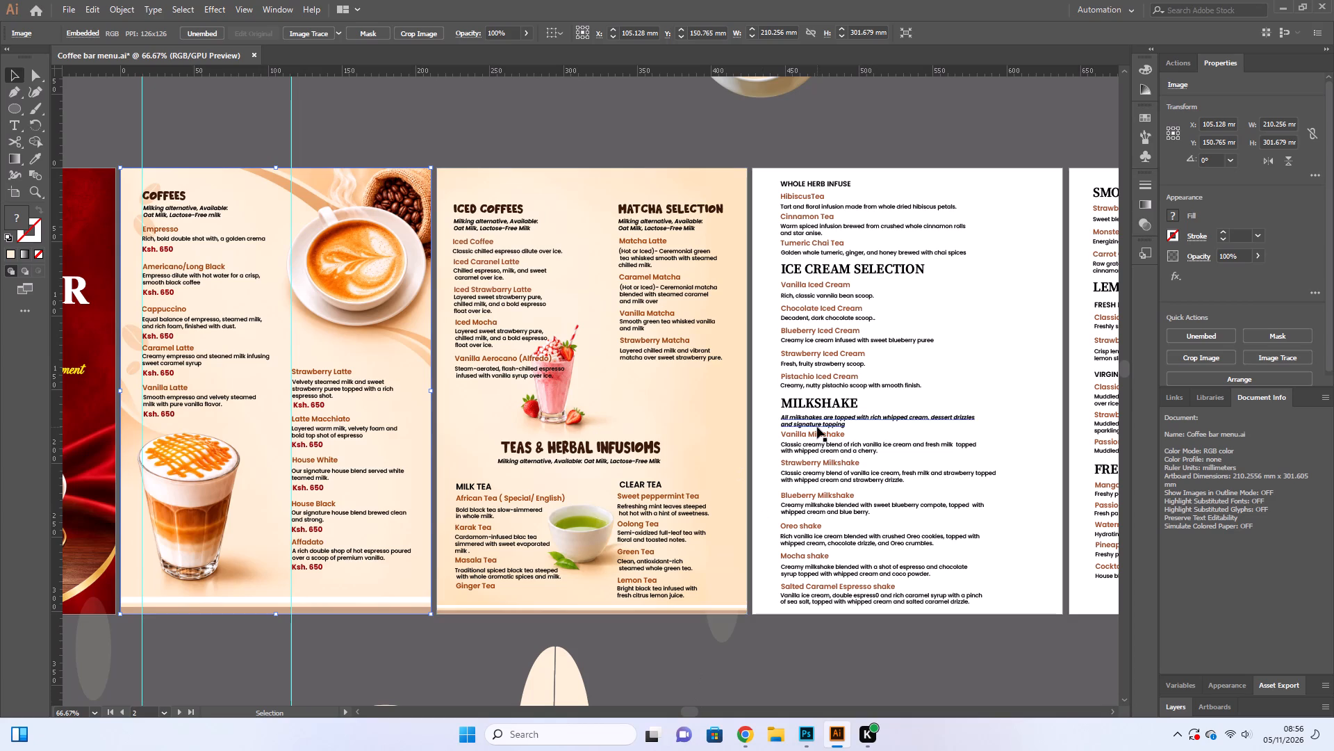
click(817, 427)
key(ctrl+equal)
key(ctrl+equal)
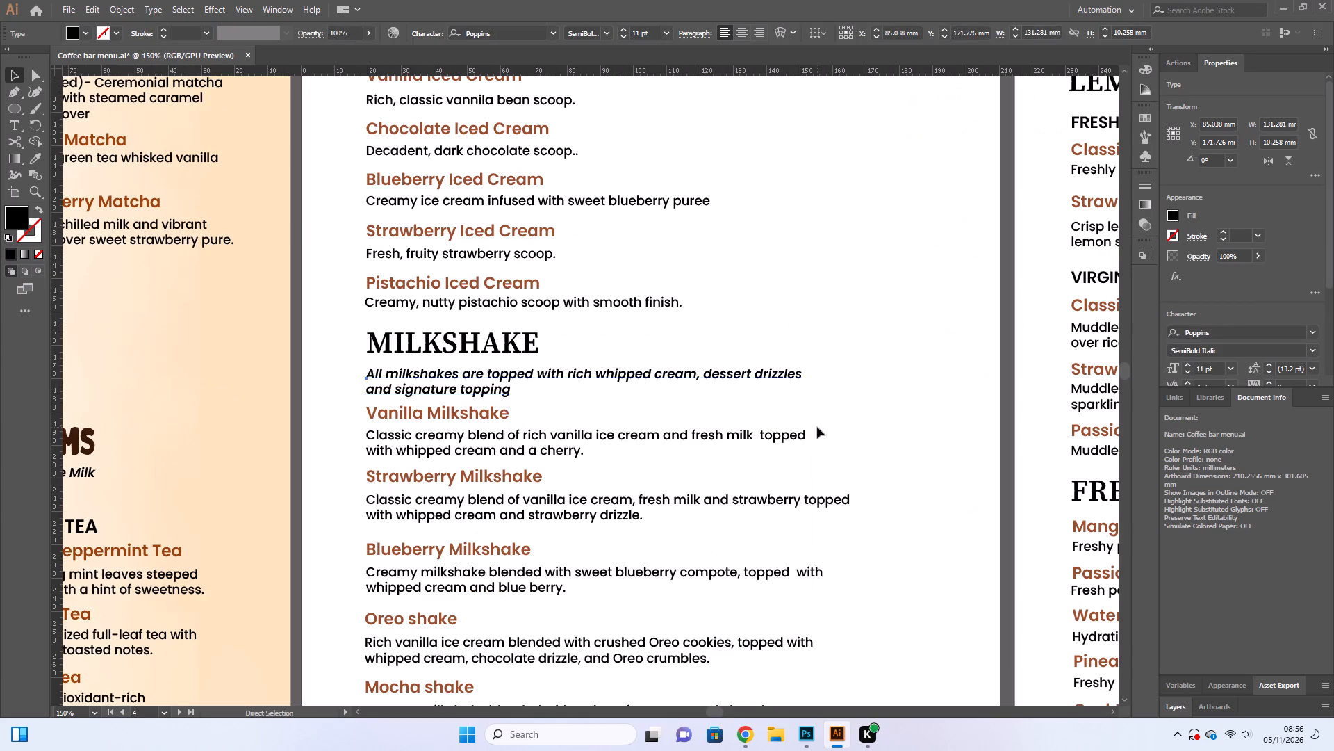
scroll(734, 376, down, 6)
scroll(641, 344, down, 4)
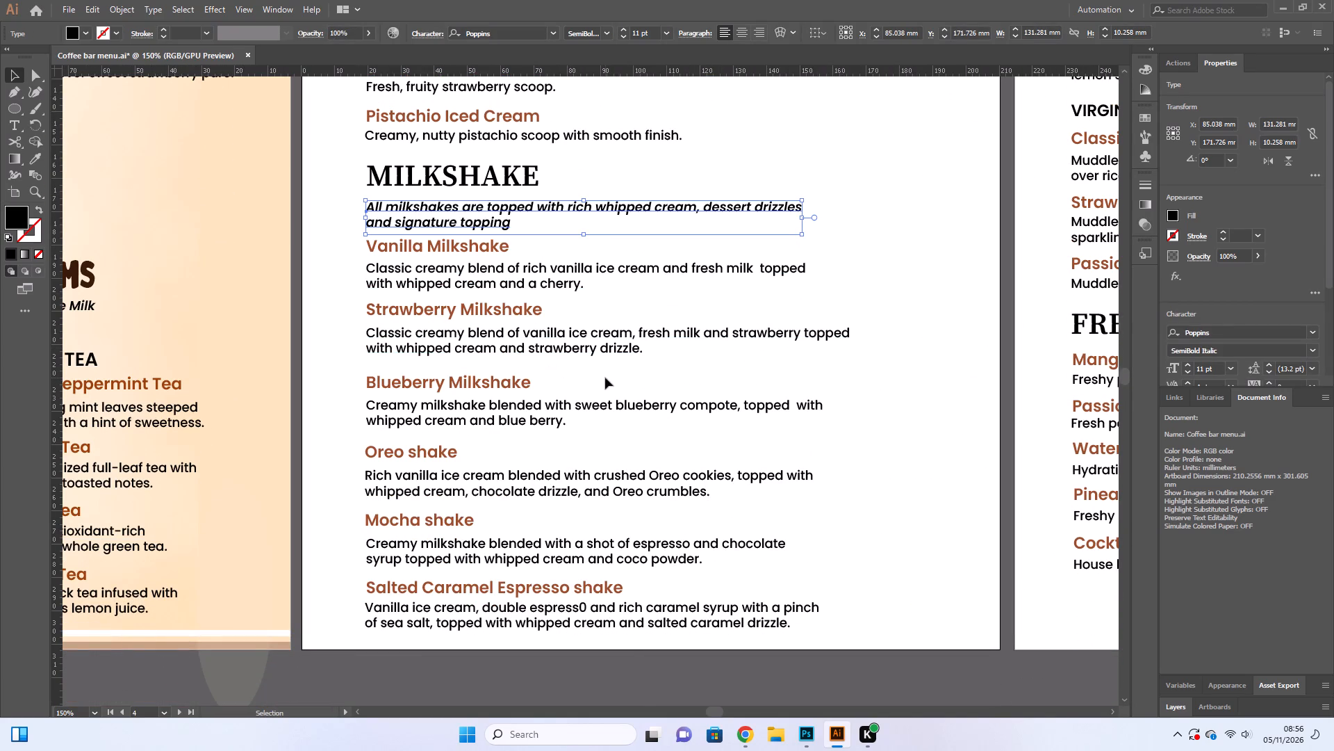
scroll(605, 378, down, 3)
click(620, 435)
scroll(618, 435, up, 14)
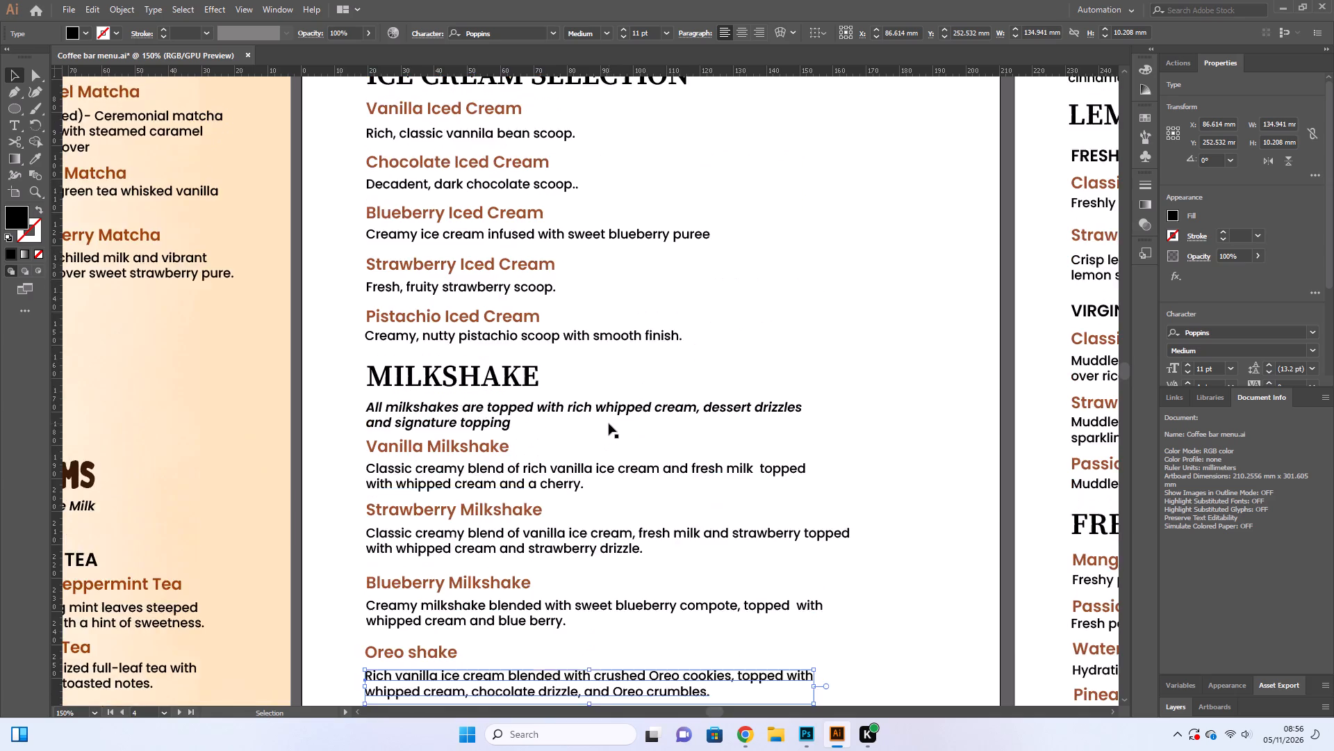
scroll(609, 423, up, 20)
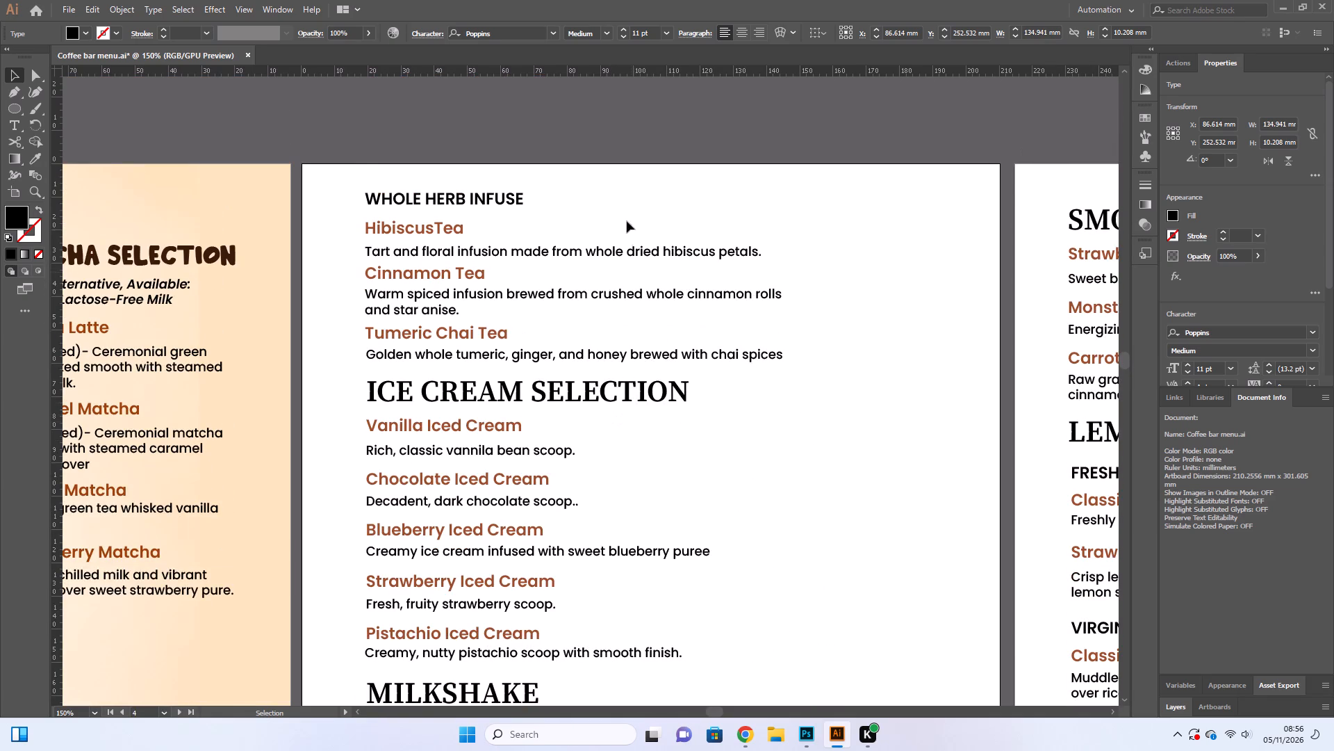
Break the Hibiscus Tea description into two lines after "made from" and remove the leading space before "whole dried hibiscus petals.".
click(430, 181)
click(13, 121)
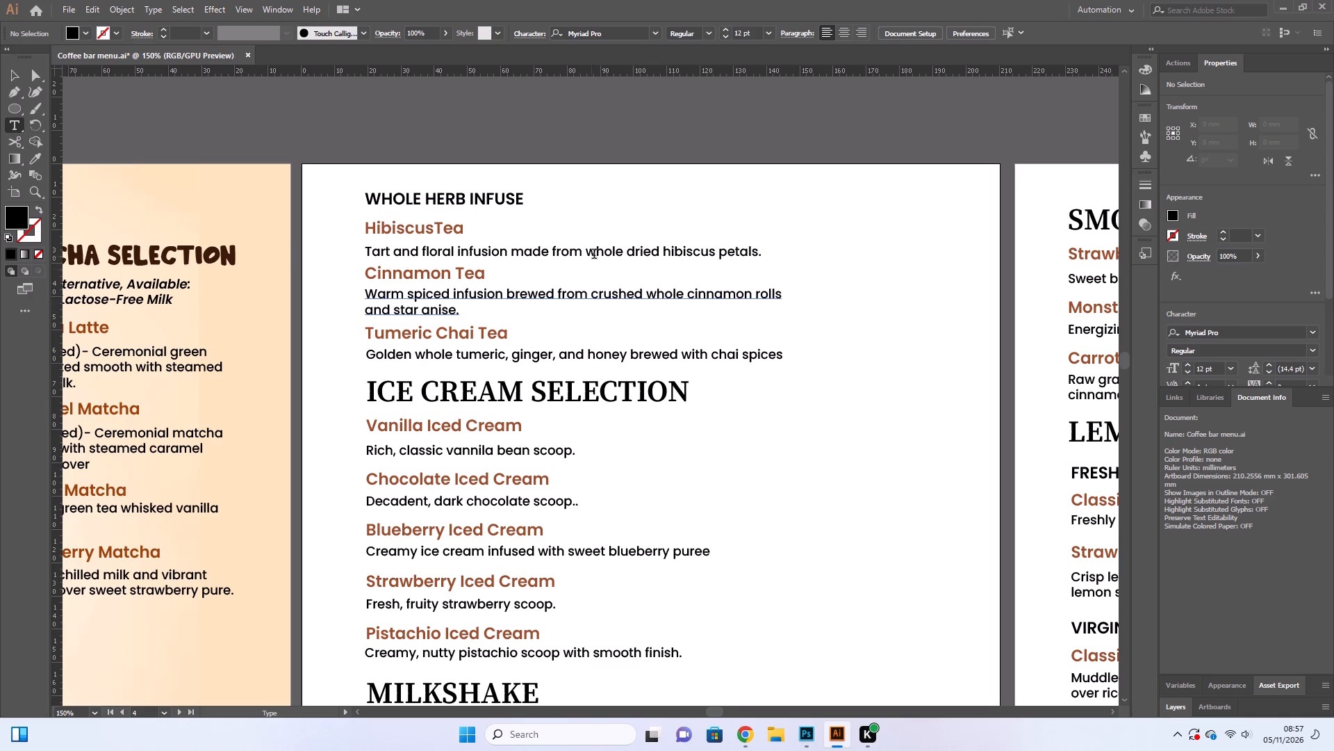
click(577, 249)
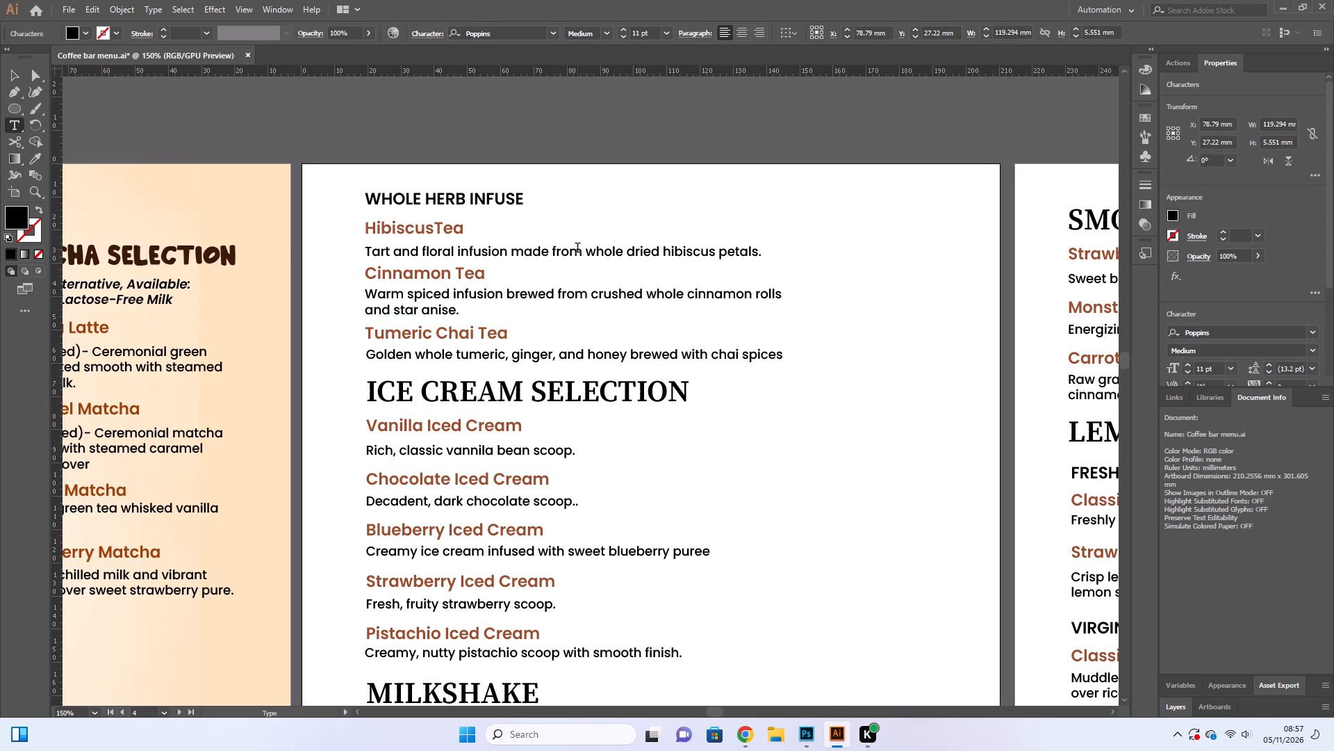
key(BackSpace)
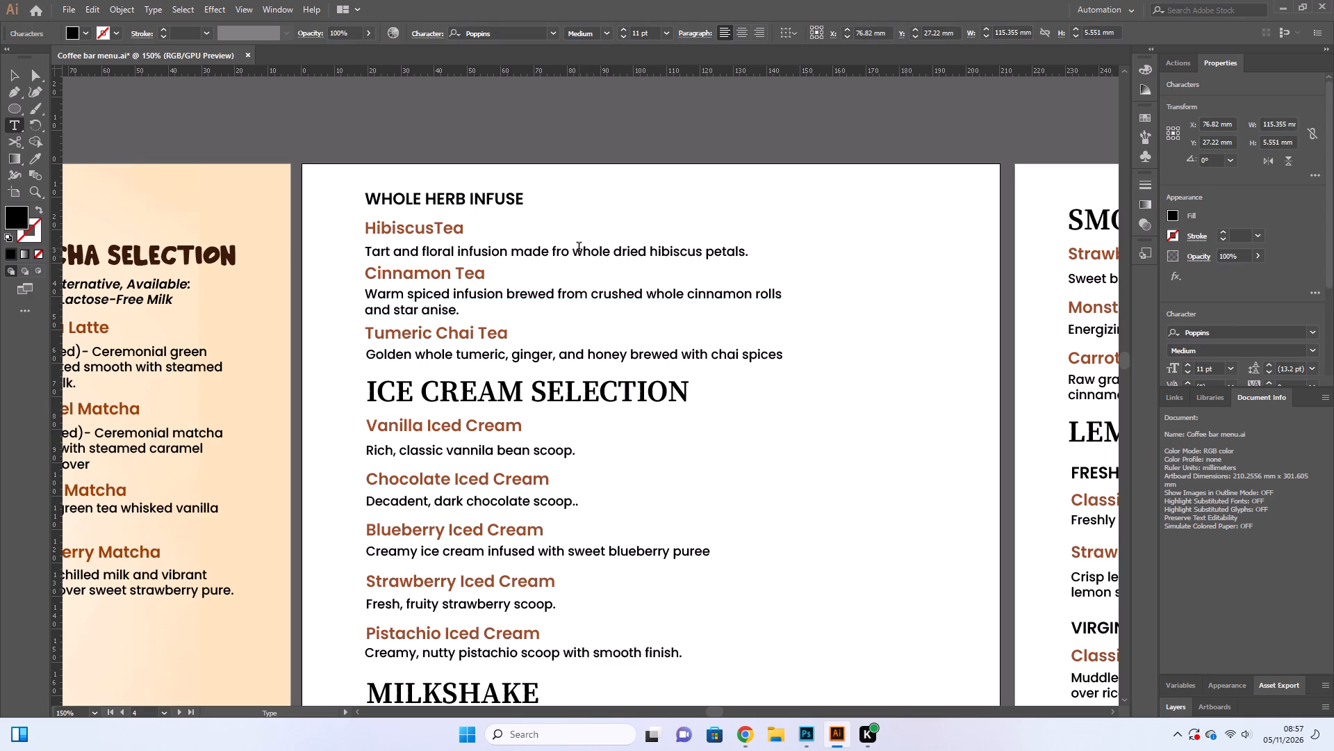
key(m)
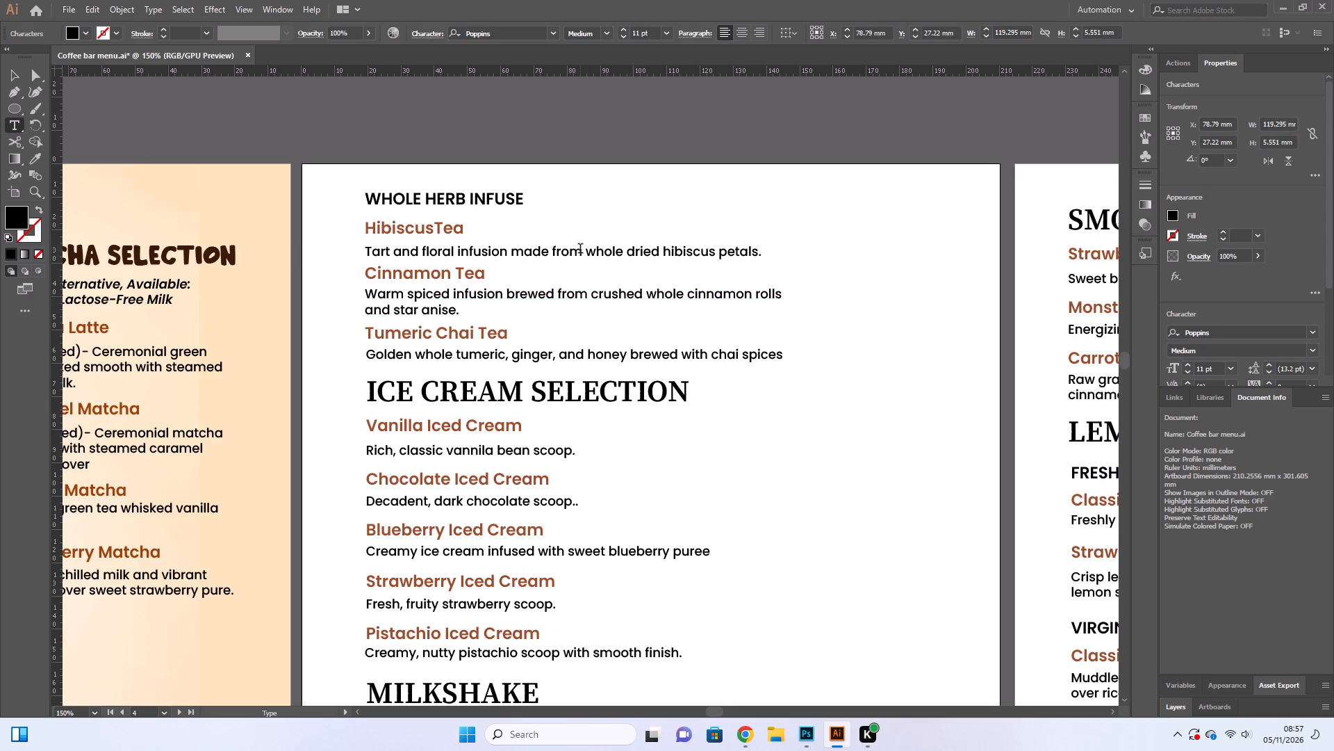
key(Return)
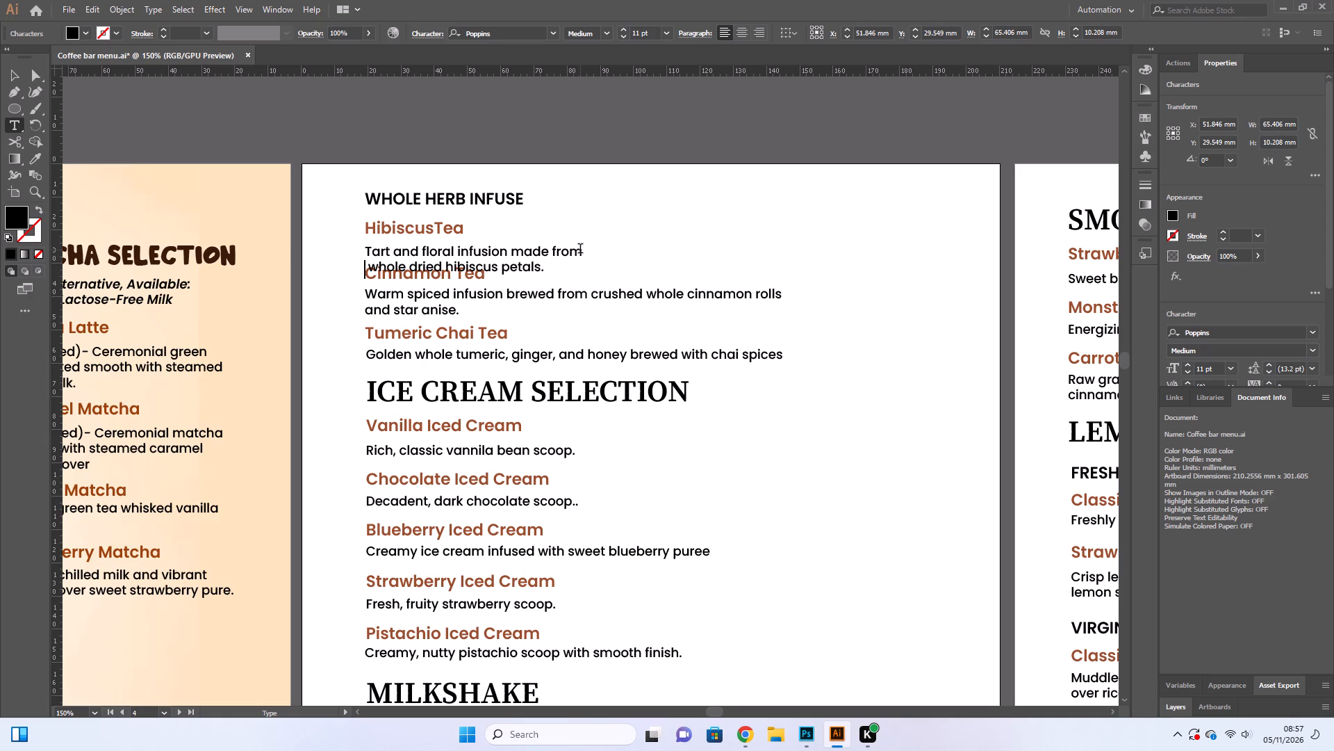
click(370, 266)
key(BackSpace)
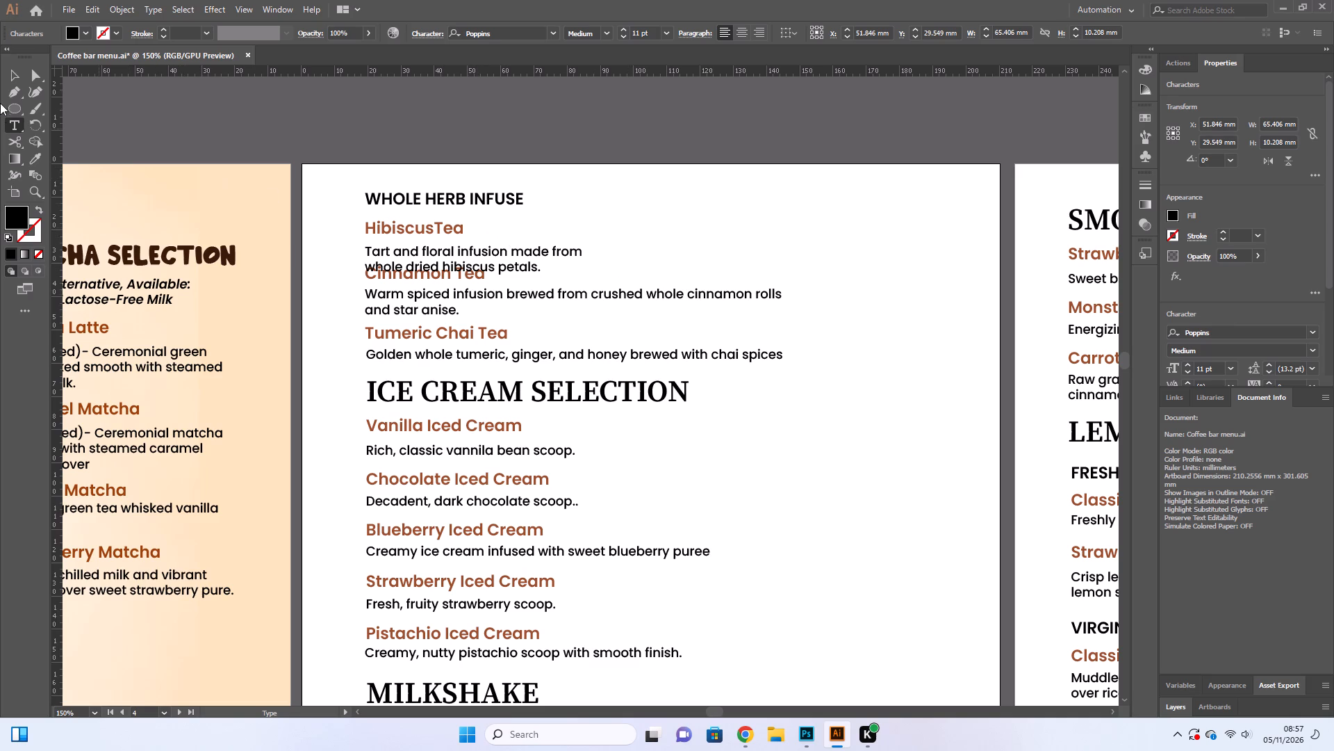
click(6, 72)
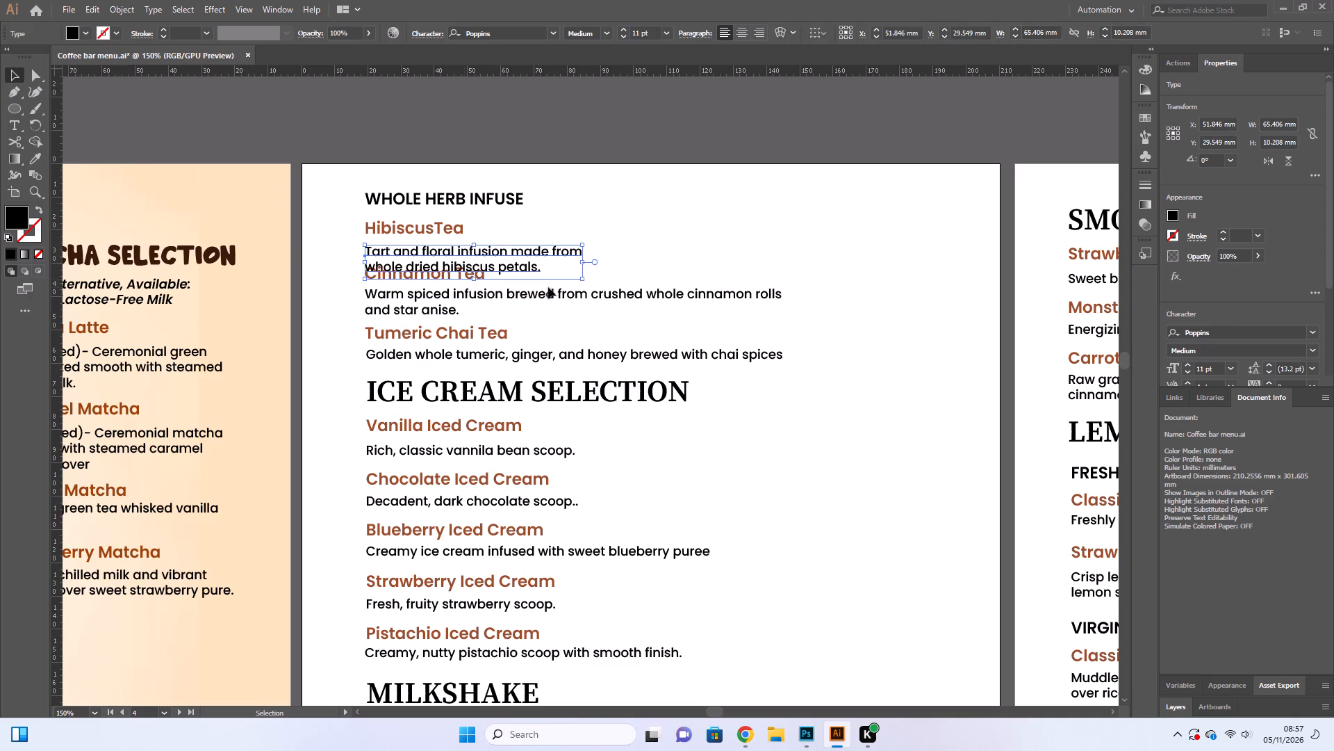
Move the Cinnamon Tea heading and its description together down about 4 mm and slightly left, clear of the Hibiscus Tea description.
click(617, 266)
click(461, 279)
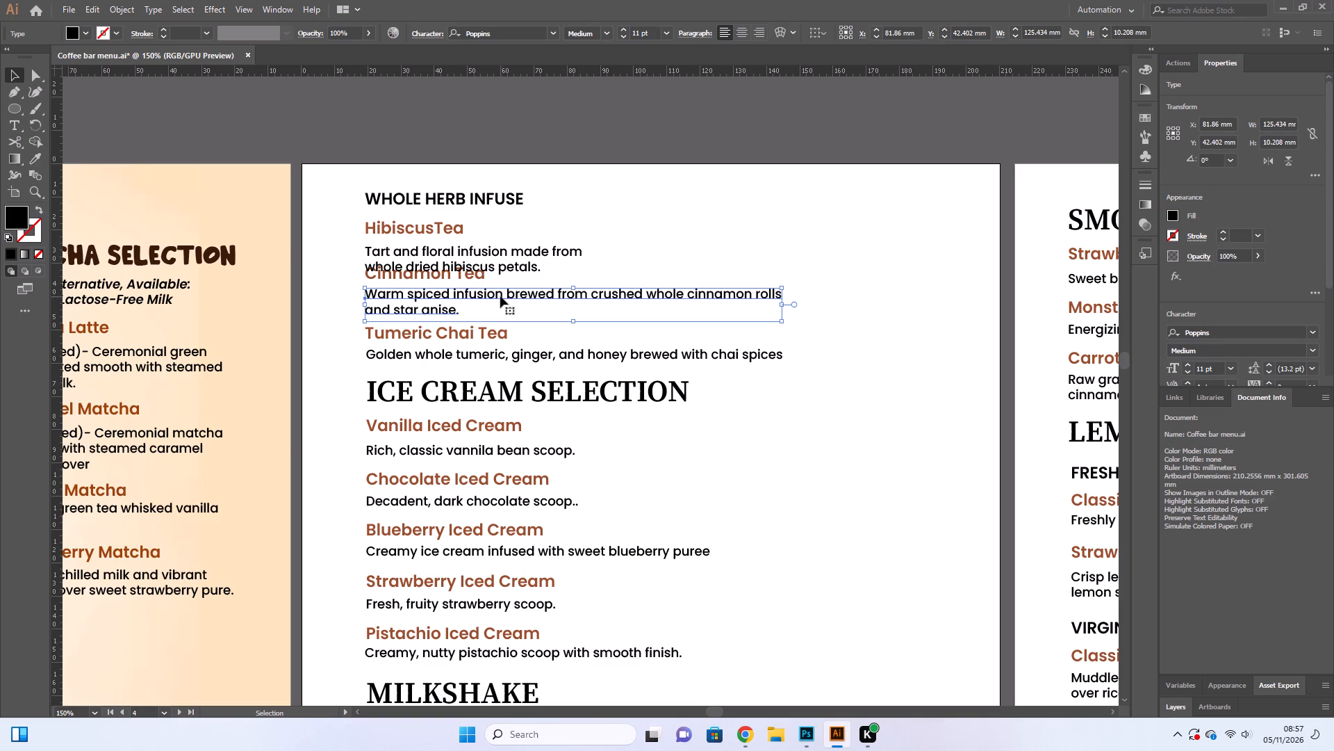
click(457, 283)
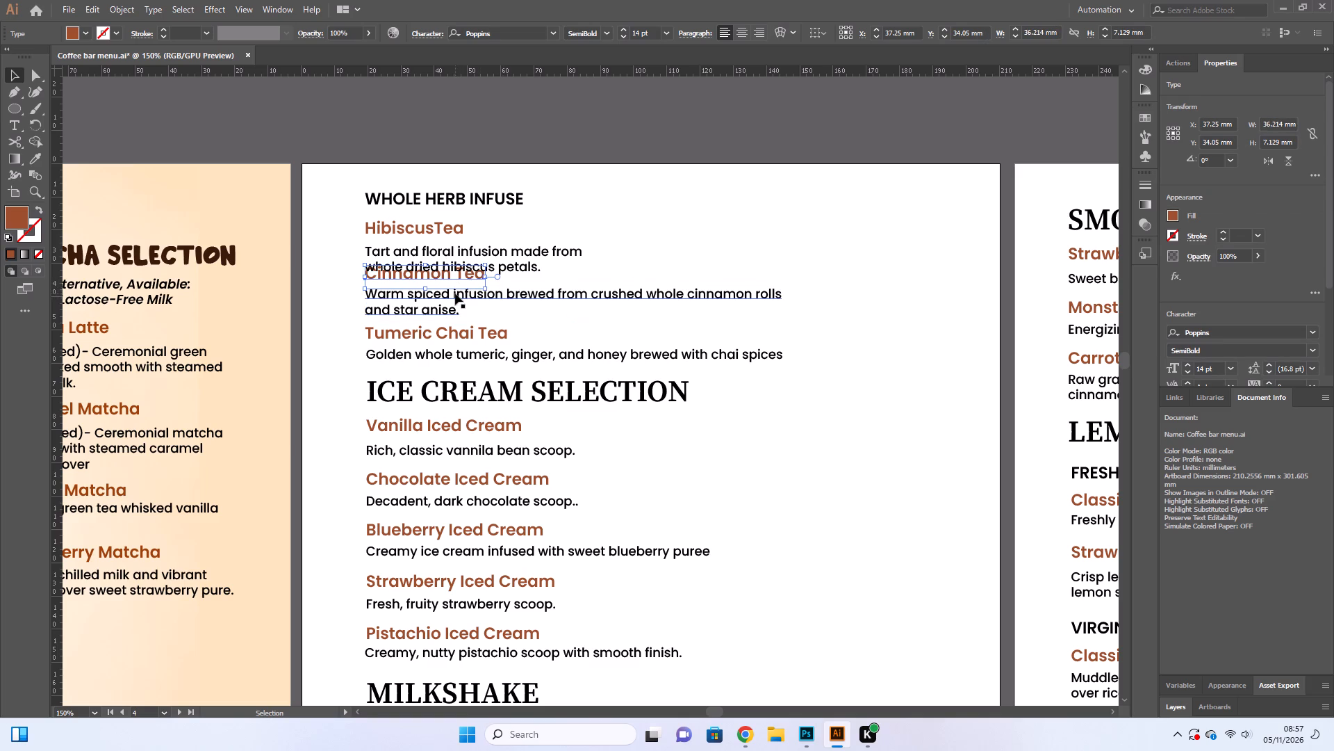
shift+click(455, 294)
key(Down)
key(Down)
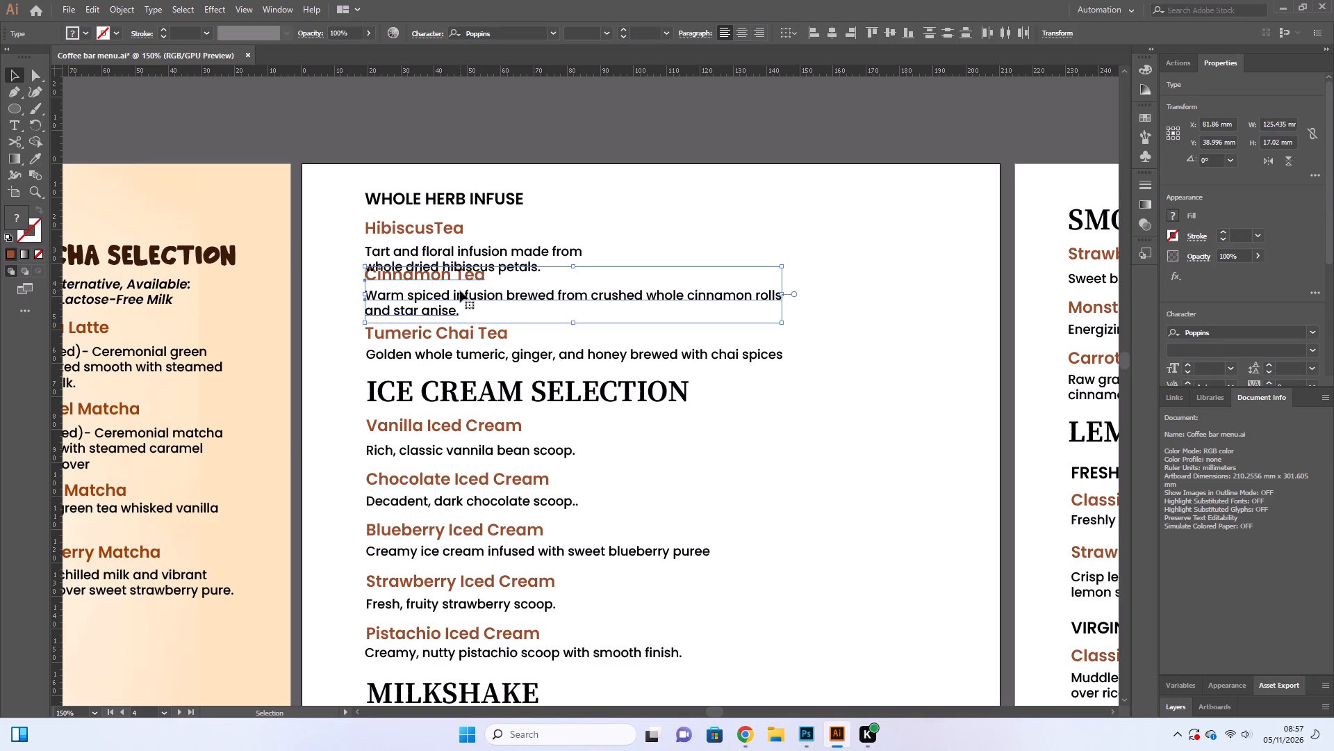
key(Down)
key(Down)
key(Down)
key(Down)
key(Down)
key(Down)
key(Down)
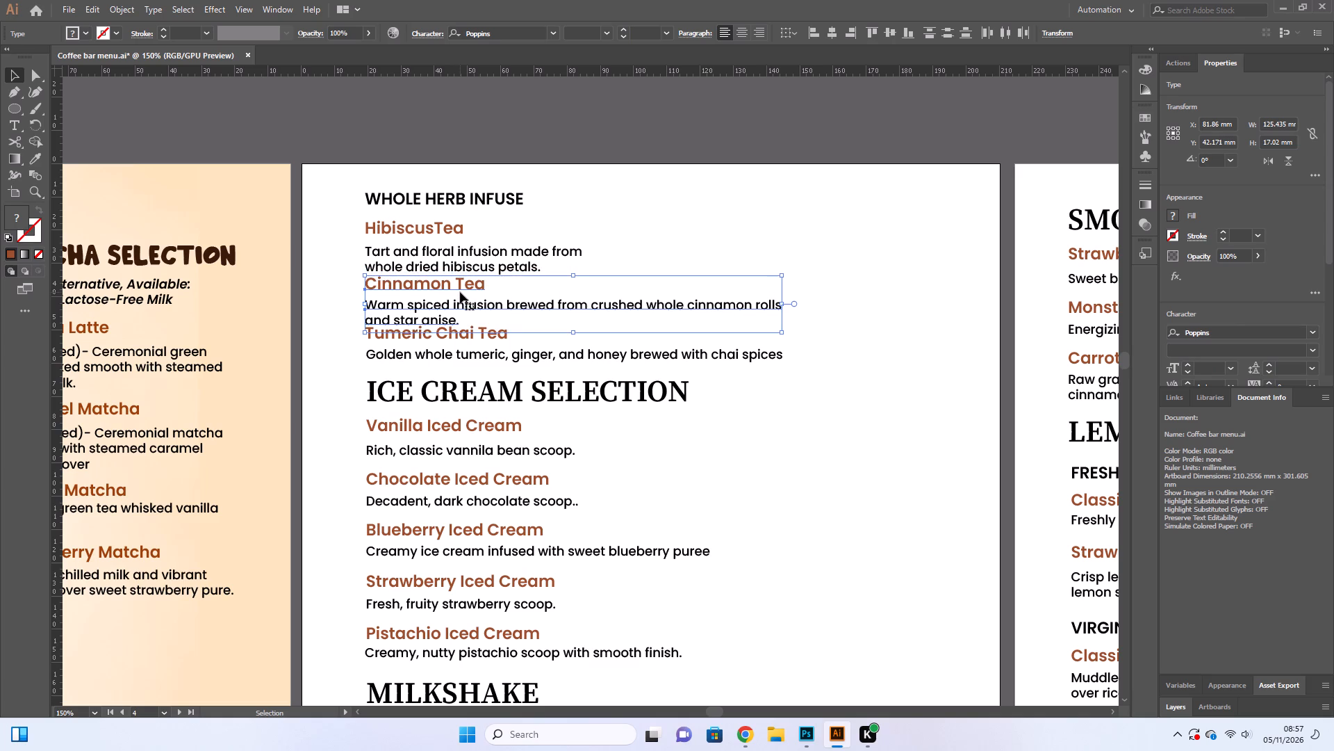
key(Left)
key(Down)
key(Down)
Move the Tumeric Chai Tea heading and its description together down about 1.5 mm, clear of the Cinnamon Tea description.
click(470, 334)
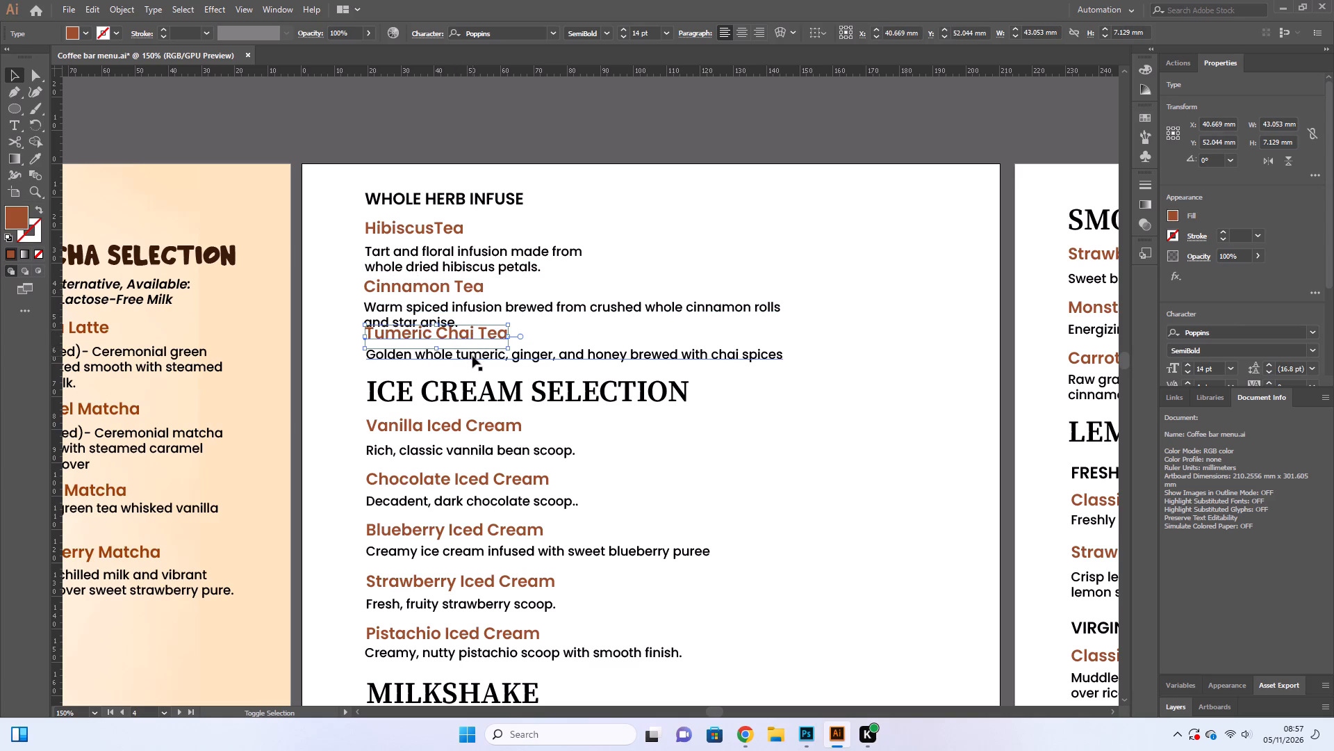
shift+click(472, 356)
key(Down)
key(Down)
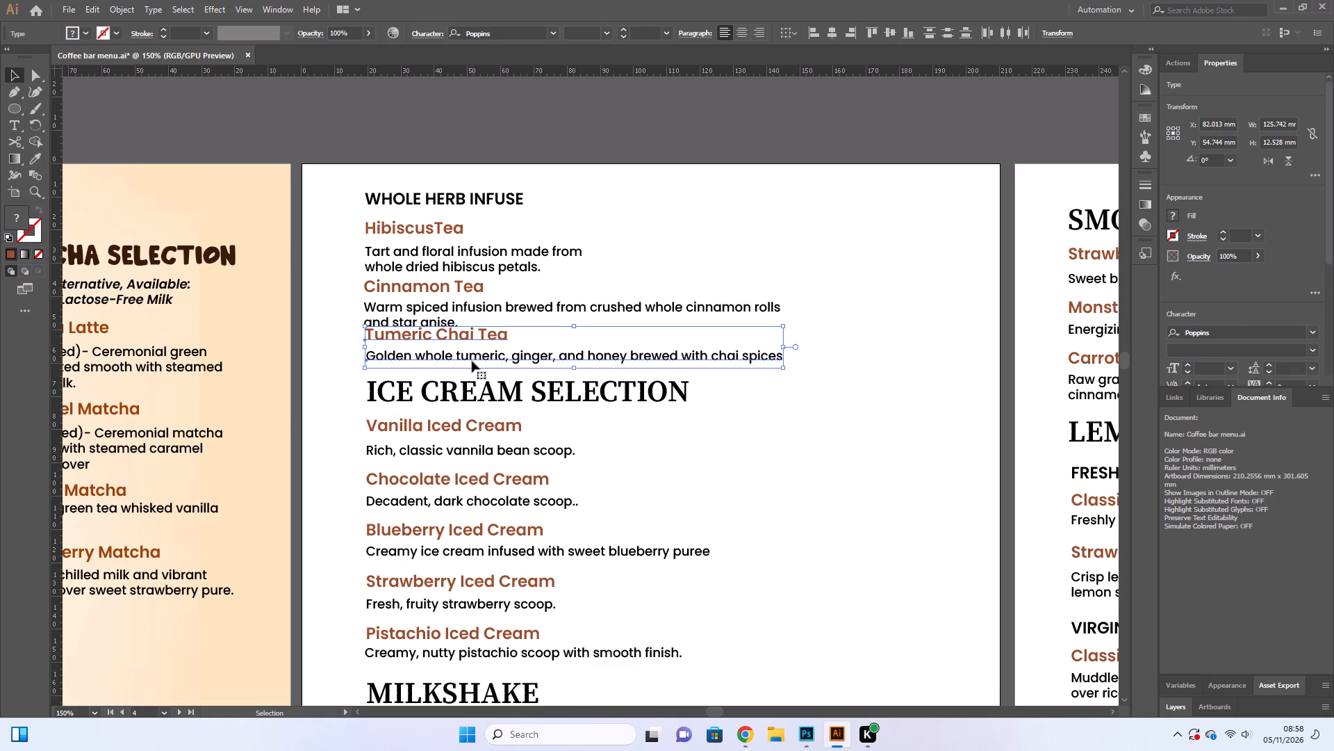
key(Down)
key(Down)
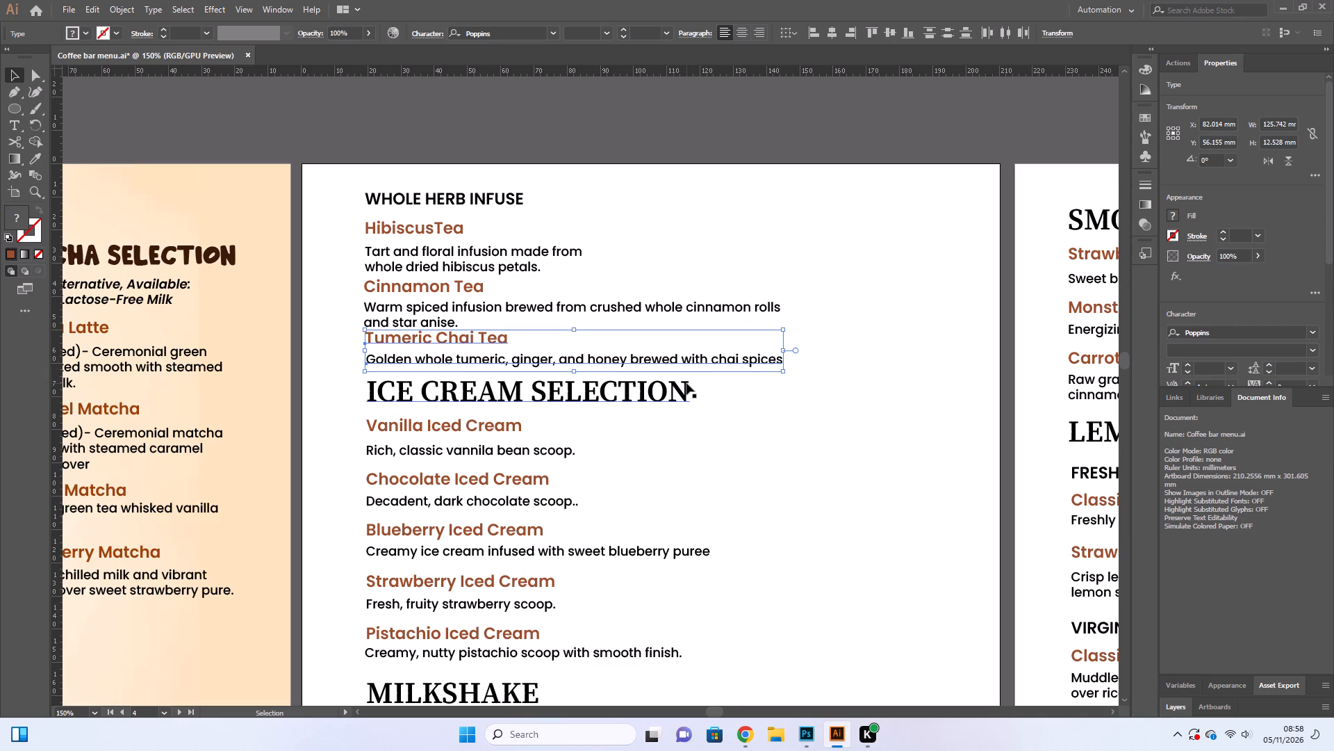
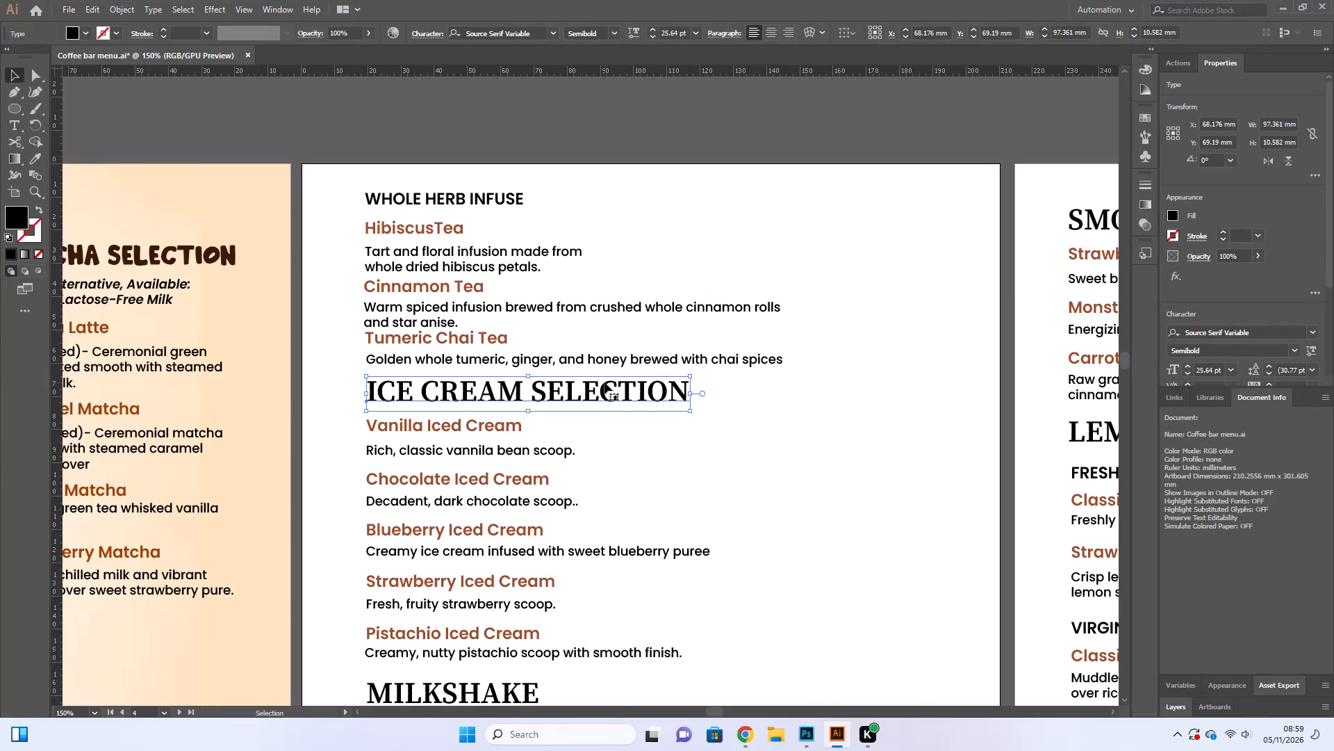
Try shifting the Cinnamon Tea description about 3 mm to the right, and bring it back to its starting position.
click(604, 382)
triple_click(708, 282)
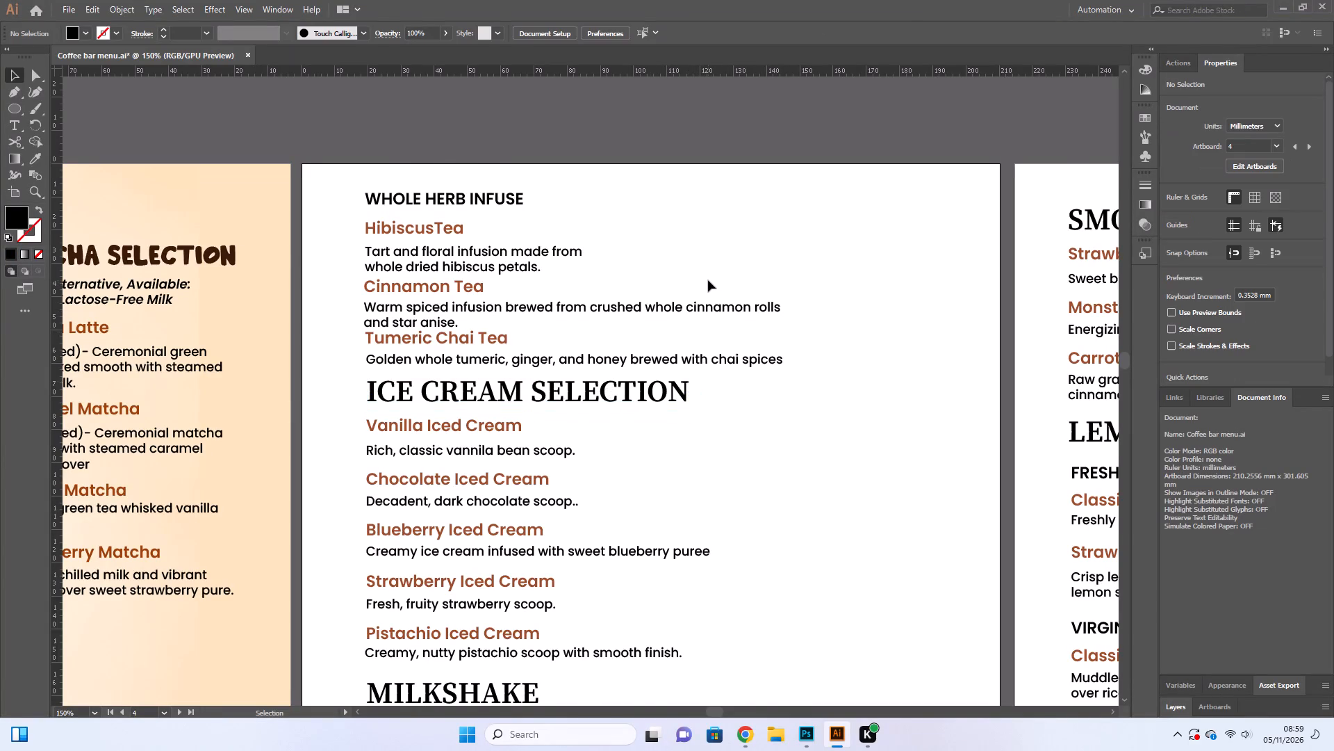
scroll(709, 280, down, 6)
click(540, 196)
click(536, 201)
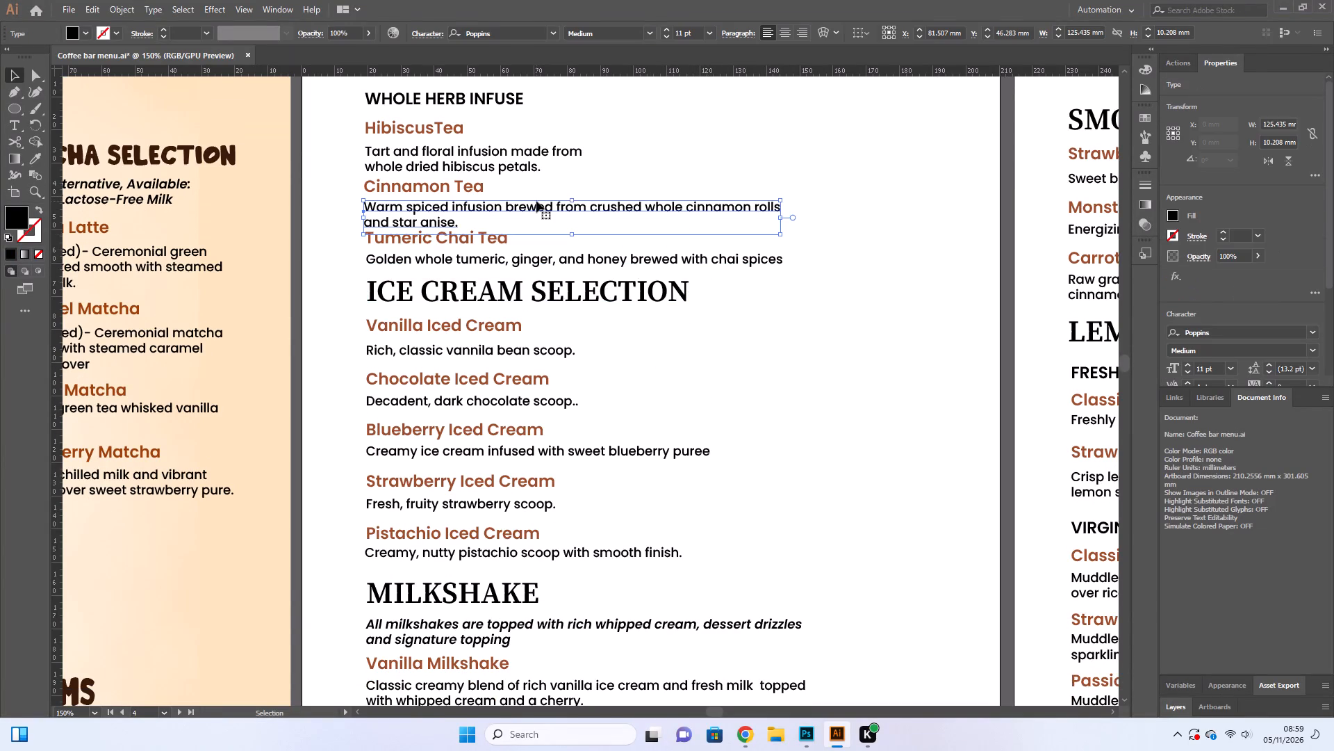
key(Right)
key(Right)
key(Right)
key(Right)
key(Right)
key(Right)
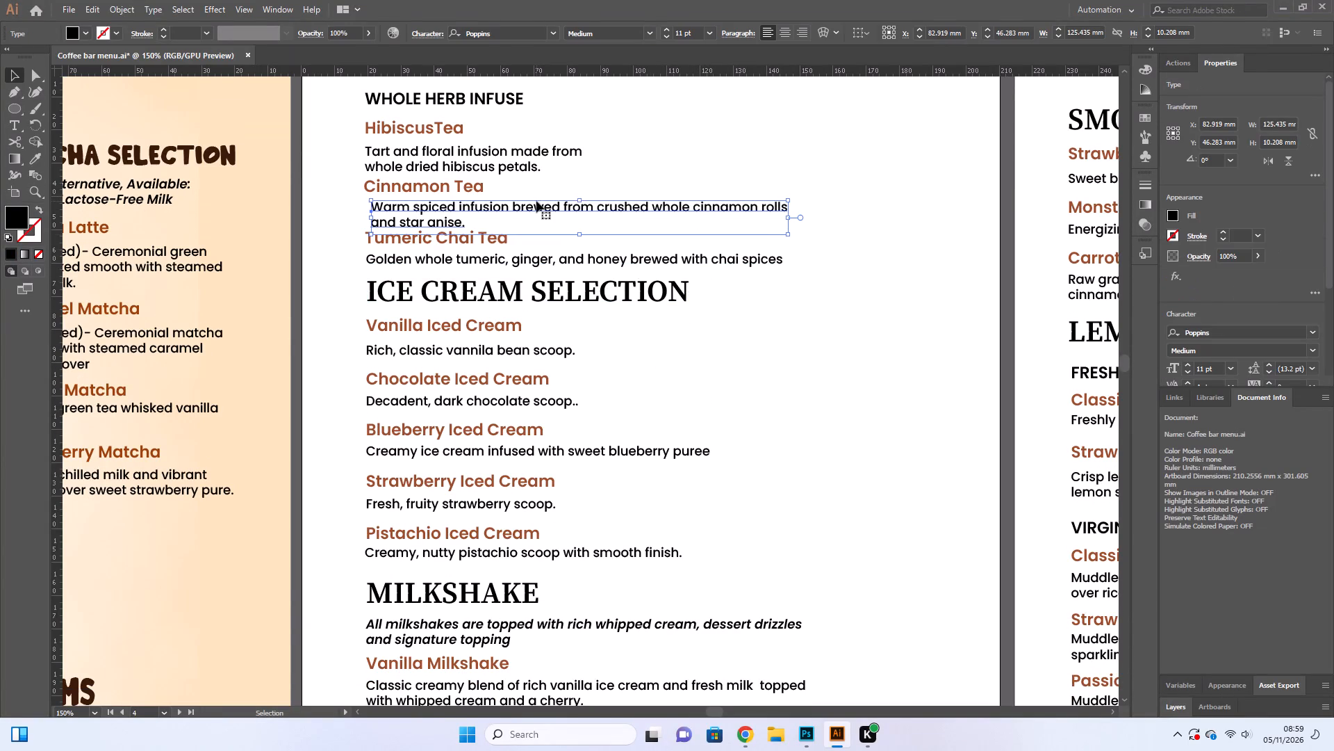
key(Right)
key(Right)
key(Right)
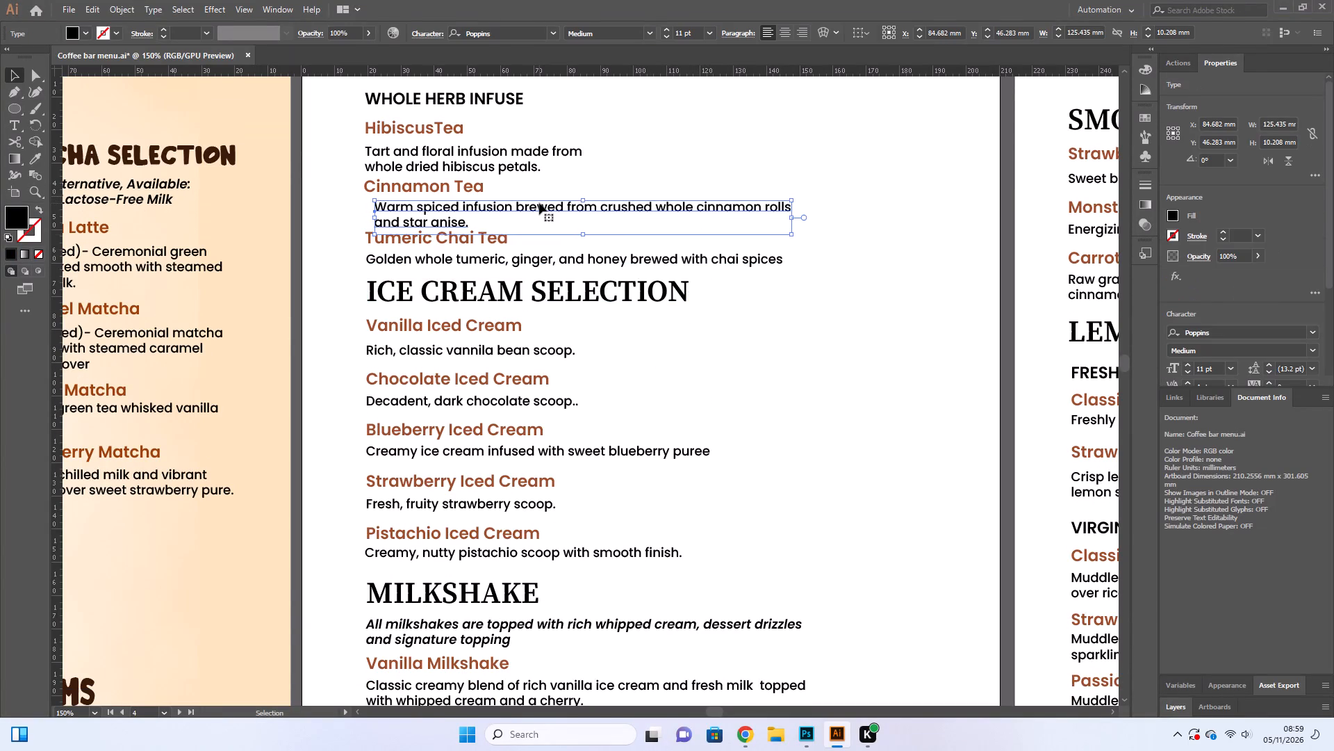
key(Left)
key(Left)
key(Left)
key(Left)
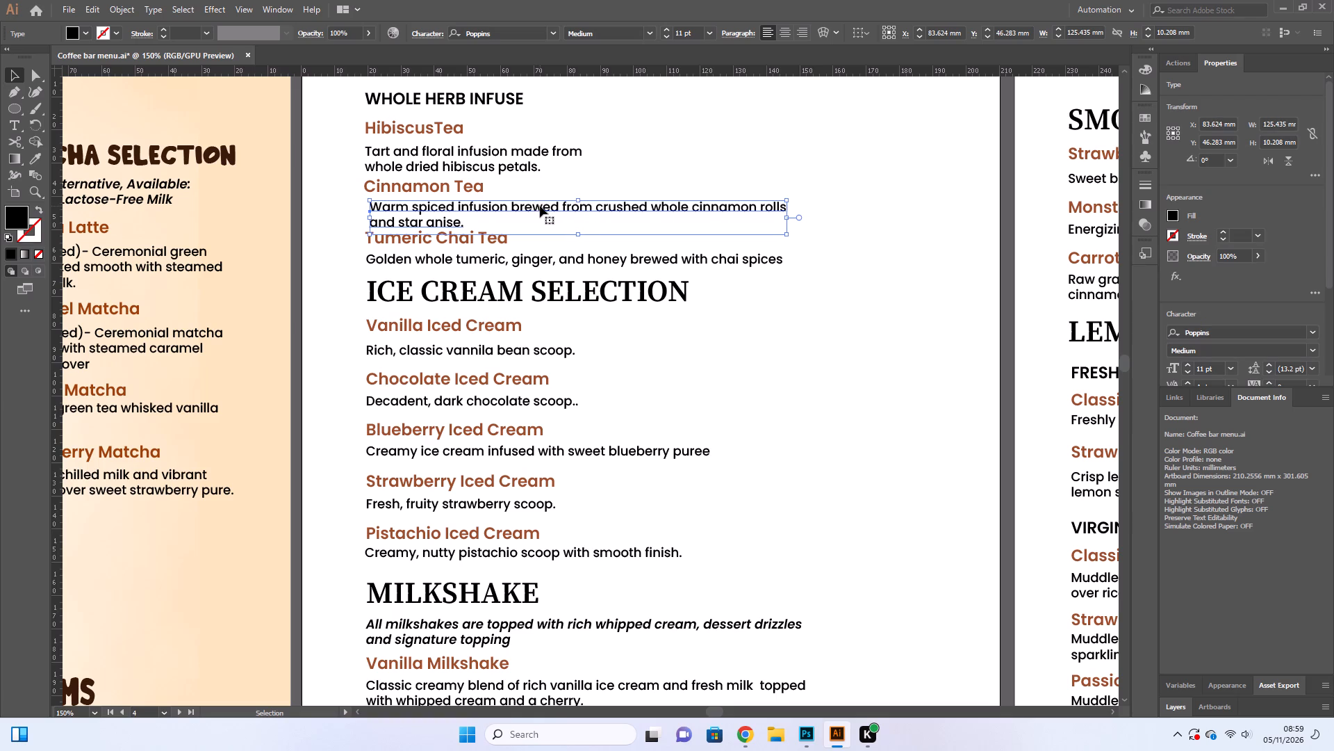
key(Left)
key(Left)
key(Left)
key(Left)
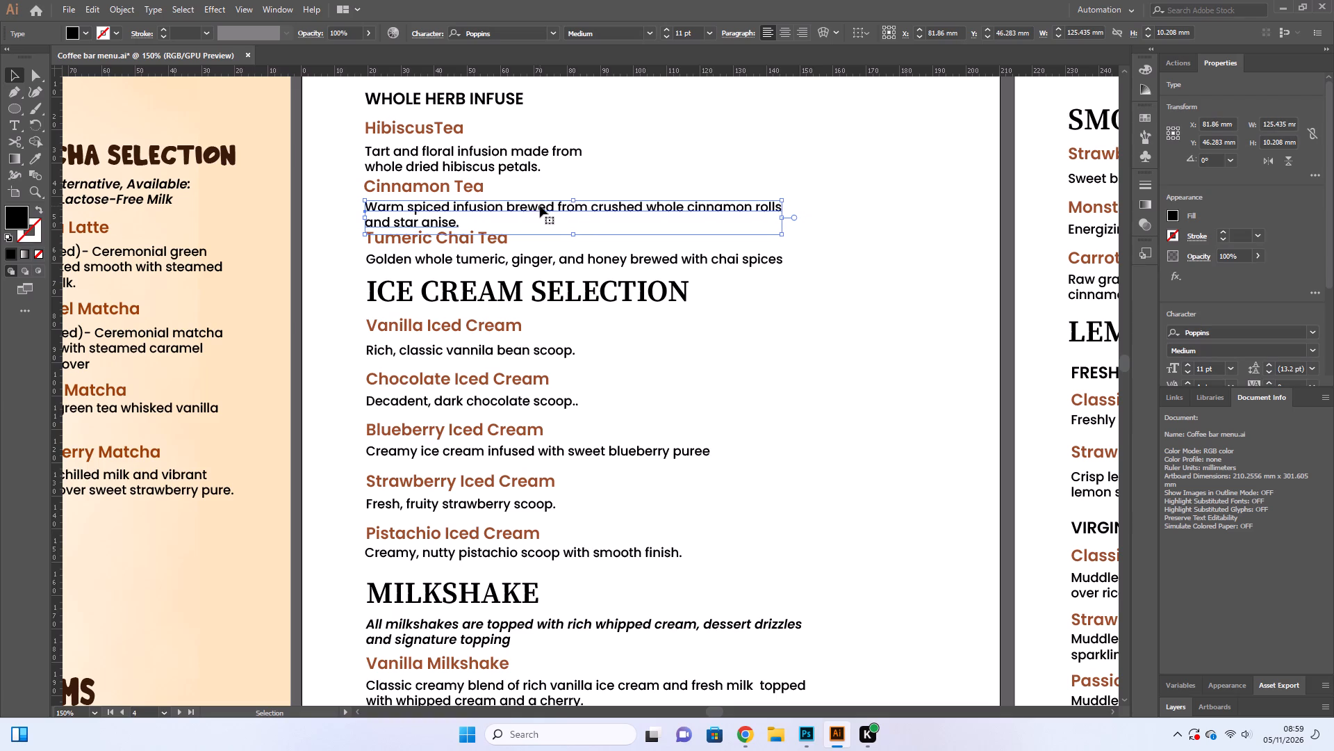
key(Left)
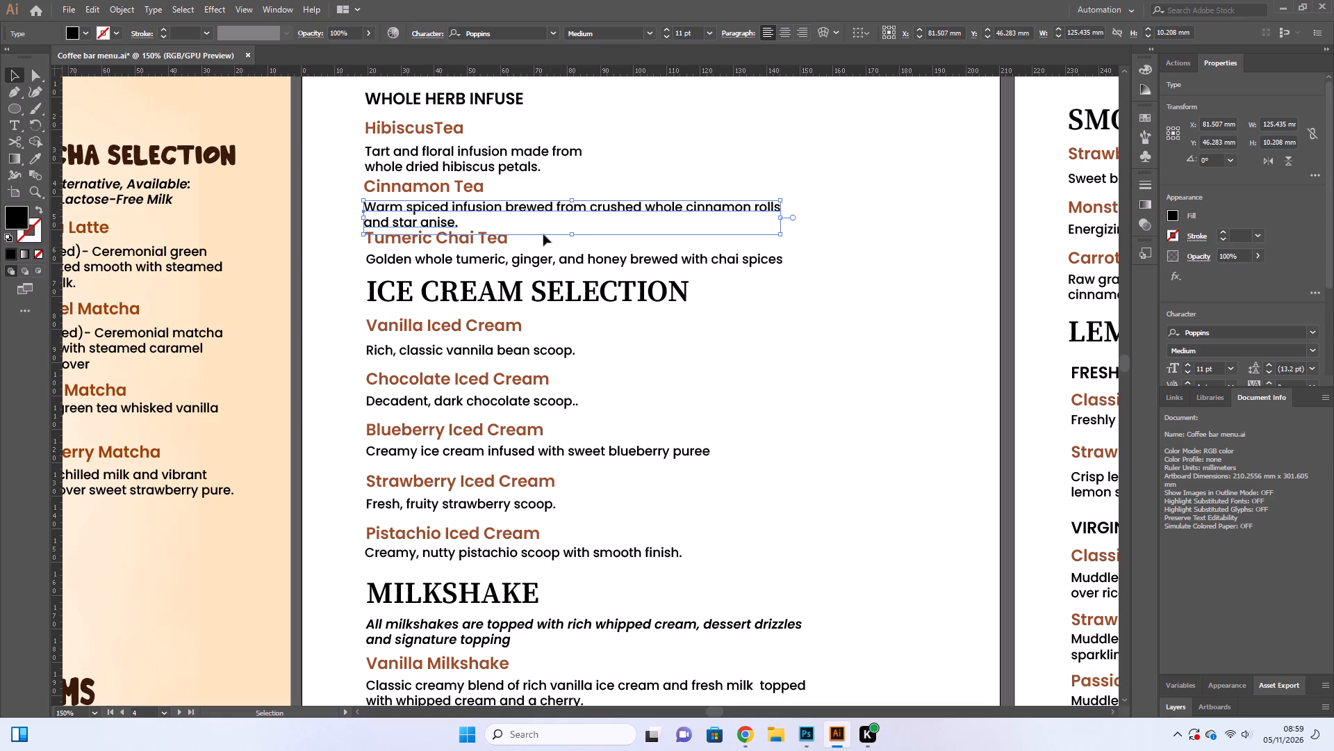
Break the Tumeric Chai Tea description into two lines after "ginger, and" and remove the leading space before "honey brewed with chai spices".
click(577, 253)
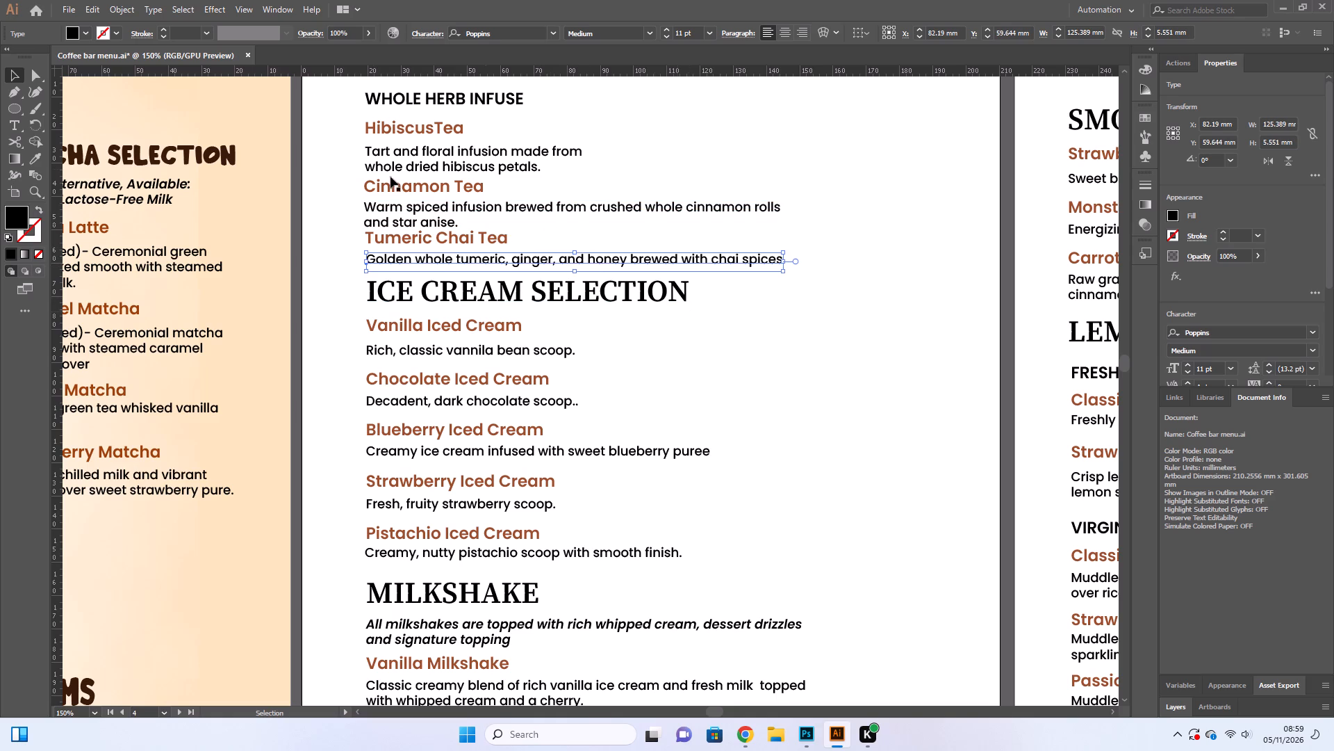
click(11, 123)
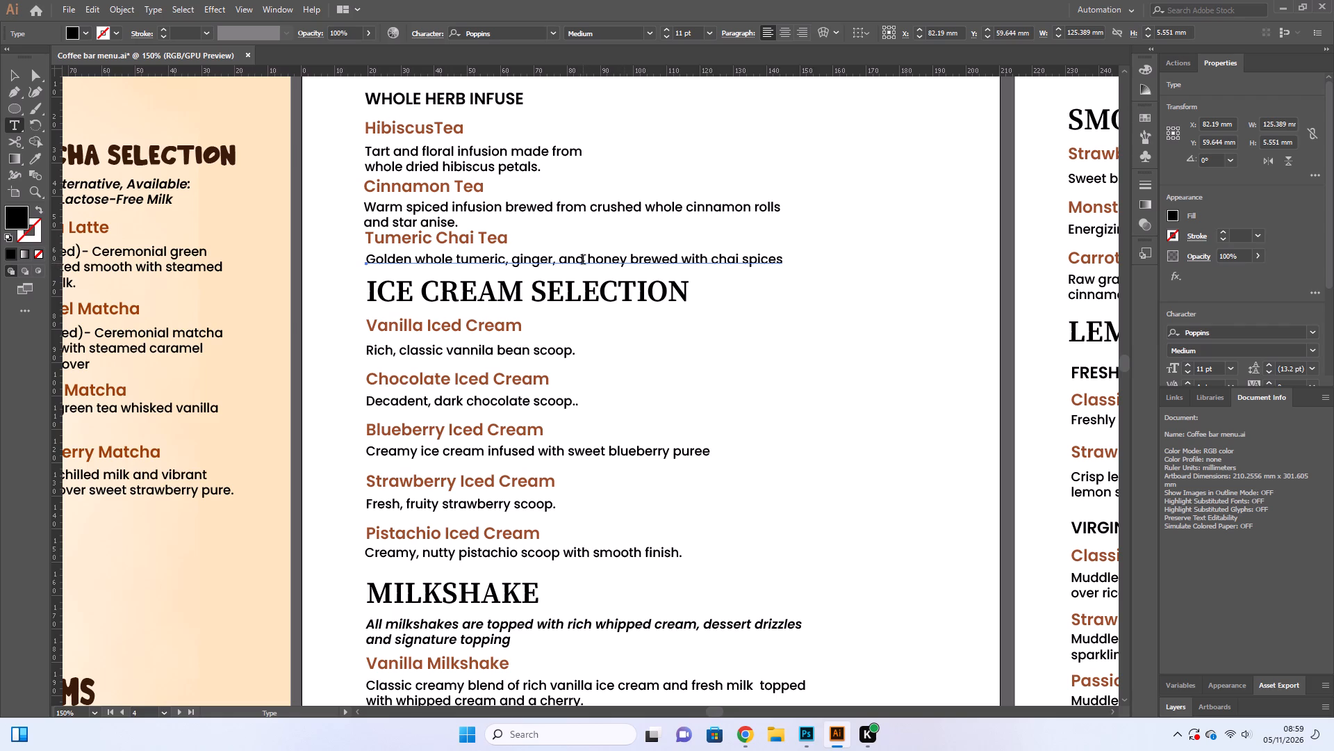
click(583, 261)
key(Return)
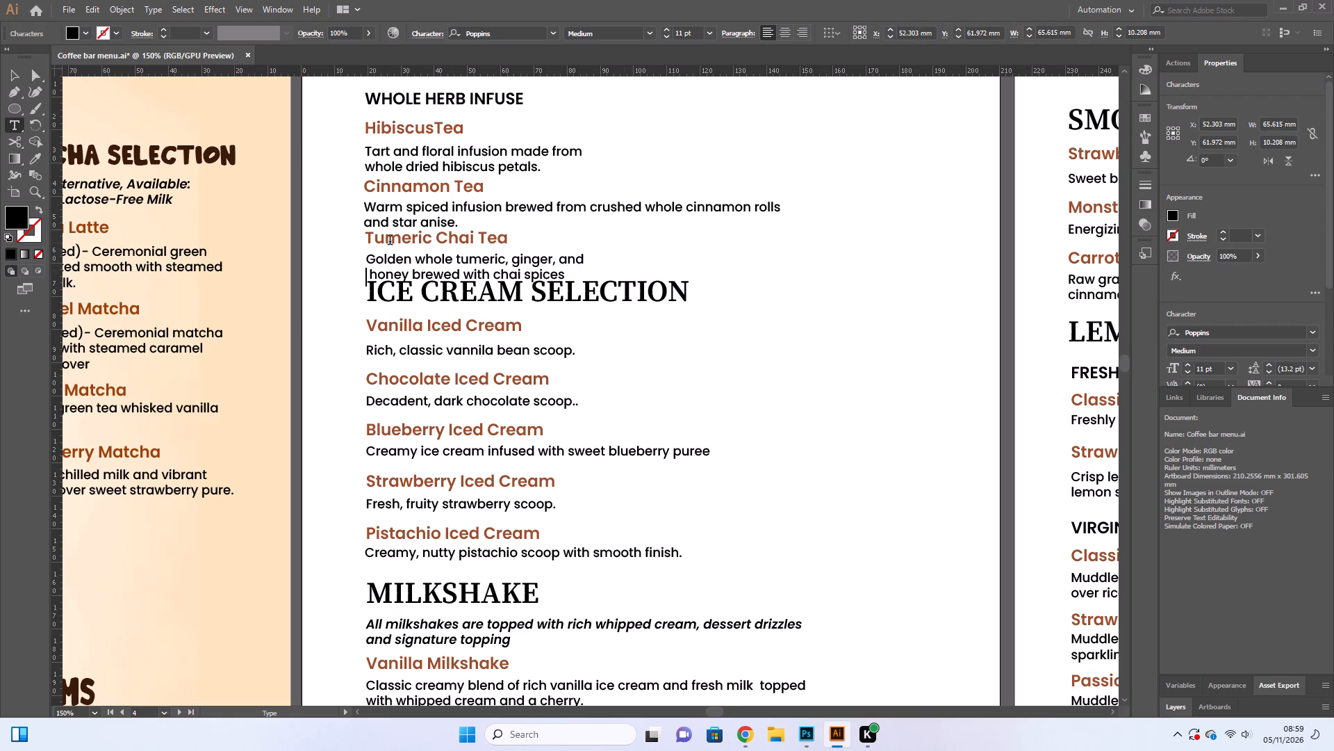
click(369, 272)
key(BackSpace)
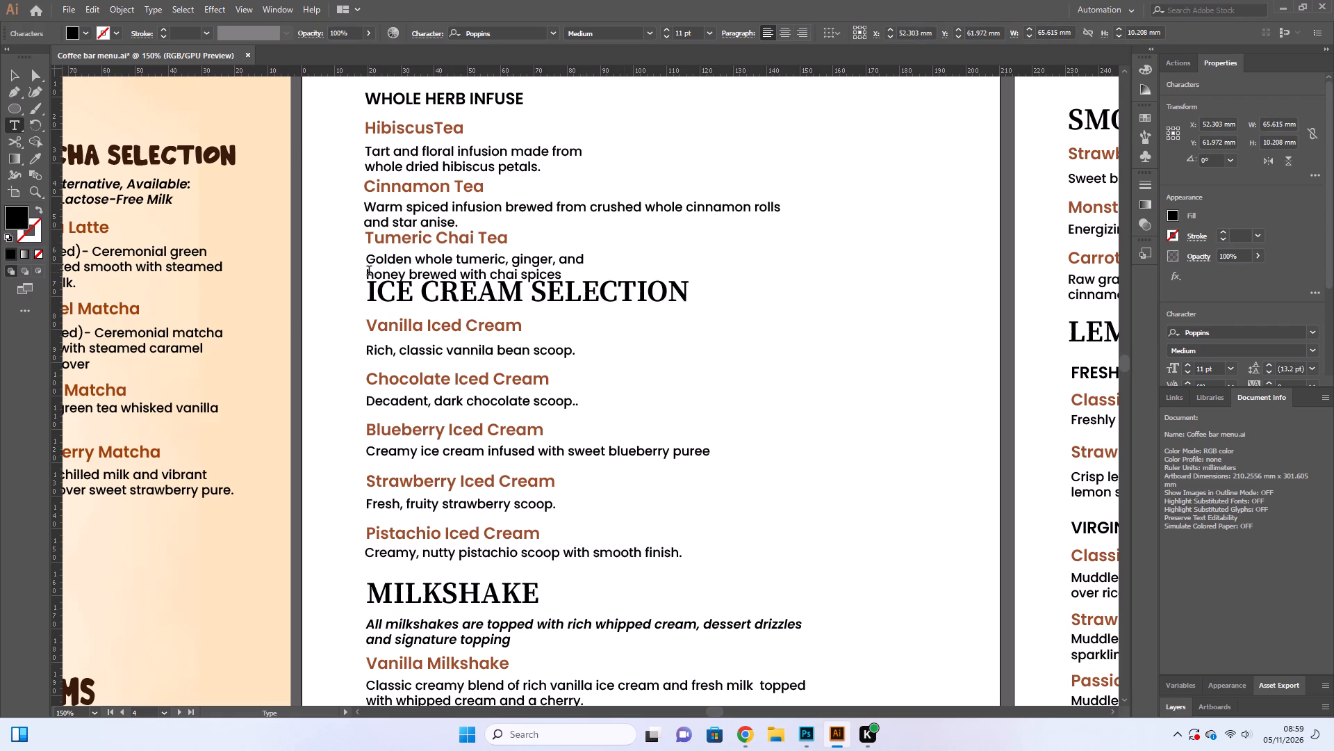
click(8, 66)
click(12, 79)
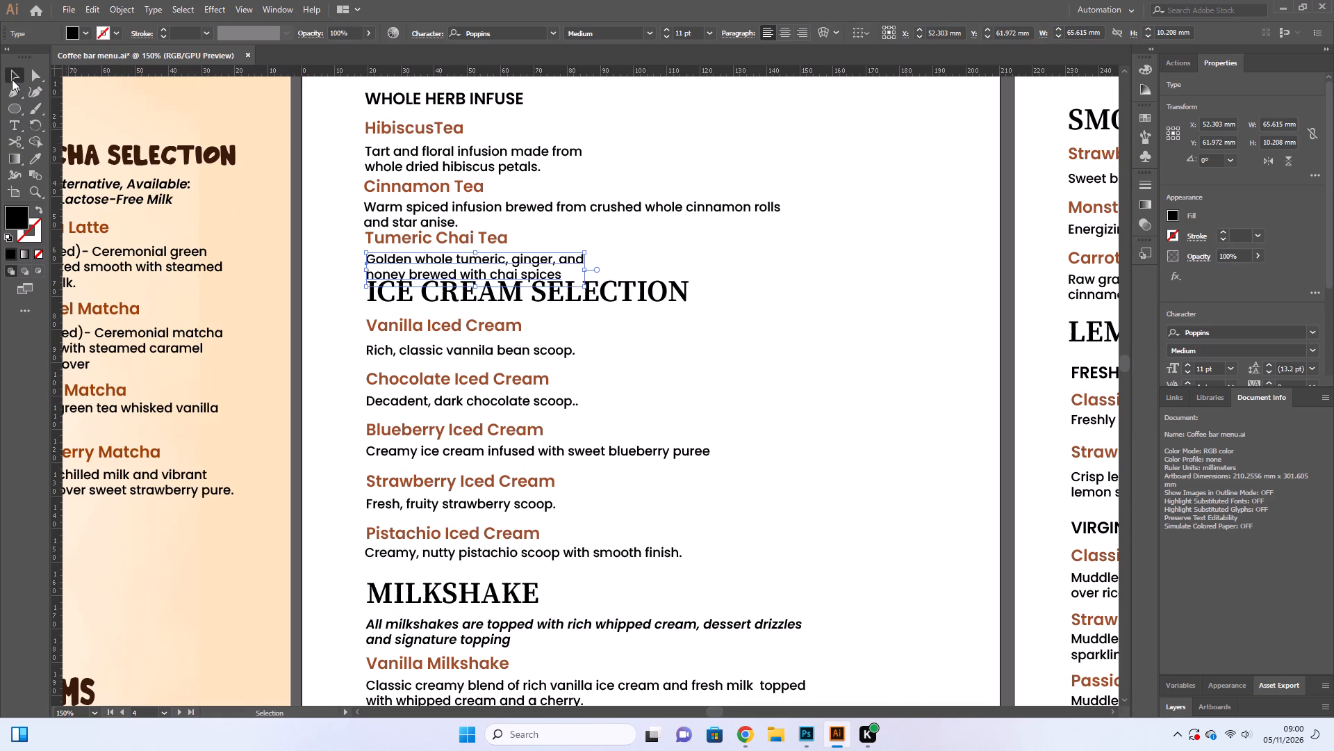
click(764, 348)
Move the ICE CREAM SELECTION heading down about 1.8 mm, away from the Tumeric Chai Tea description.
click(582, 298)
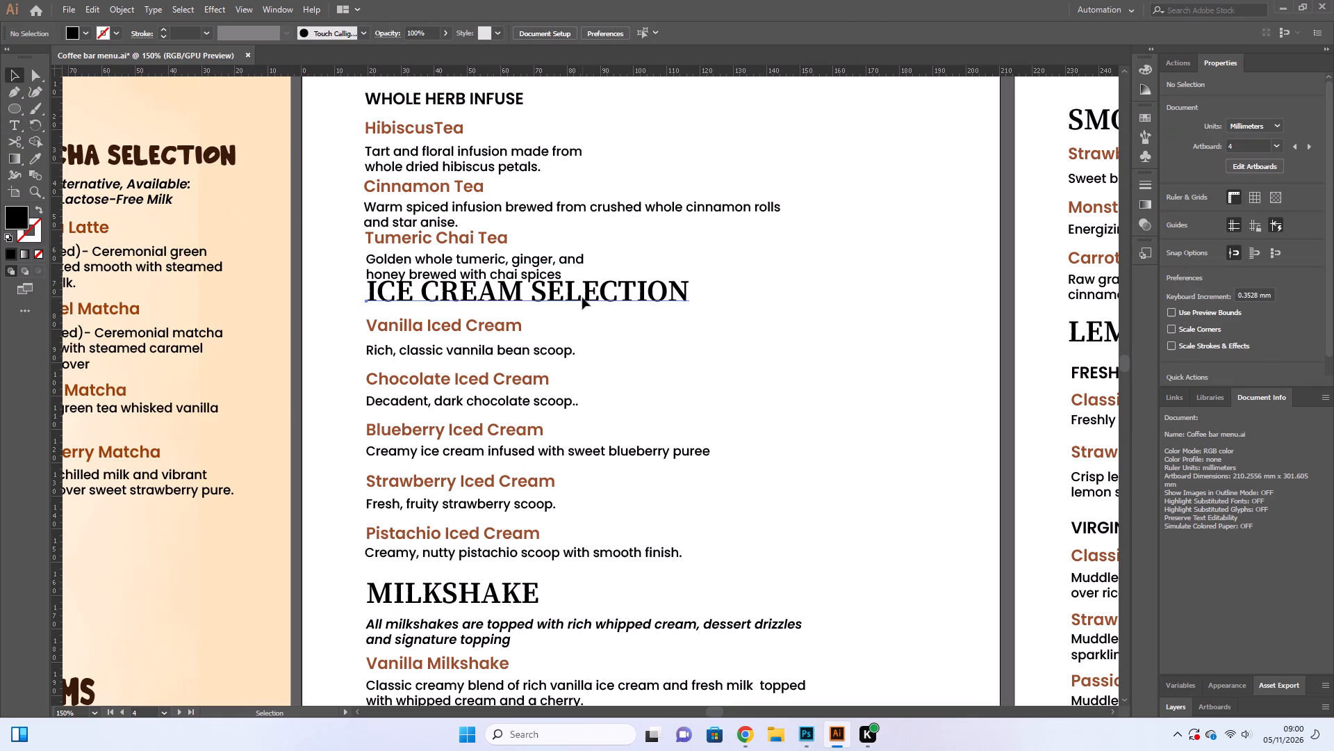
key(Down)
key(Down)
key(Down)
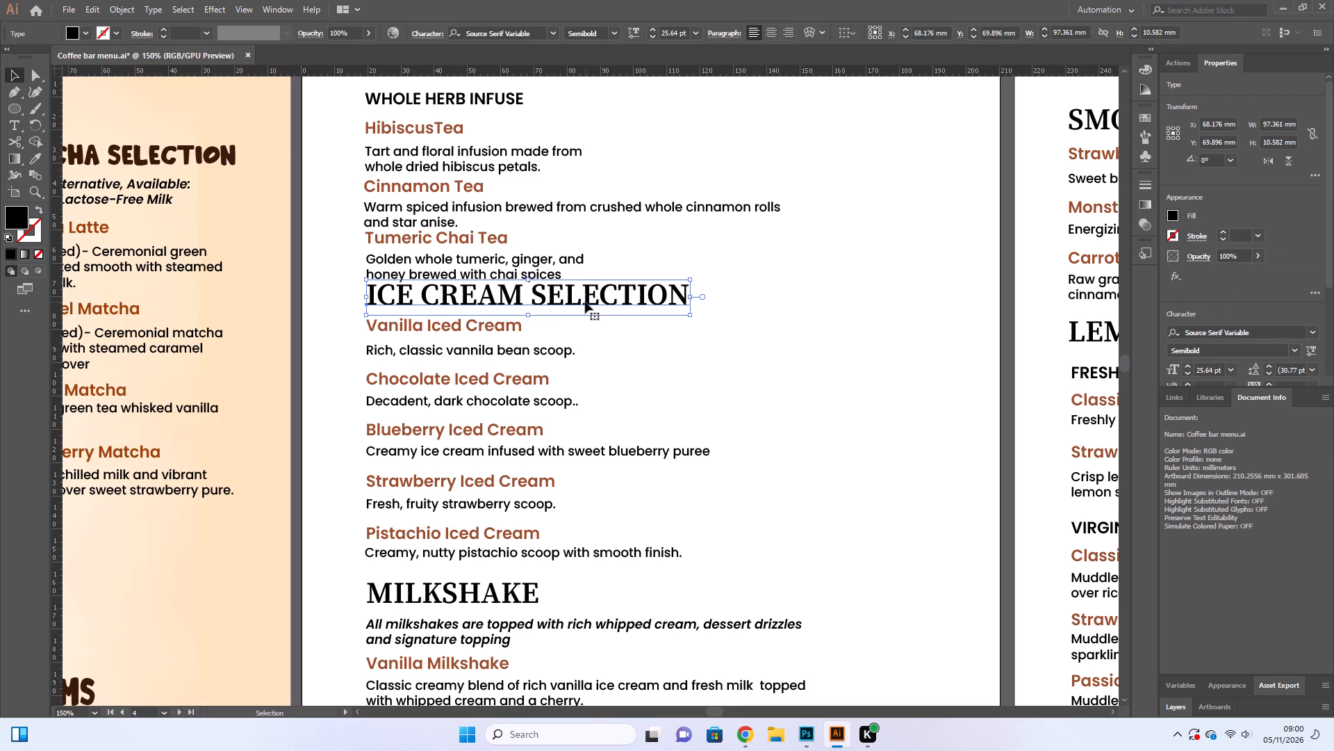
key(Down)
key(Down)
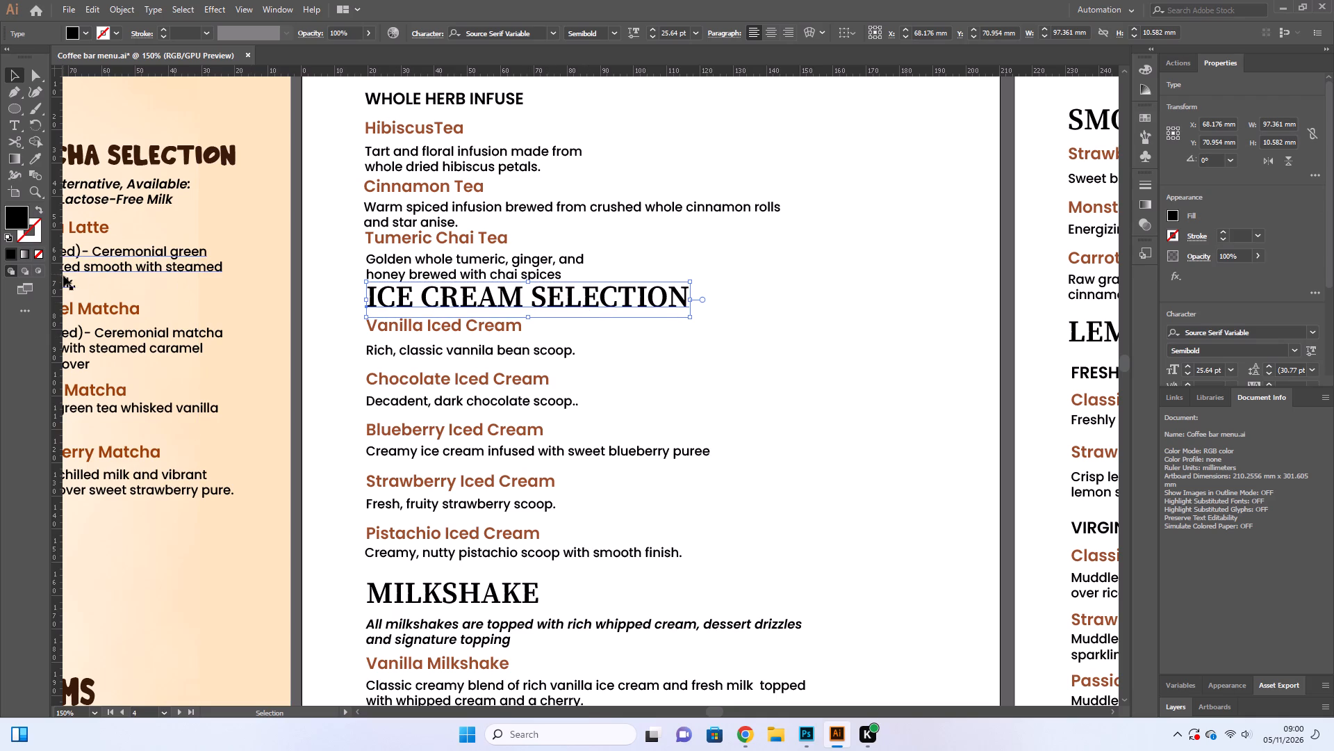
Break the Blueberry Iced Cream description into two lines after "infused with" and remove the leading space before "sweet blueberry puree".
click(10, 123)
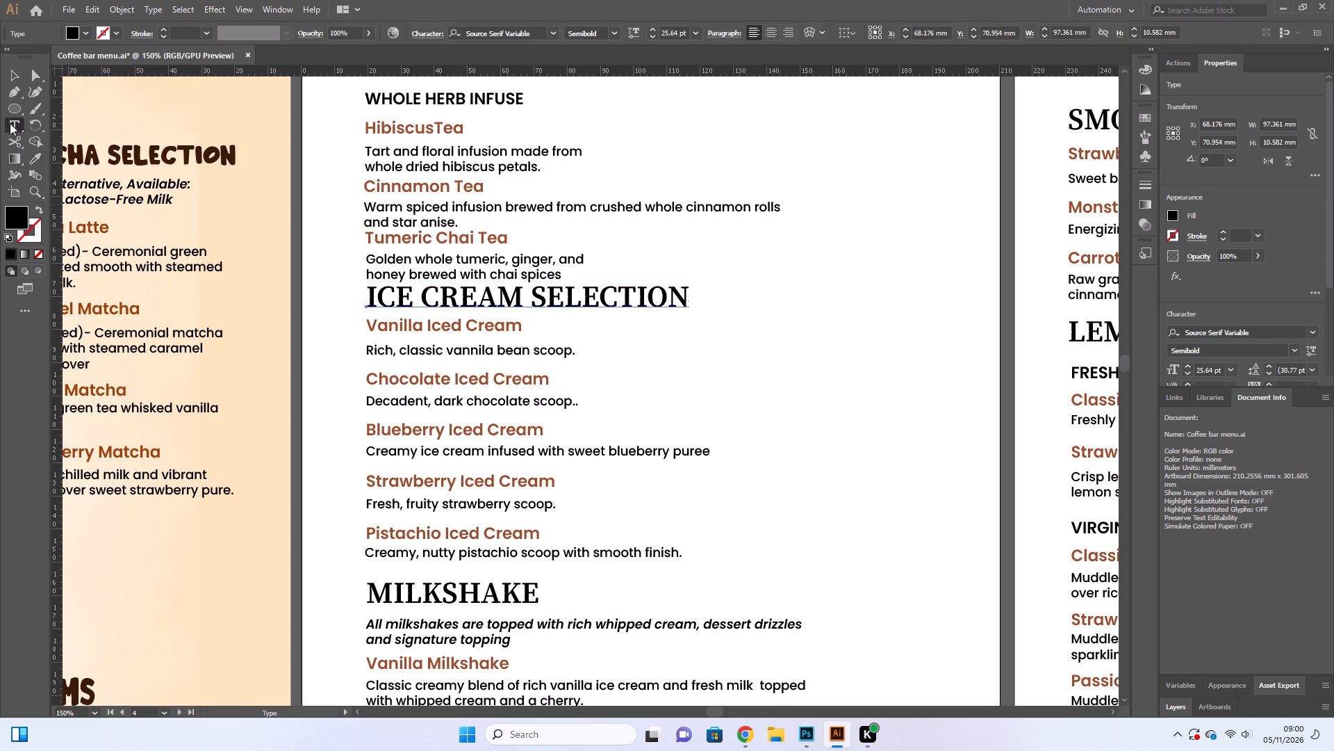
click(563, 449)
key(Return)
key(Return)
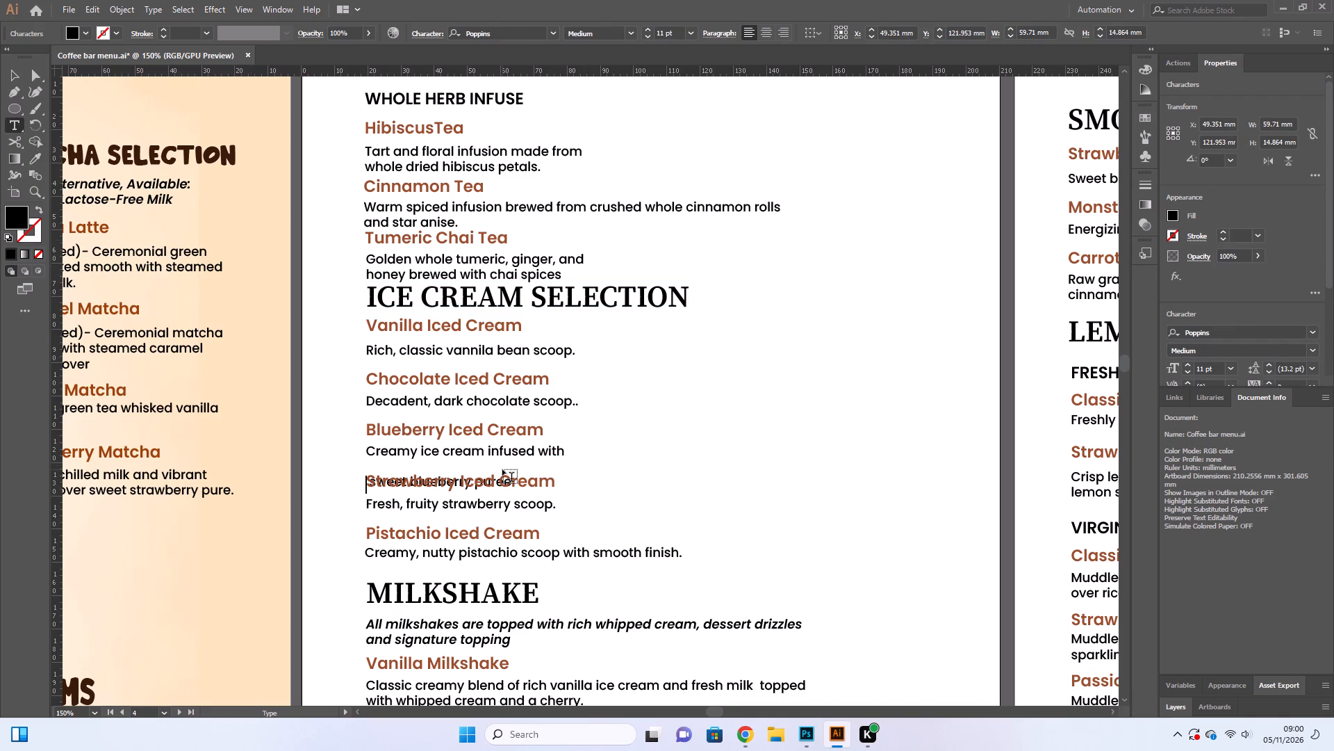
key(BackSpace)
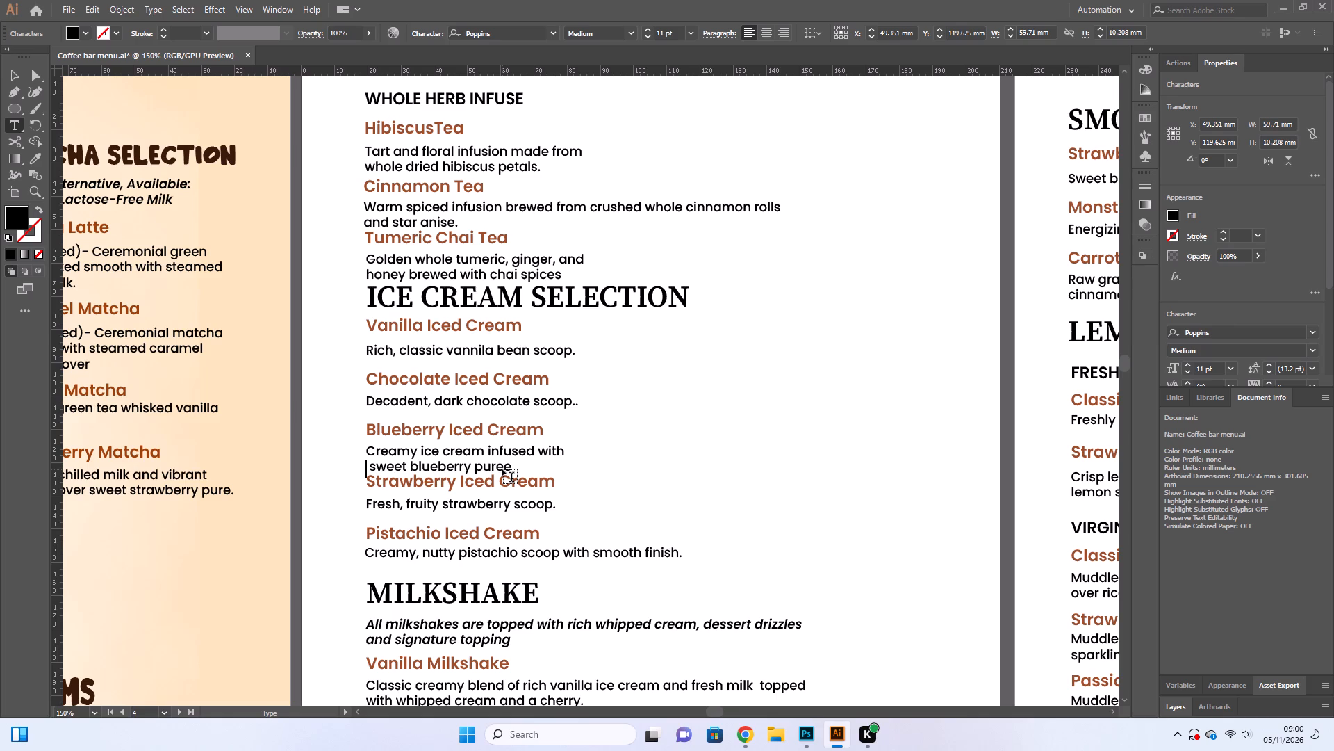
click(372, 469)
key(BackSpace)
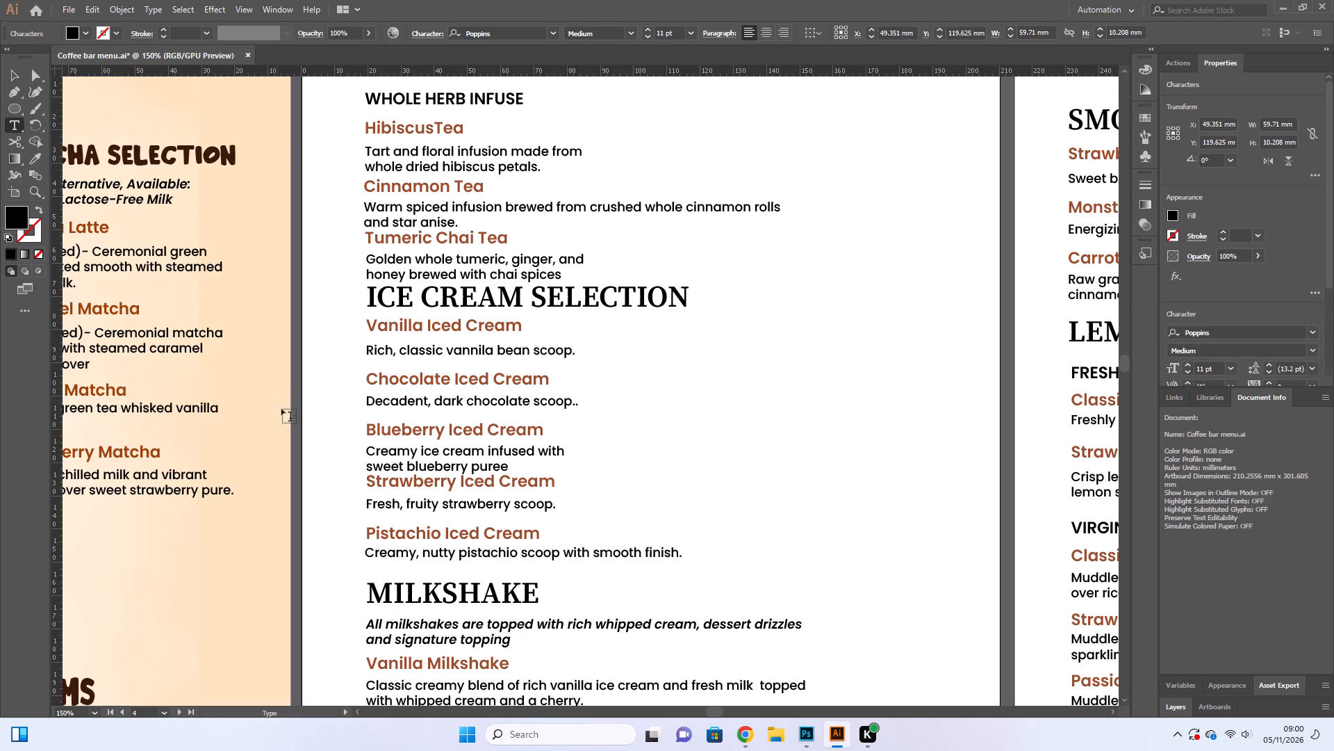
click(12, 73)
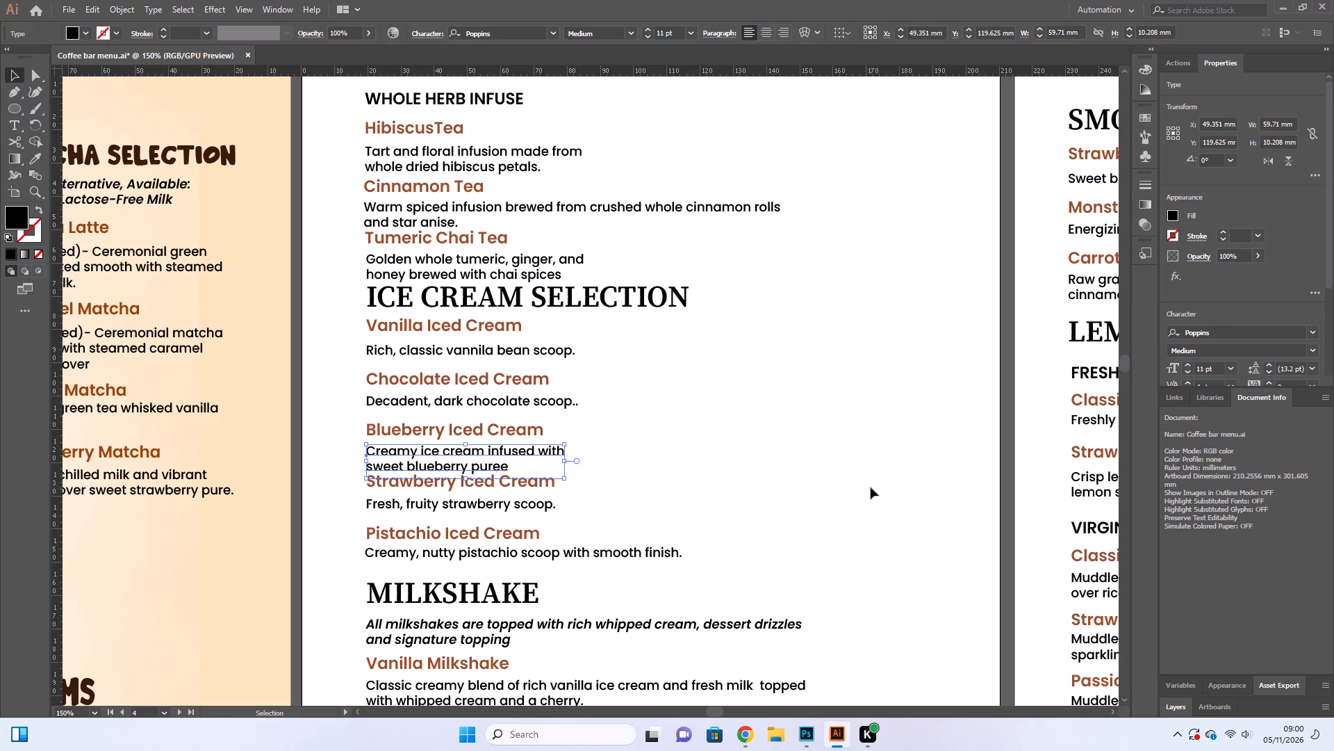
Move the Blueberry Iced Cream heading and its description together up about 1.4 mm, clear of the Strawberry Iced Cream heading.
shift+click(479, 434)
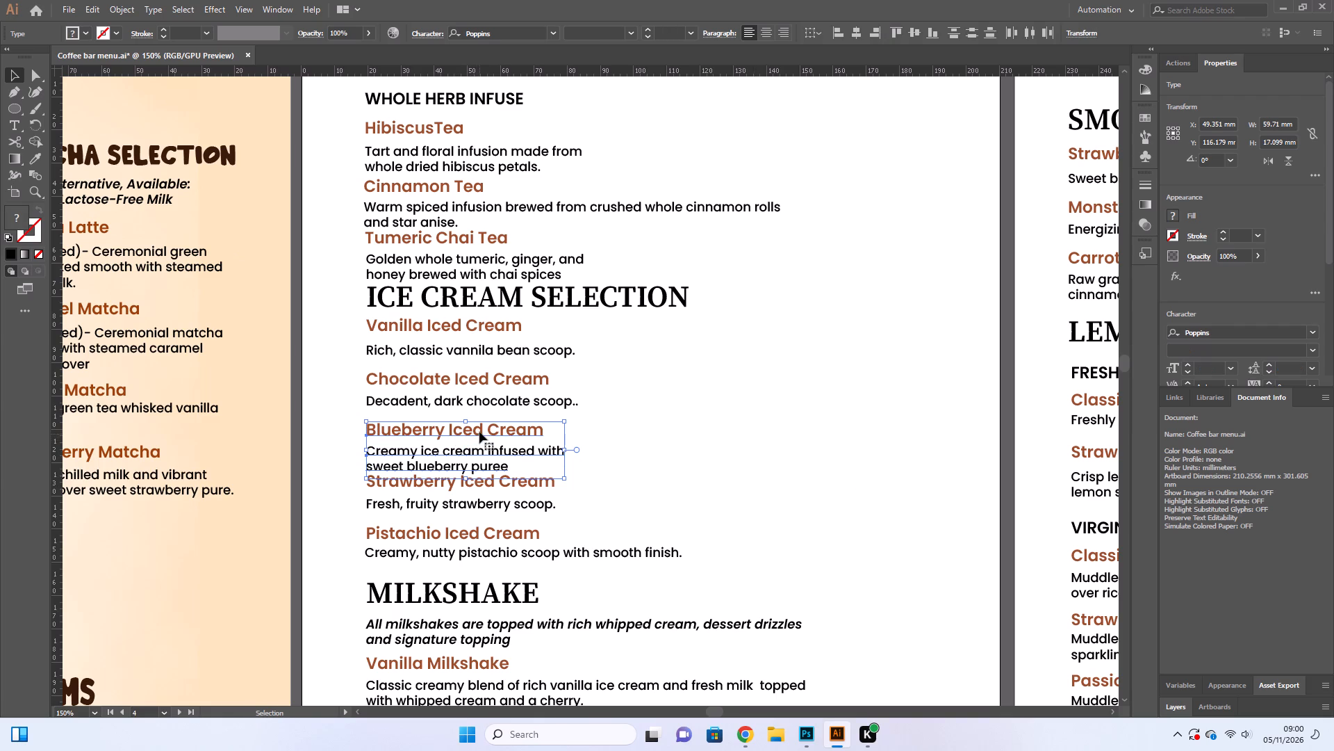
key(Up)
key(Up)
key(Up)
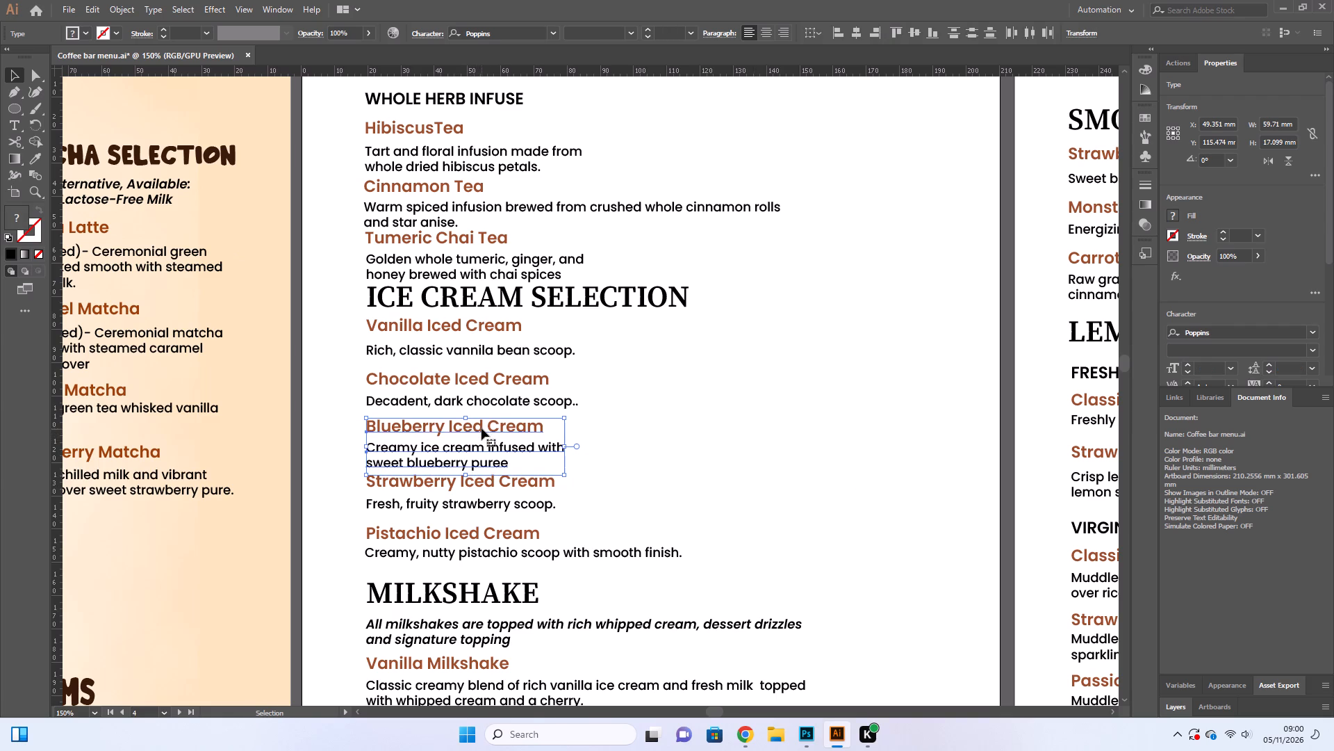
key(Up)
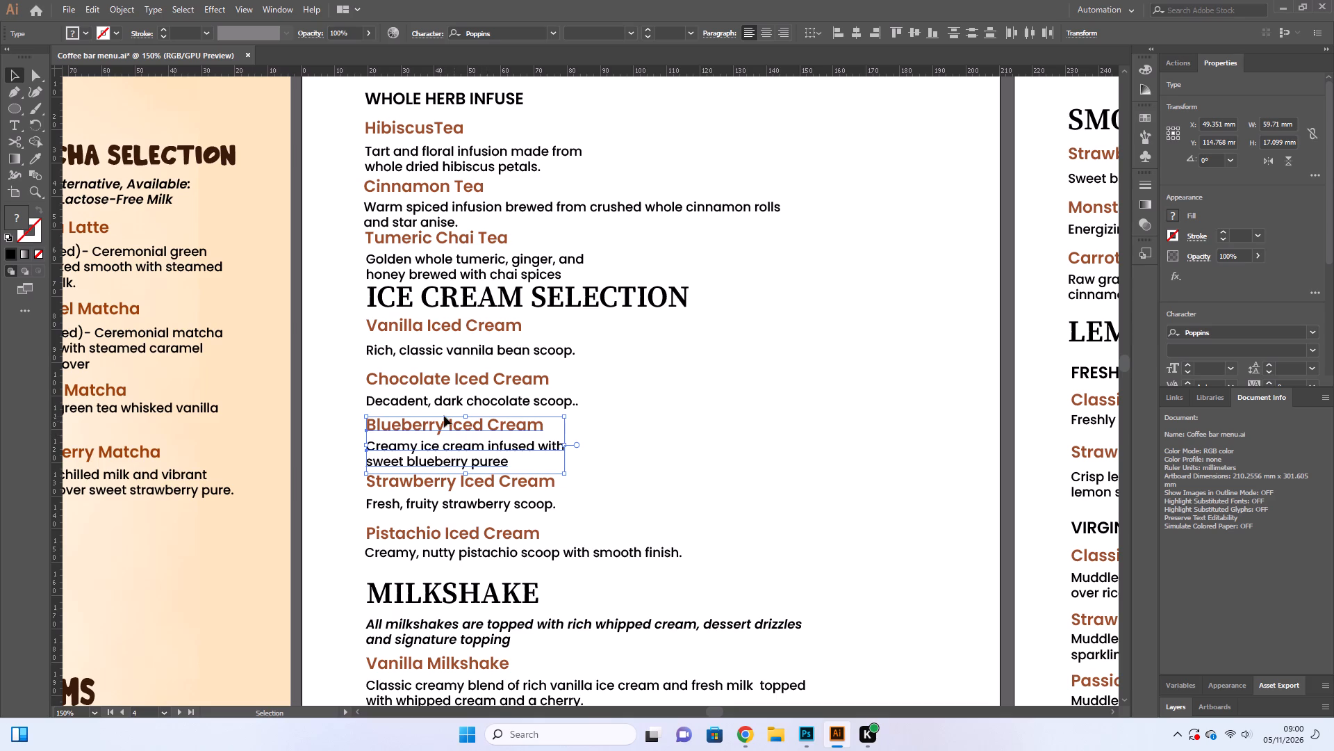
click(846, 547)
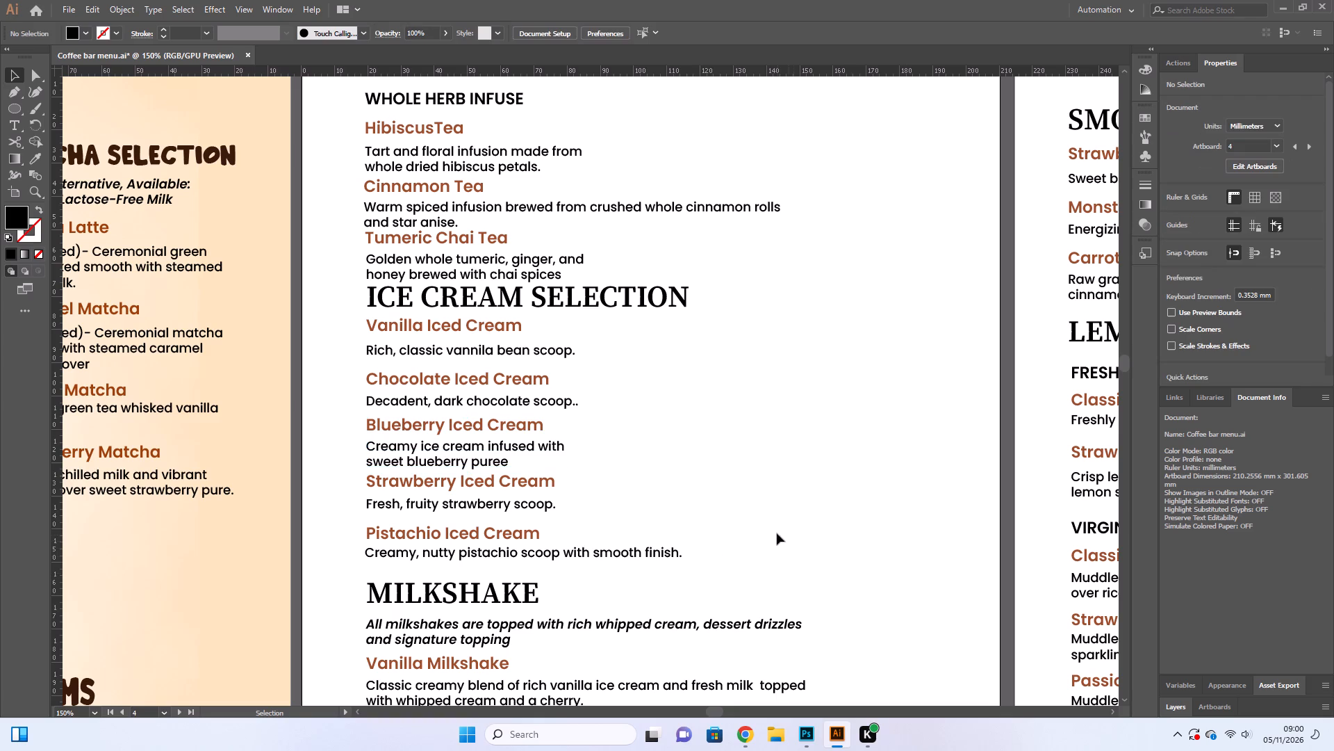
click(777, 532)
Break the Pistachio Iced Cream description into two lines after "pistachio scoop" and remove the leading space before "with smooth finish.".
click(19, 122)
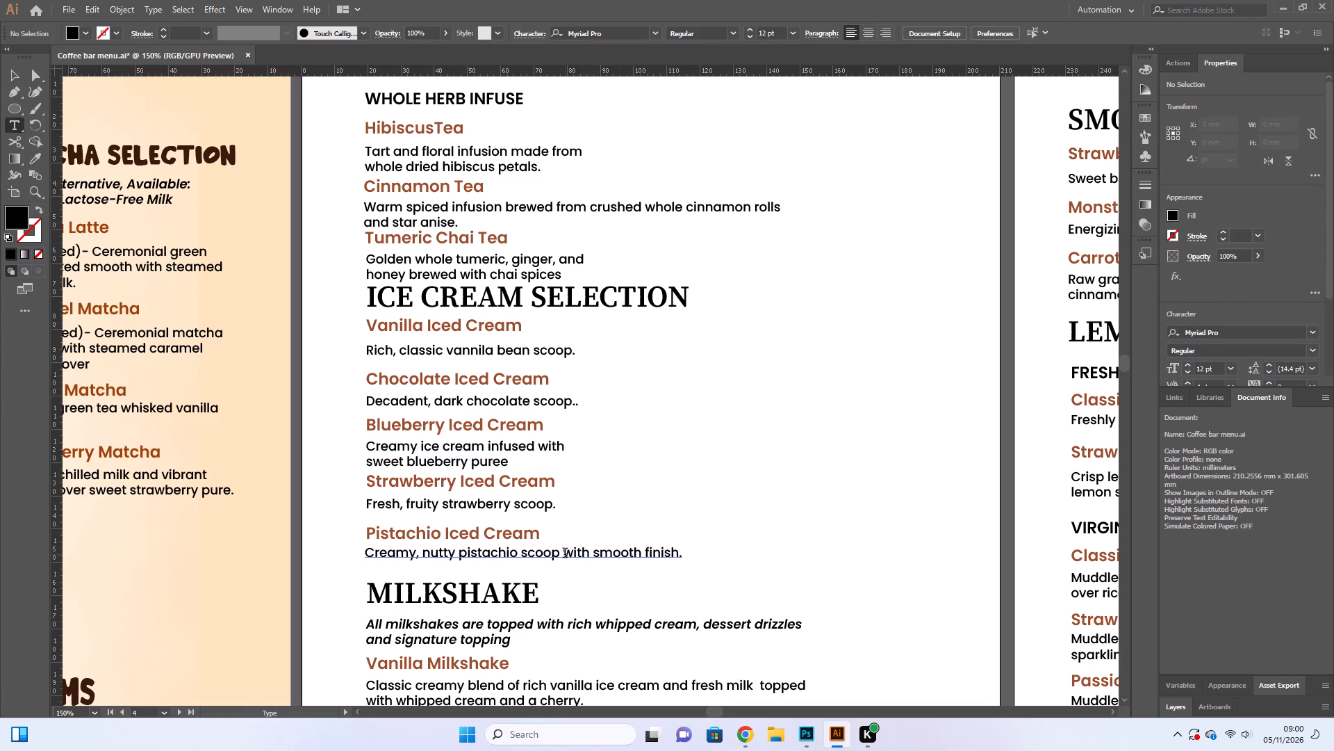
click(558, 549)
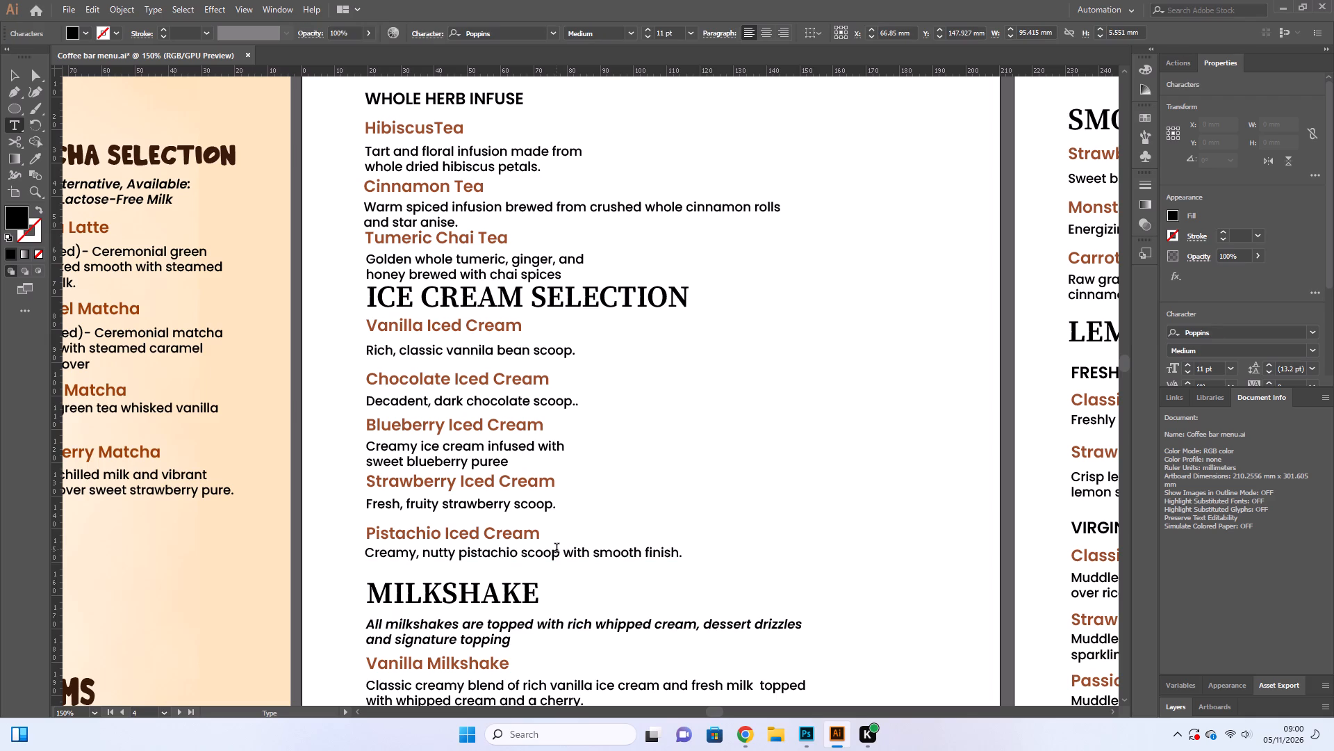
key(Return)
click(368, 570)
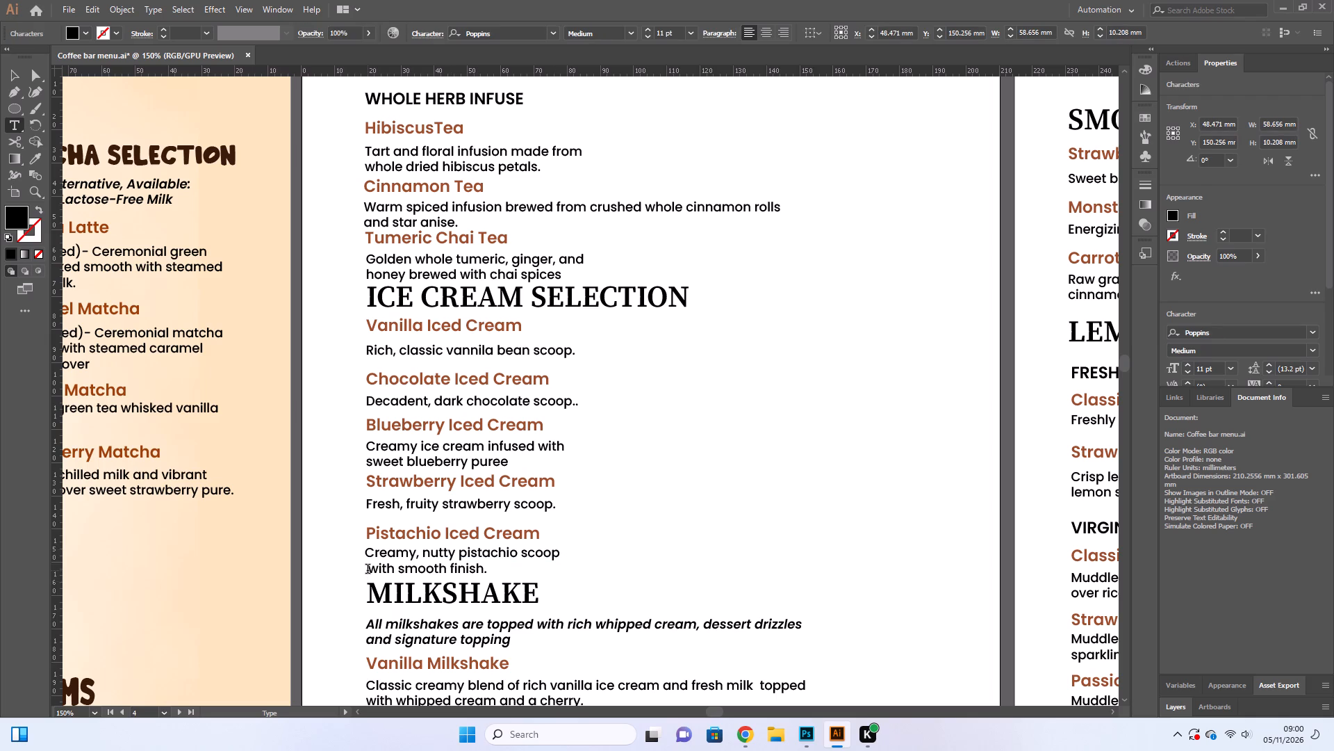
key(BackSpace)
click(8, 70)
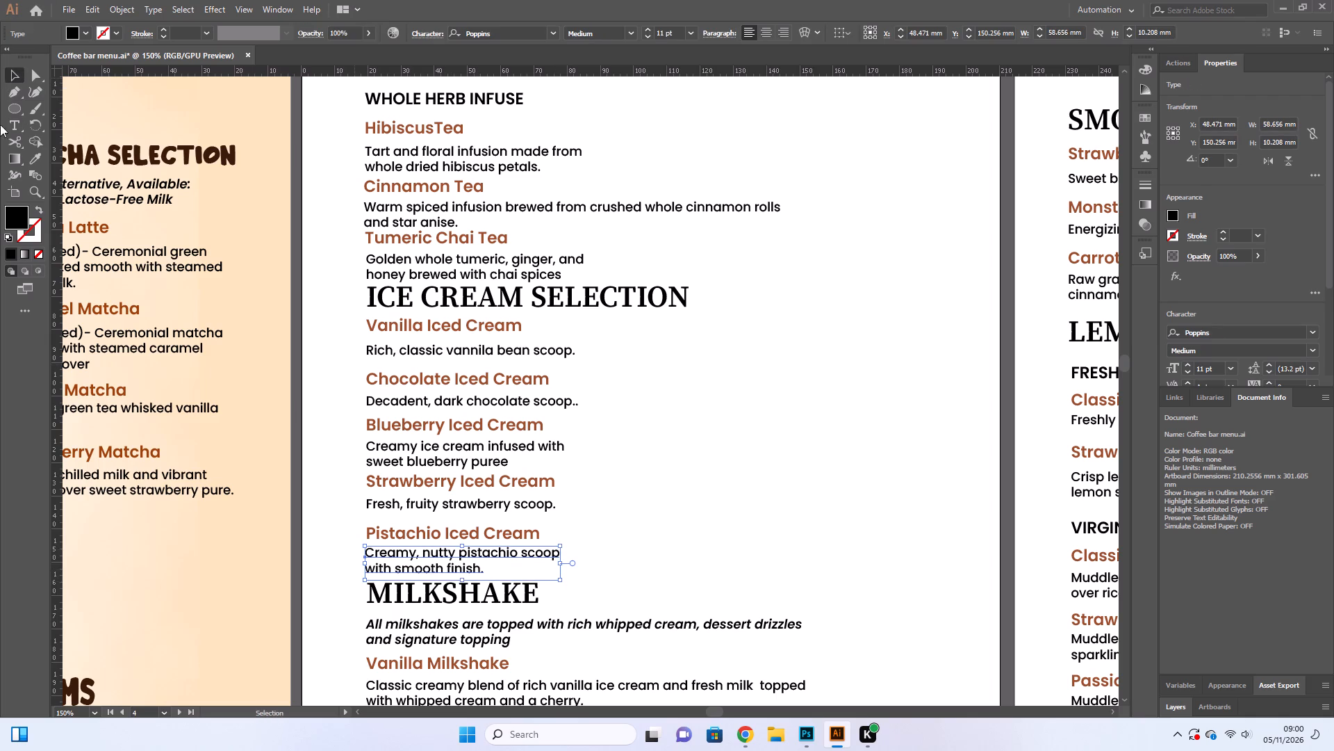
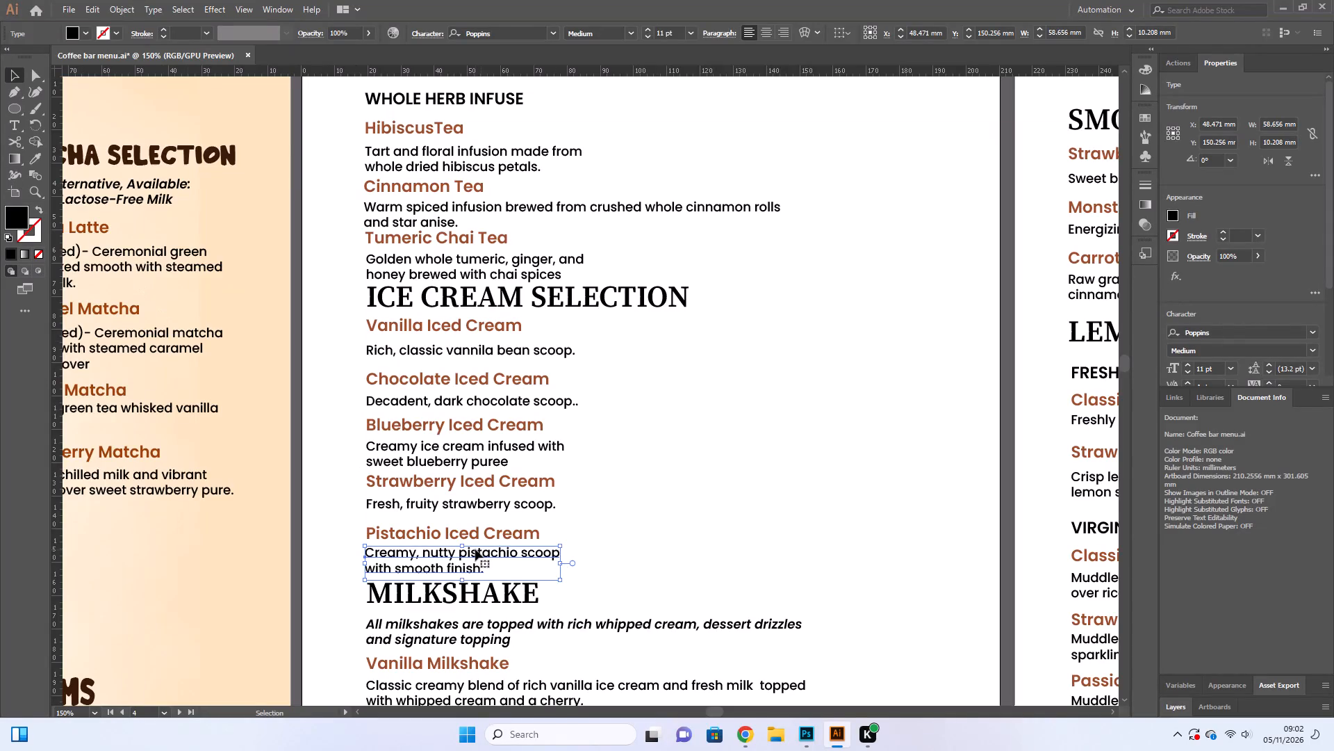
Move the italic milkshake toppings note up about 1.1 mm, closer to the MILKSHAKE heading.
click(475, 549)
scroll(475, 547, down, 10)
click(534, 456)
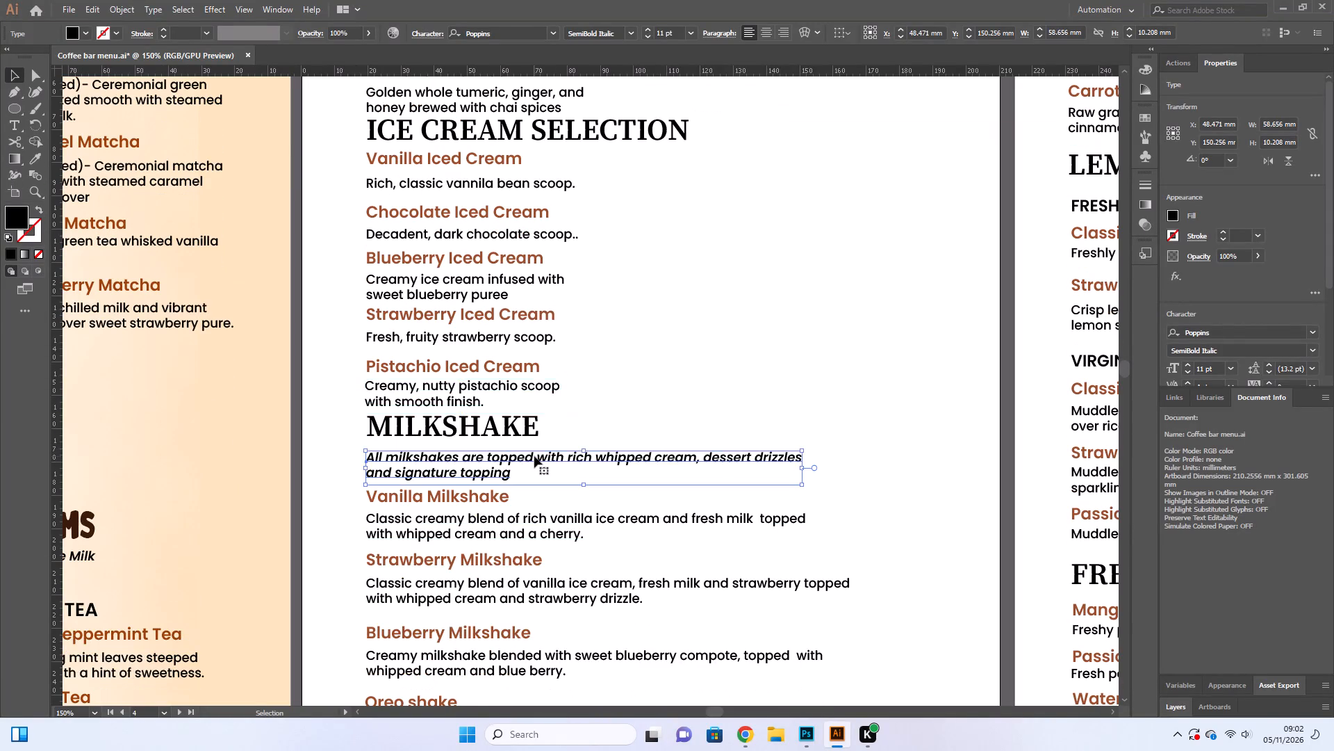
scroll(534, 456, down, 8)
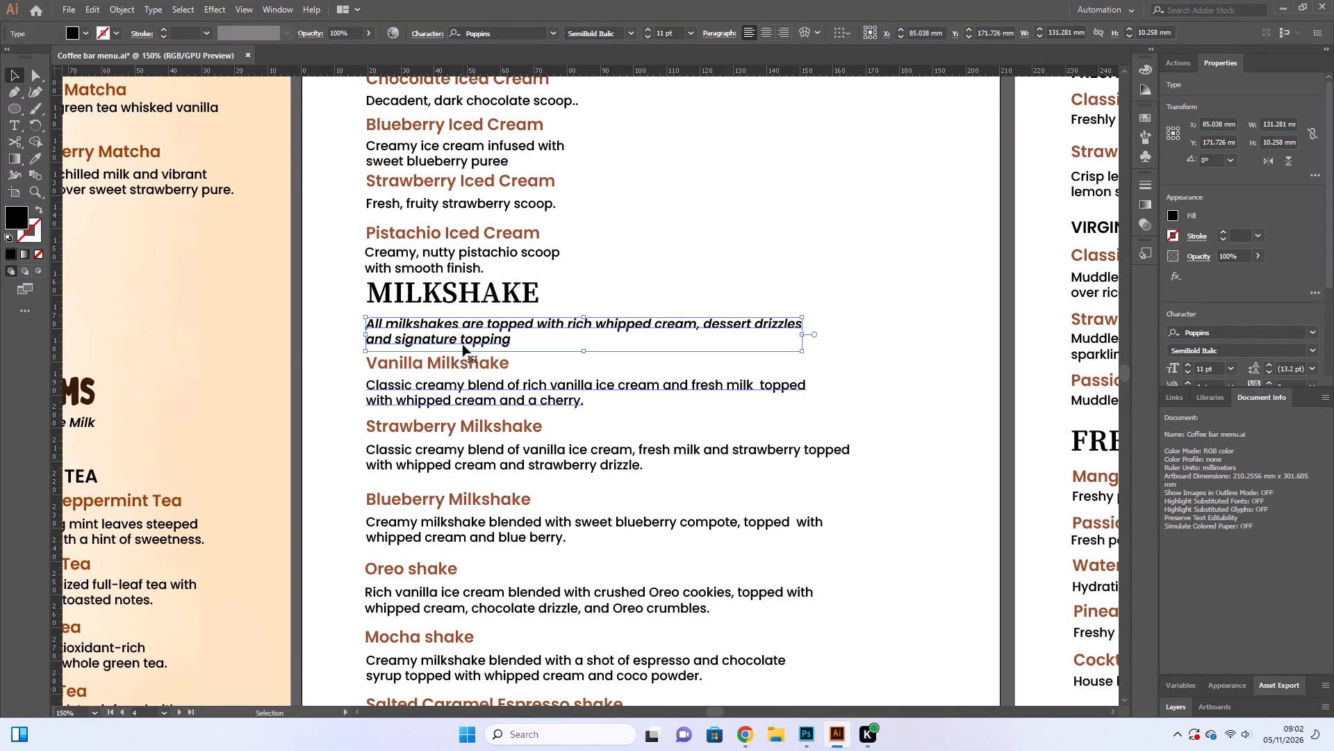
click(463, 323)
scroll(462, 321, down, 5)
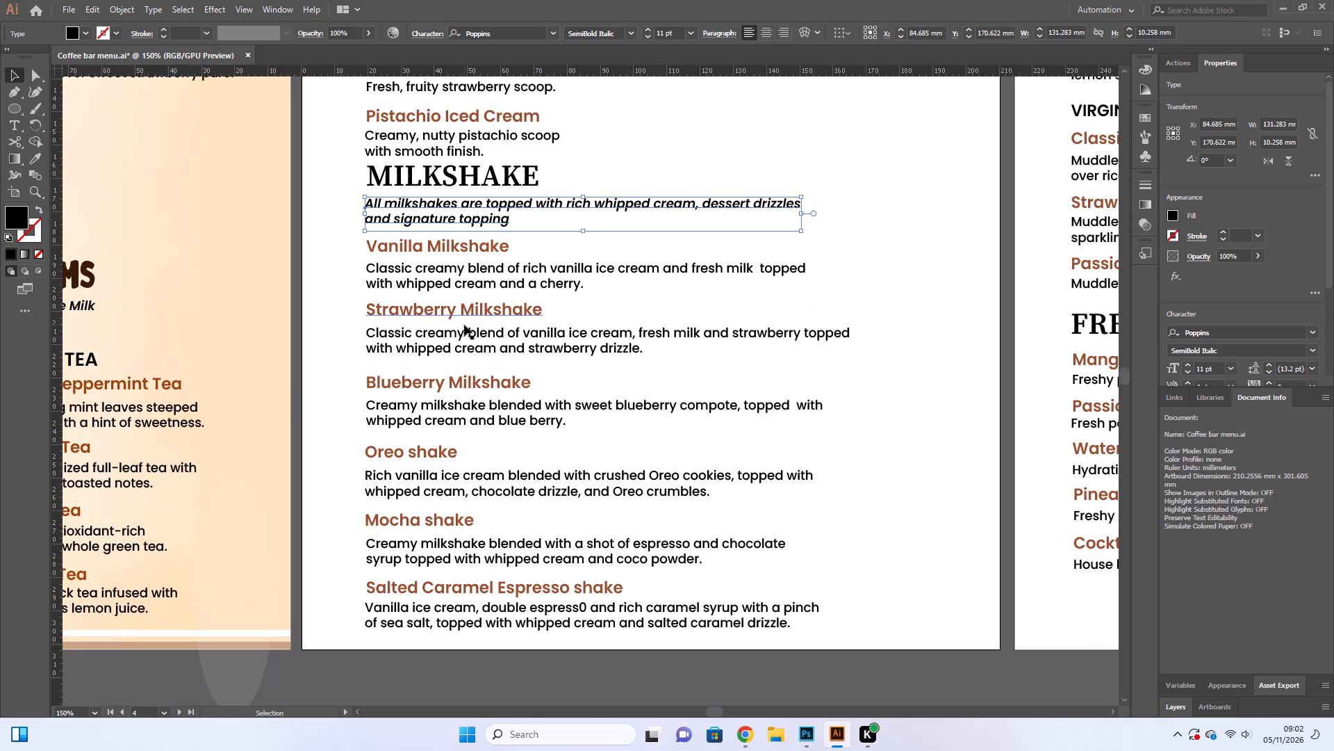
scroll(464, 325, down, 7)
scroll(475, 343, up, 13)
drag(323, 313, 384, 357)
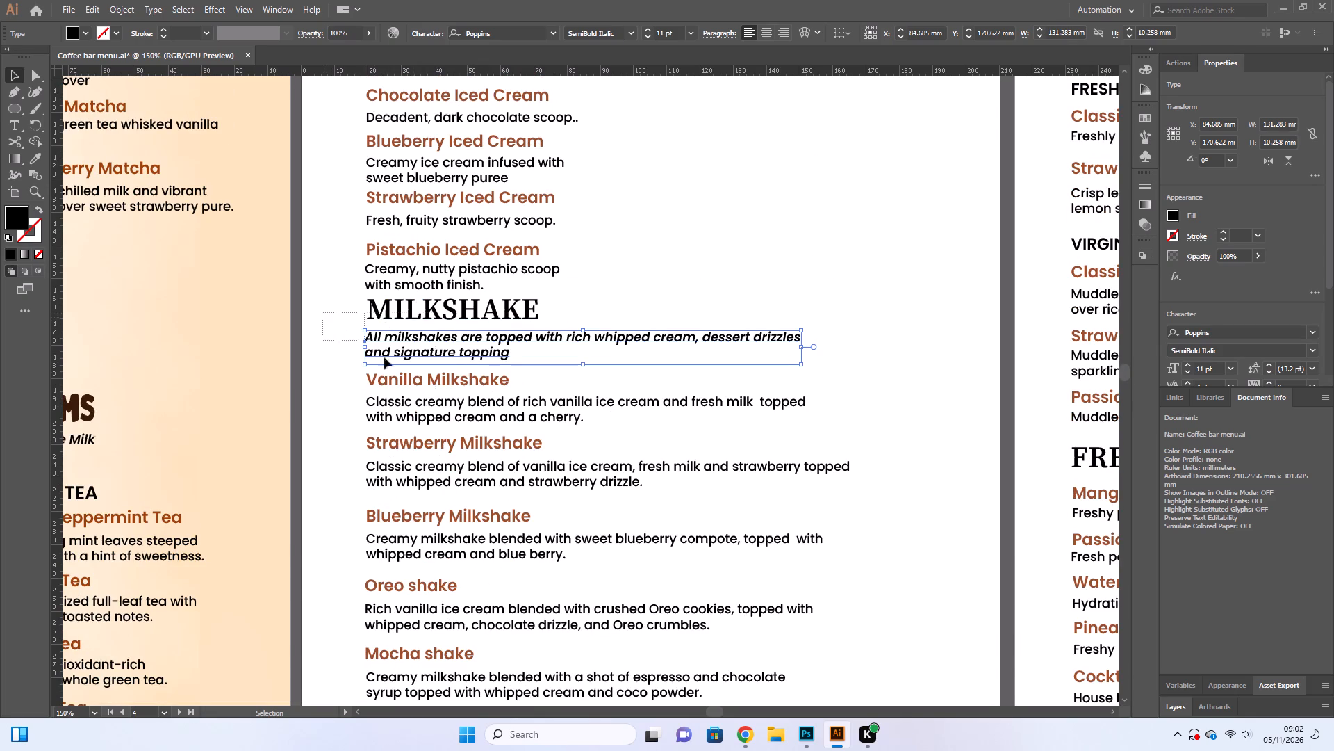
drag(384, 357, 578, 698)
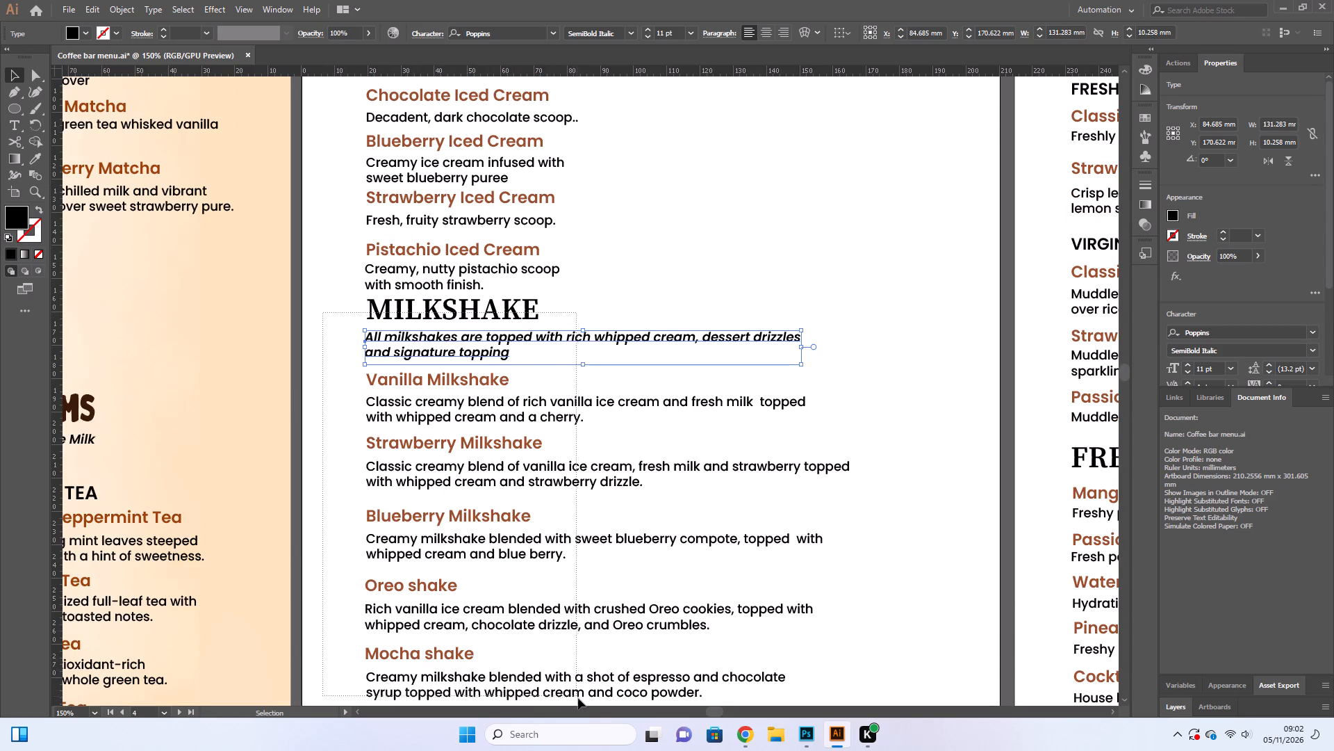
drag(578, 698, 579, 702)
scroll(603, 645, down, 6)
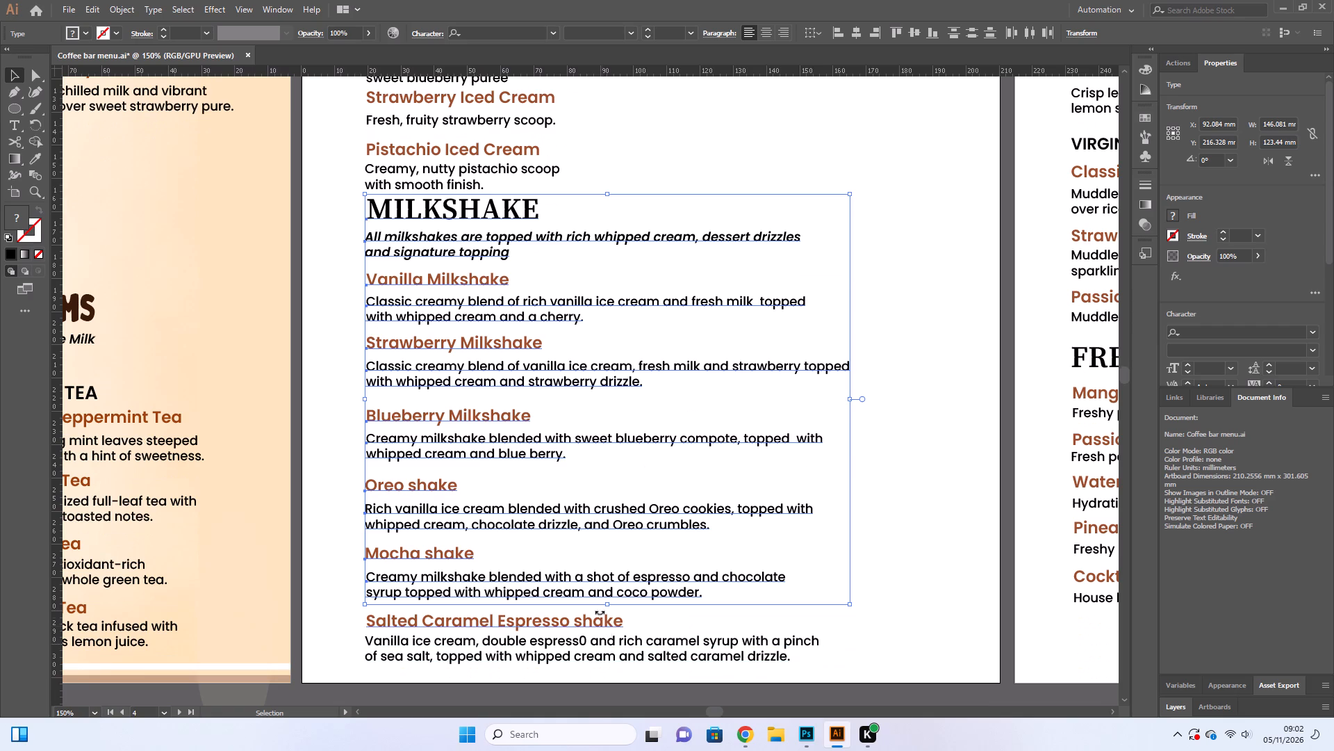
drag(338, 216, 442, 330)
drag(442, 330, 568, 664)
Move all Whole Herb Infuse and Ice Cream Selection text together about 84.5 mm right and 2.4 mm up on the fourth page.
scroll(651, 487, up, 9)
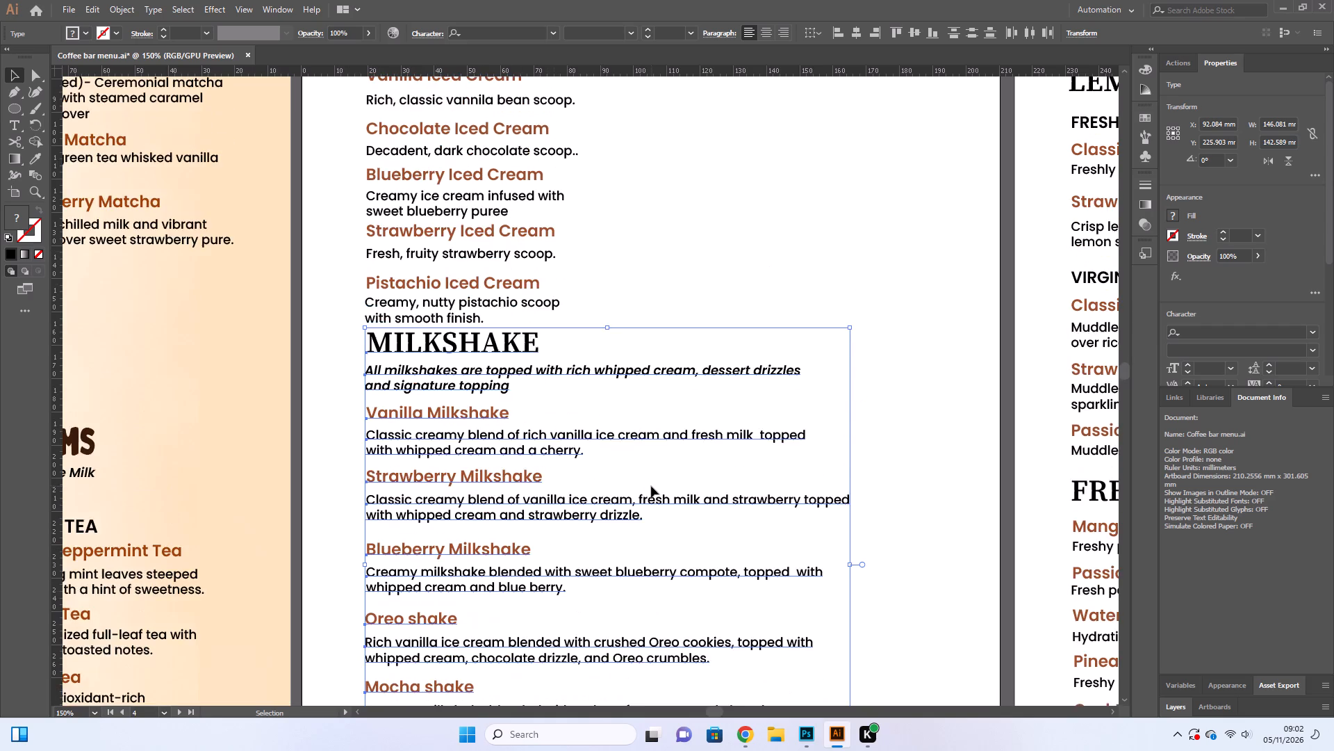
scroll(651, 486, up, 14)
scroll(566, 309, up, 6)
drag(329, 190, 344, 202)
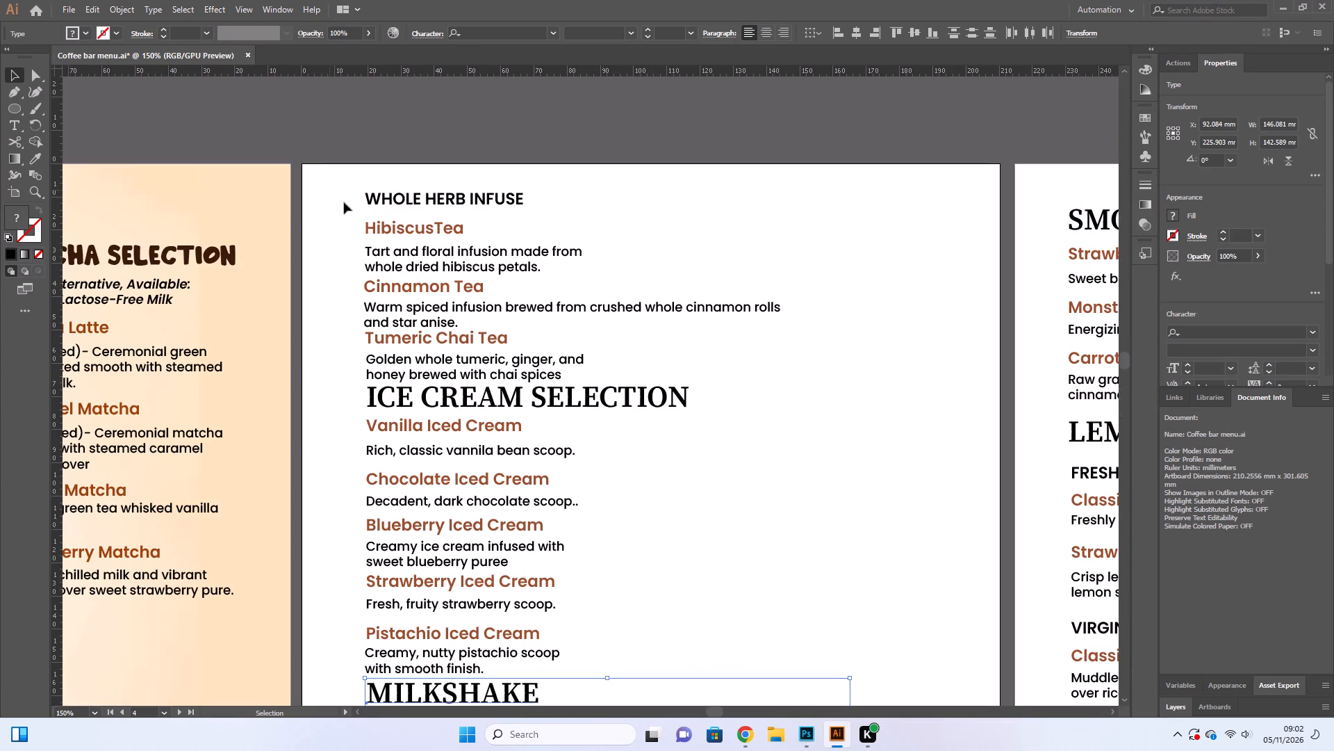
drag(344, 202, 636, 668)
drag(636, 668, 639, 672)
drag(490, 398, 623, 403)
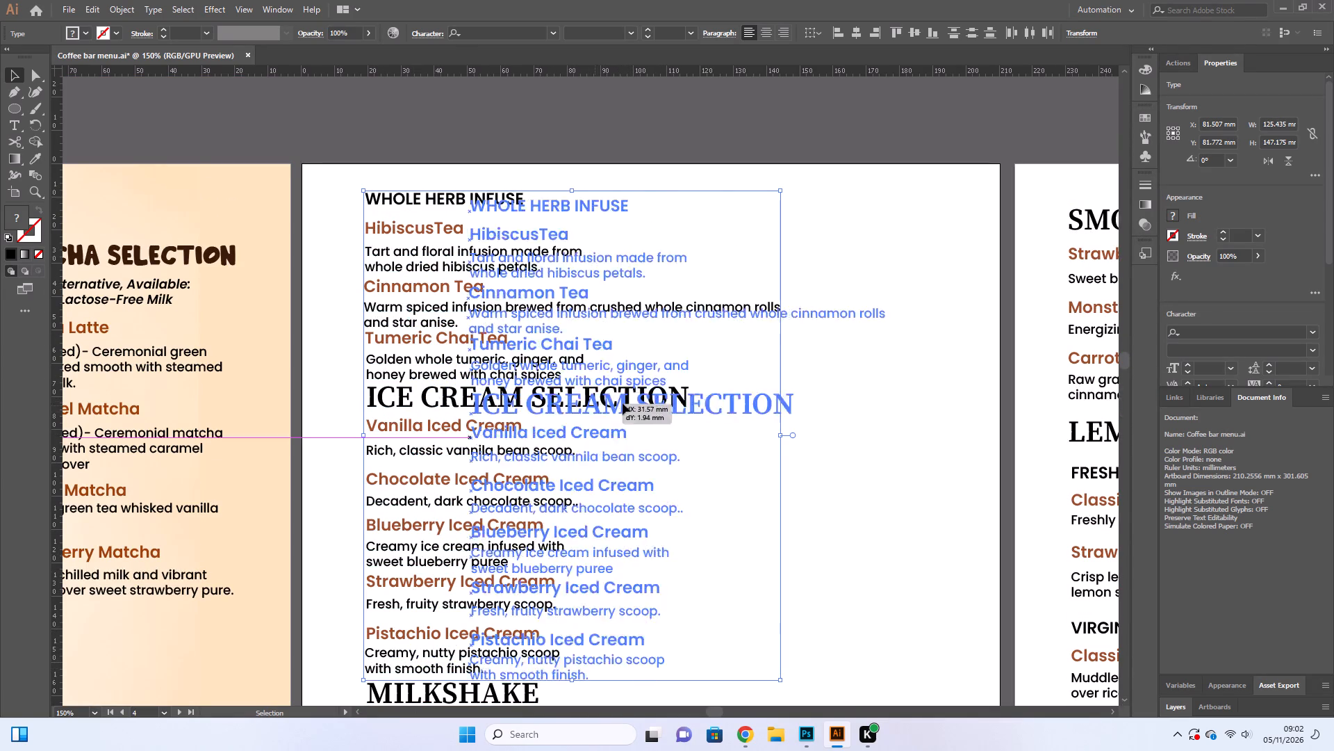
drag(623, 403, 771, 389)
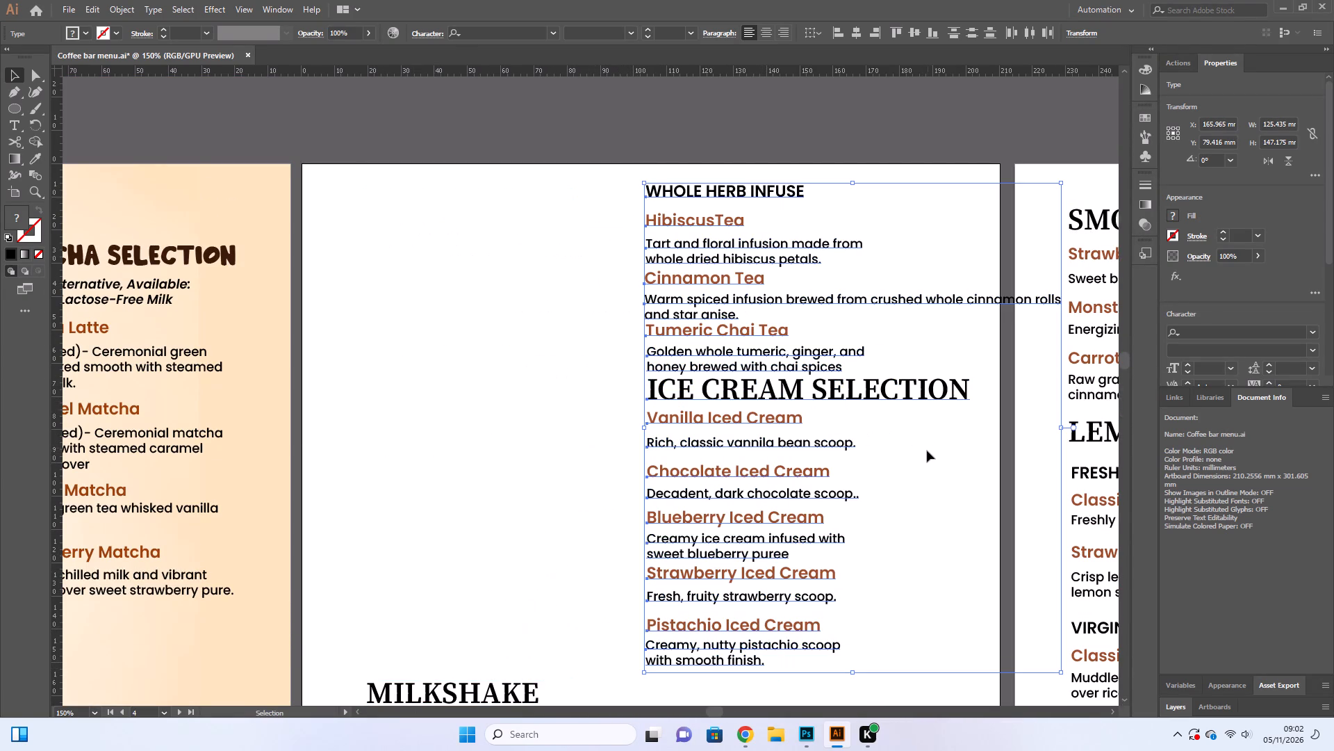
click(927, 451)
Break the Cinnamon Tea description after "brewed from" and remove the leading space before "crushed whole cinnamon rolls".
scroll(927, 451, down, 6)
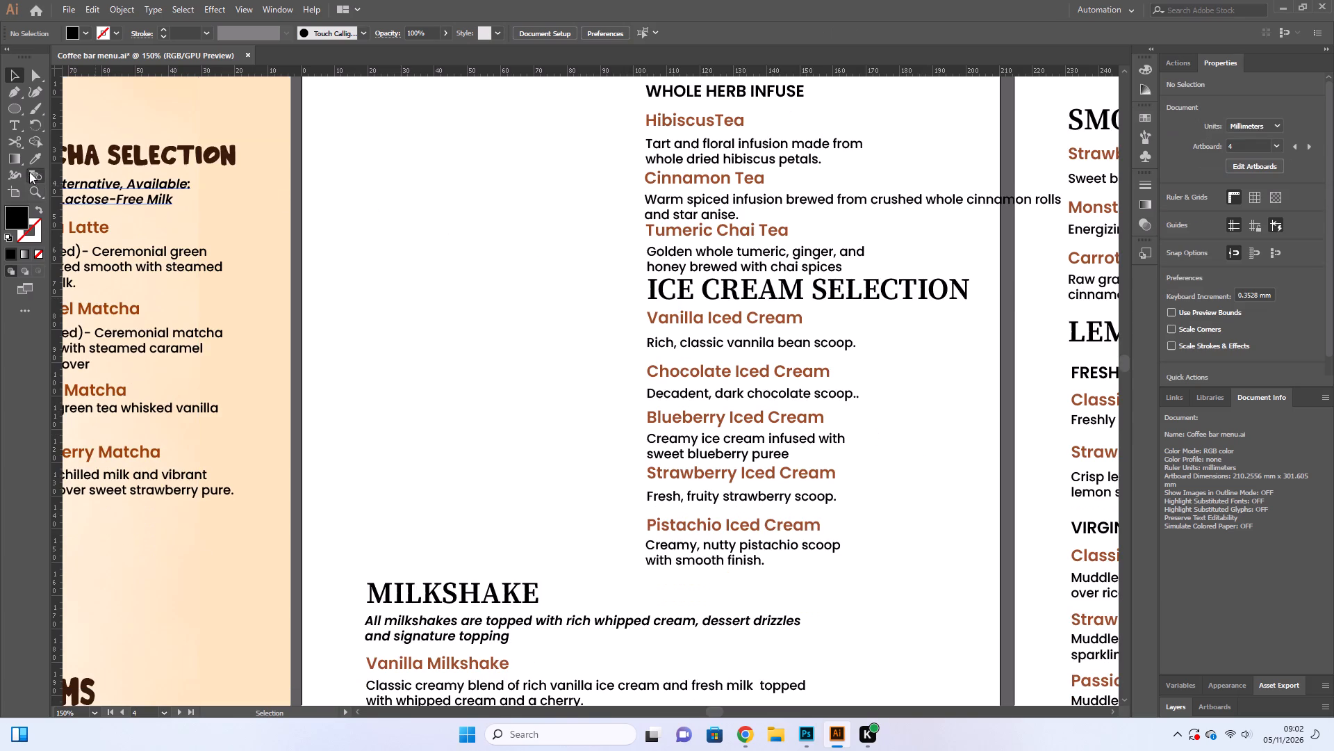
click(15, 125)
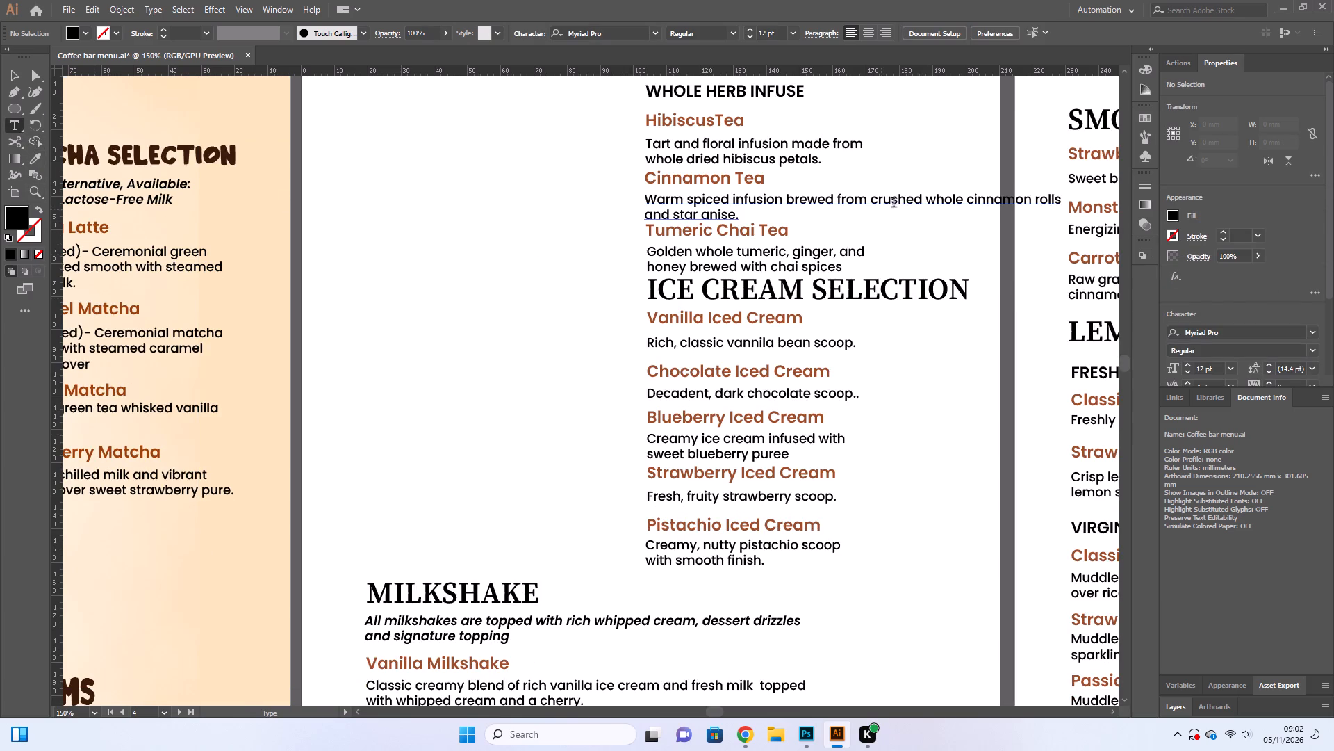
click(868, 197)
key(Return)
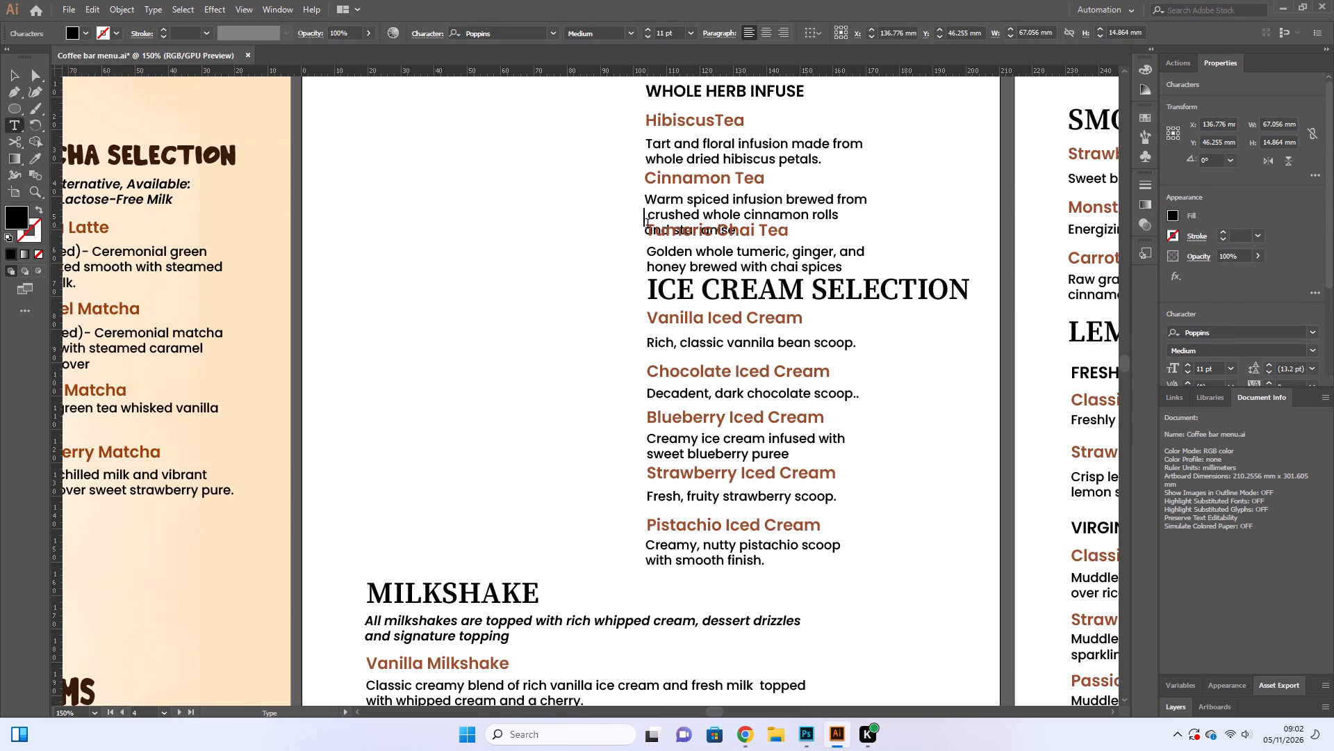
click(648, 220)
key(Return)
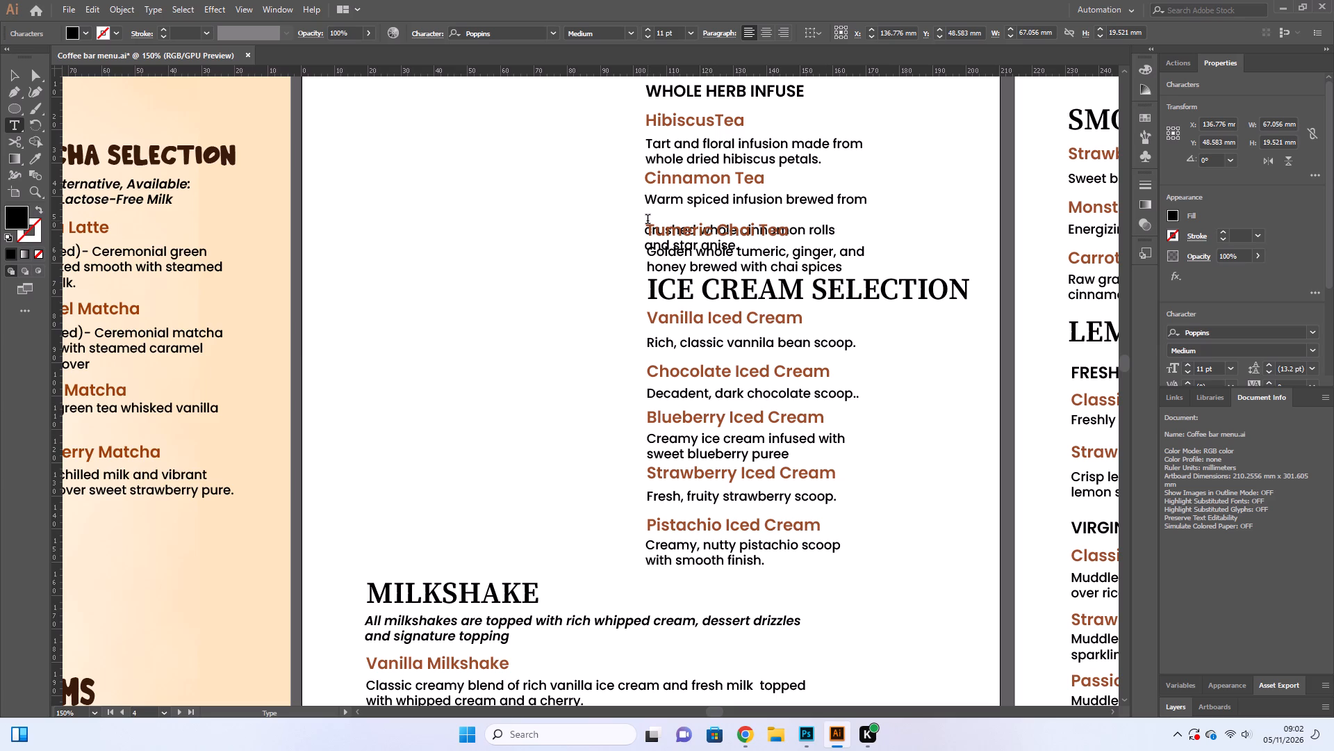
key(BackSpace)
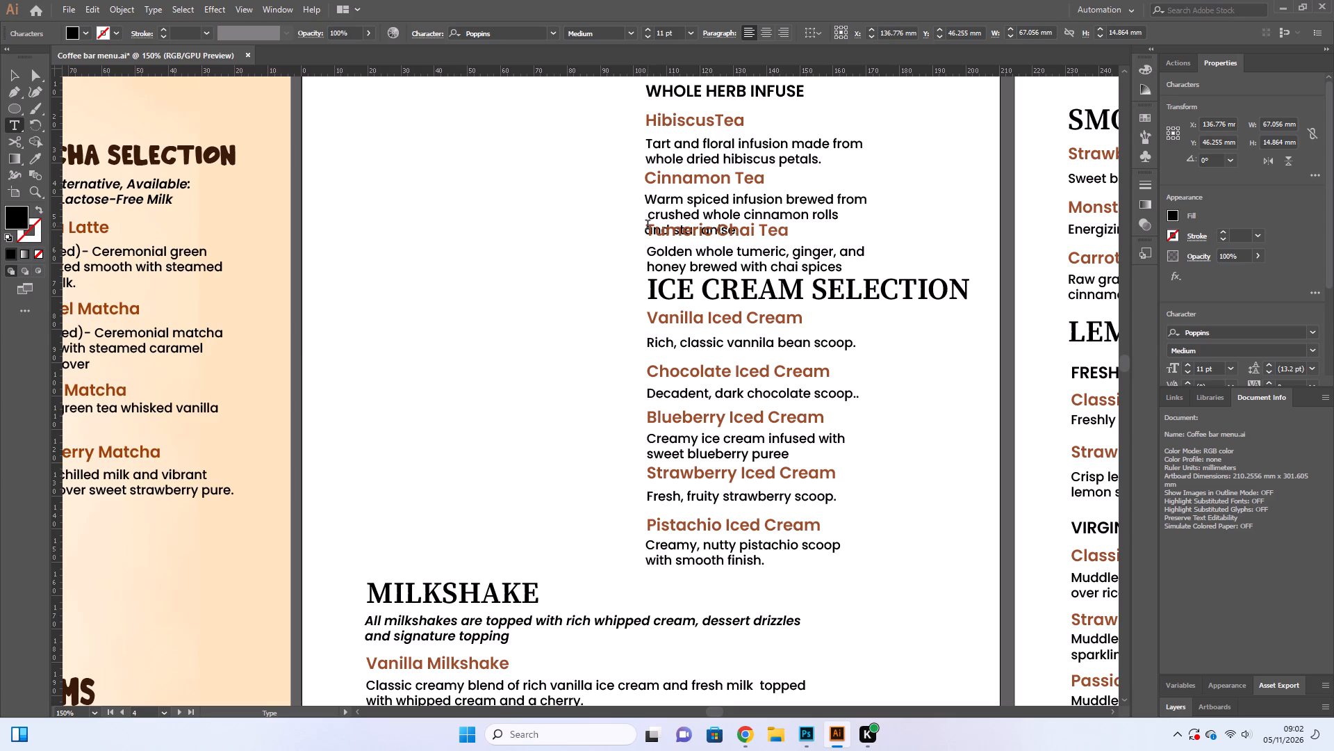
key(BackSpace)
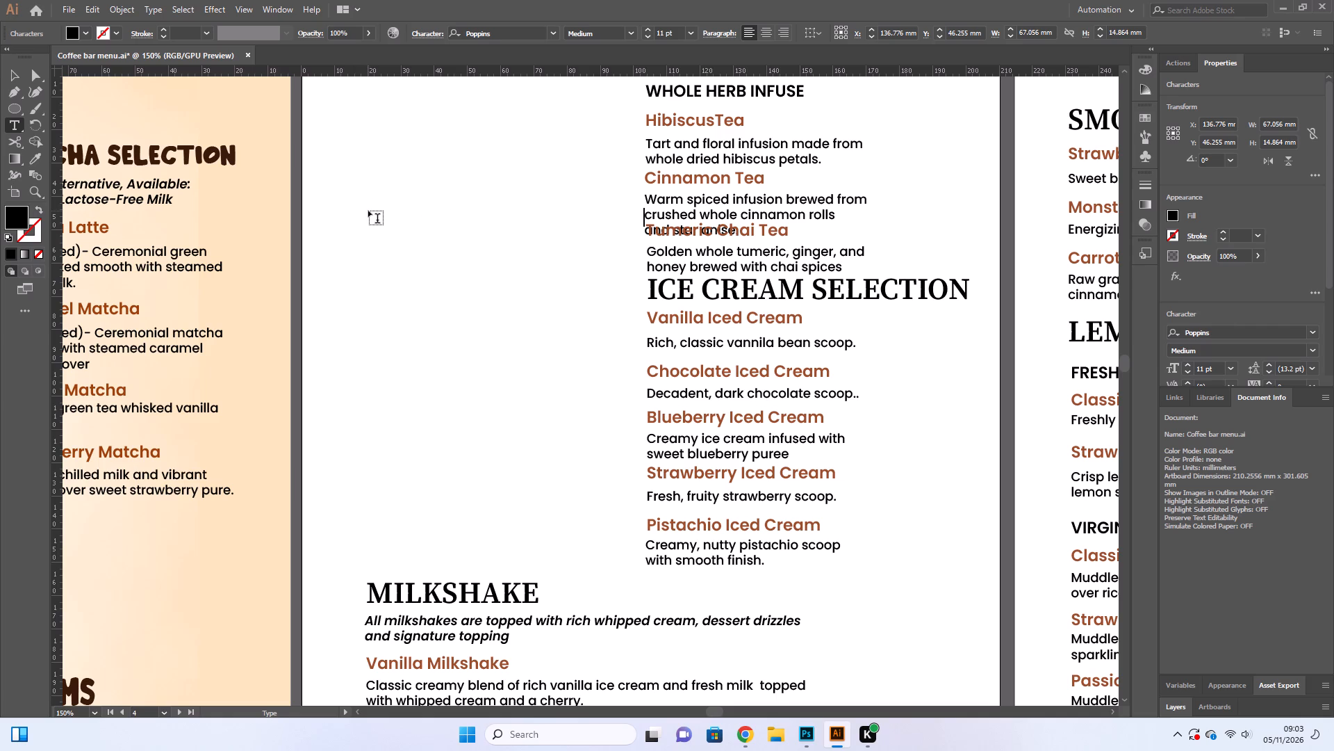
click(13, 74)
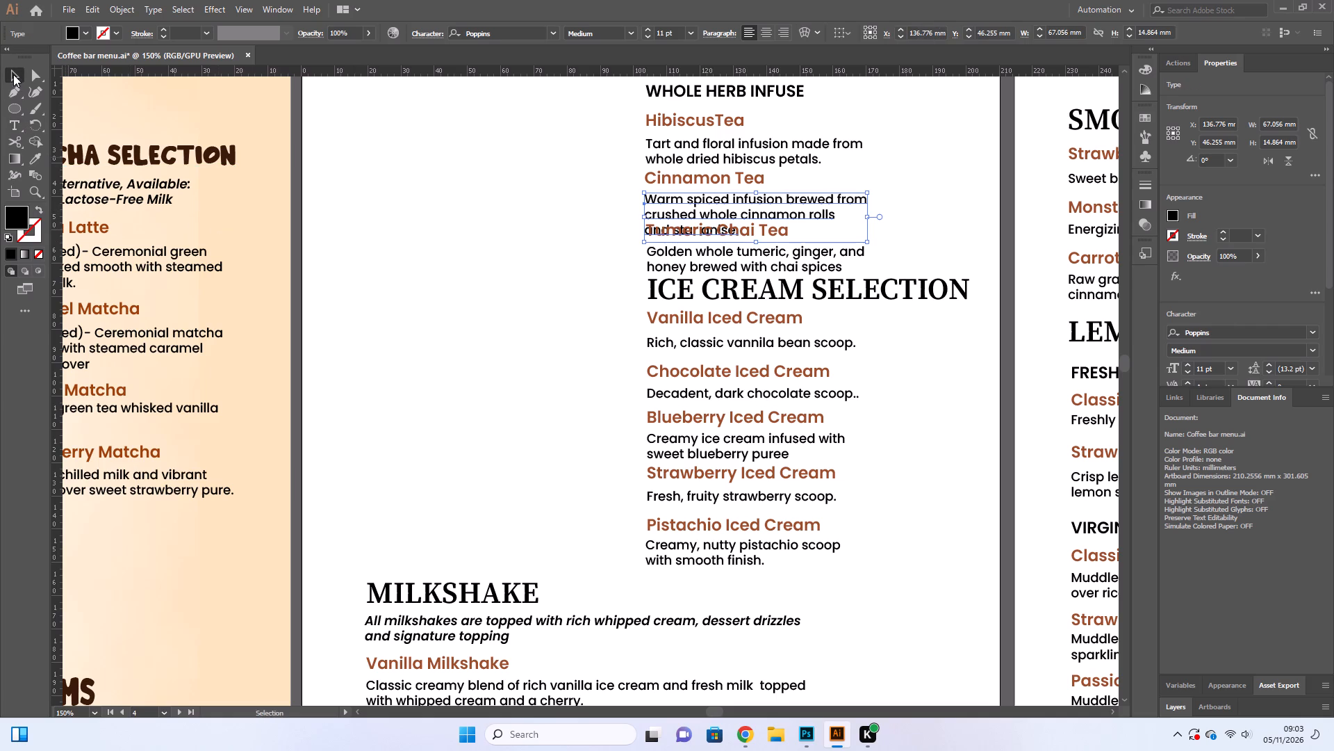
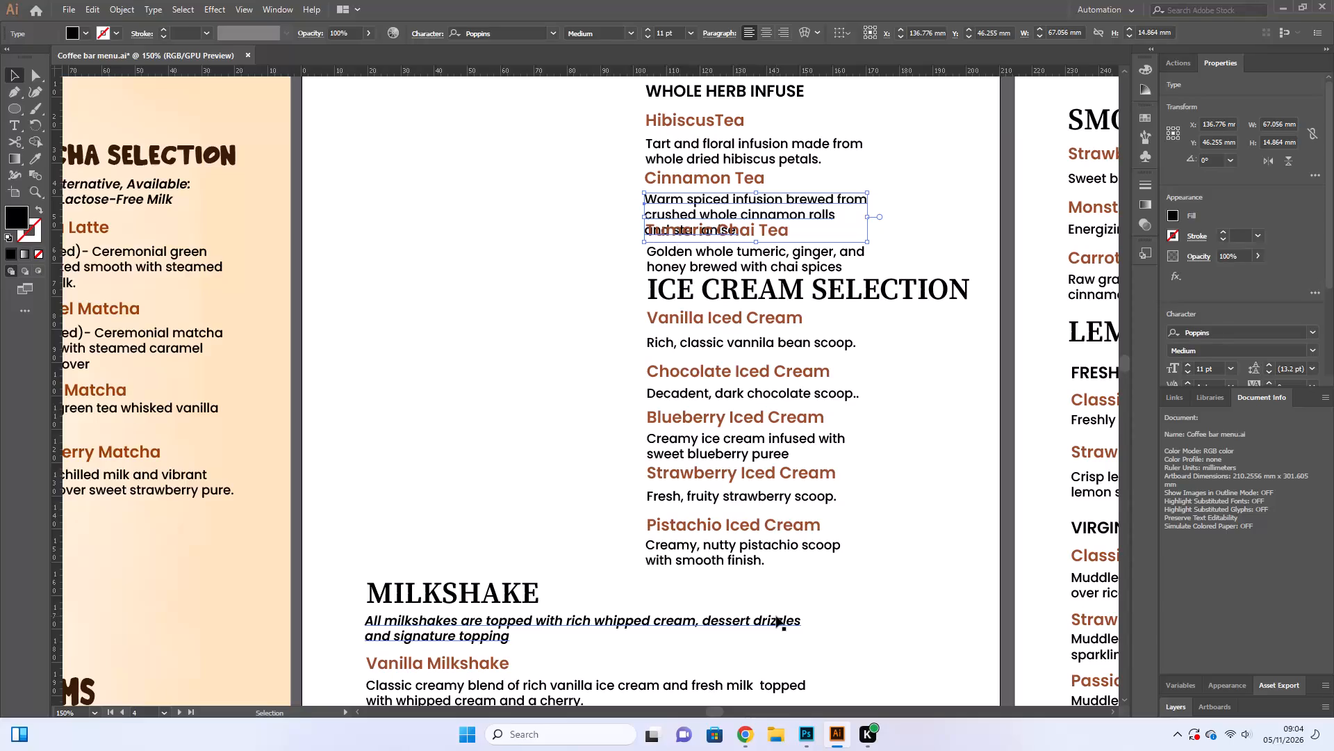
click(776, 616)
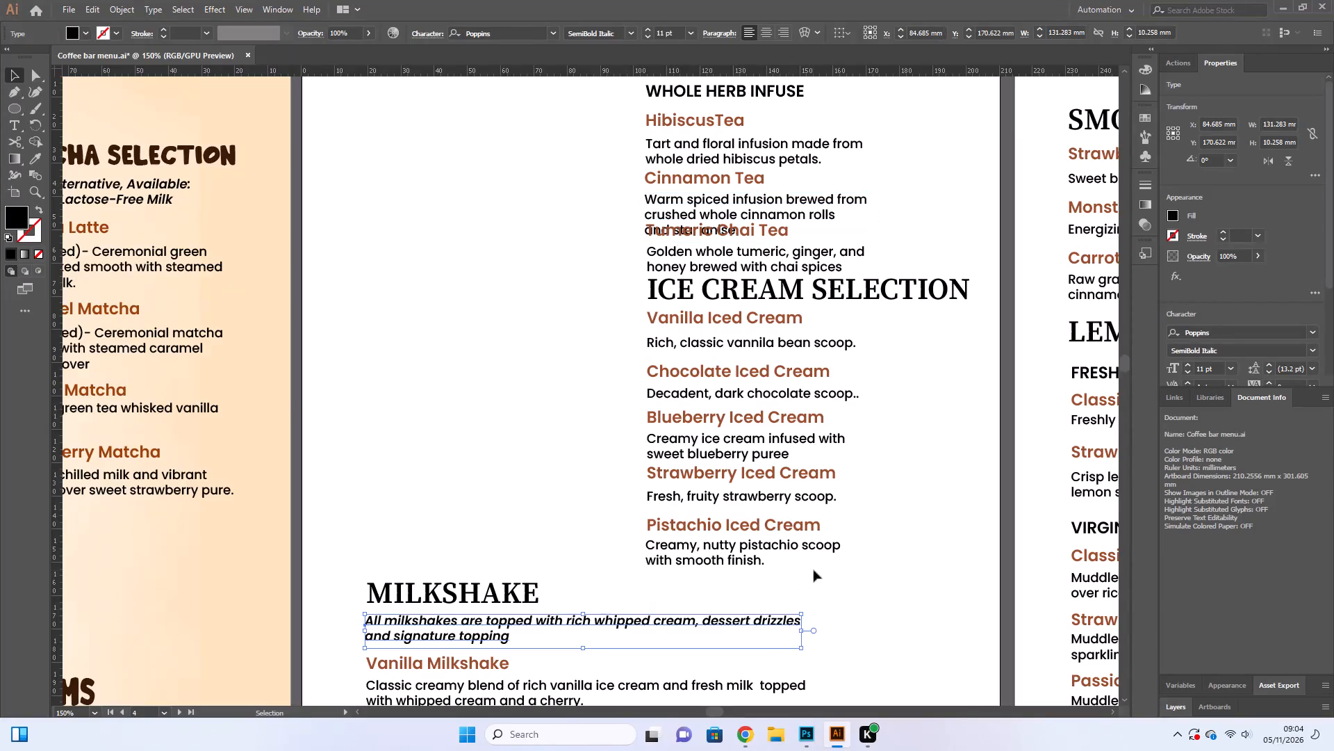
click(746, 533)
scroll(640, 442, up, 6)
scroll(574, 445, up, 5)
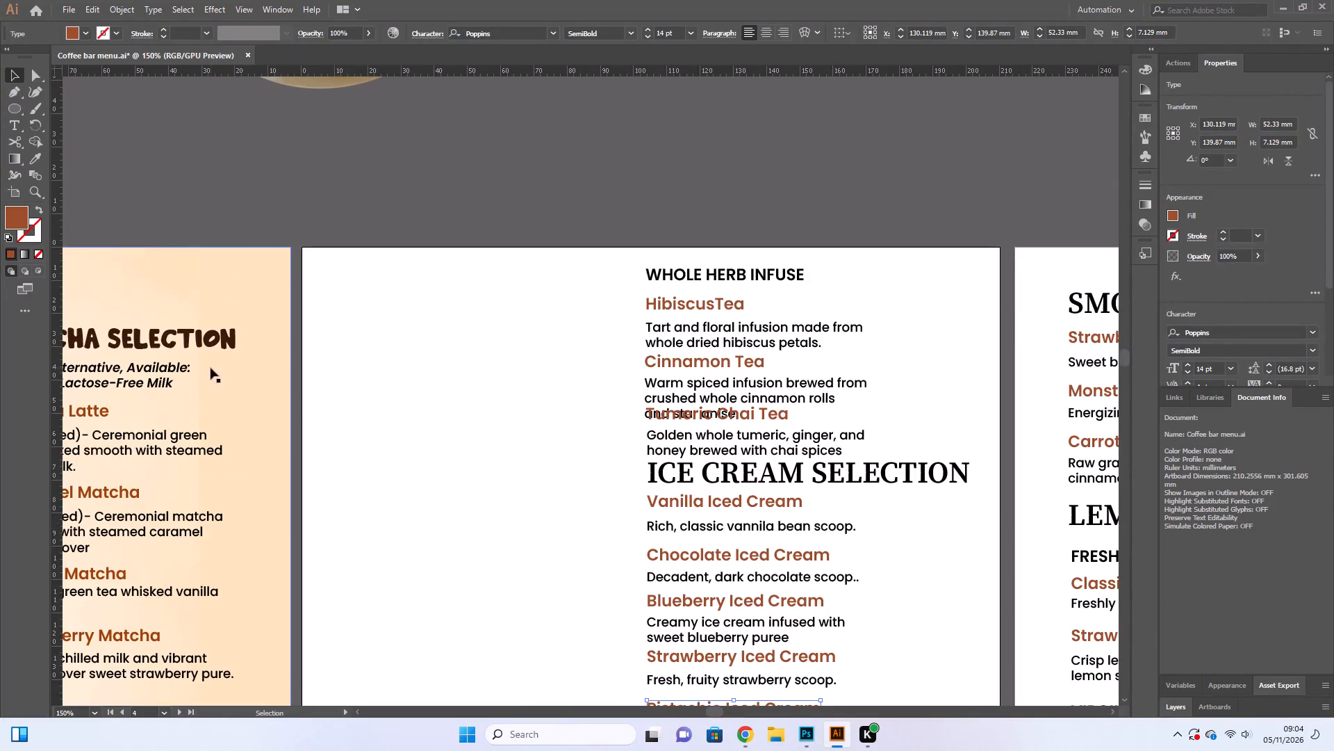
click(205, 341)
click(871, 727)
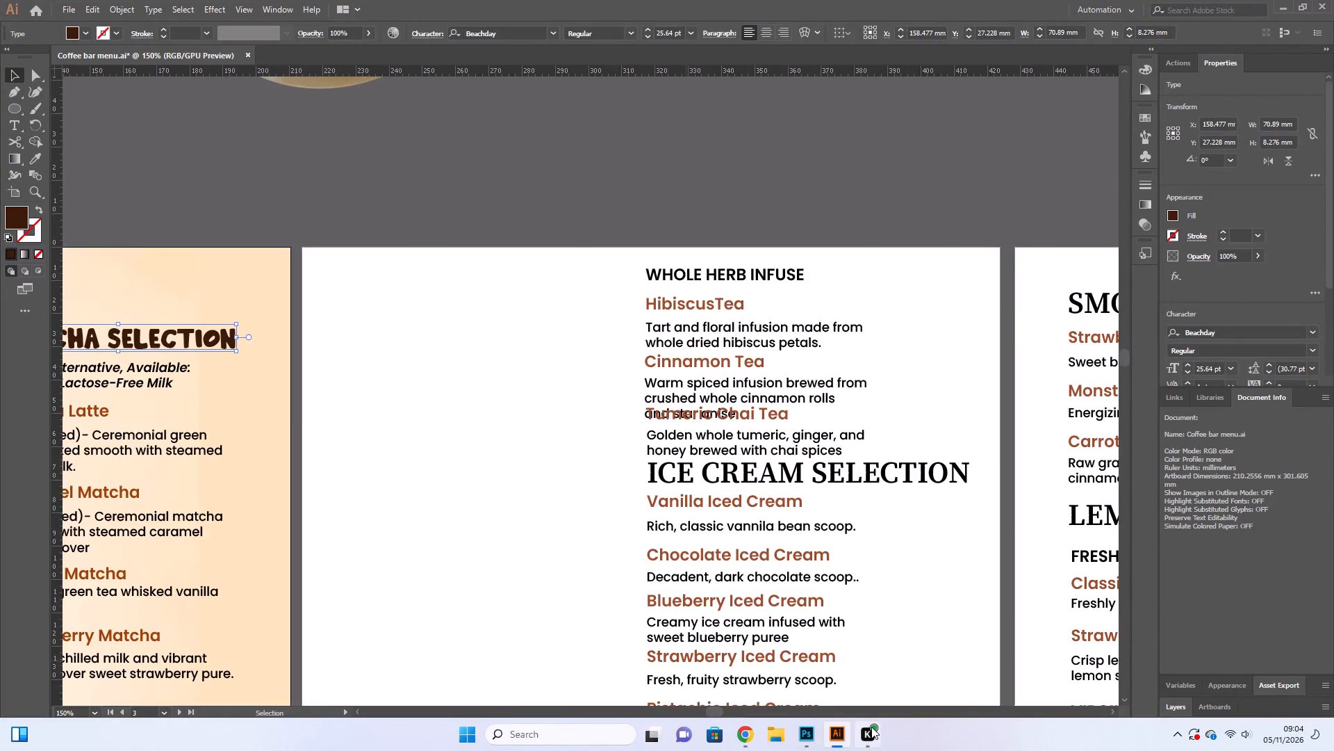
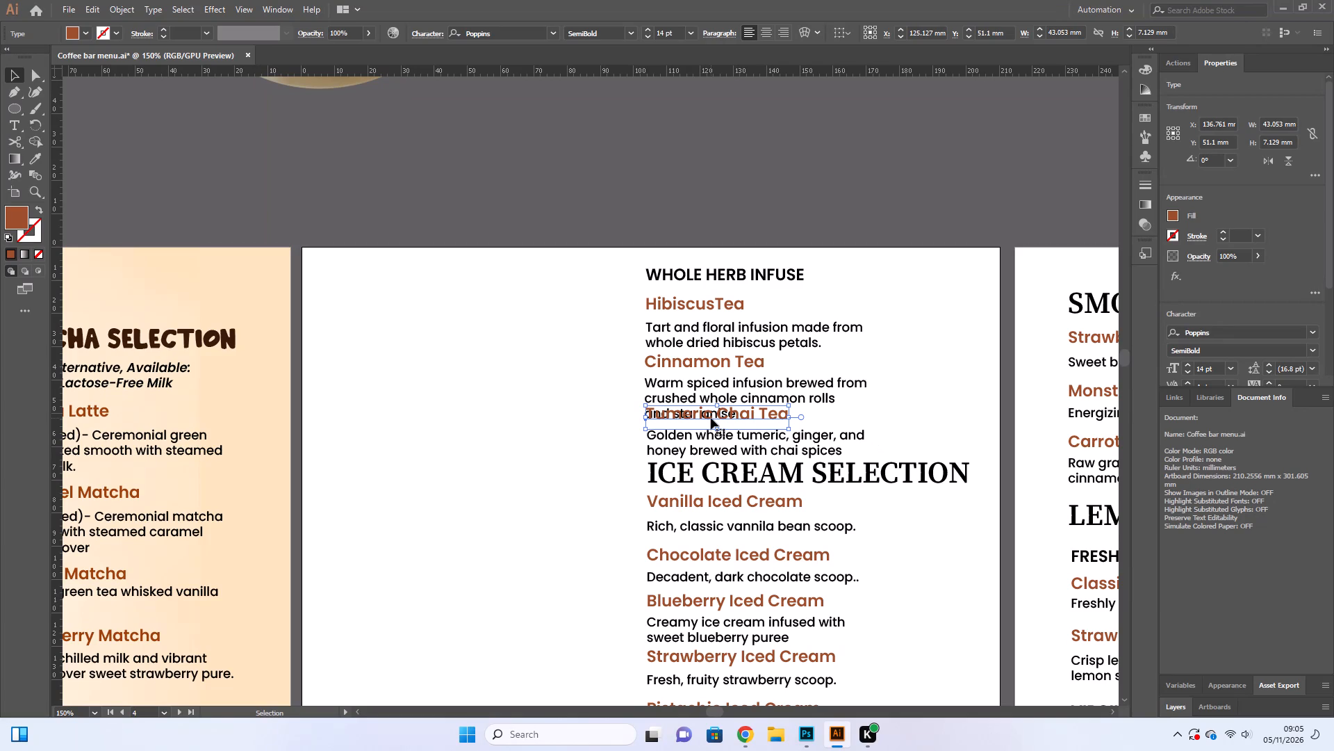
Nudge the Tumeric Chai Tea heading down about 2.8 mm, away from the last line of the Cinnamon Tea description.
click(691, 139)
scroll(677, 231, down, 5)
click(705, 344)
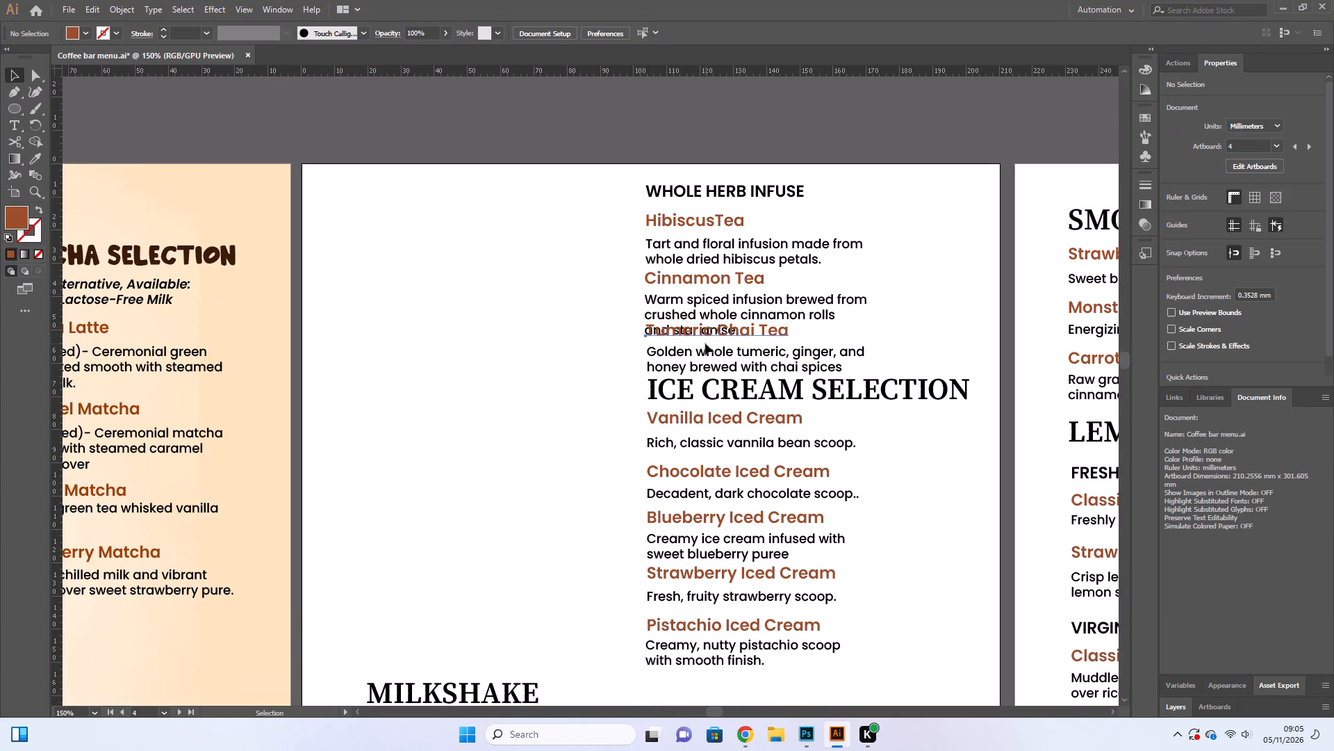
key(Down)
key(Down)
key(Down)
key(Down)
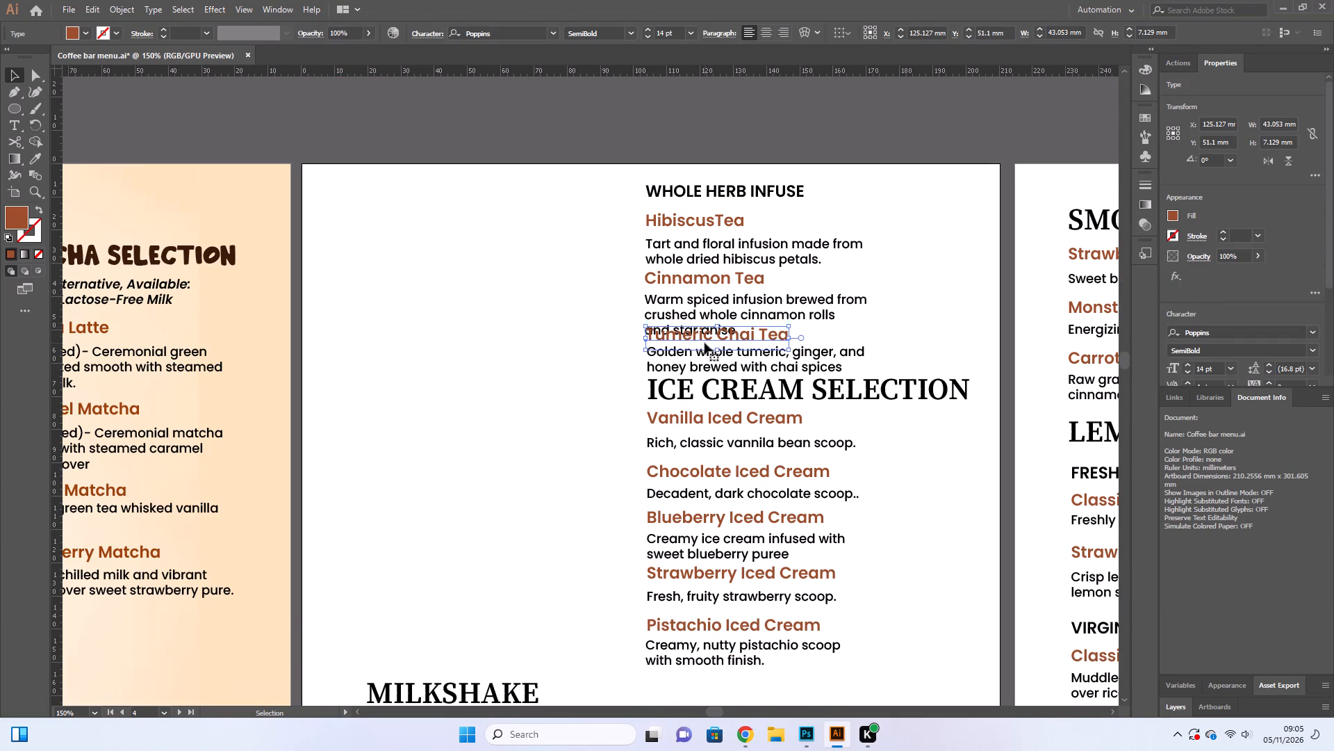
key(Down)
key(Down)
key(Down)
key(Down)
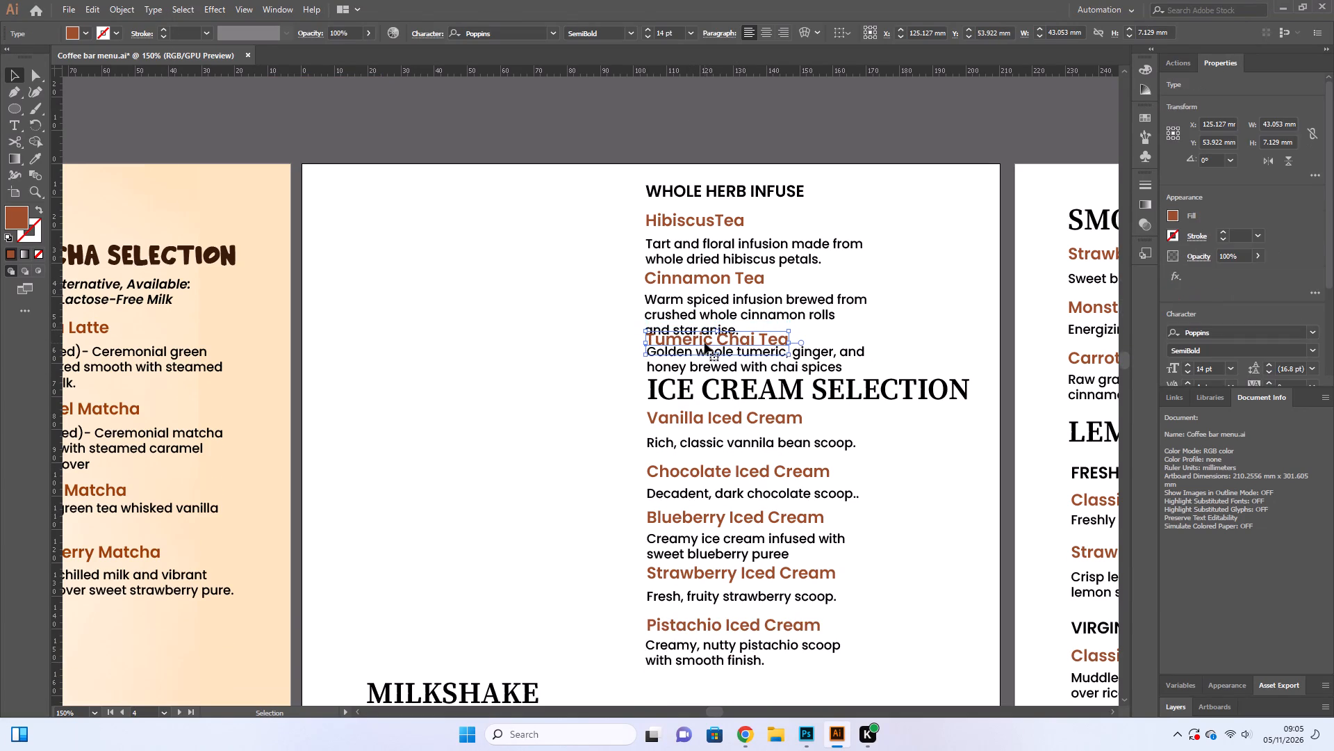
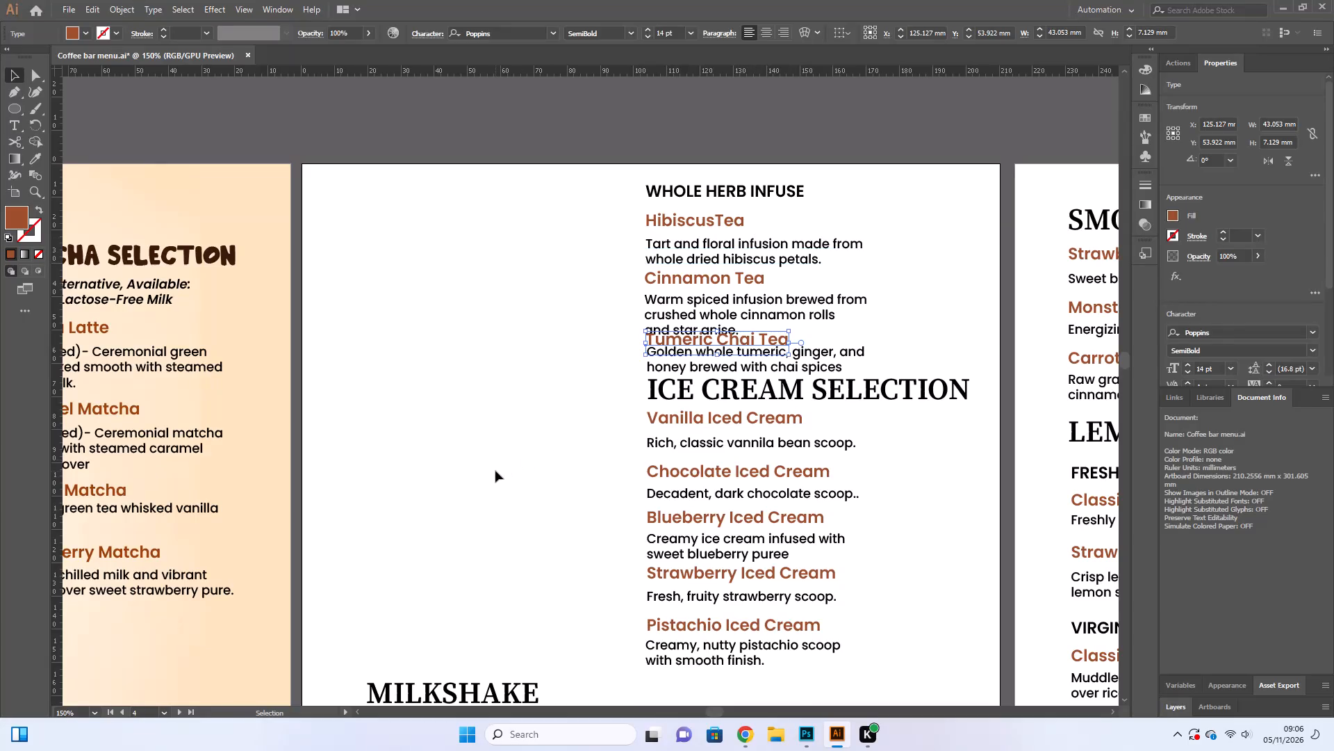
Move the HibiscusTea and Cinnamon Tea headings and their descriptions up about 1 to 2 mm each, clearing space above Tumeric Chai Tea.
scroll(508, 455, down, 5)
scroll(531, 438, up, 6)
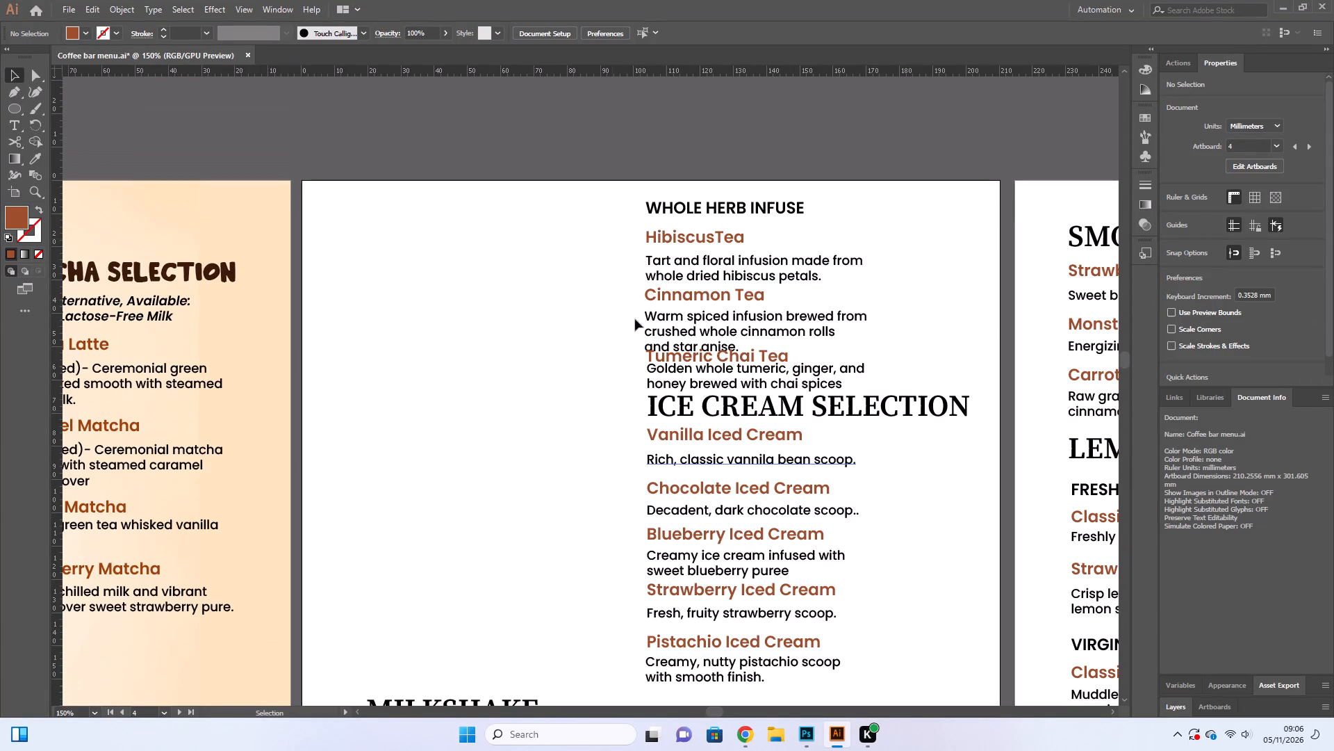
click(667, 234)
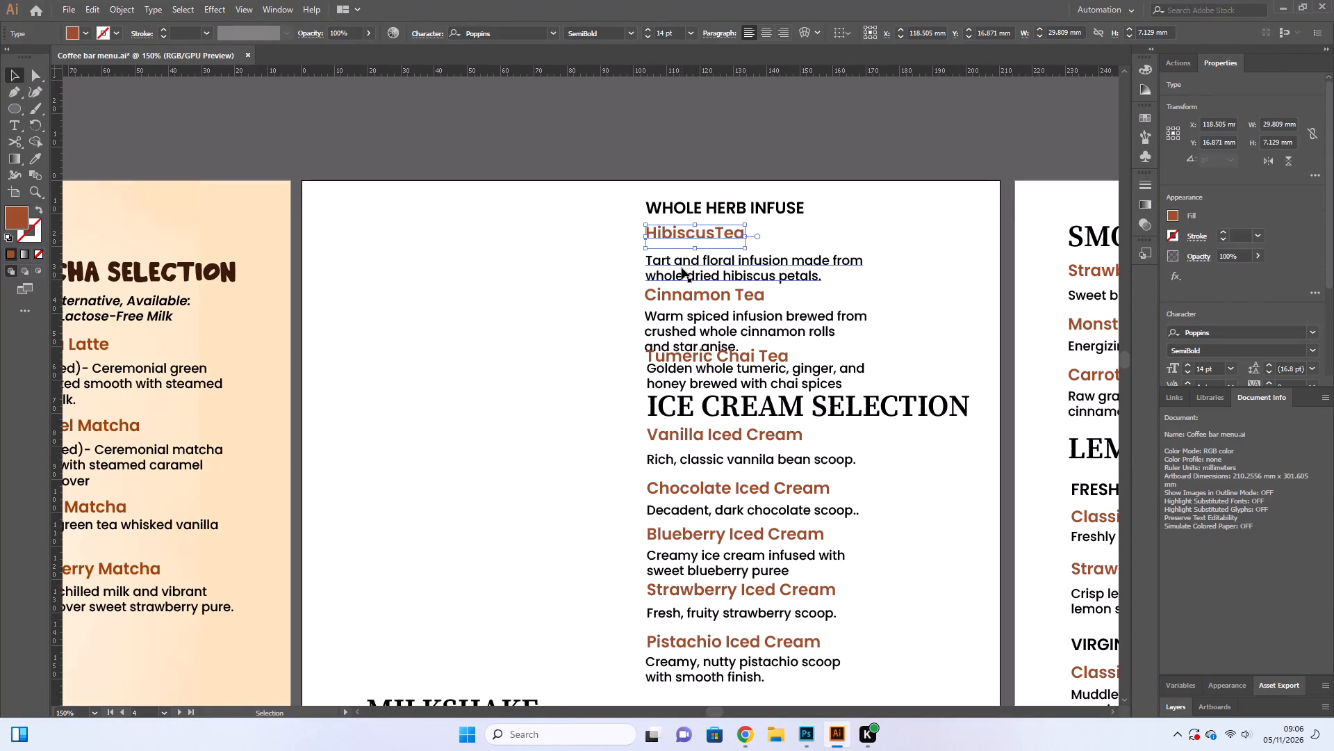
click(682, 268)
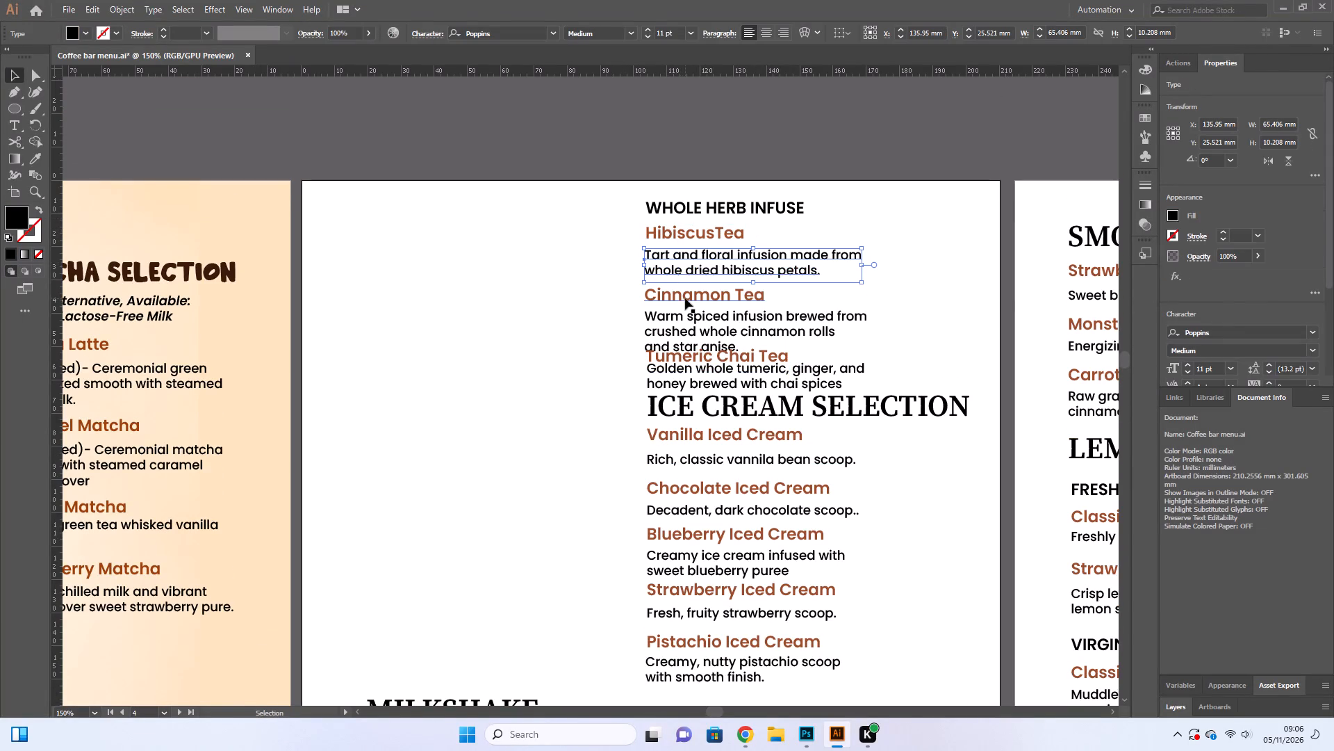
click(685, 298)
drag(687, 326, 686, 322)
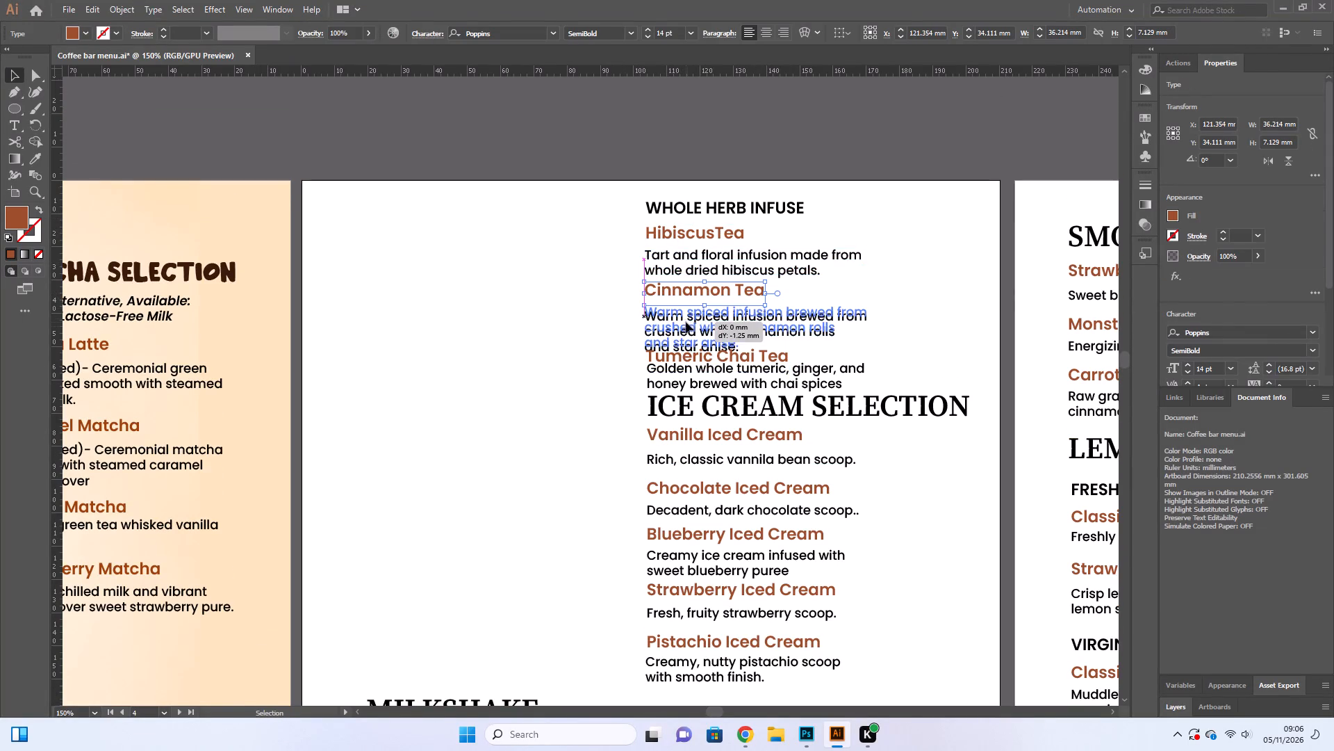
drag(686, 322, 685, 319)
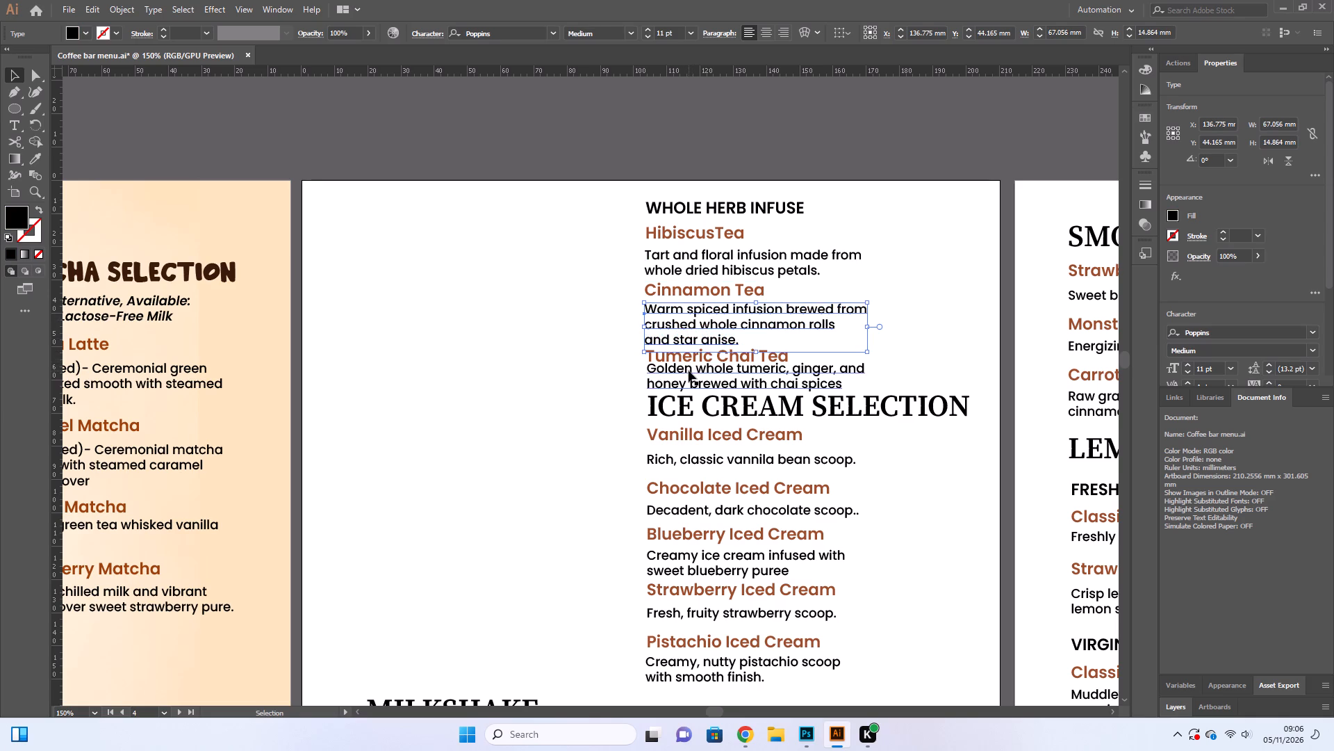
Move the Tumeric Chai Tea description down about 1 mm, away from its heading.
click(689, 371)
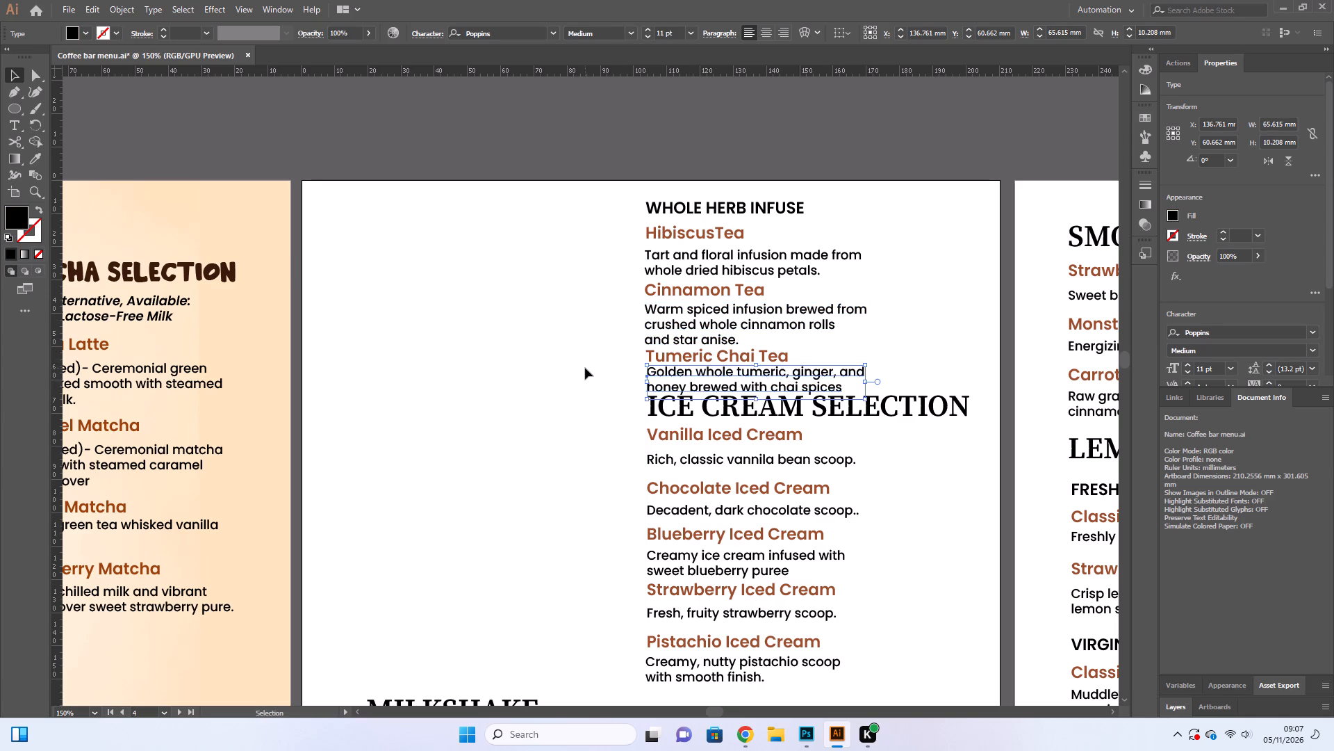
click(601, 401)
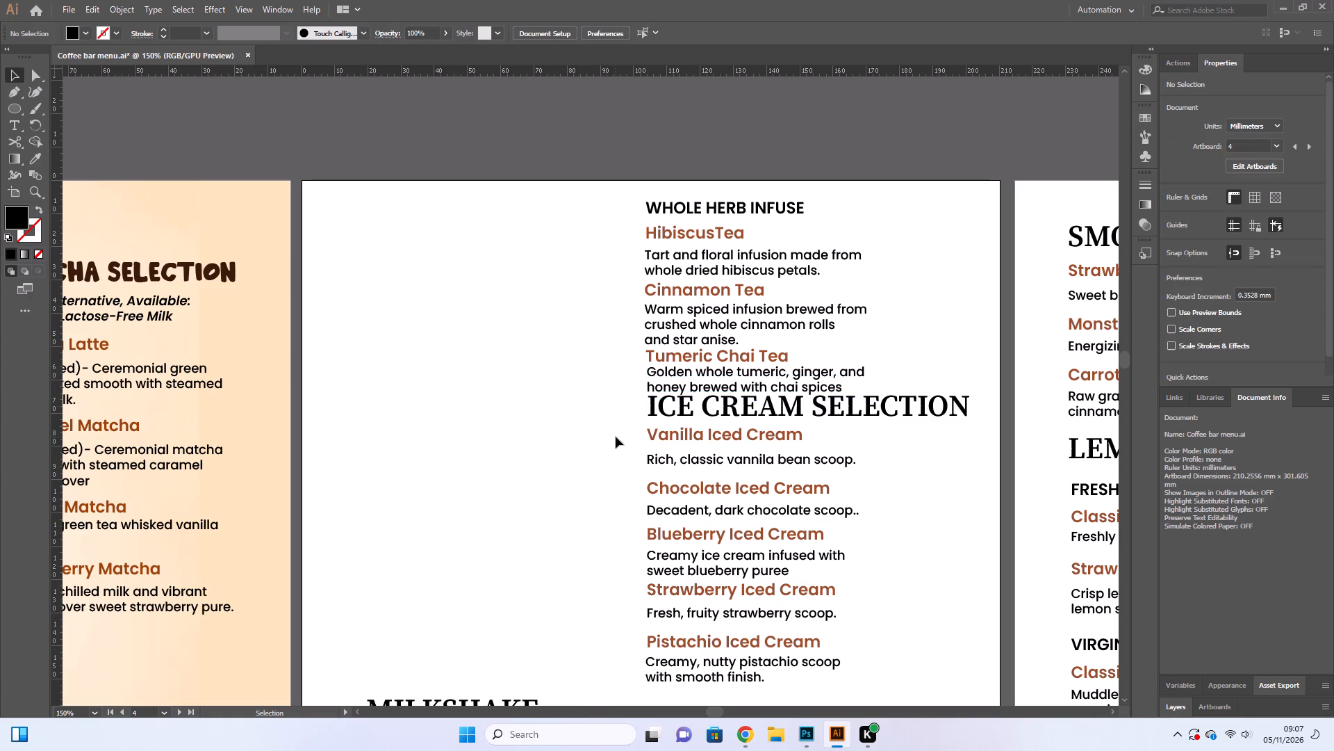
click(616, 442)
click(597, 440)
click(547, 457)
Nudge the ICE CREAM SELECTION heading down about 1.4 mm and left about 0.35 mm, clear of the Tumeric Chai Tea description.
click(749, 390)
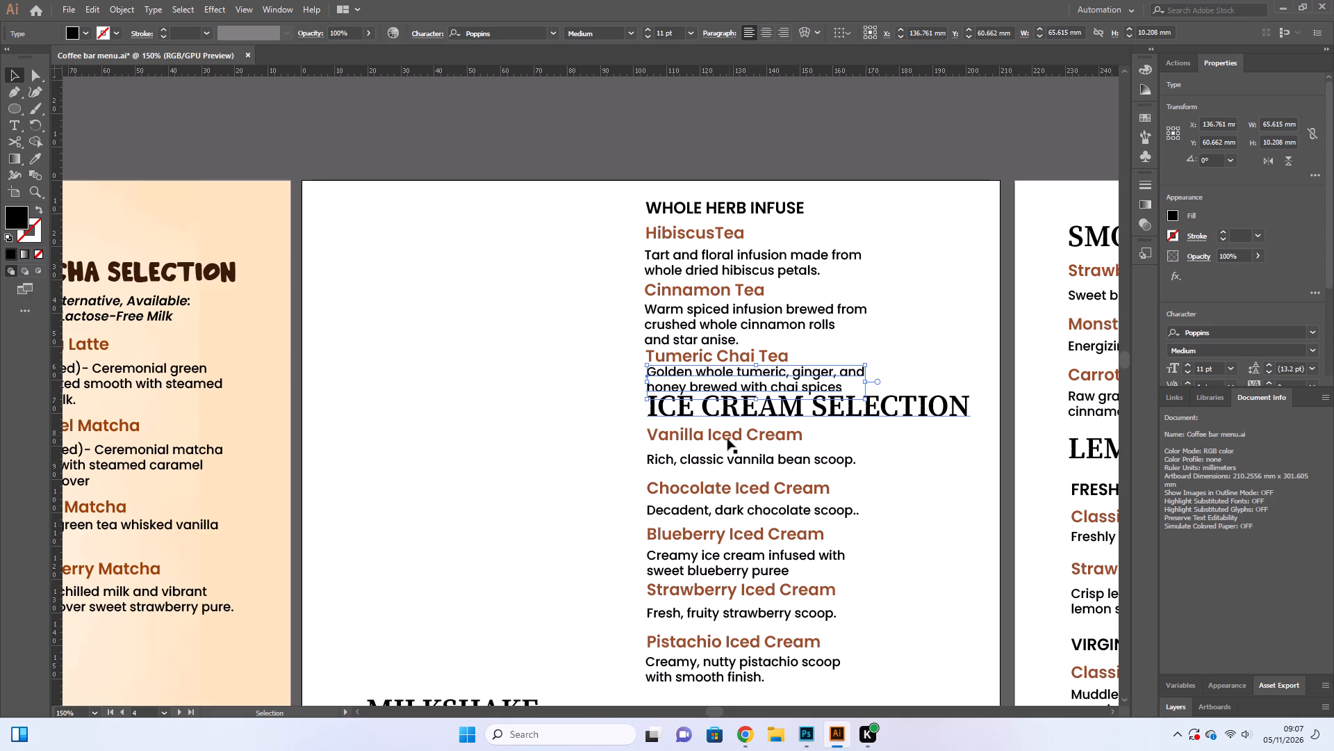
click(725, 437)
click(730, 419)
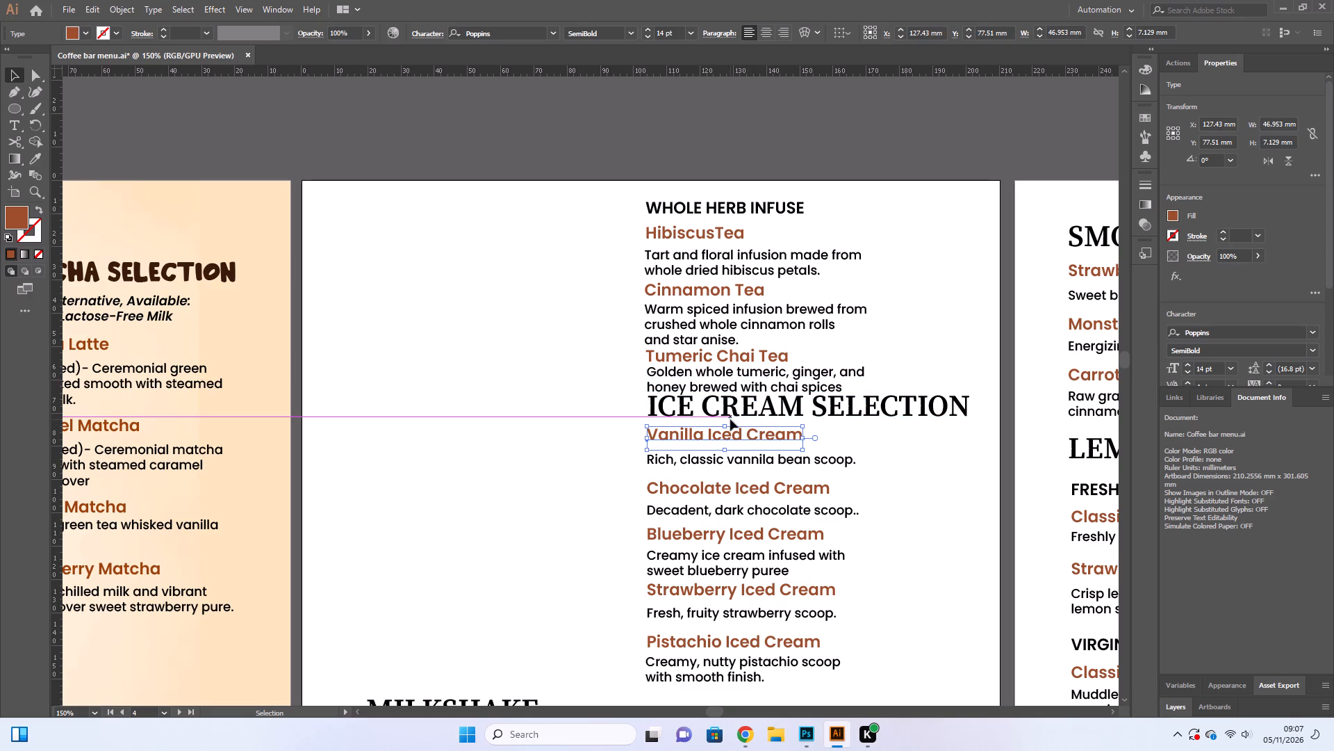
click(762, 398)
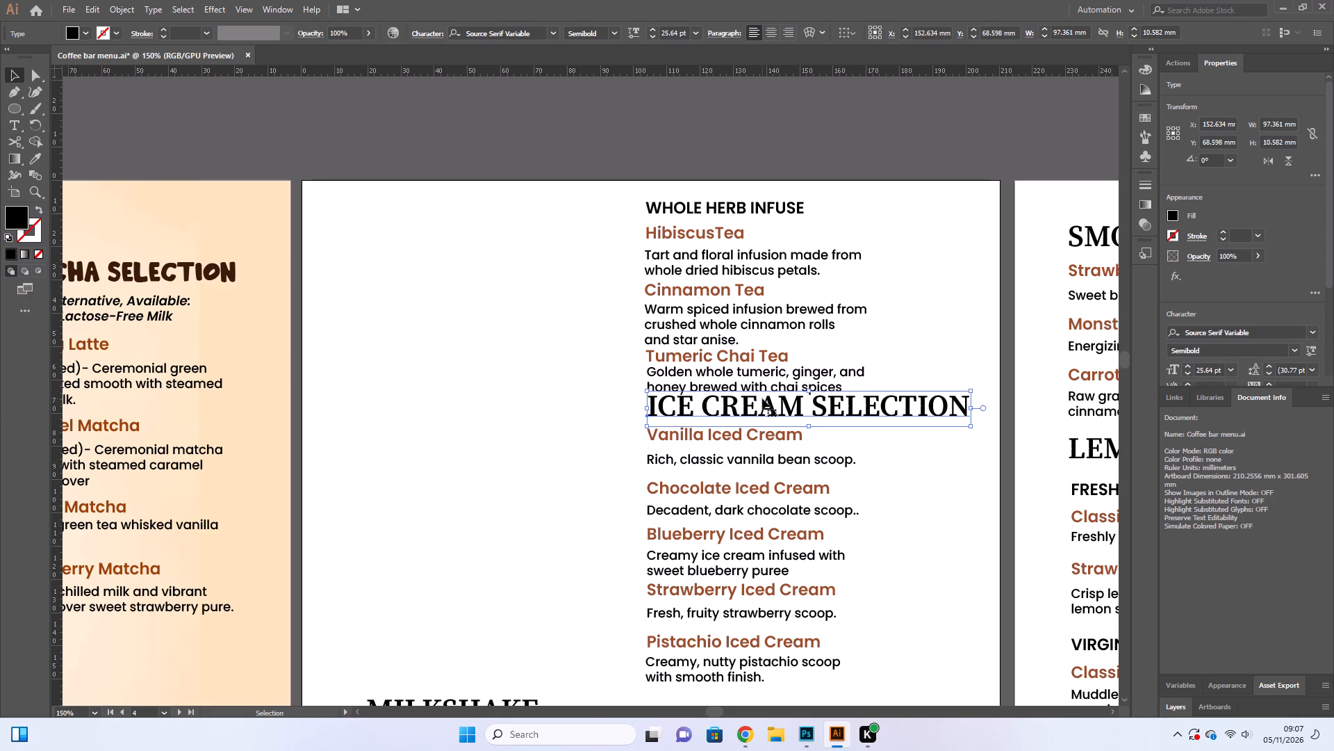
key(Down)
key(Down)
key(Down)
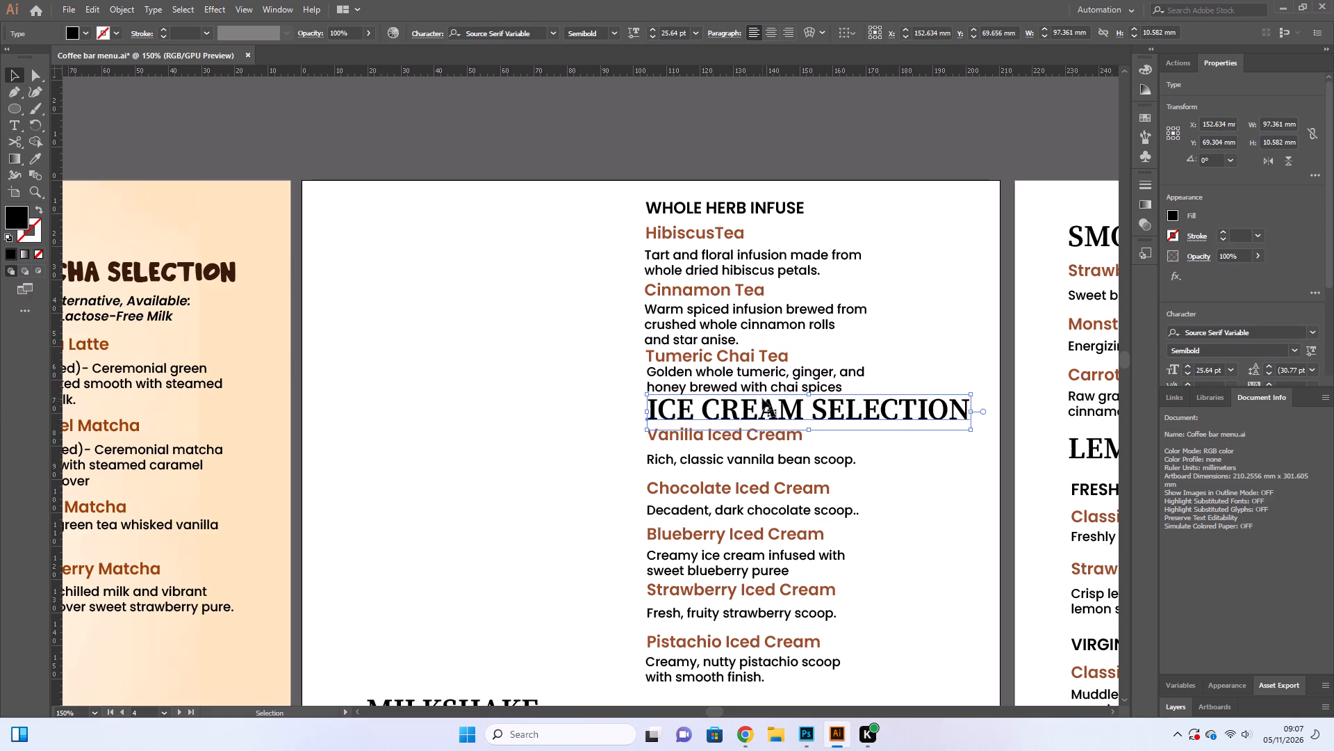
key(Down)
key(Left)
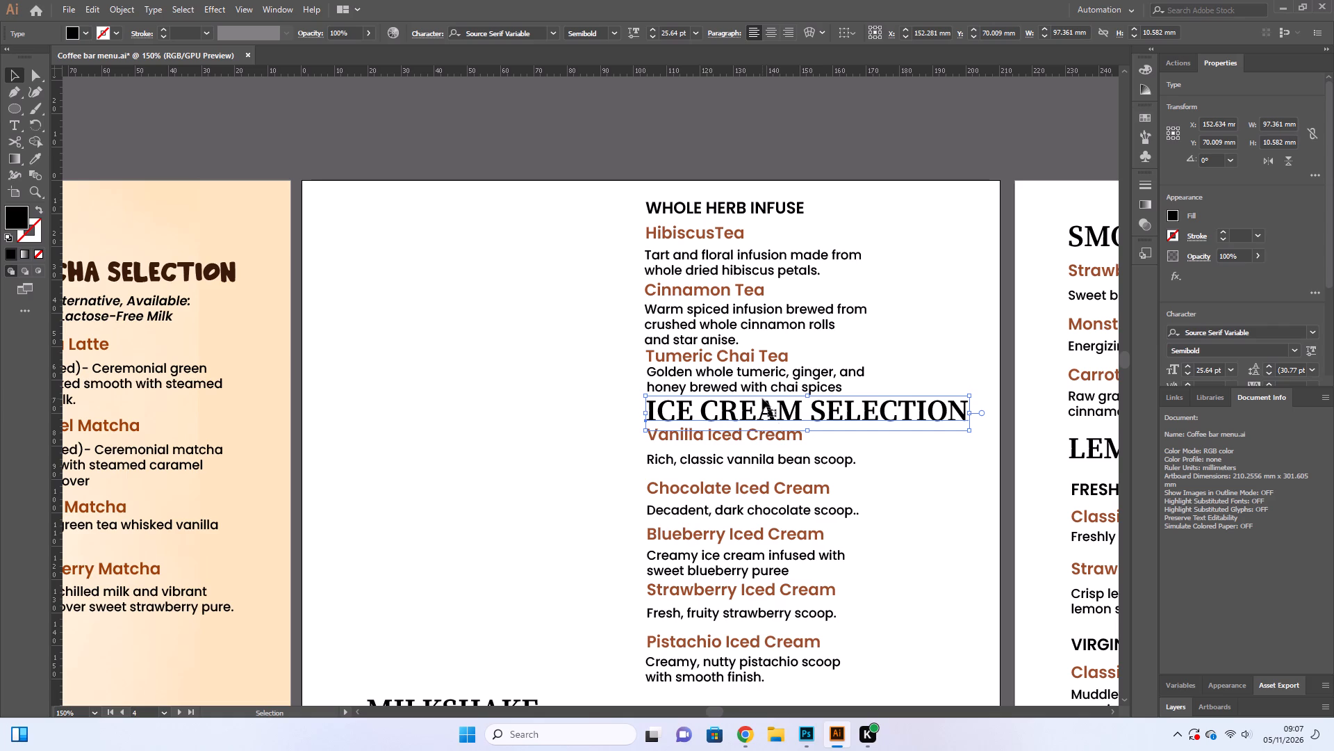
Nudge the Vanilla Iced Cream heading down about 1 mm and left about 0.35 mm, beneath the ICE CREAM SELECTION title.
click(643, 452)
click(668, 438)
key(Up)
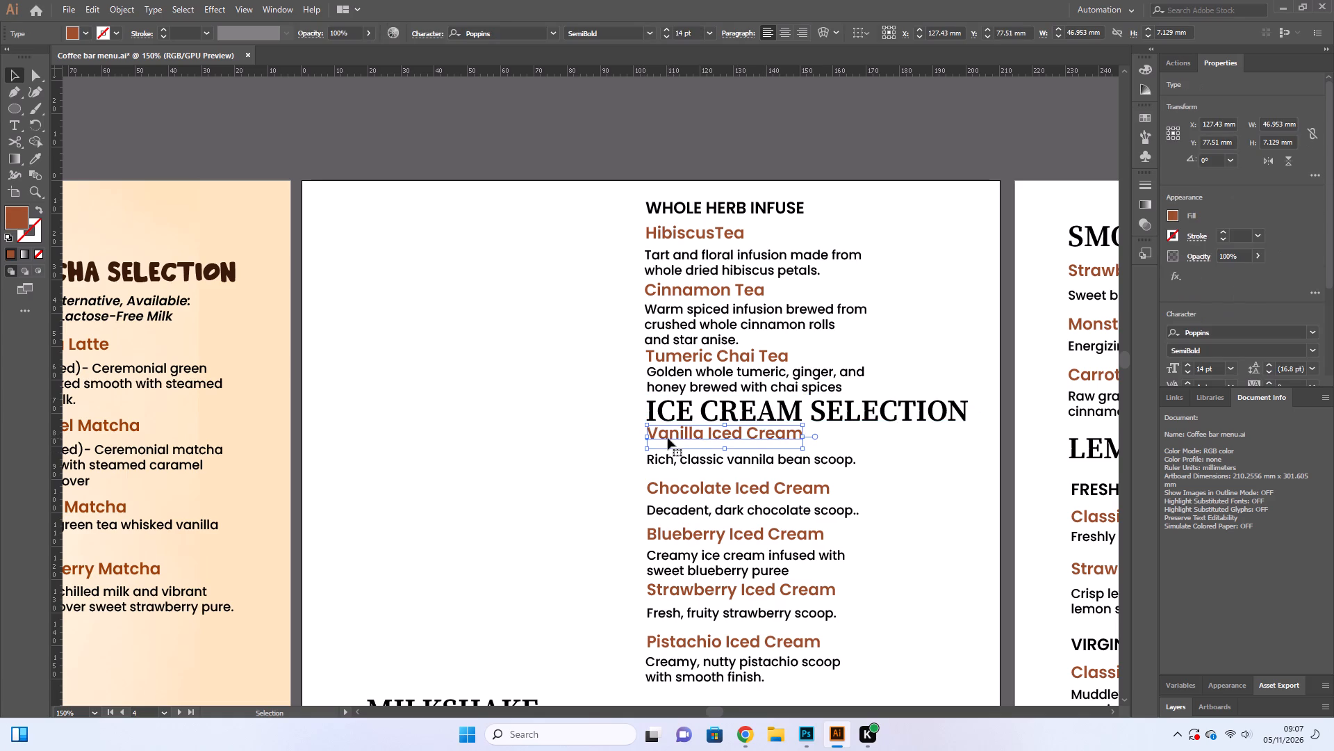
key(Down)
key(Down)
key(Down)
key(Down)
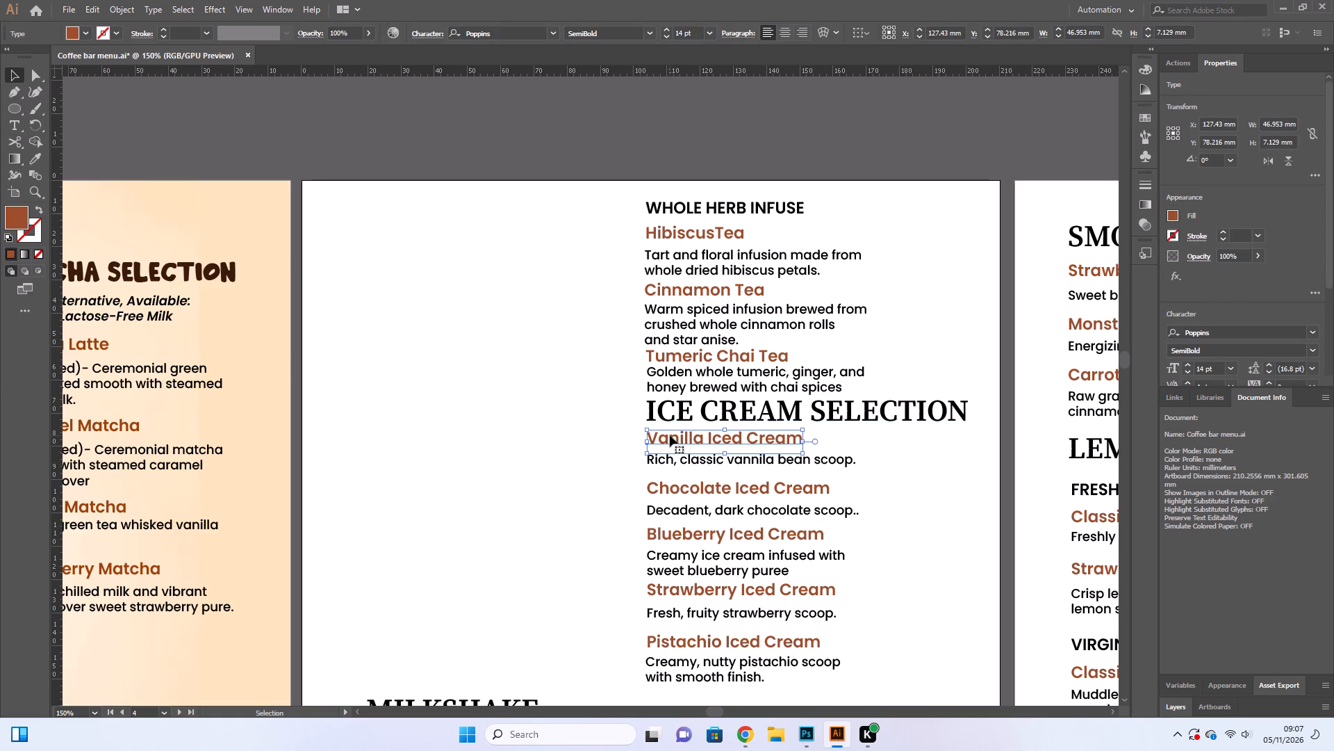
key(Left)
click(643, 460)
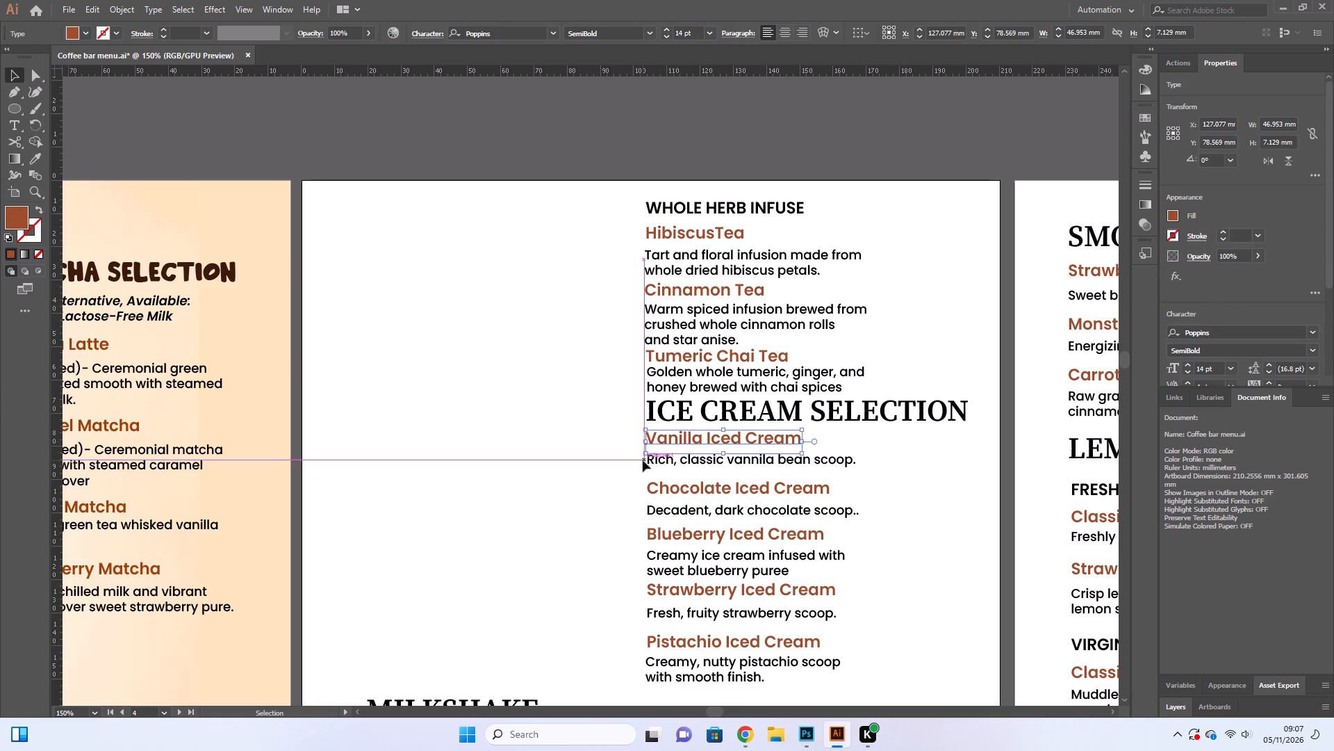
click(623, 453)
Move the Pistachio Iced Cream heading and its description together up about 2.5 mm, closer to the Strawberry Iced Cream entry.
drag(619, 433, 711, 678)
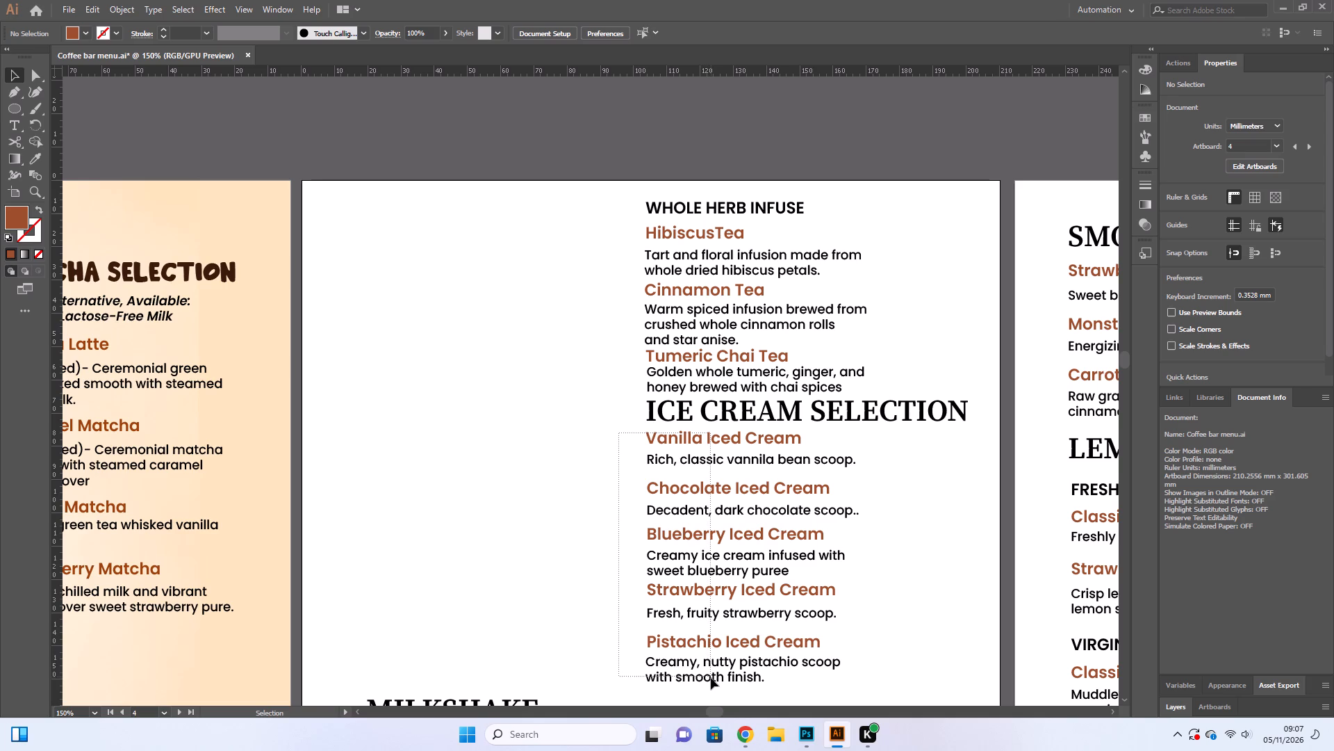
drag(711, 678, 534, 561)
drag(638, 636, 709, 710)
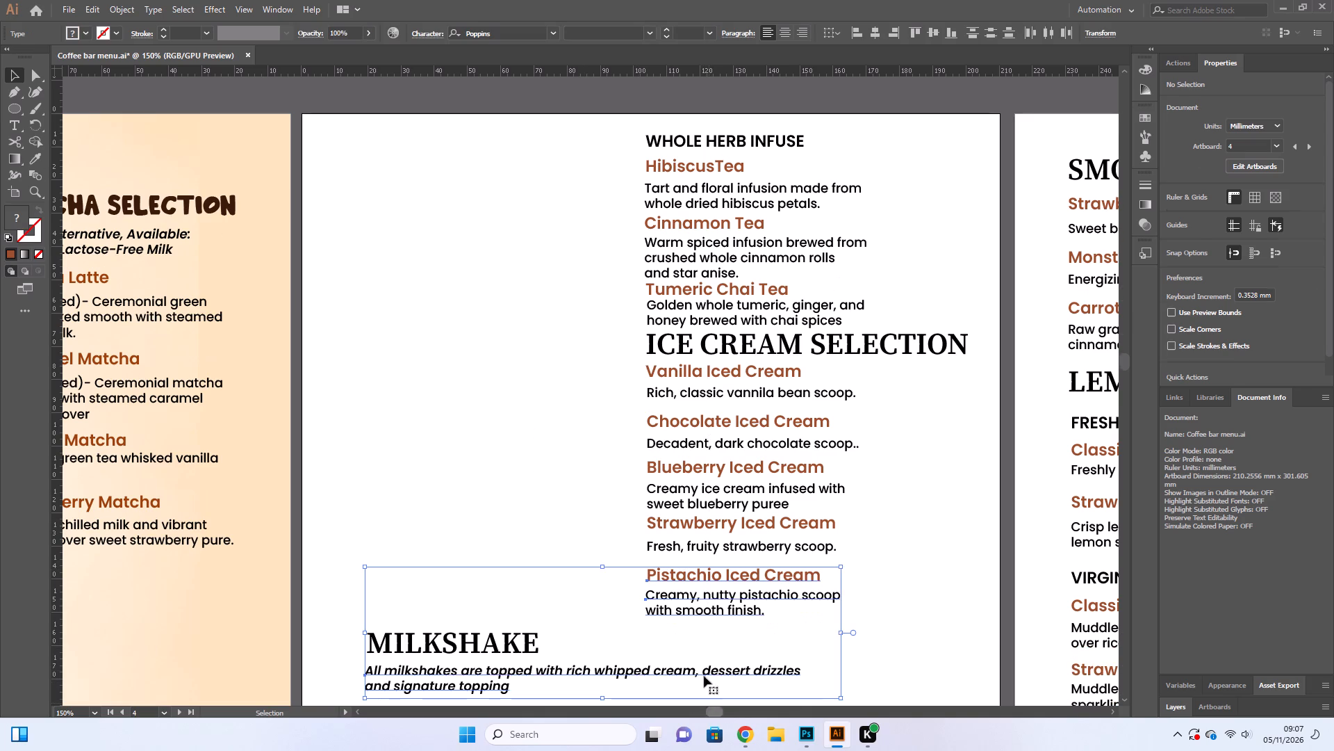
click(702, 629)
drag(705, 625, 673, 582)
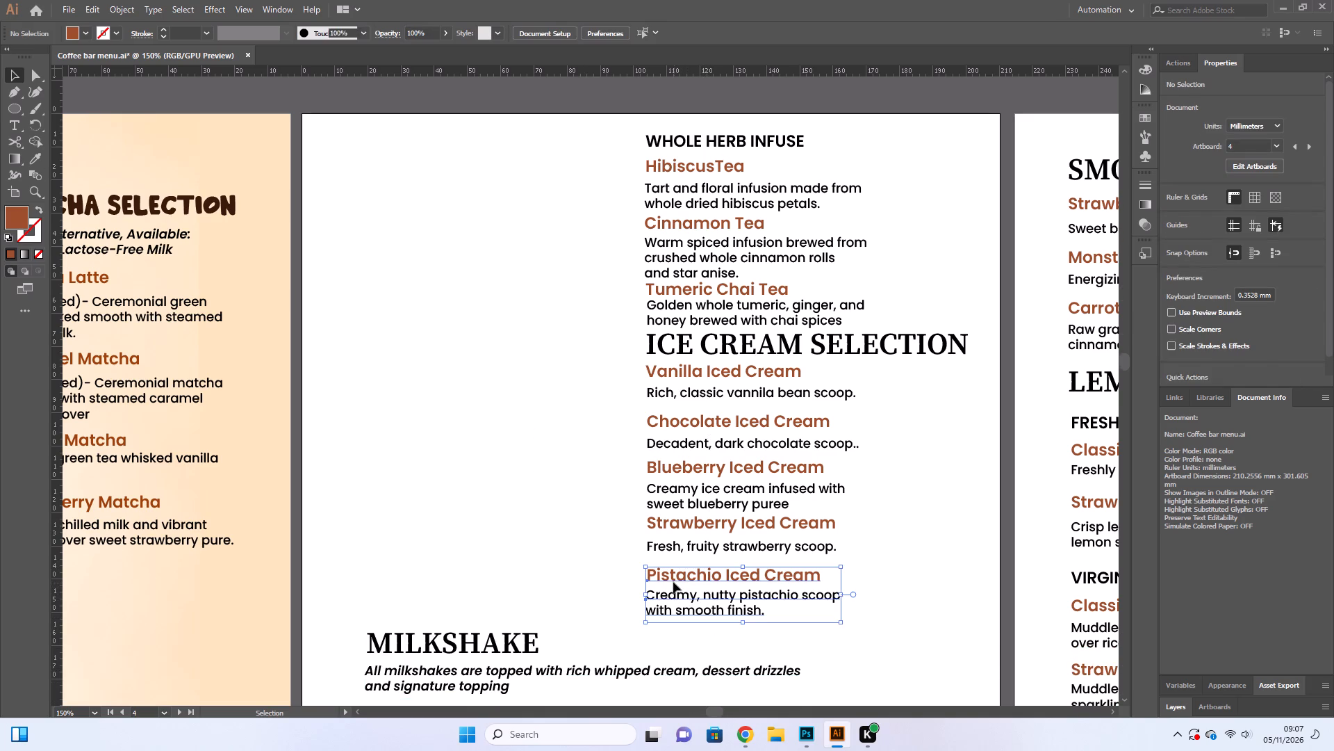
key(Up)
key(Up)
key(Up)
key(Up)
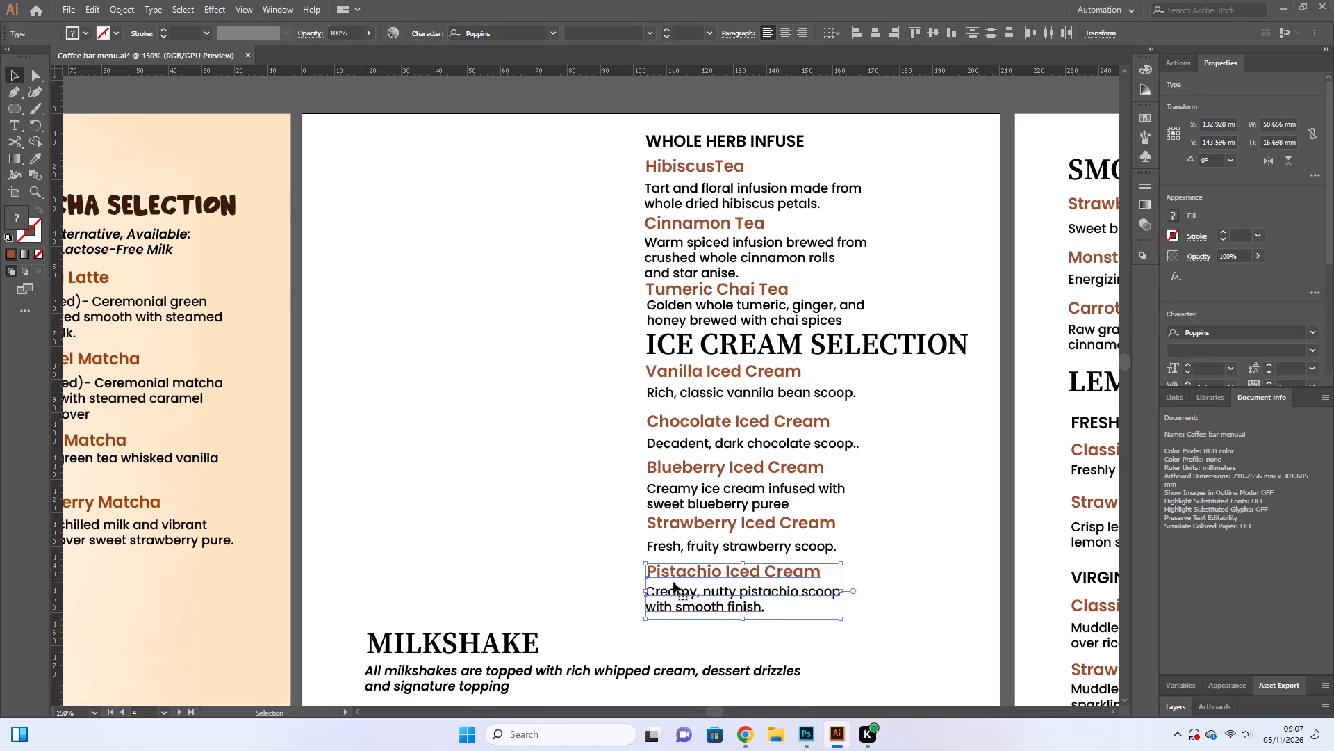
key(Up)
key(Up)
key(Up)
Move all five iced cream entries together about 3.1 mm right and 2.6 mm down, below the ICE CREAM SELECTION title.
drag(625, 371, 780, 598)
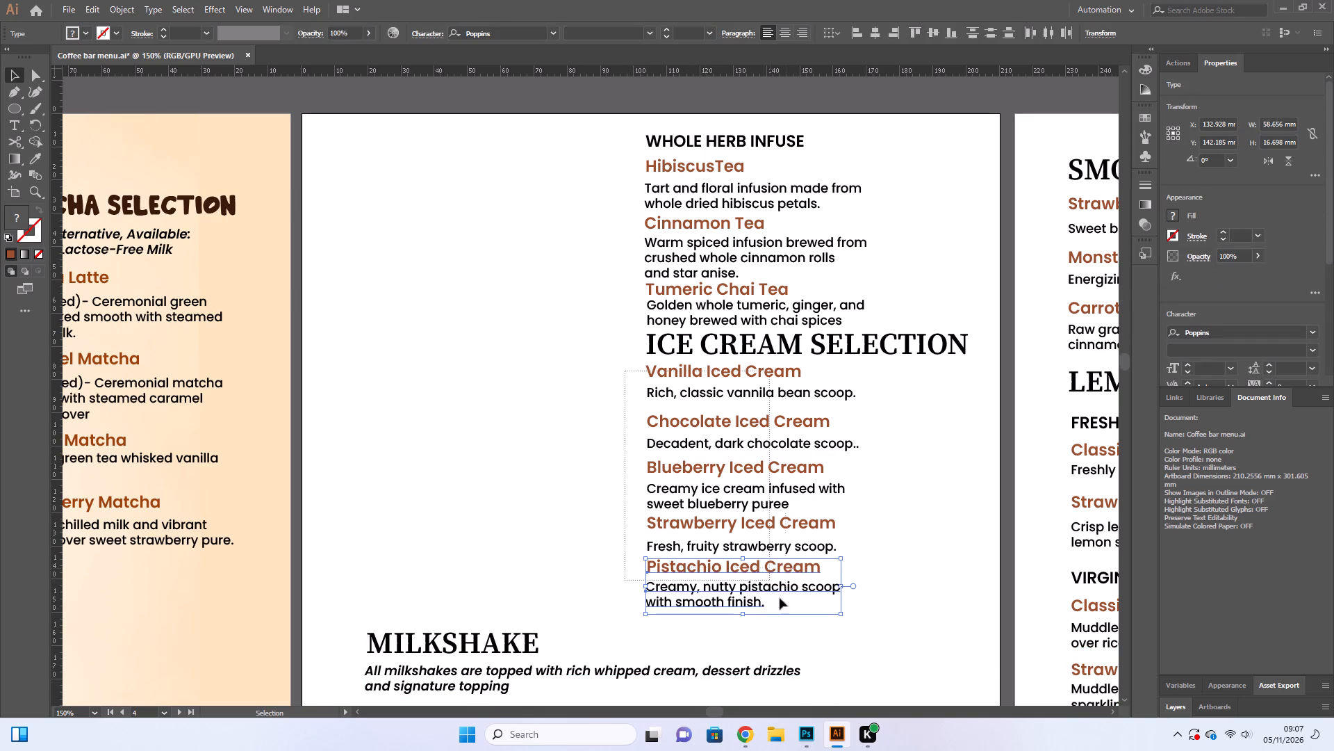
drag(780, 598, 792, 621)
drag(758, 592, 767, 595)
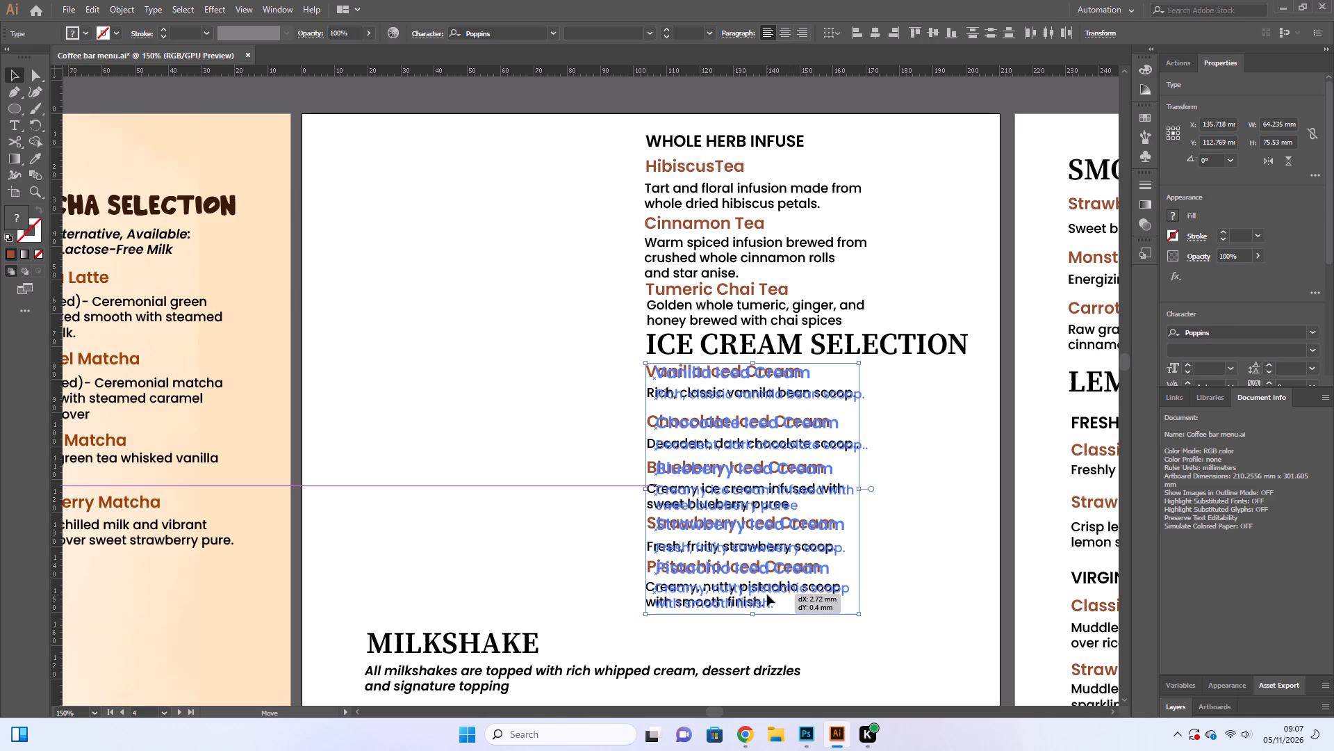
drag(767, 595, 768, 602)
Move the entire WHOLE HERB INFUSE text block about 3.1 mm right and 0.7 mm up, aligning it with the iced cream entries.
drag(634, 133, 802, 305)
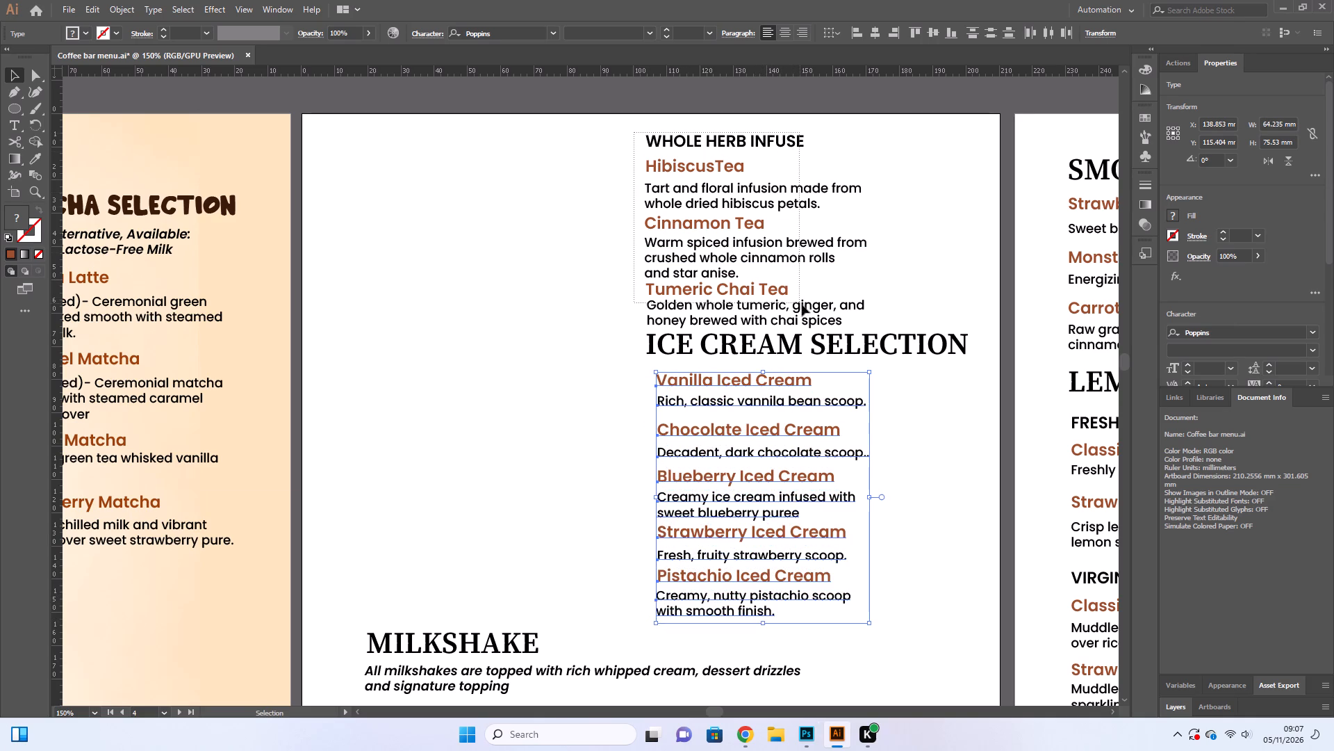
drag(802, 305, 809, 311)
drag(713, 318, 719, 315)
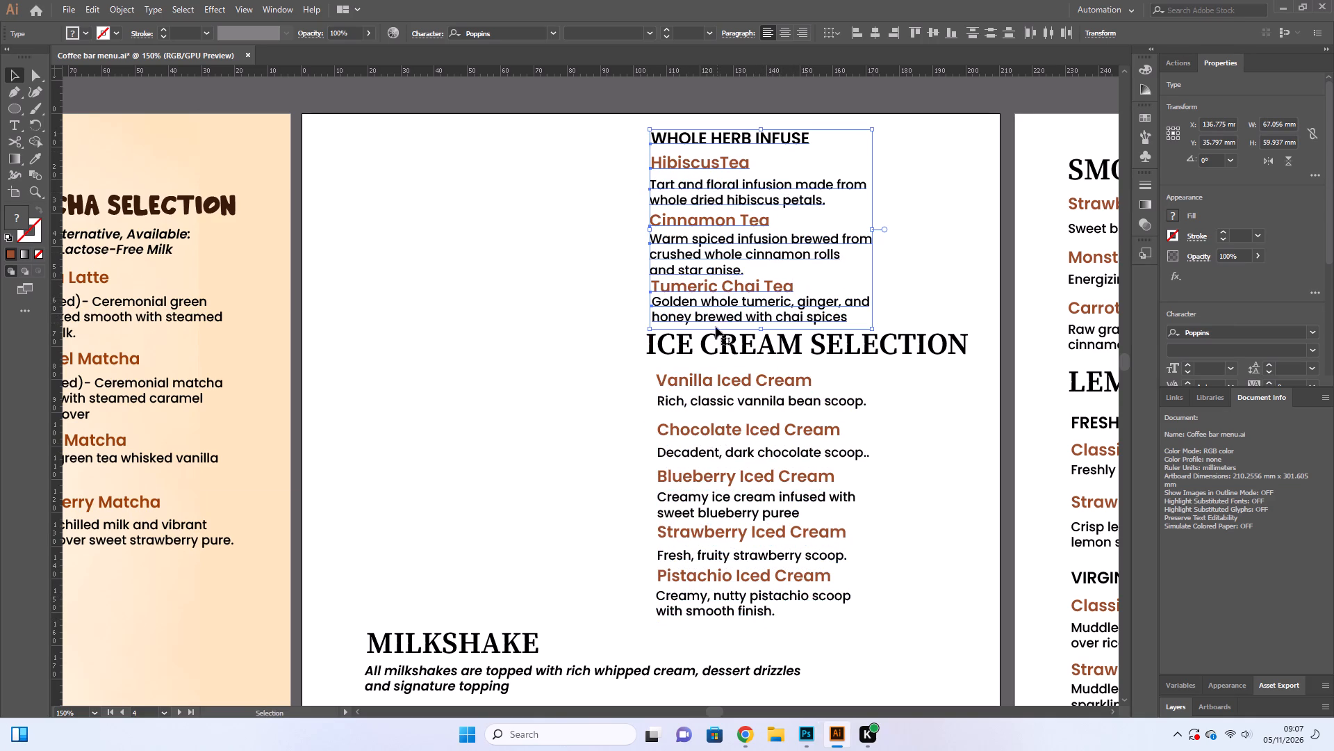
click(697, 305)
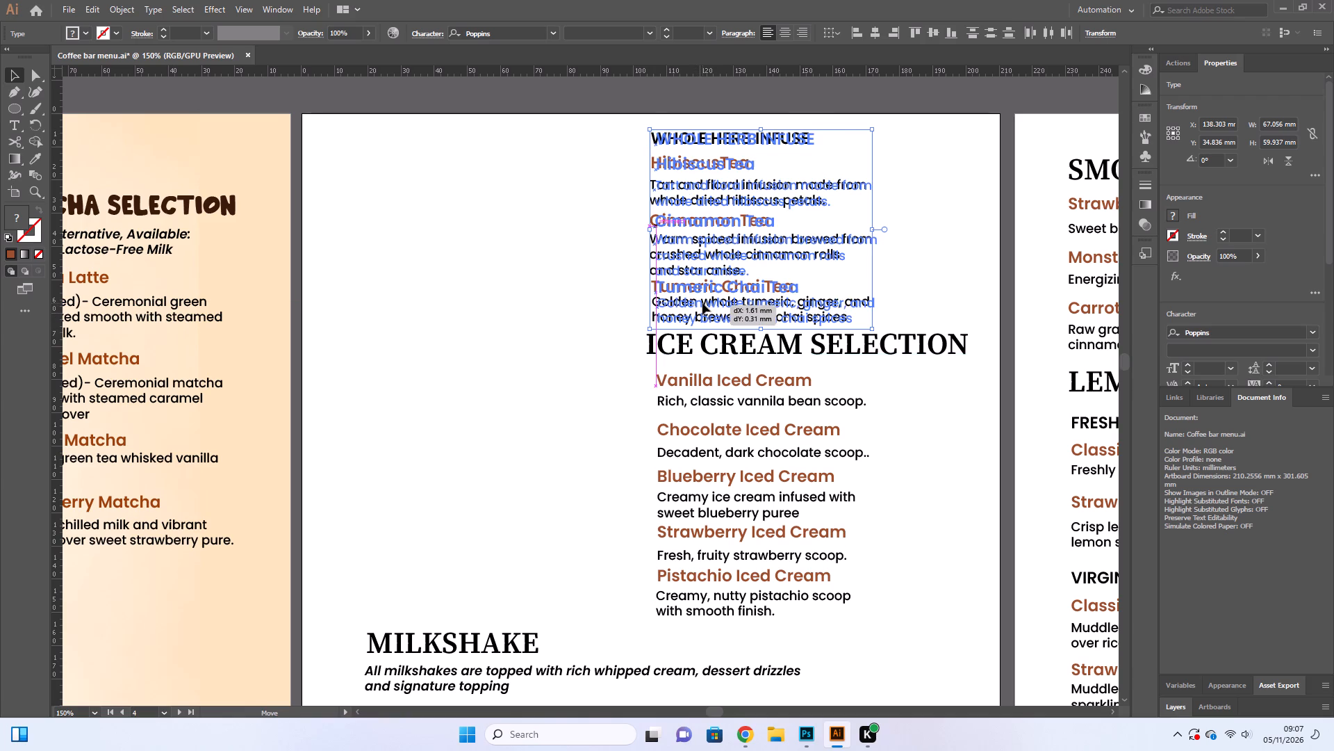
Move the ICE CREAM SELECTION heading about 3.1 mm right and 1 mm down, lining it up with the surrounding text.
drag(698, 352, 707, 353)
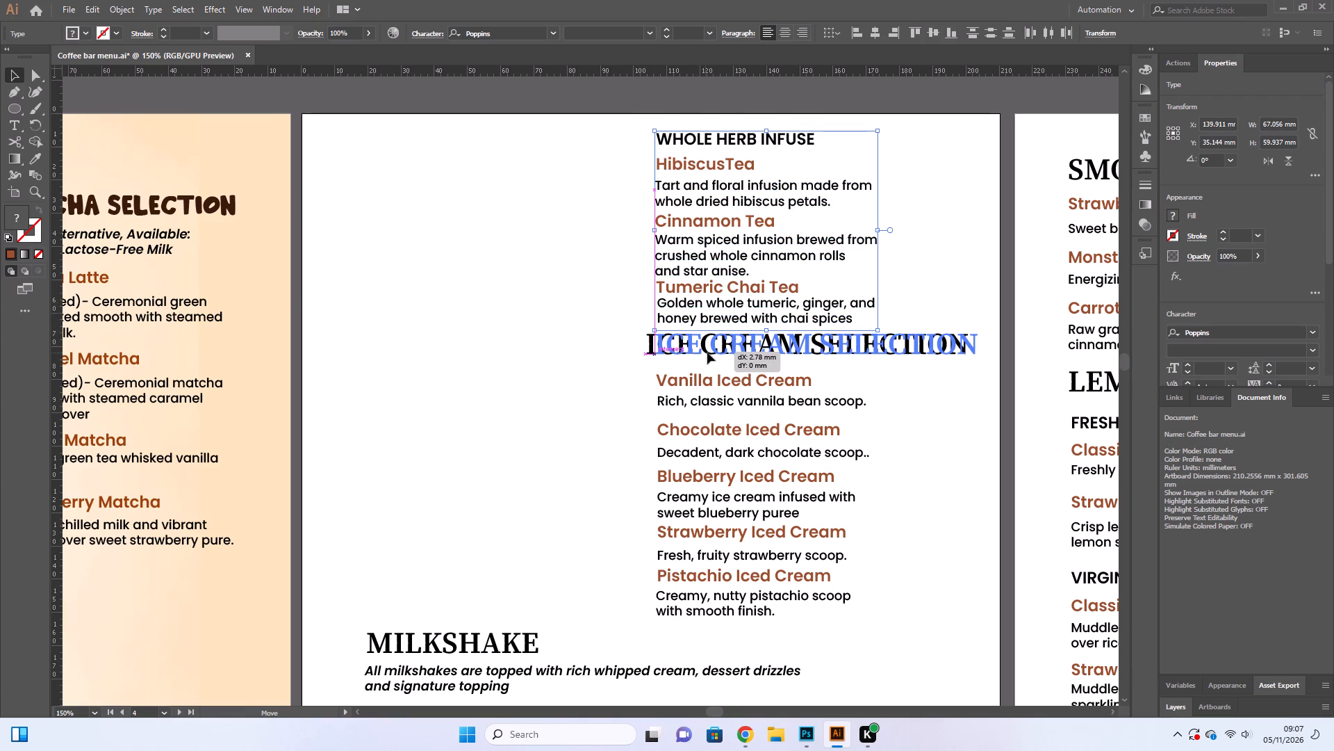
drag(707, 353, 707, 353)
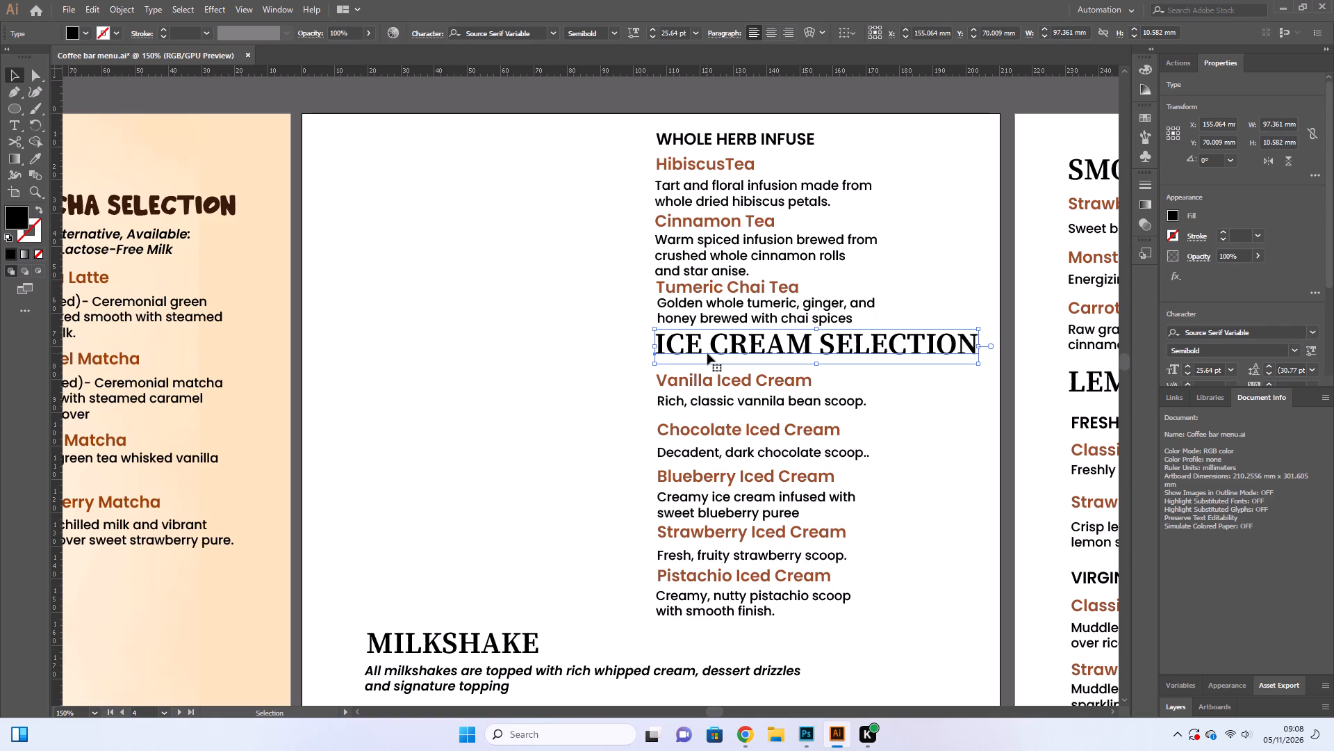
click(521, 279)
click(526, 264)
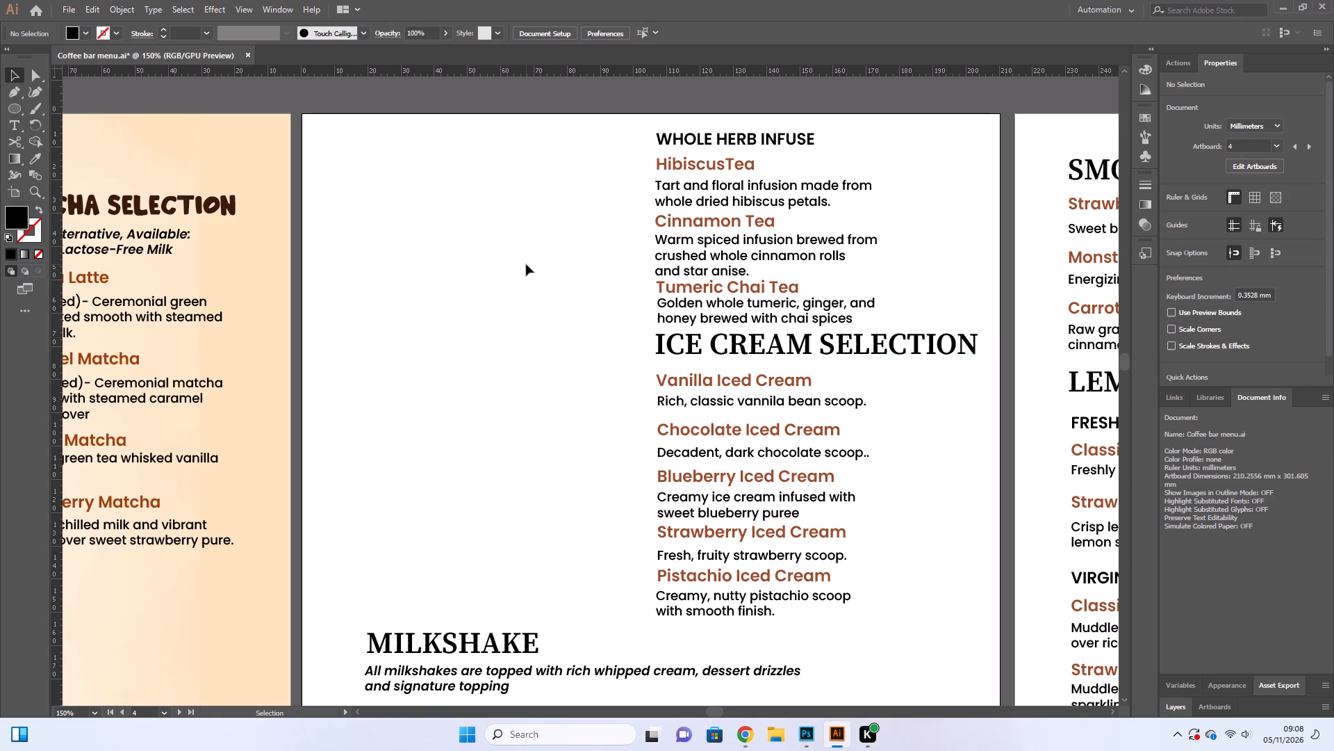
scroll(526, 261, down, 3)
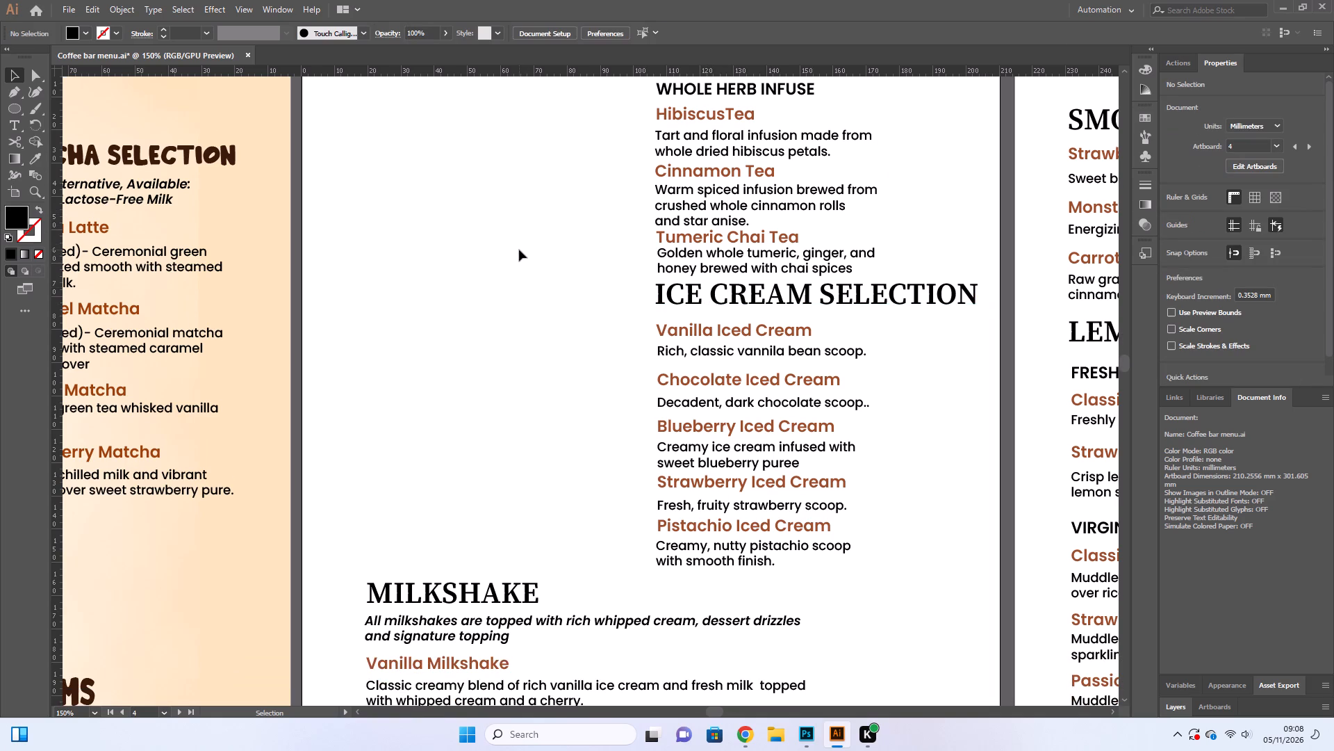
click(850, 292)
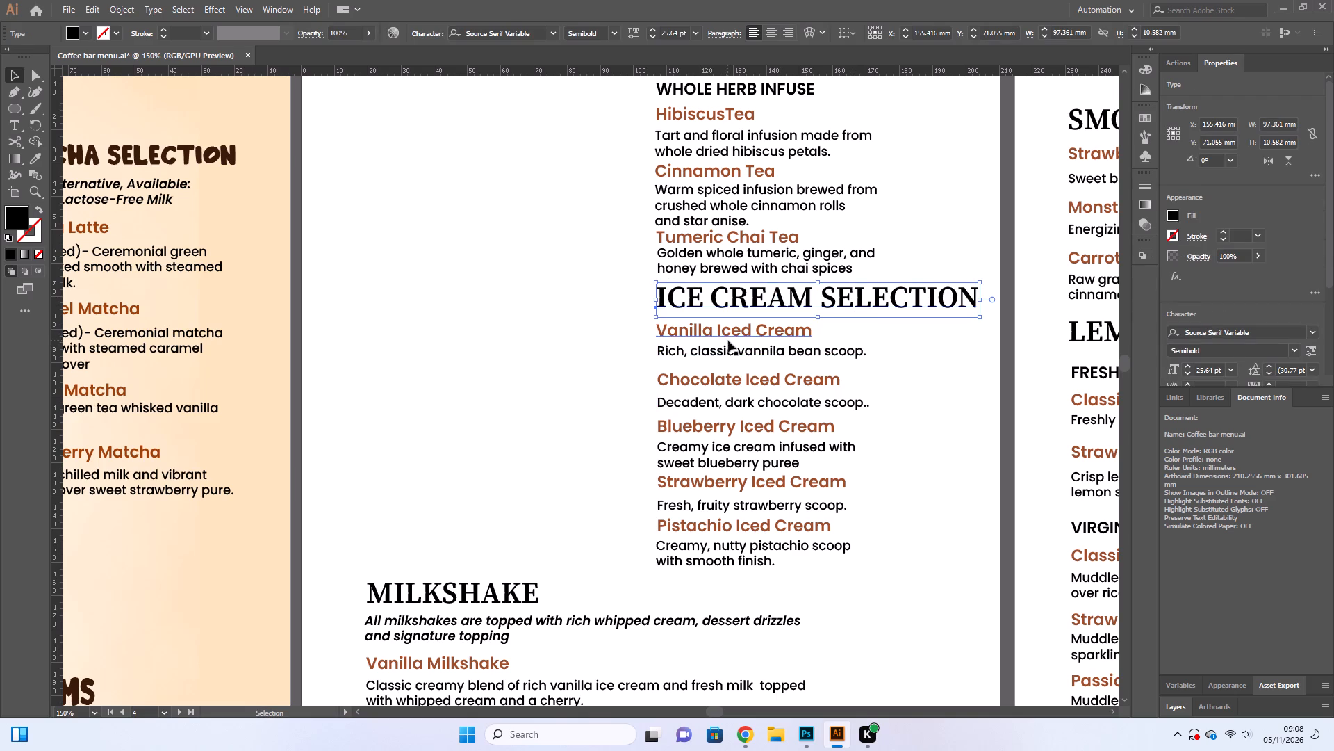
Switch to Chrome, replay the BIEN - I'll Be Okay video on YouTube and open its mix playlist.
click(755, 750)
click(780, 647)
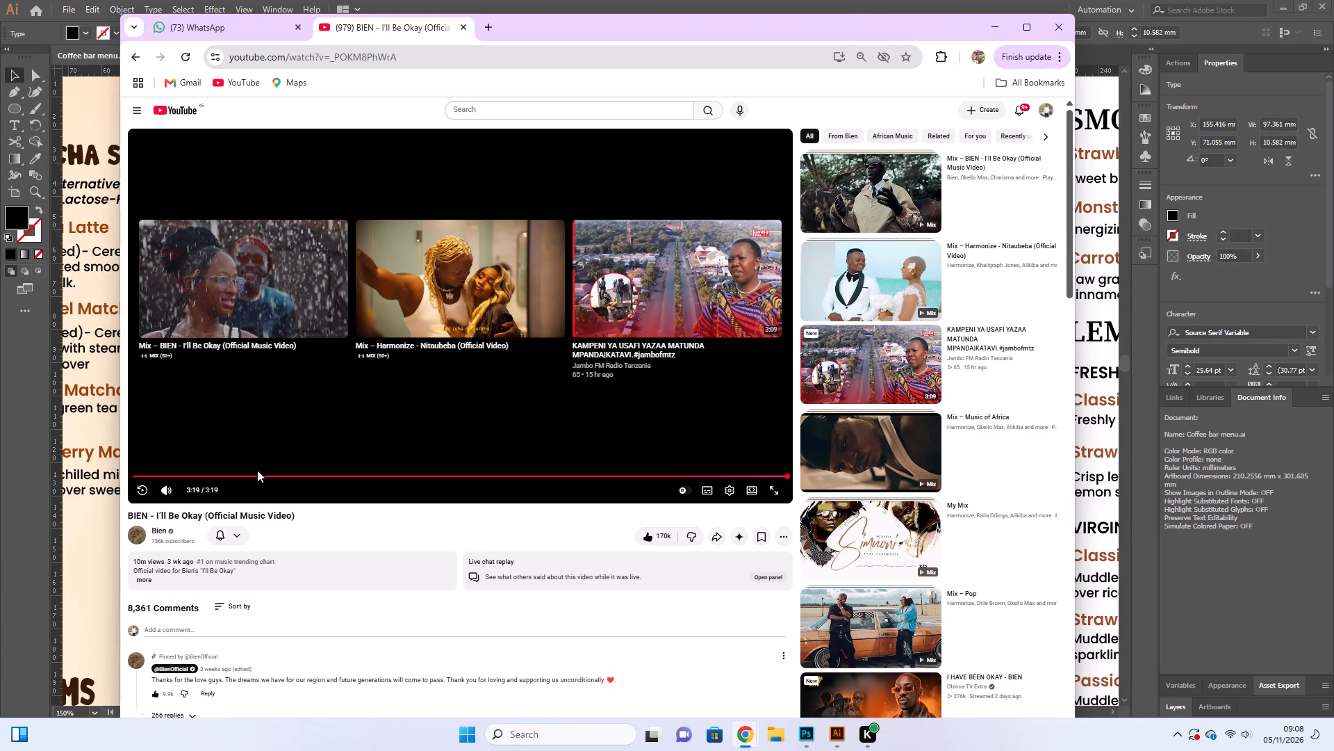
click(140, 486)
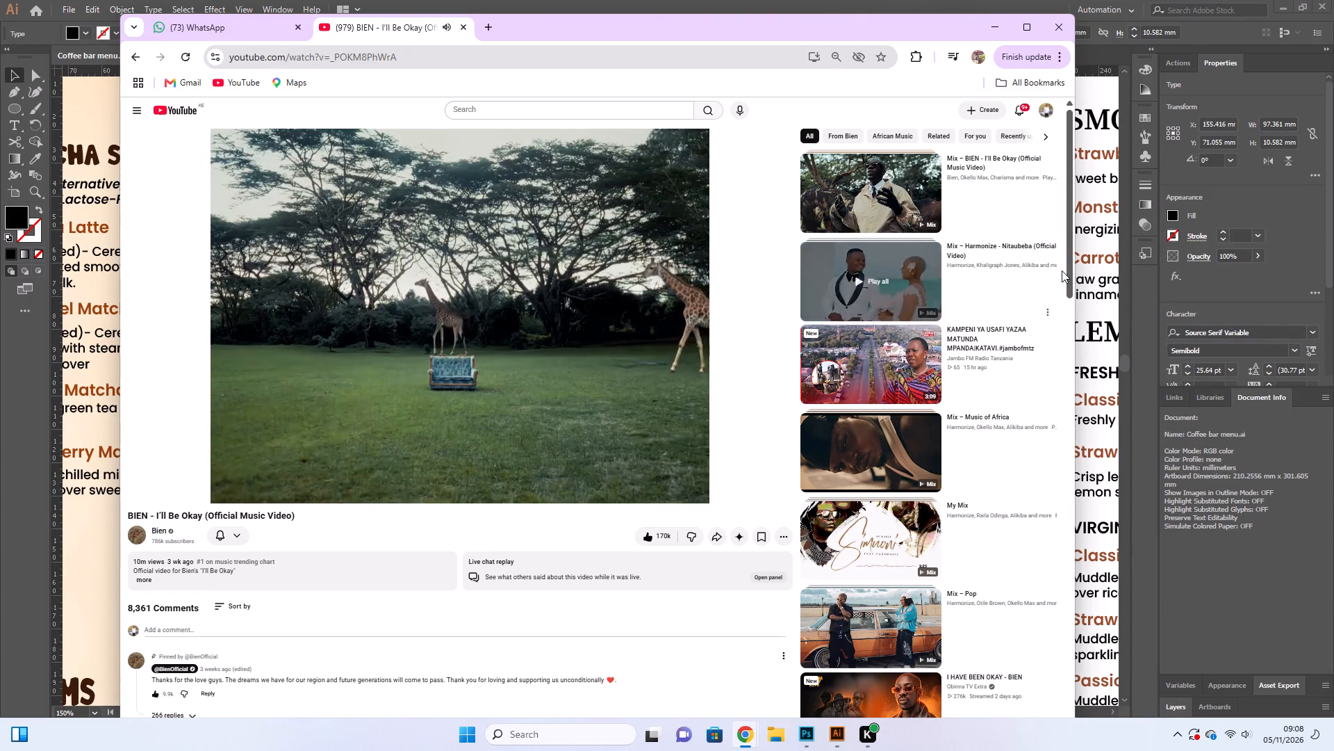
click(878, 181)
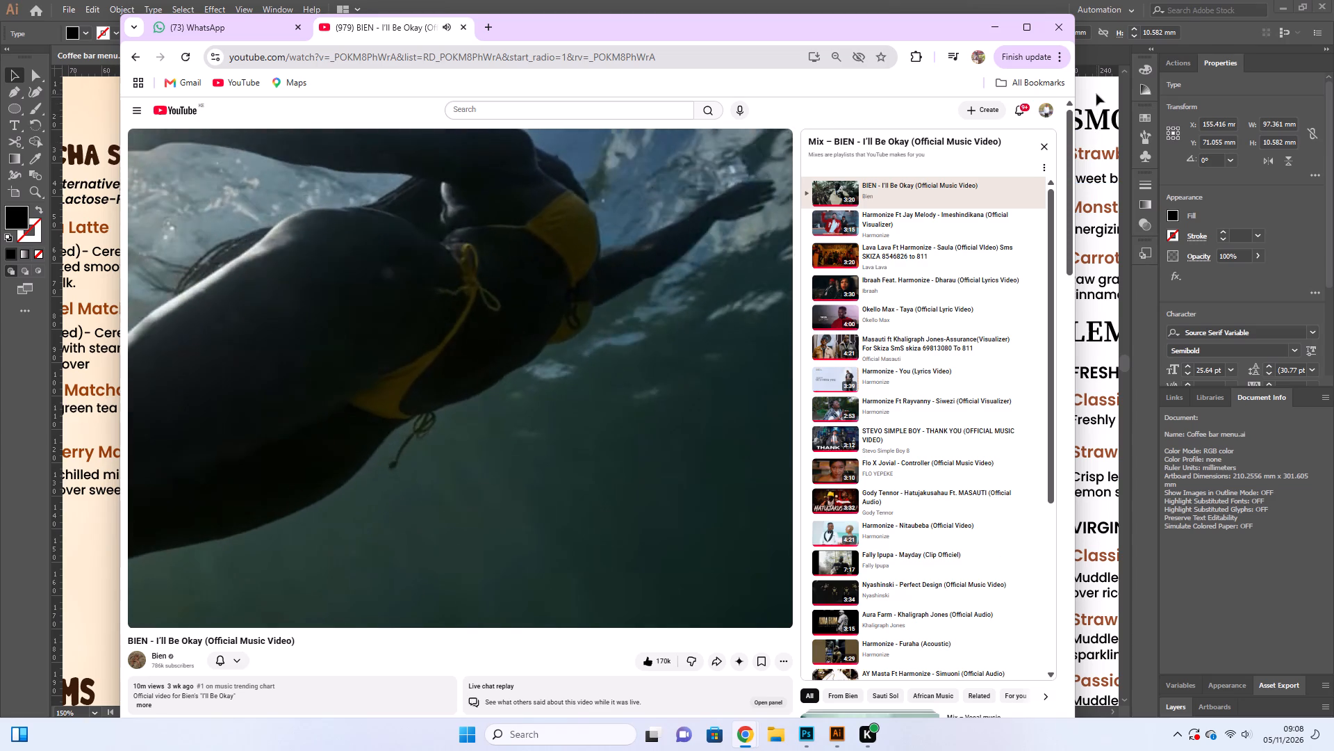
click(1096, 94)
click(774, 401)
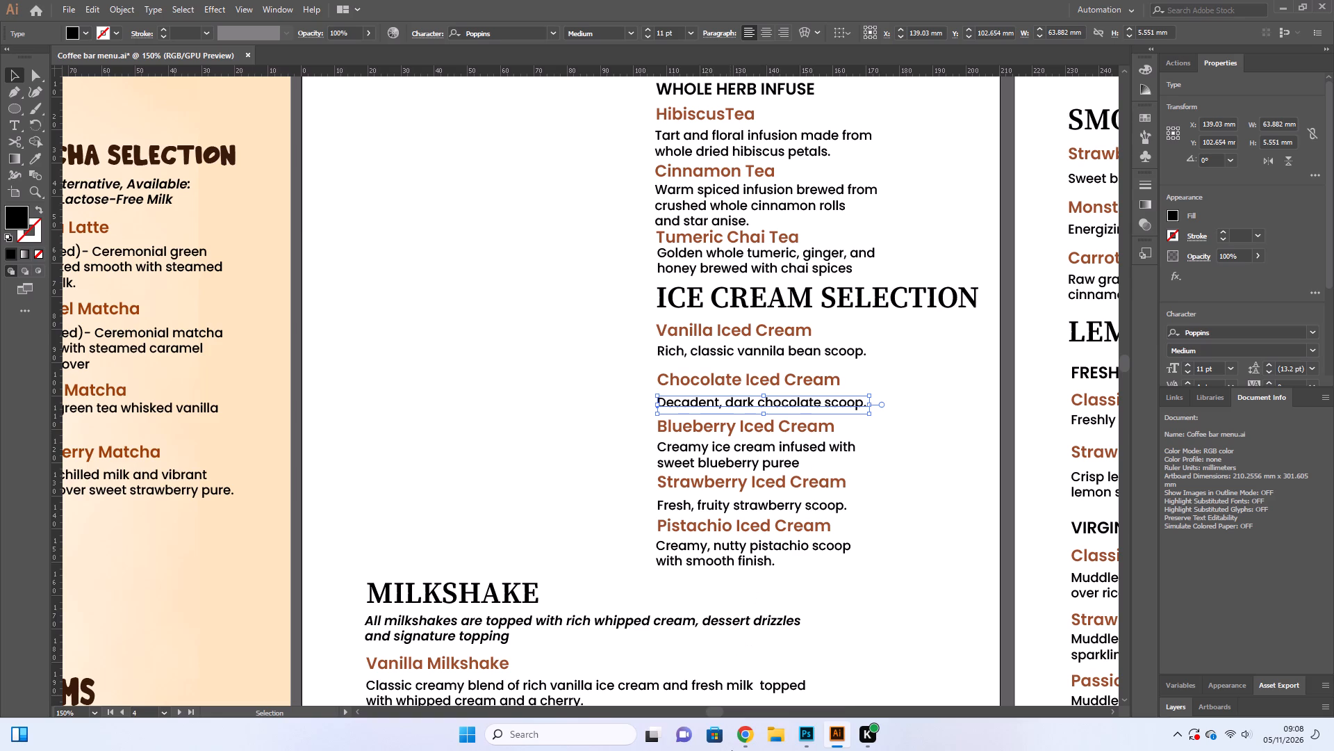
Switch to File Explorer, find Renja back..side.pdf in the MY JOB folder and delete it.
click(780, 735)
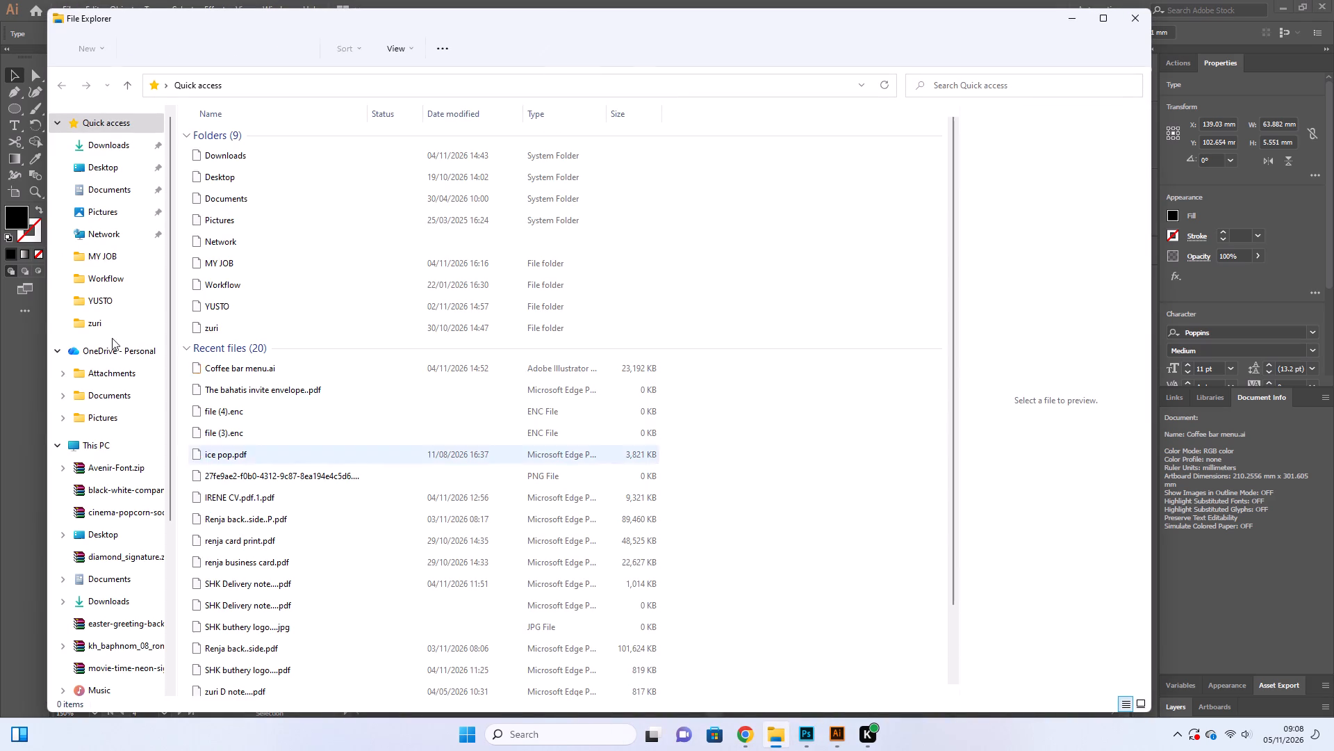
scroll(104, 310, up, 4)
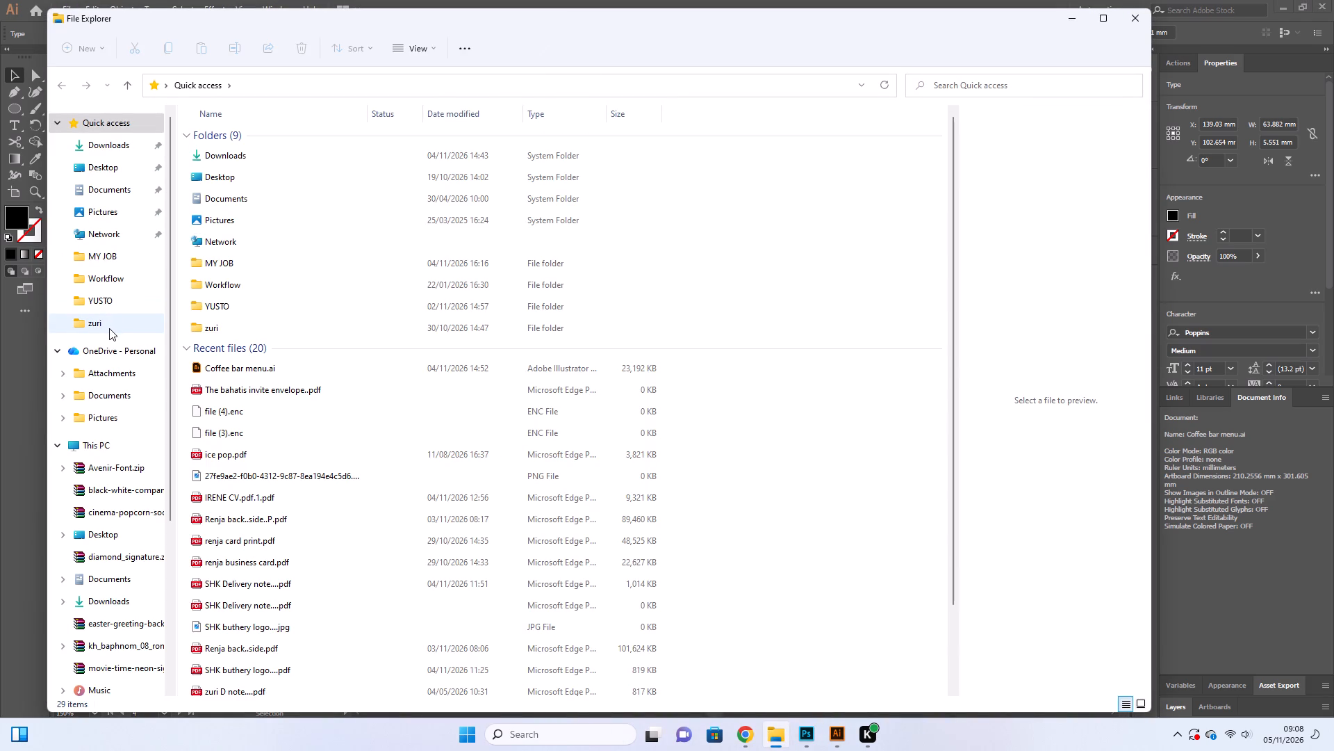
click(110, 306)
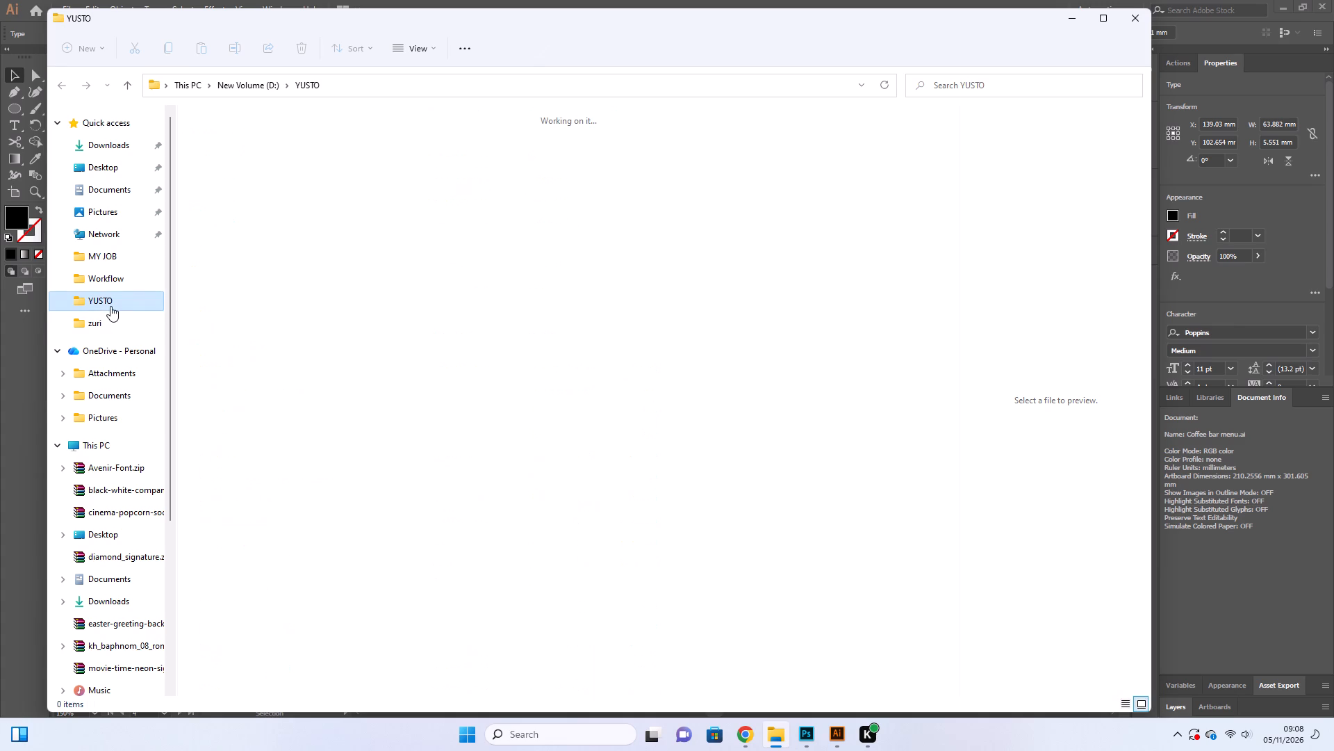
click(114, 259)
scroll(629, 504, down, 3)
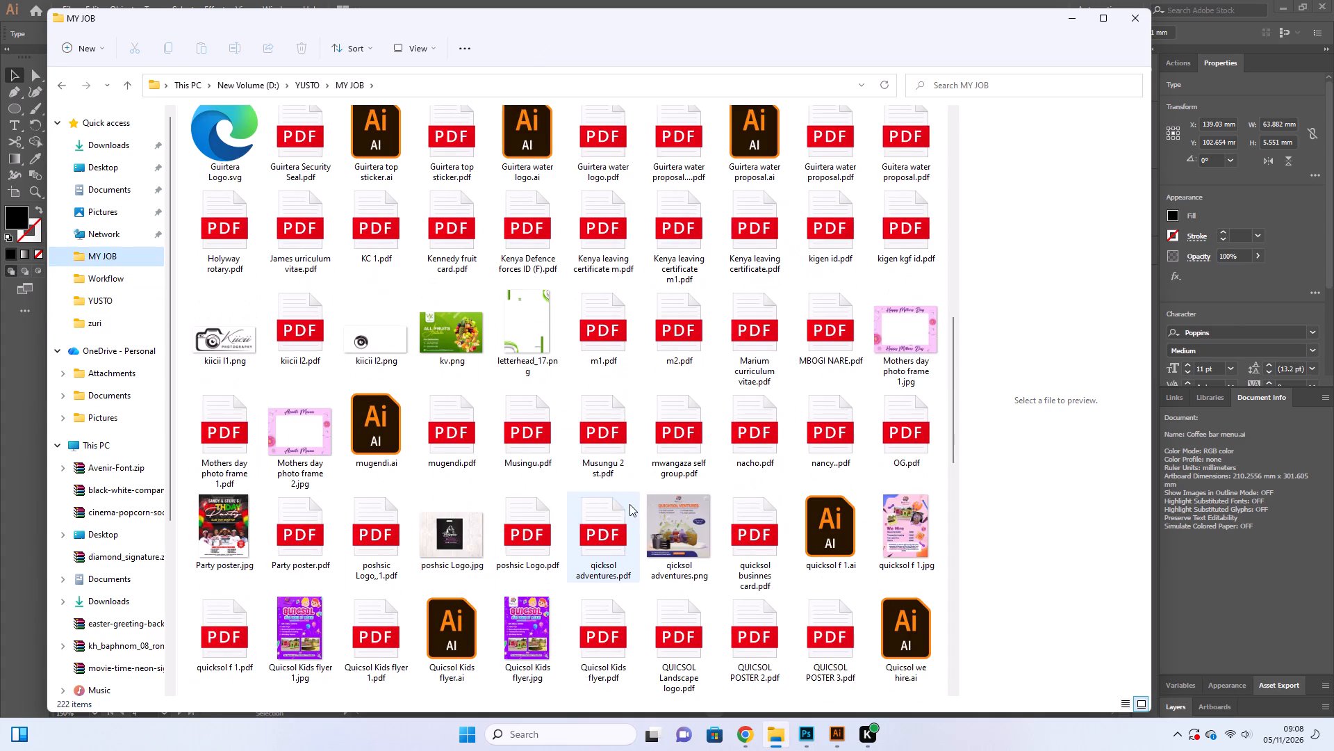
scroll(650, 525, down, 3)
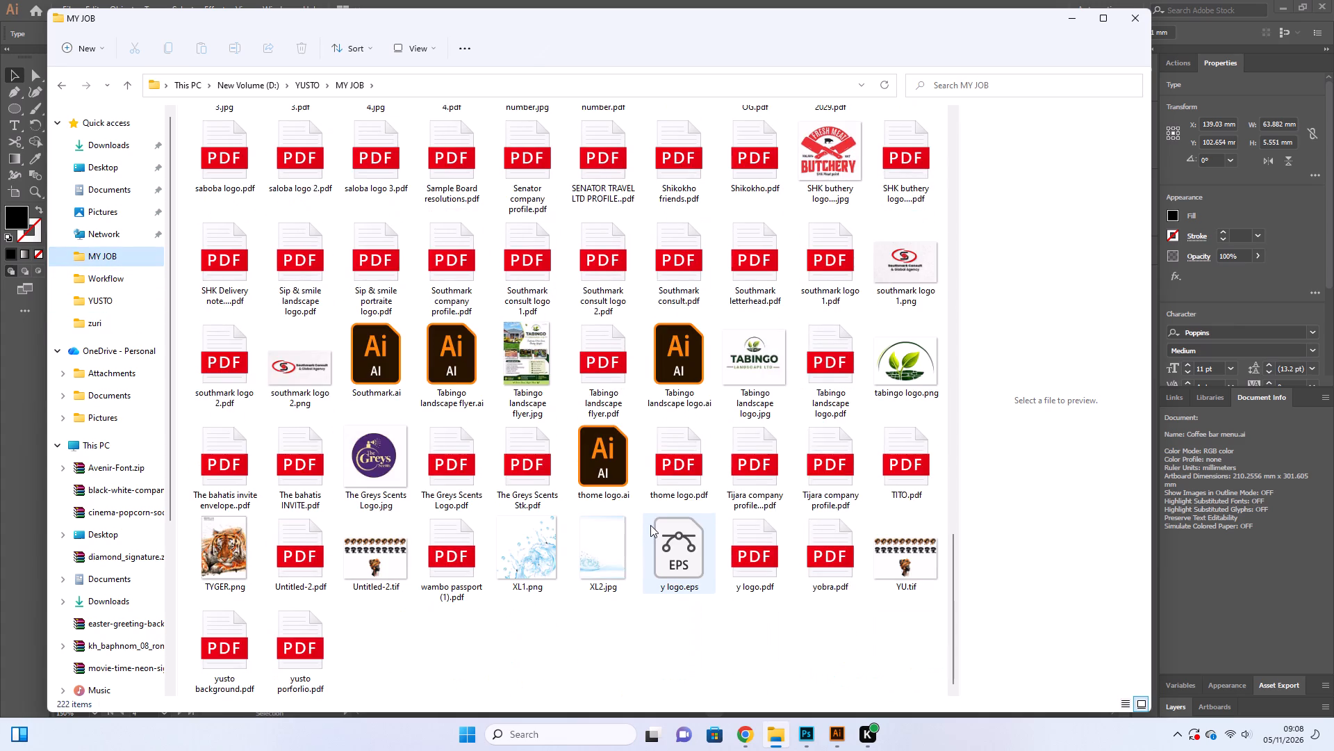
scroll(650, 525, up, 1)
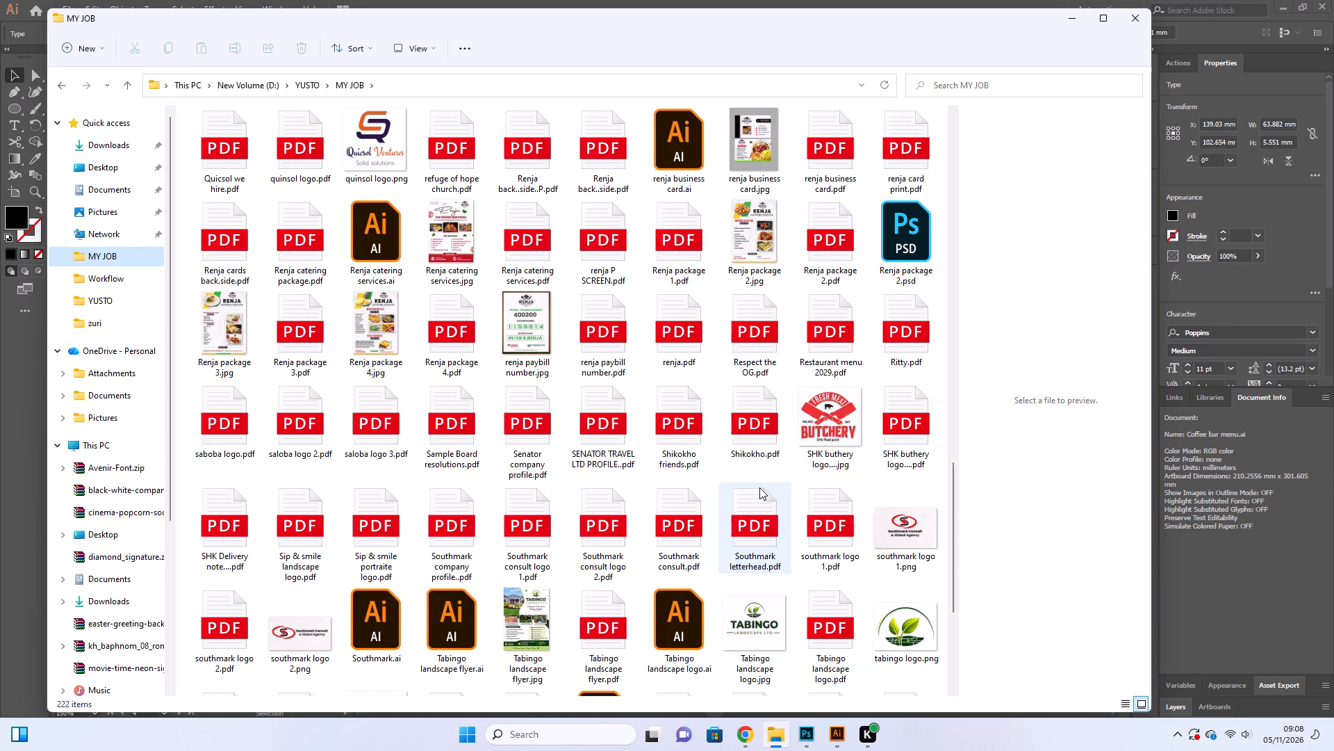
scroll(761, 487, up, 1)
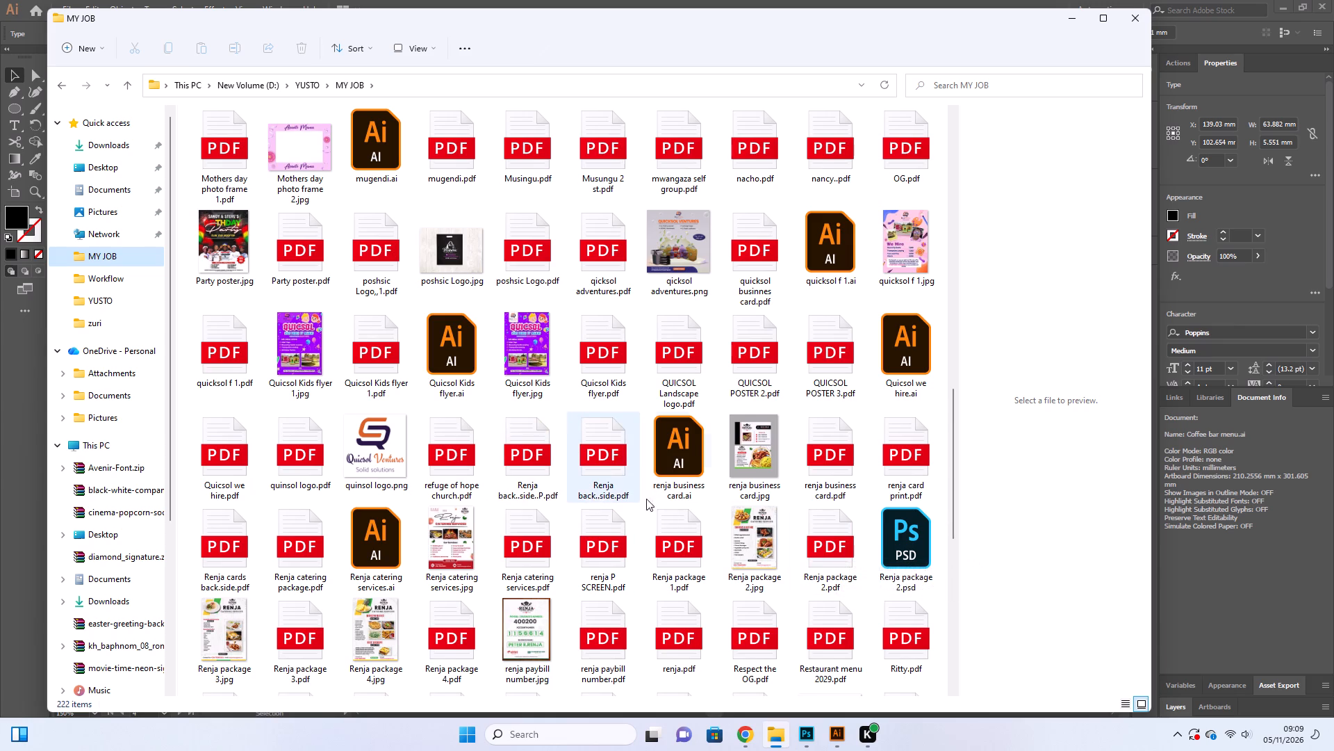
click(619, 471)
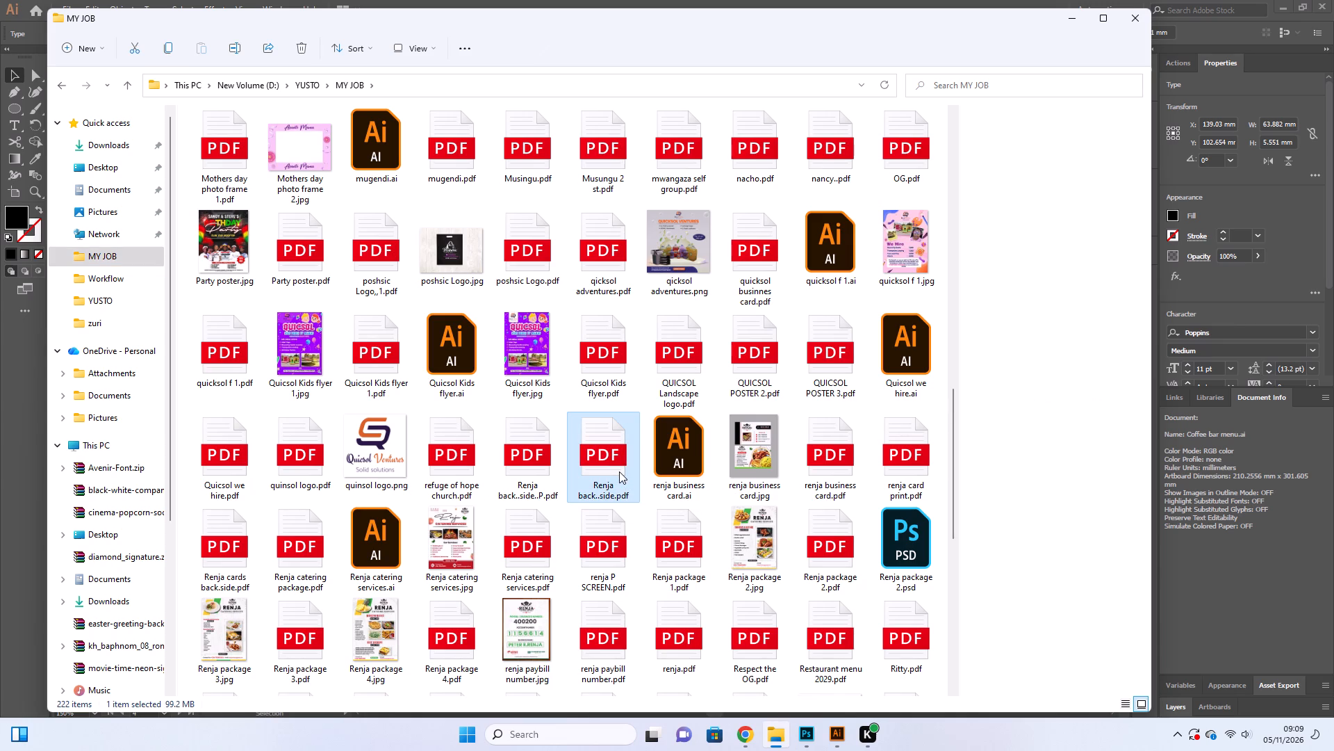
click(297, 46)
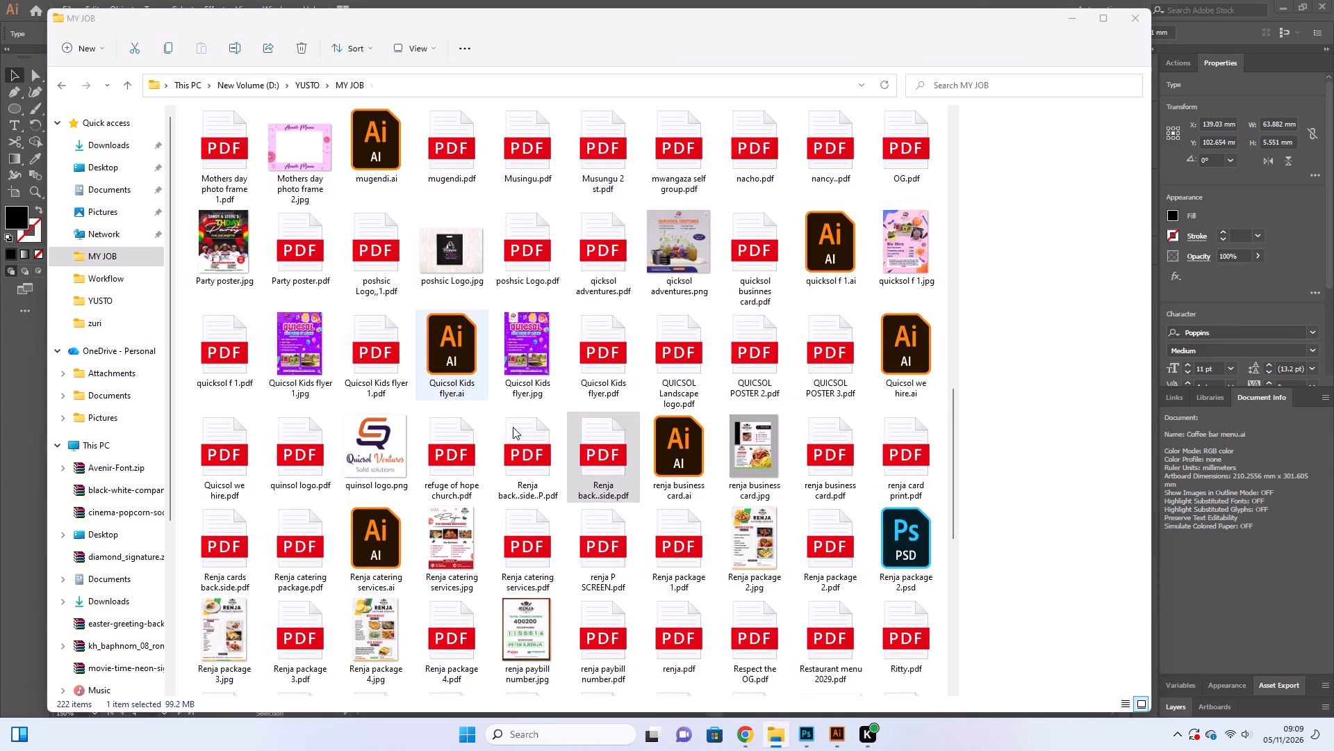
Open Renja back..side..P.pdf in Edge, examine its sheet of service-side cards and minimize the window.
double_click(532, 478)
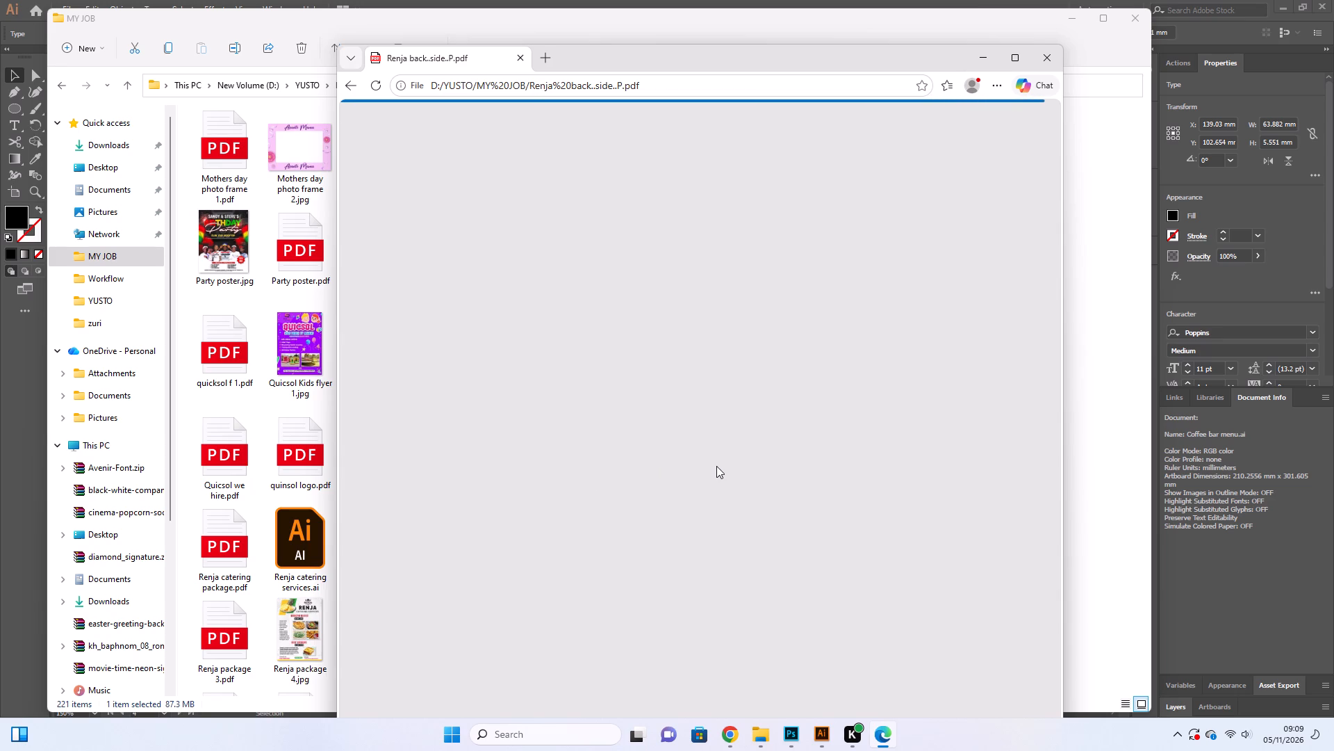
scroll(711, 478, down, 1)
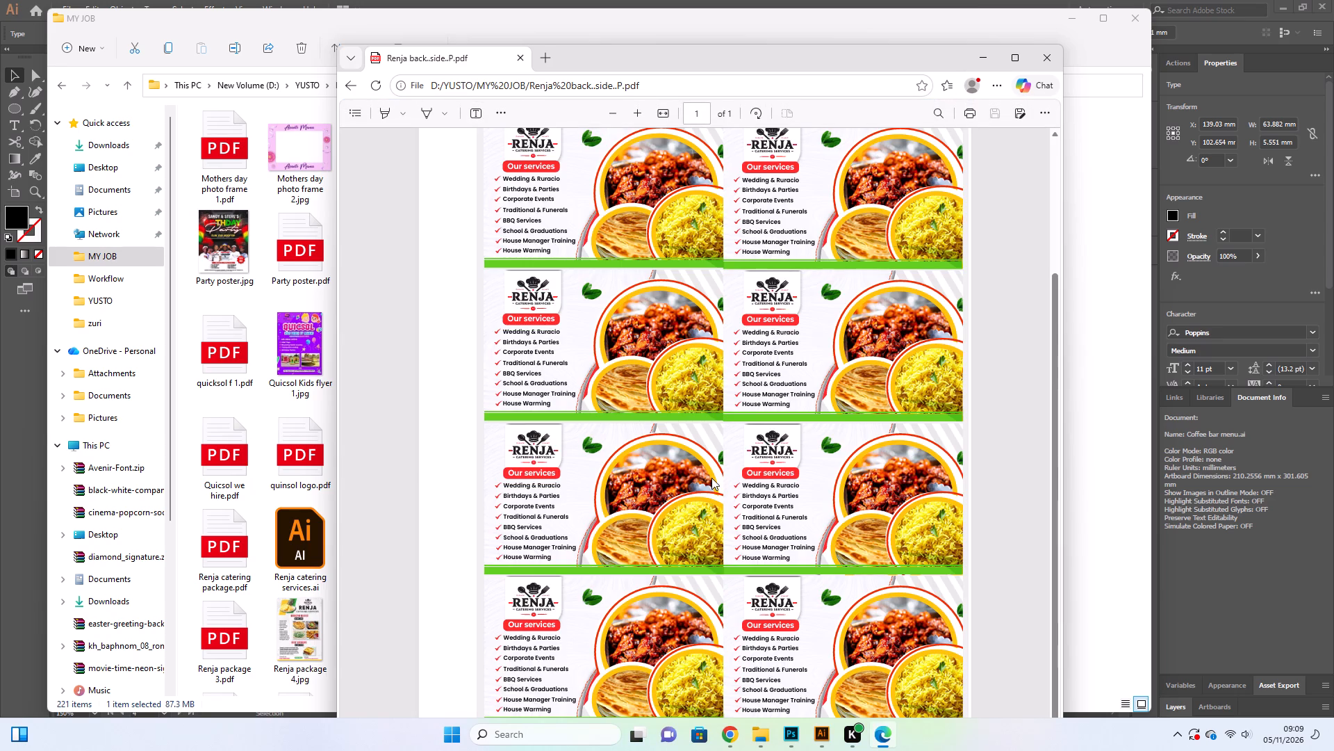
scroll(715, 485, down, 6)
scroll(715, 485, up, 6)
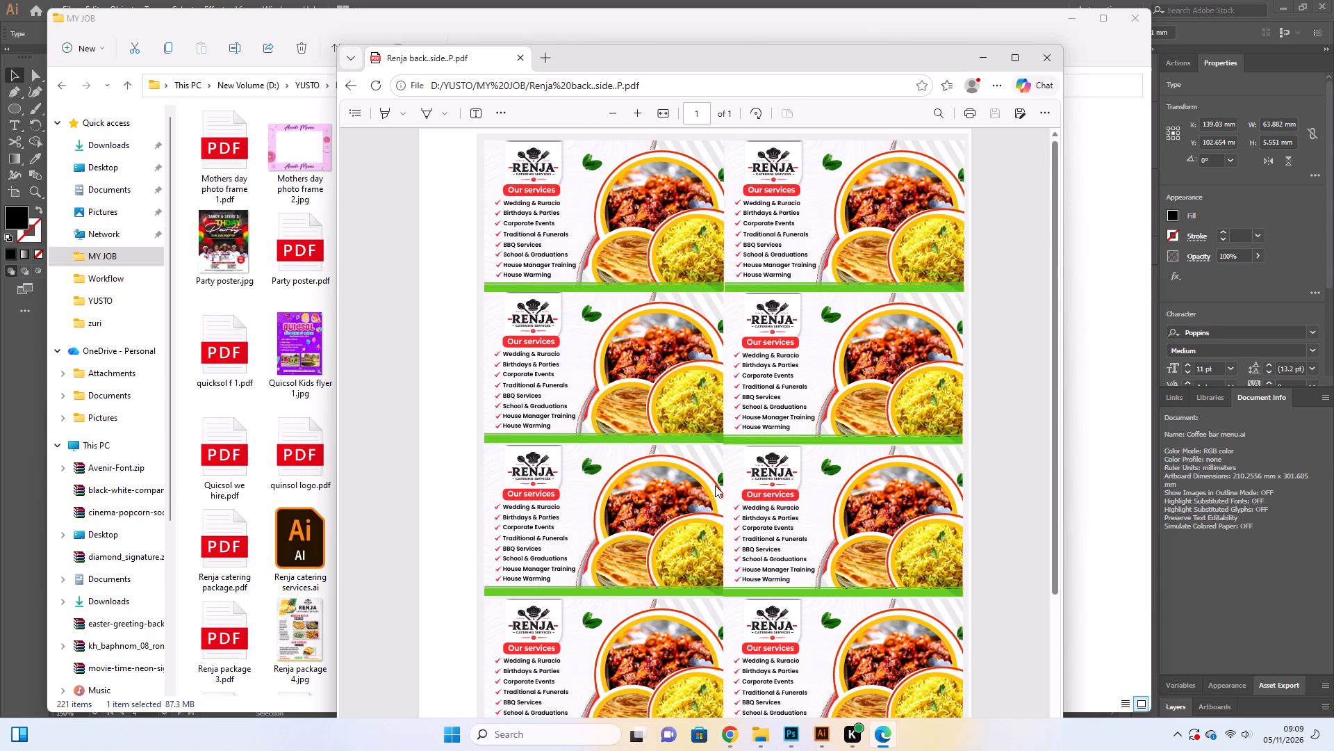
scroll(716, 487, down, 7)
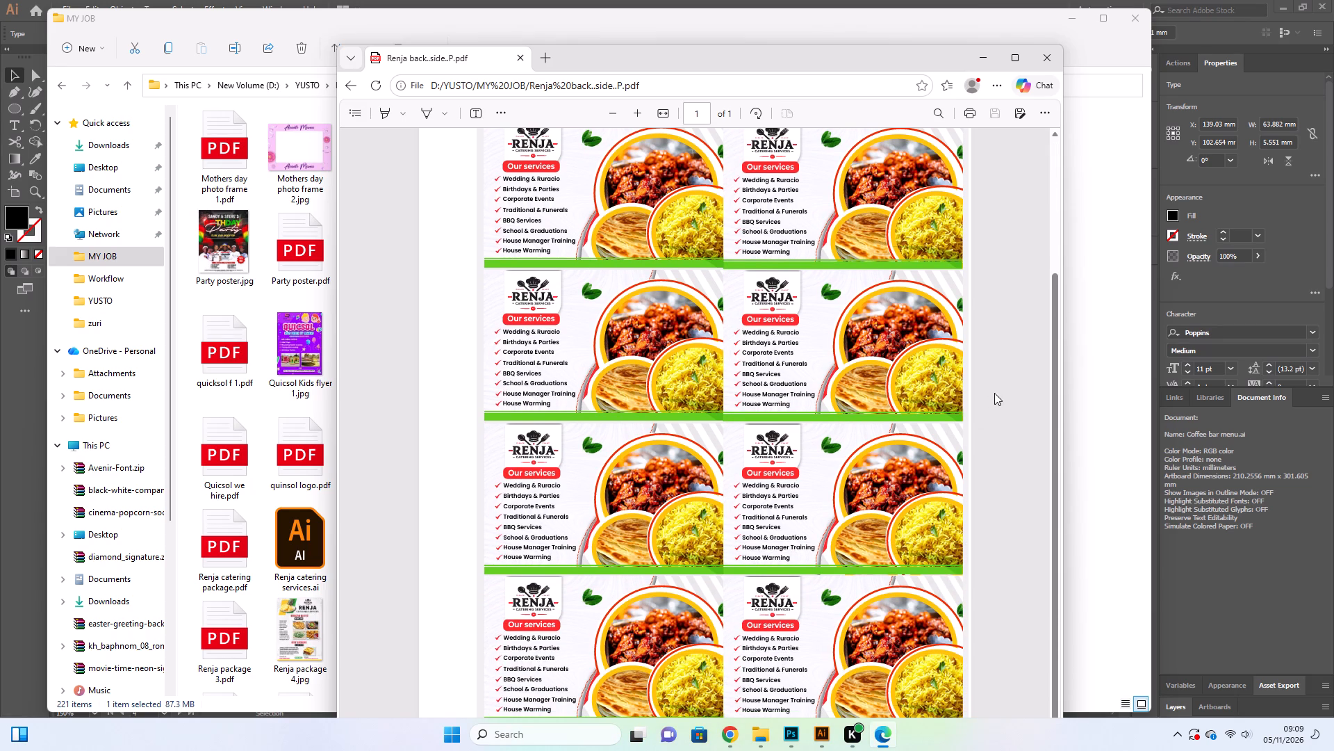
click(995, 393)
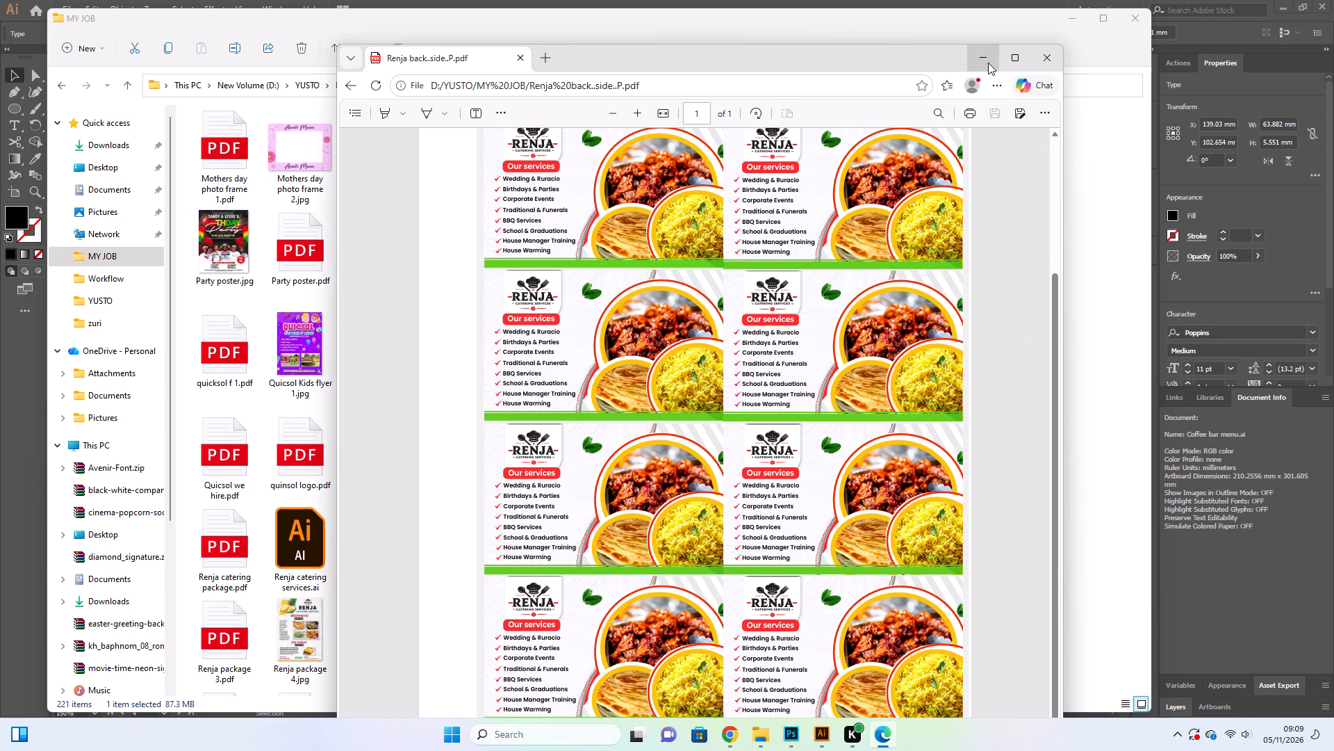
click(988, 63)
Find renja business card.pdf in the MY JOB folder, check both card sides in Edge and close the browser.
scroll(840, 396, down, 2)
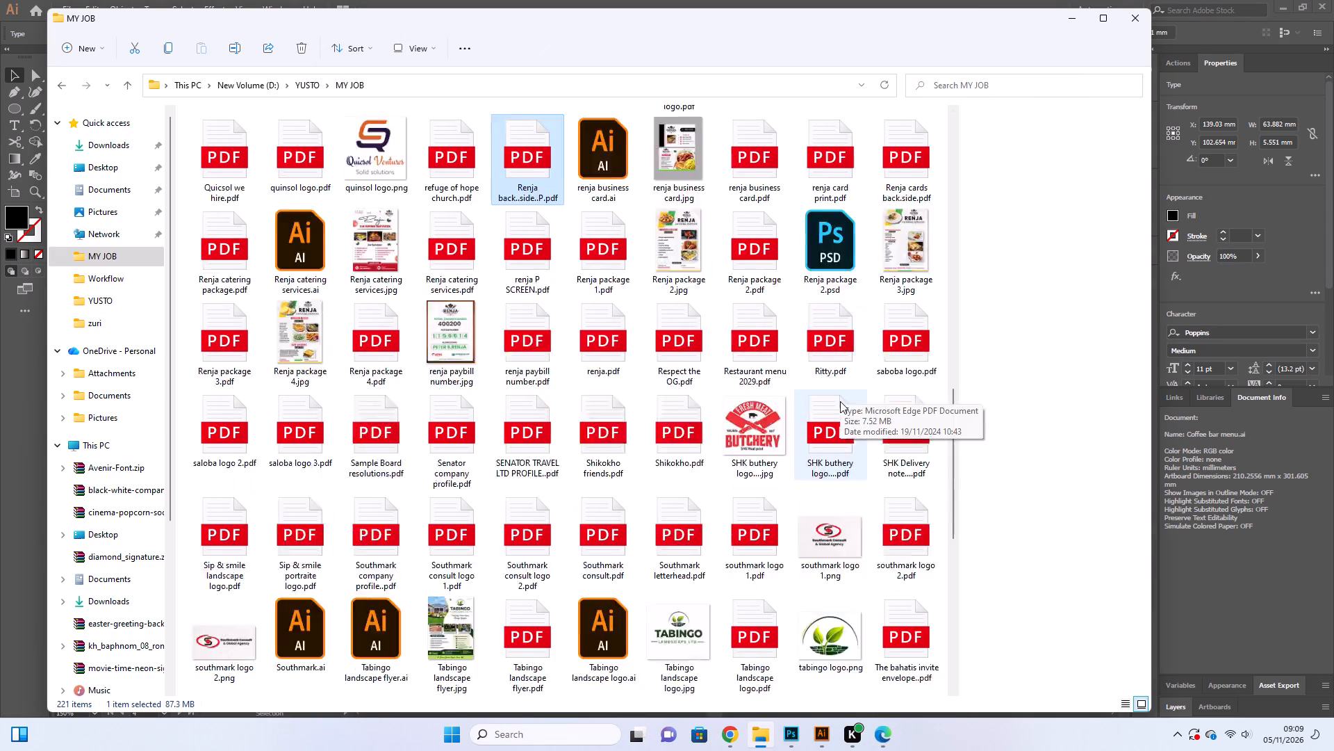
scroll(840, 401, down, 3)
scroll(825, 416, up, 4)
scroll(827, 423, down, 1)
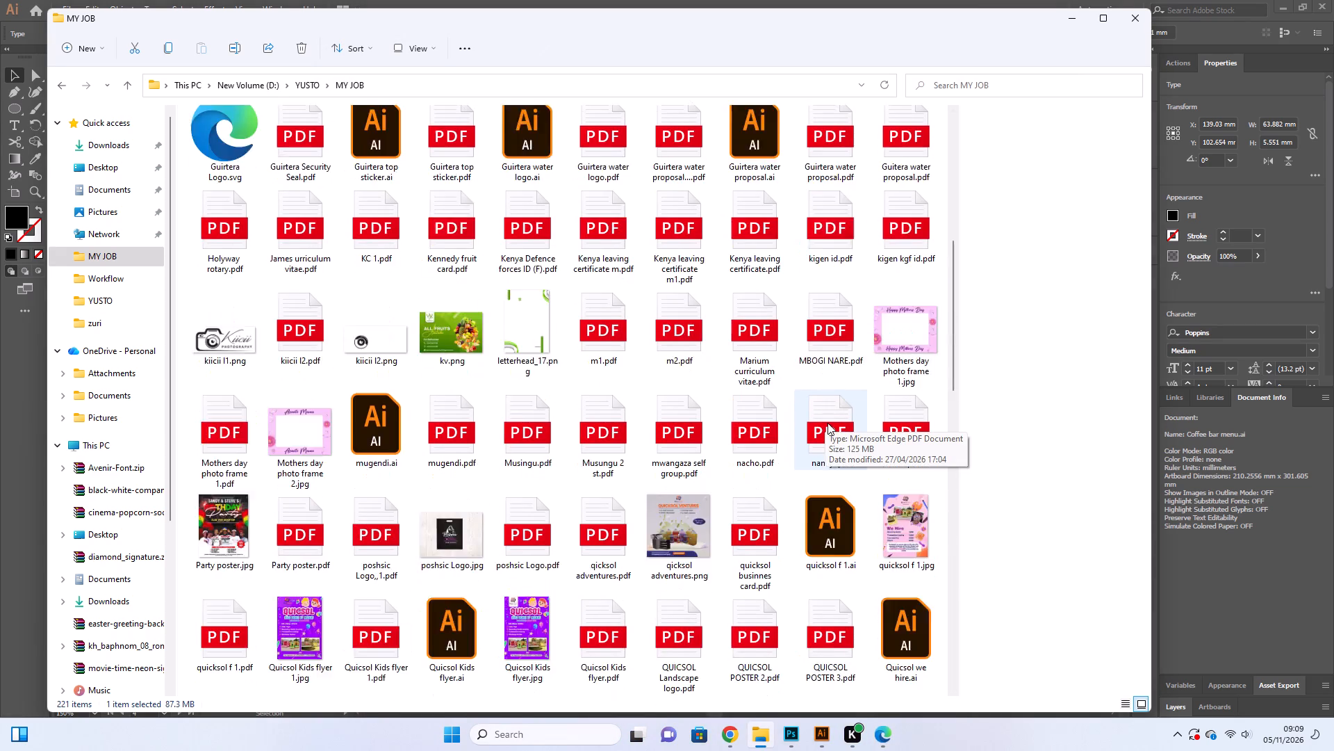
scroll(827, 423, down, 3)
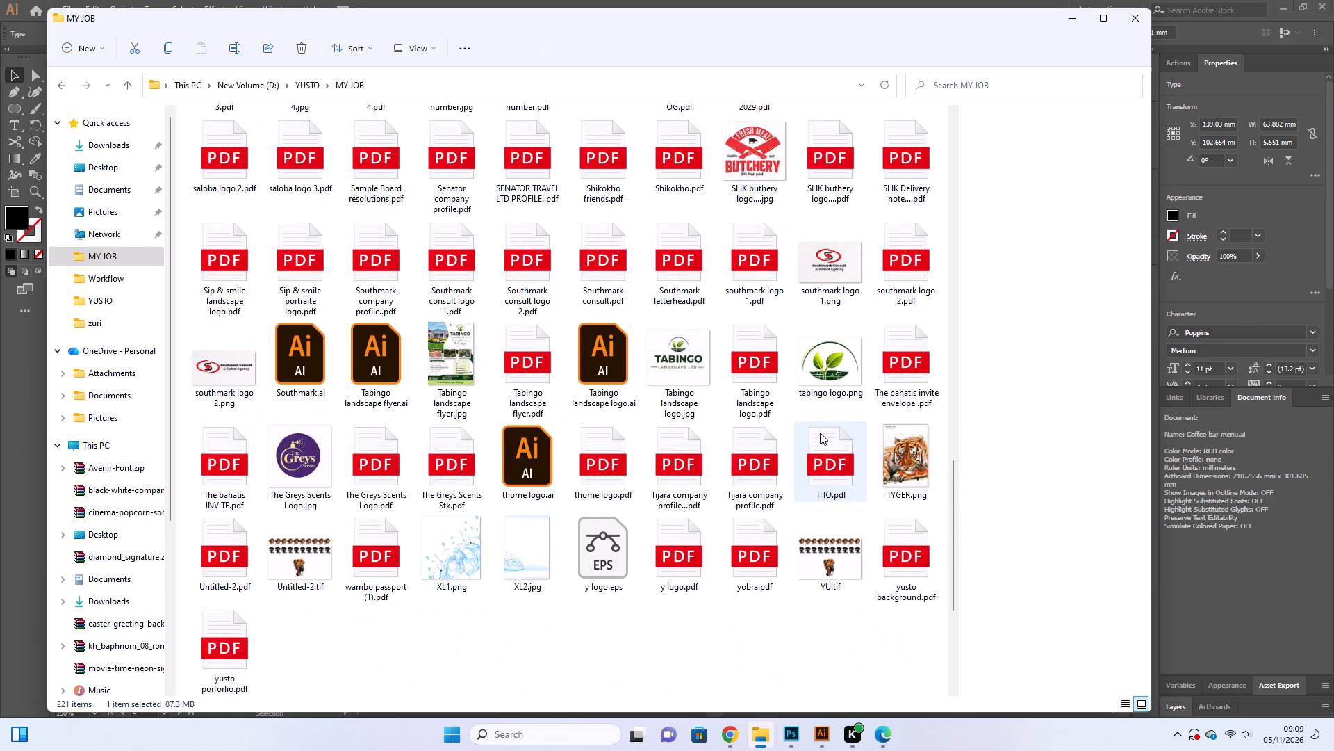
click(1019, 252)
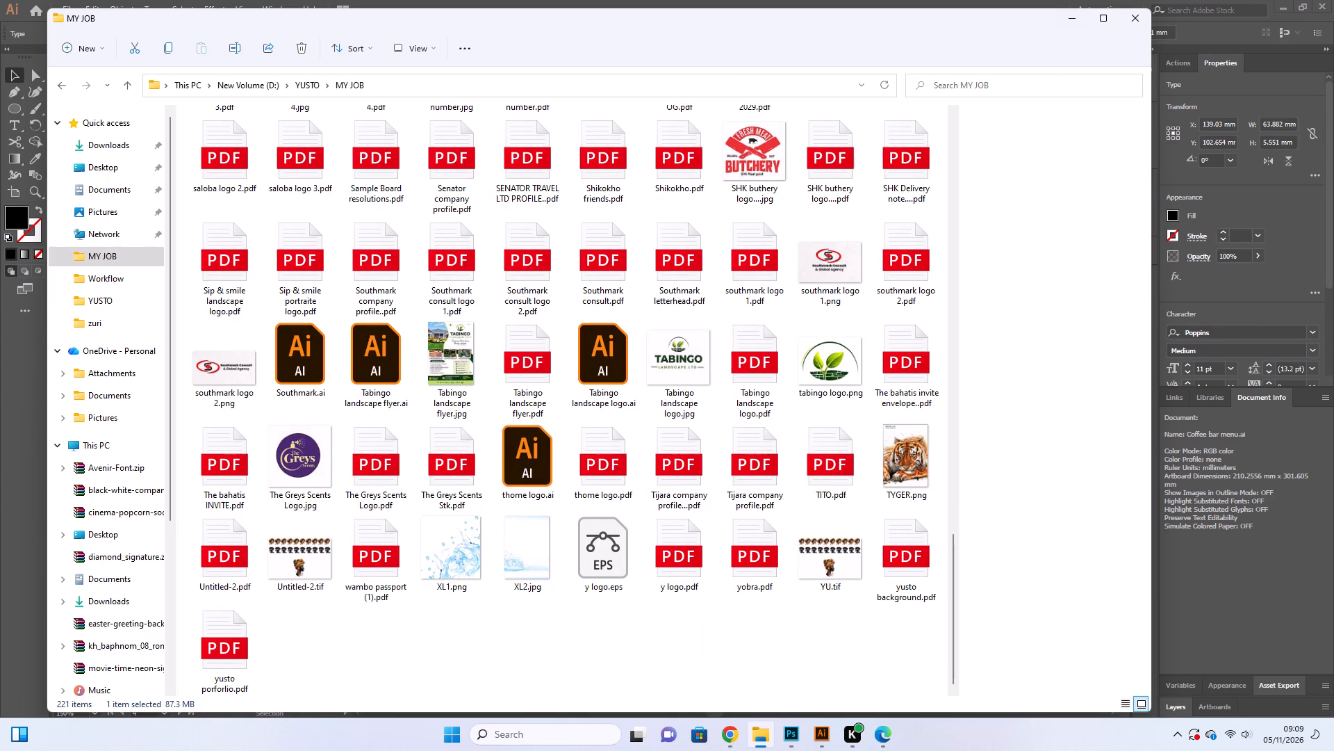
scroll(625, 334, up, 1)
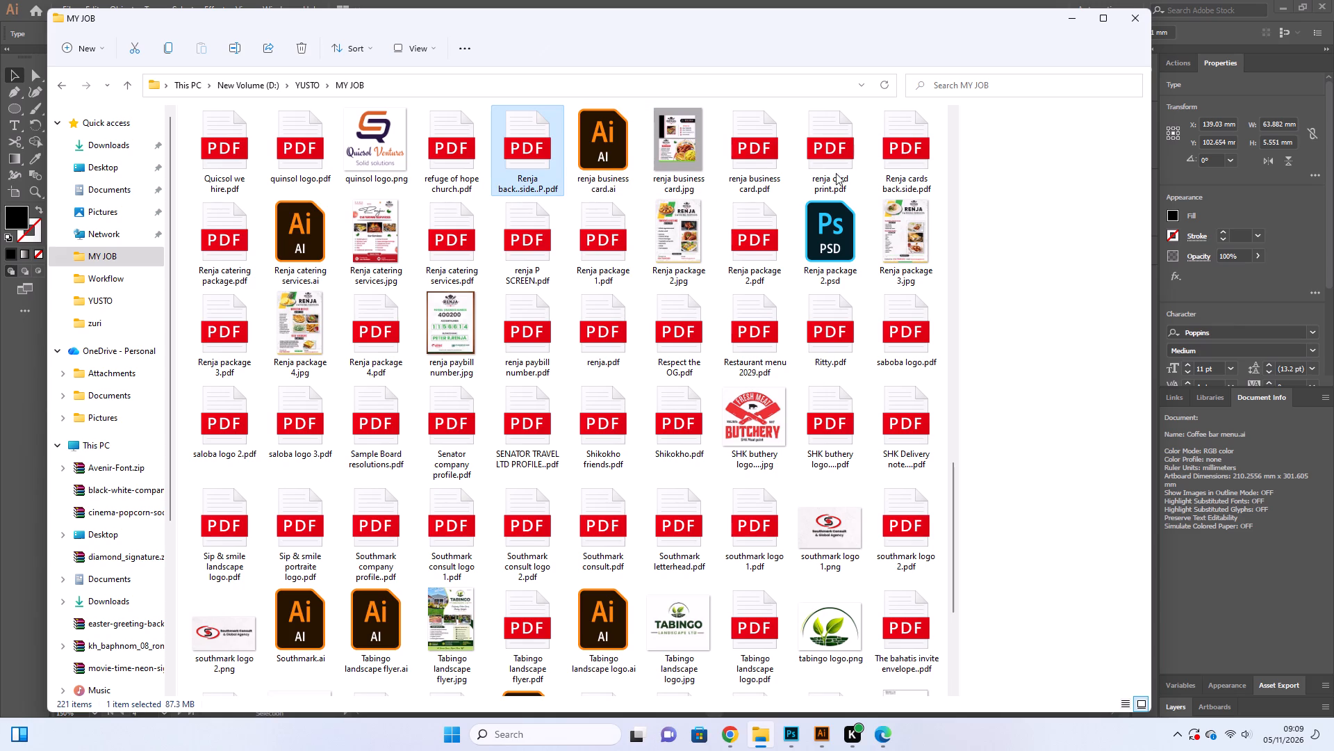
double_click(758, 152)
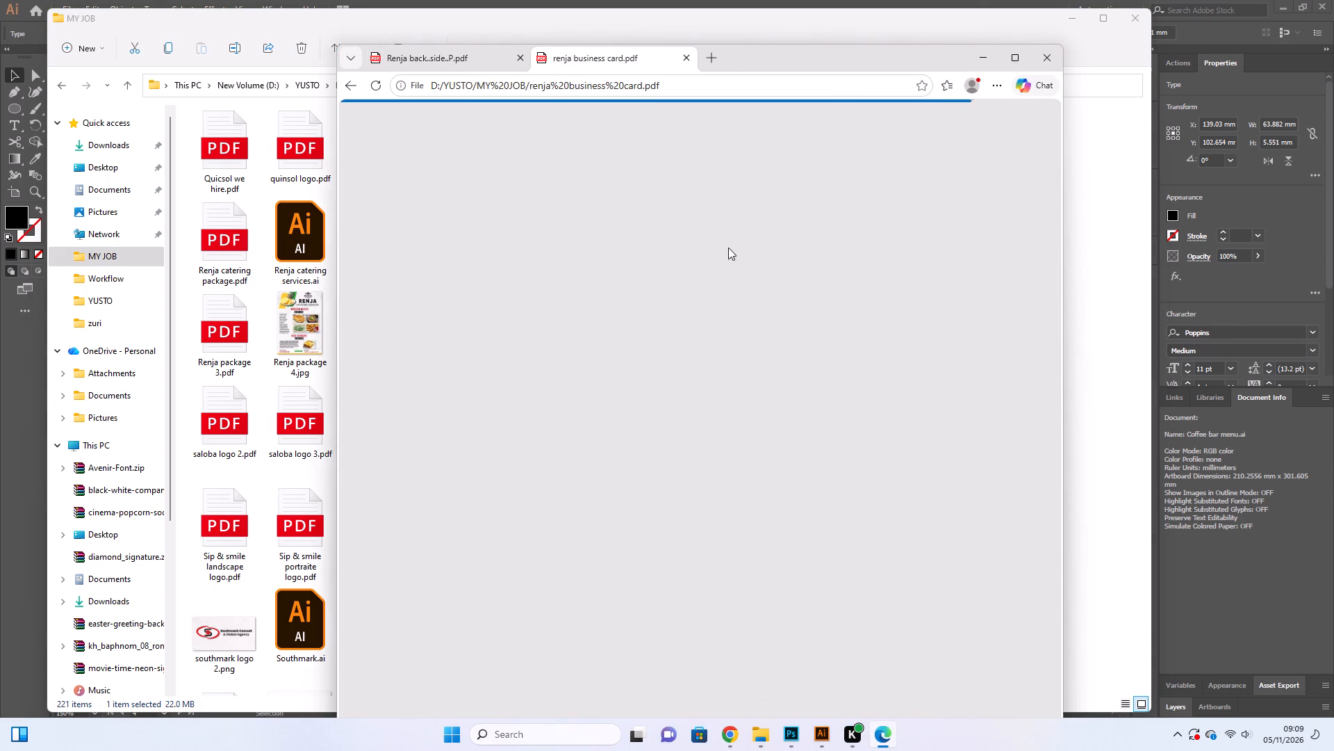
scroll(790, 296, down, 5)
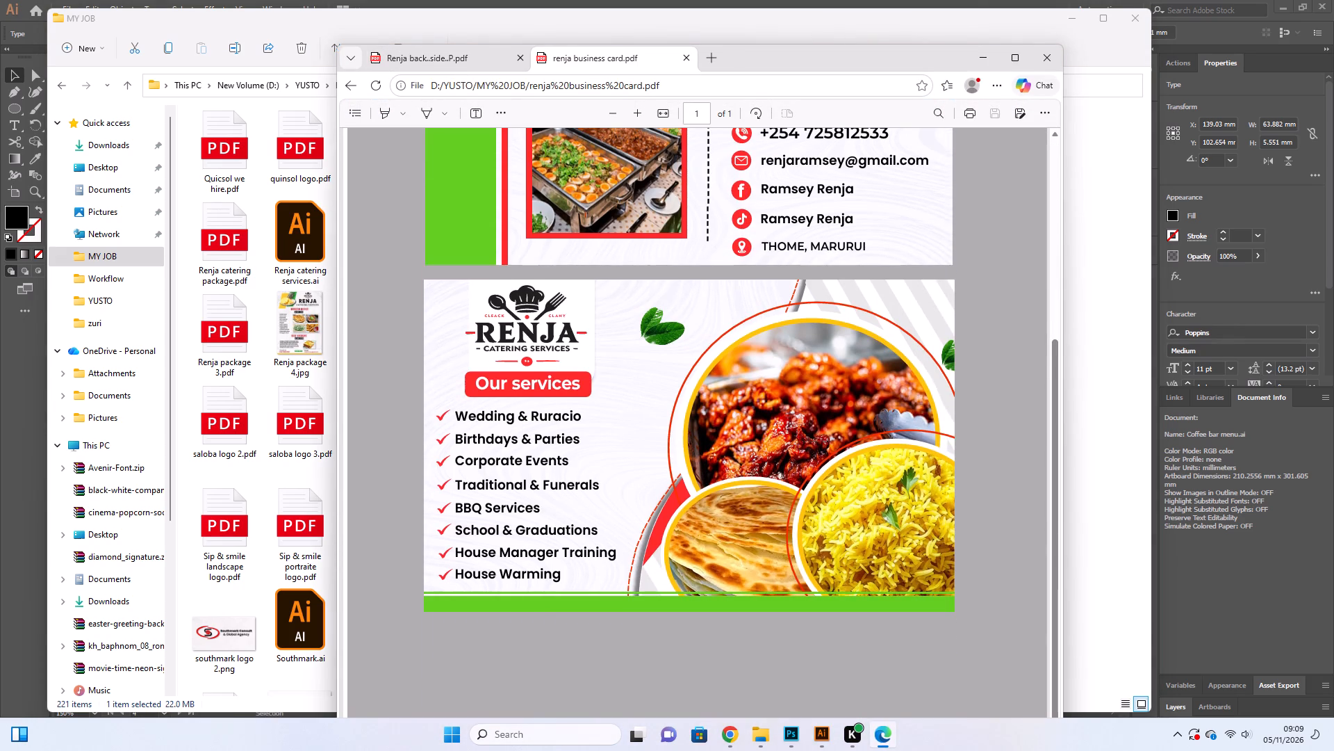
scroll(790, 300, up, 4)
click(1045, 62)
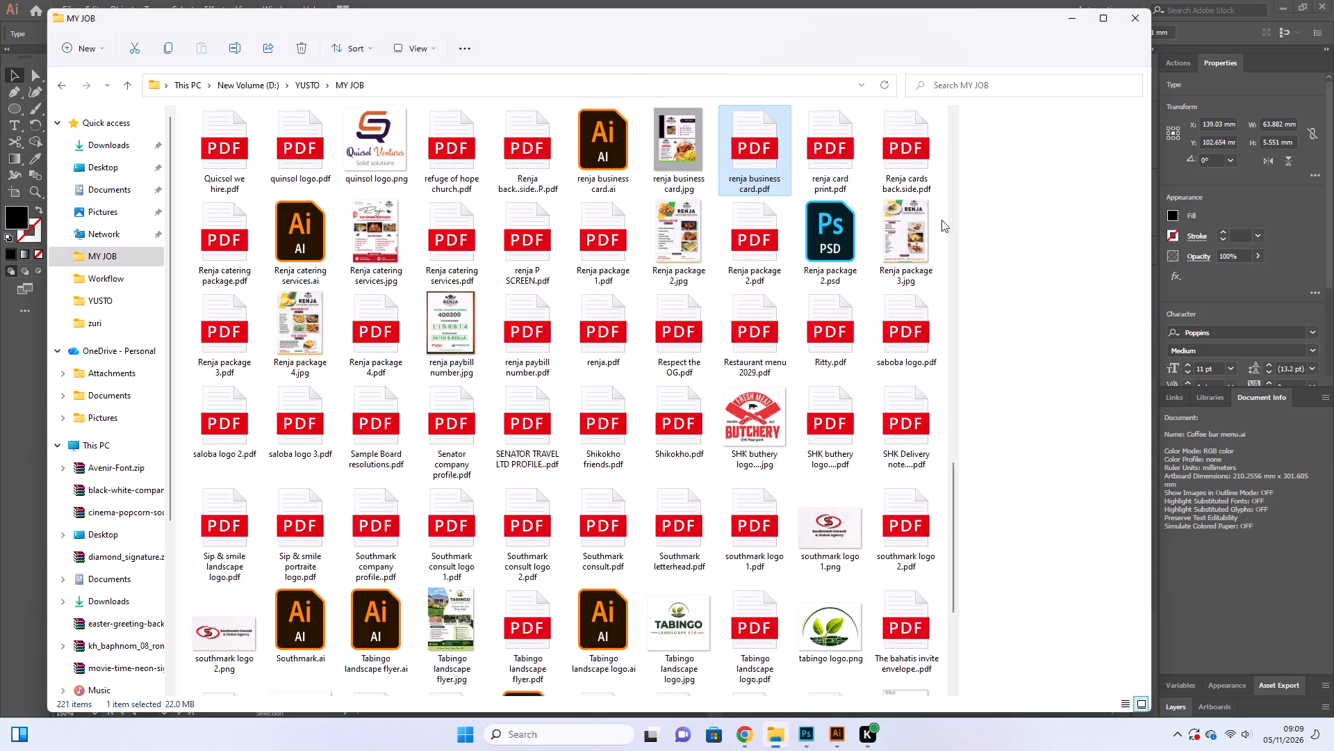
Open renja card print.pdf from the MY JOB folder and set its print scale to Actual size.
double_click(838, 172)
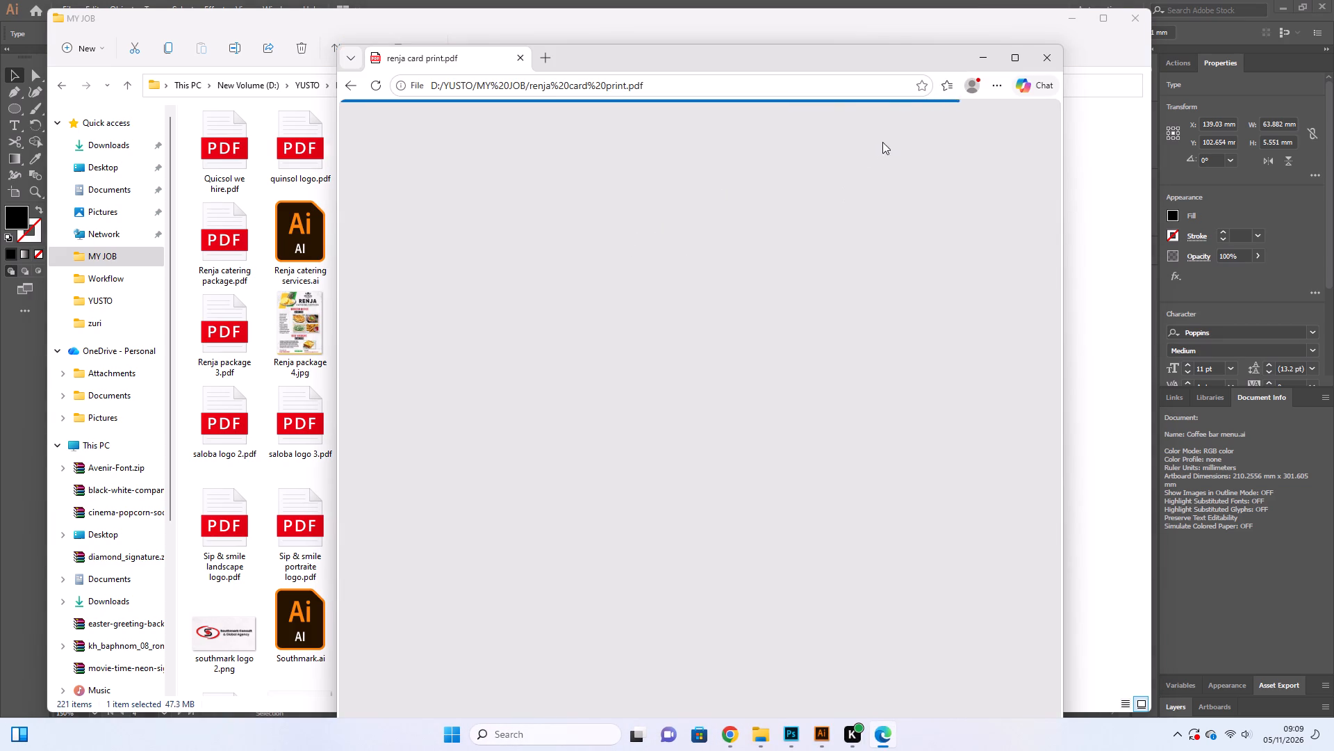
click(964, 118)
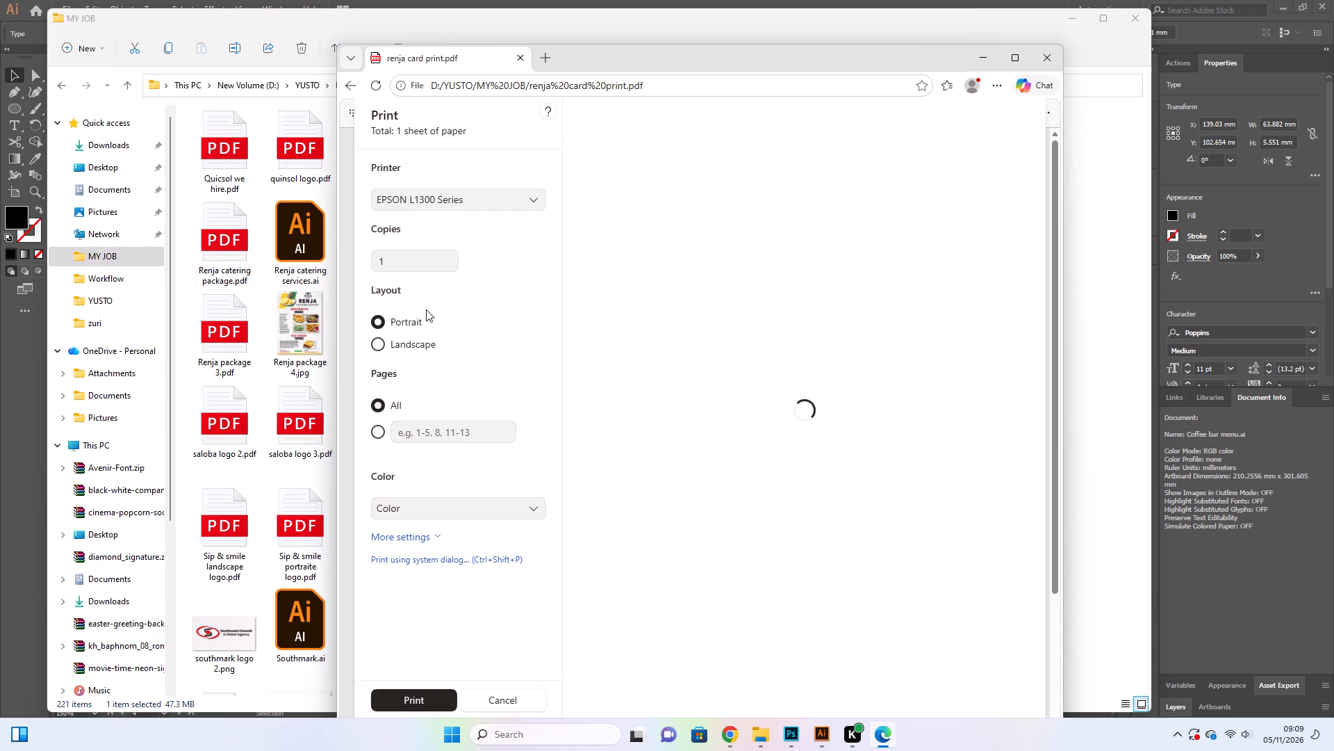
click(409, 540)
scroll(443, 508, down, 2)
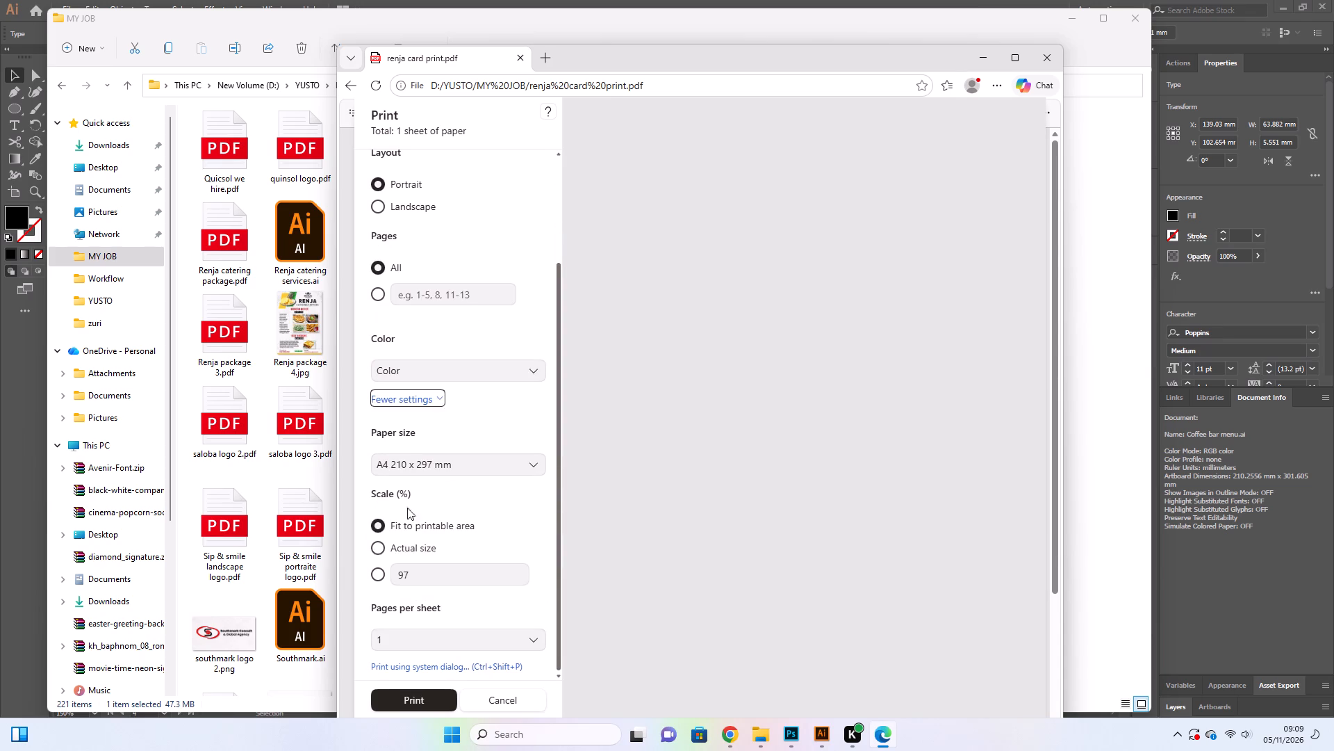
click(379, 551)
scroll(796, 567, up, 1)
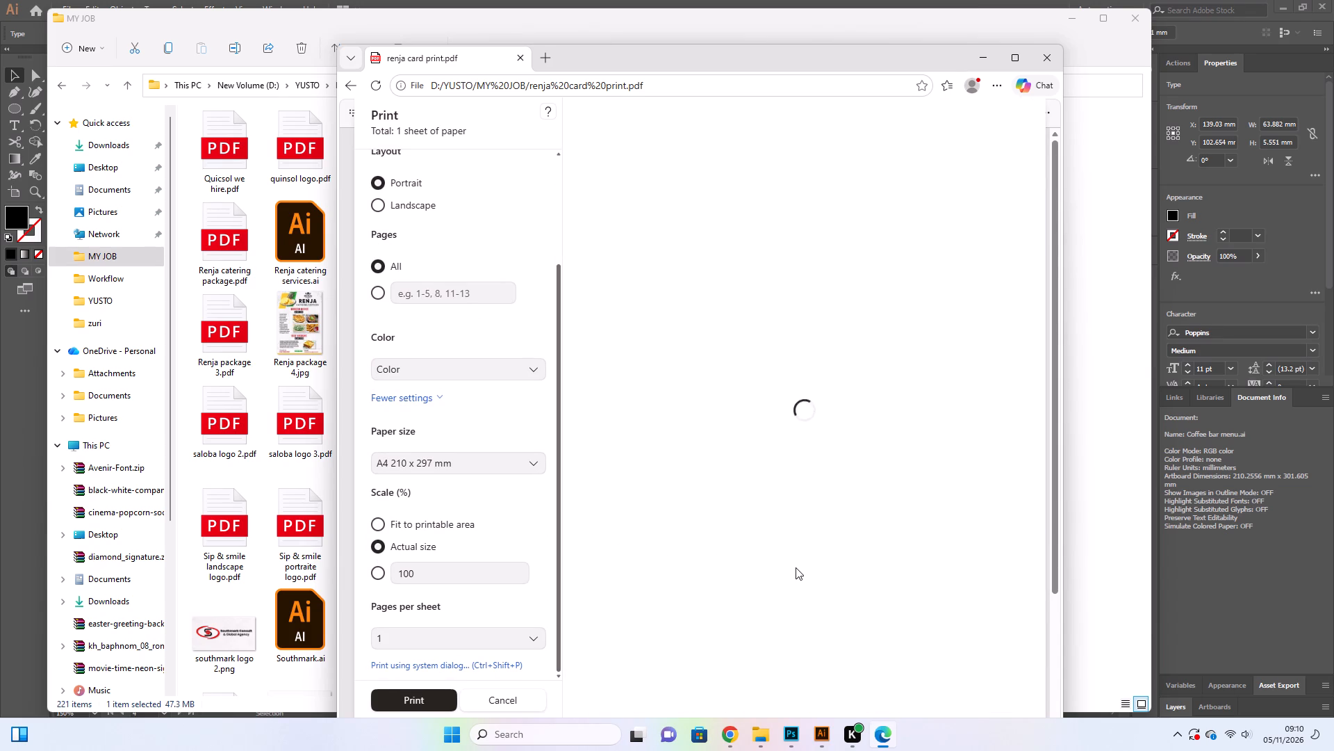
scroll(796, 567, up, 2)
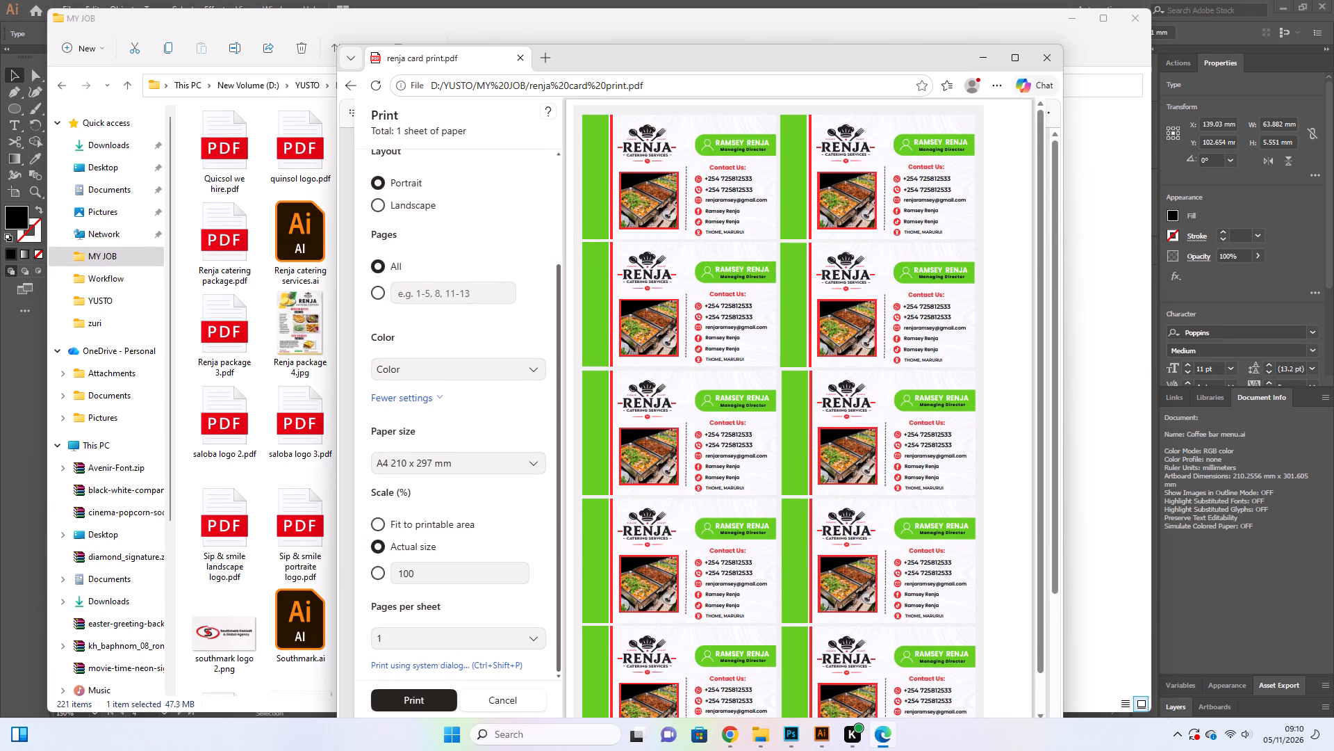
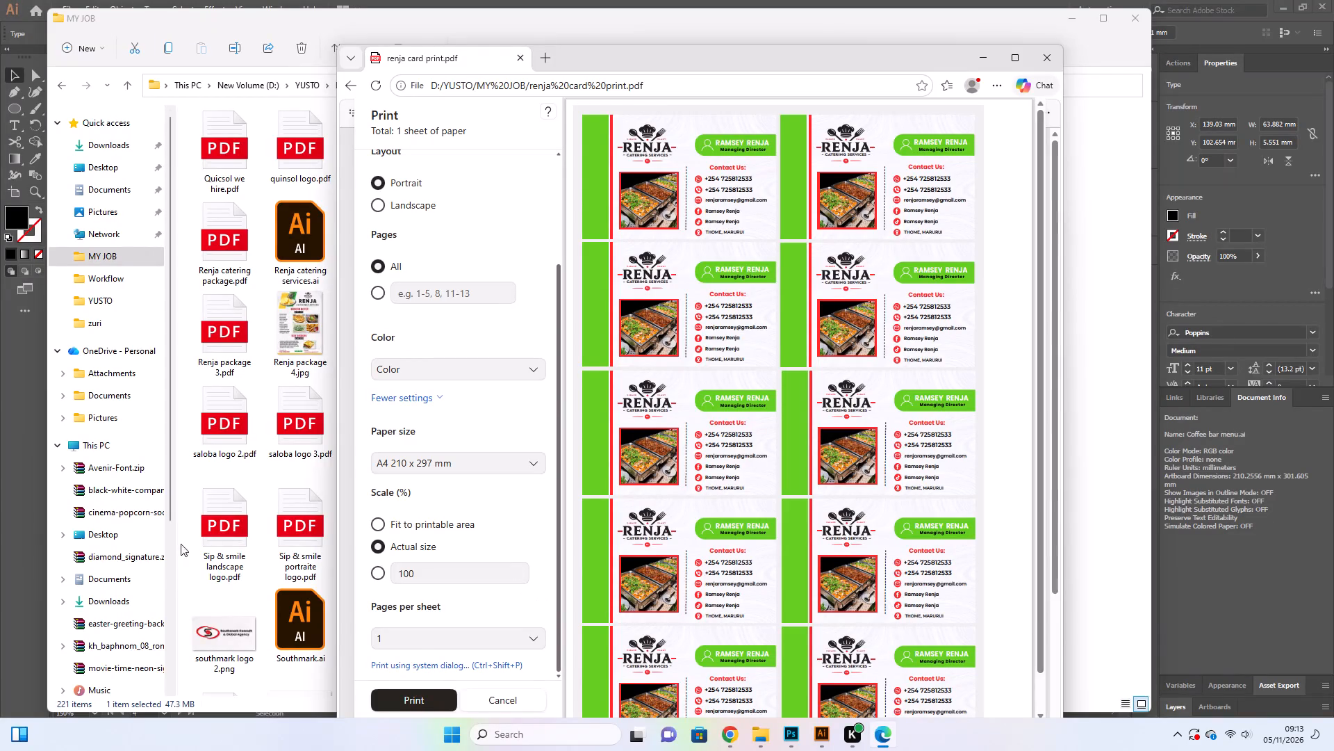
Set the number of copies to 2 and print the Renja business card sheet.
scroll(417, 403, down, 4)
scroll(426, 584, up, 5)
scroll(427, 583, down, 5)
scroll(455, 314, up, 4)
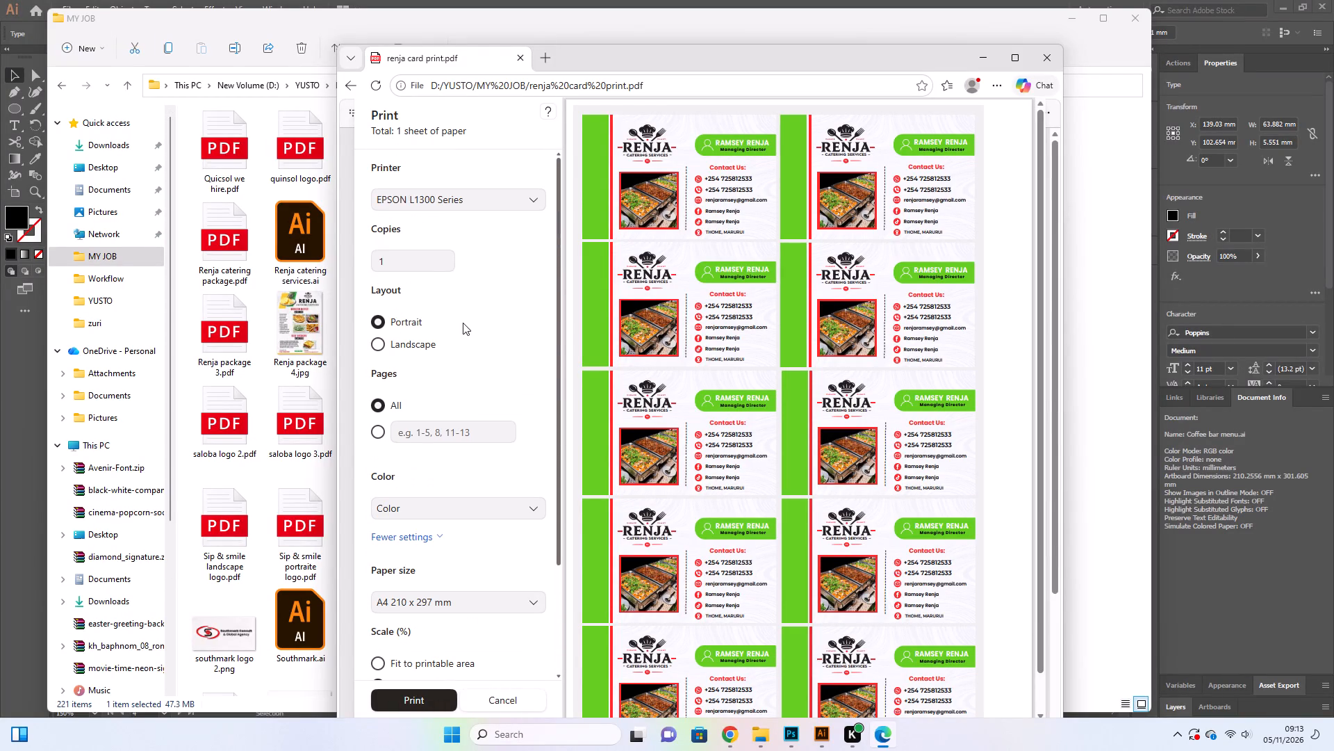
click(405, 259)
key(BackSpace)
key(2)
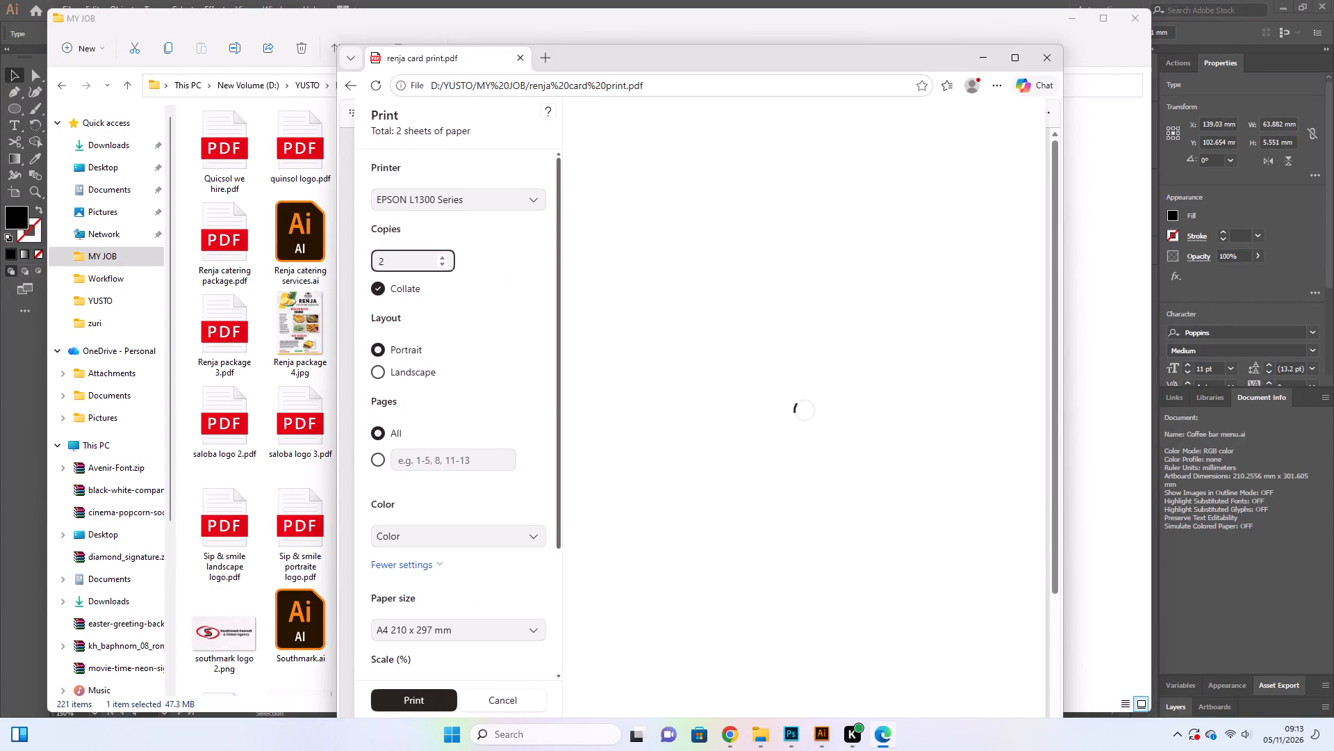
scroll(468, 528, down, 2)
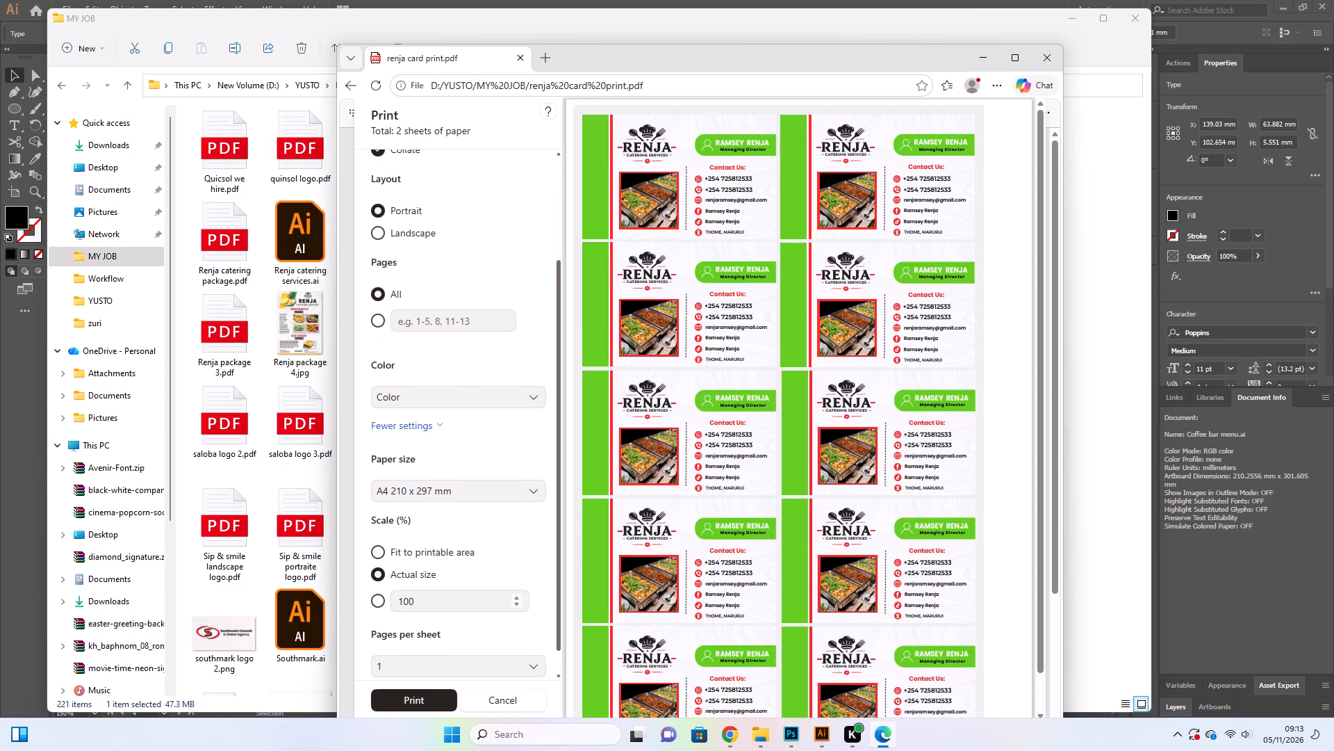
scroll(387, 636, down, 3)
scroll(442, 609, down, 2)
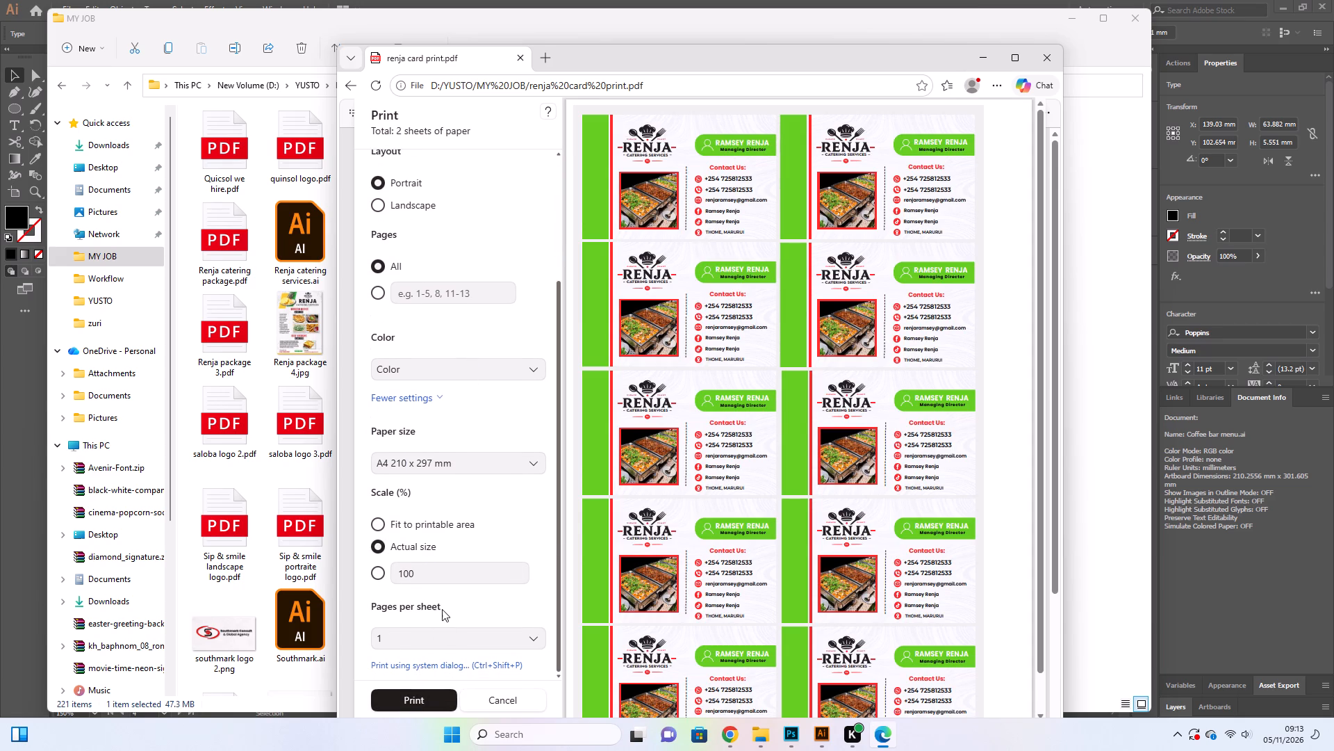
scroll(442, 609, down, 2)
click(411, 700)
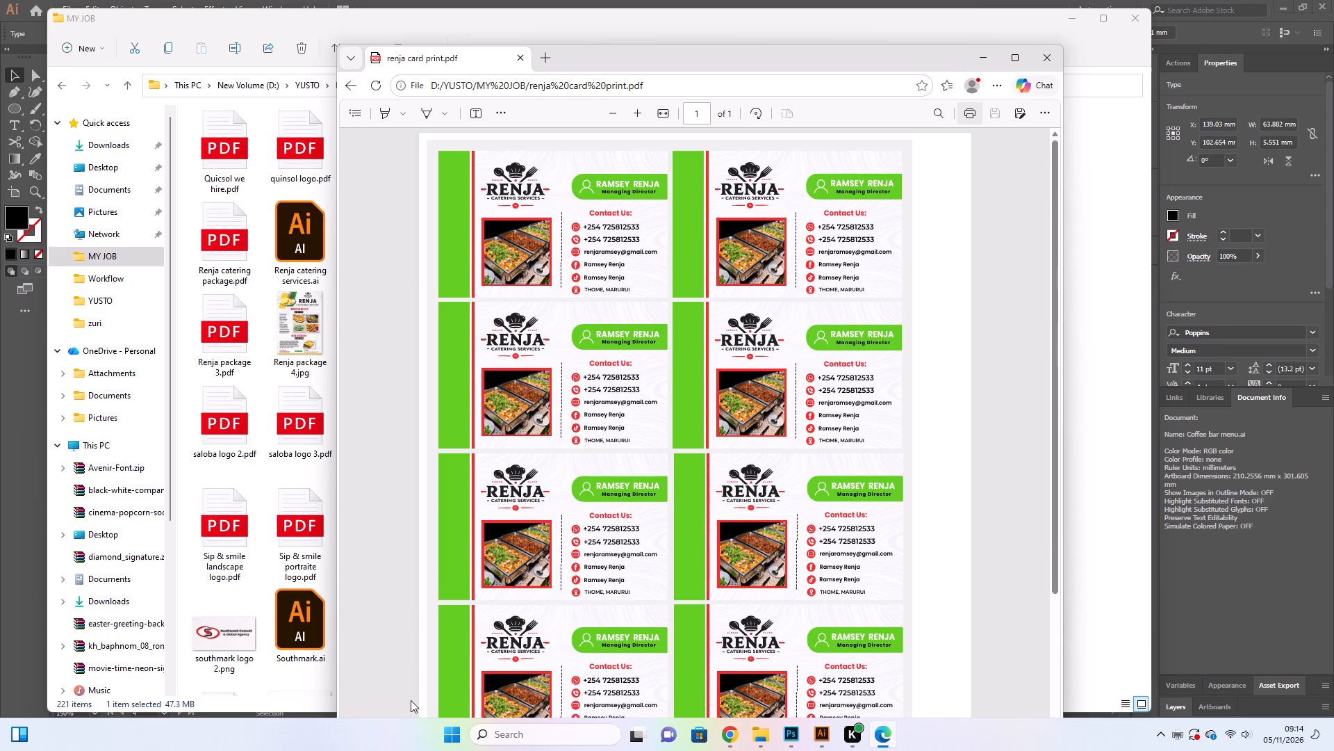
Return to the Coffee bar menu document in Illustrator, leaving the MY JOB folder and the browser windows out of the way.
right_click(262, 677)
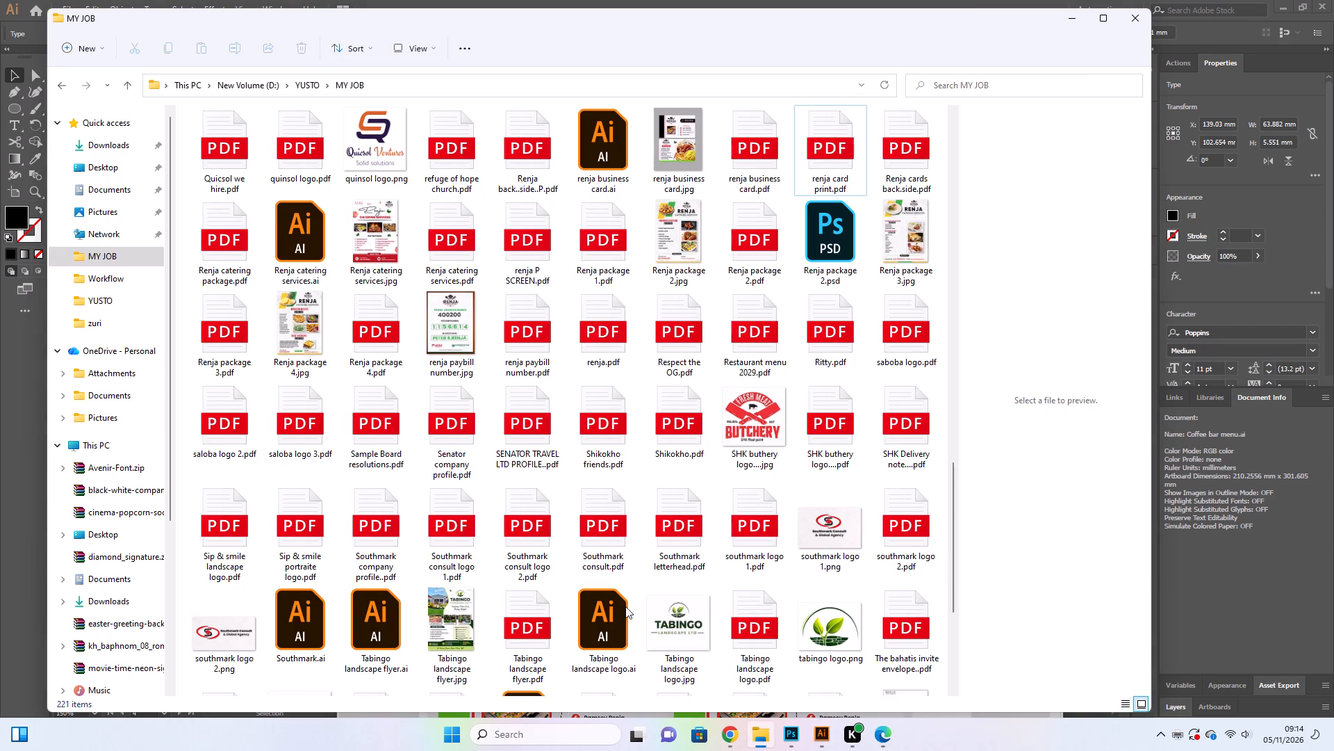
click(1062, 449)
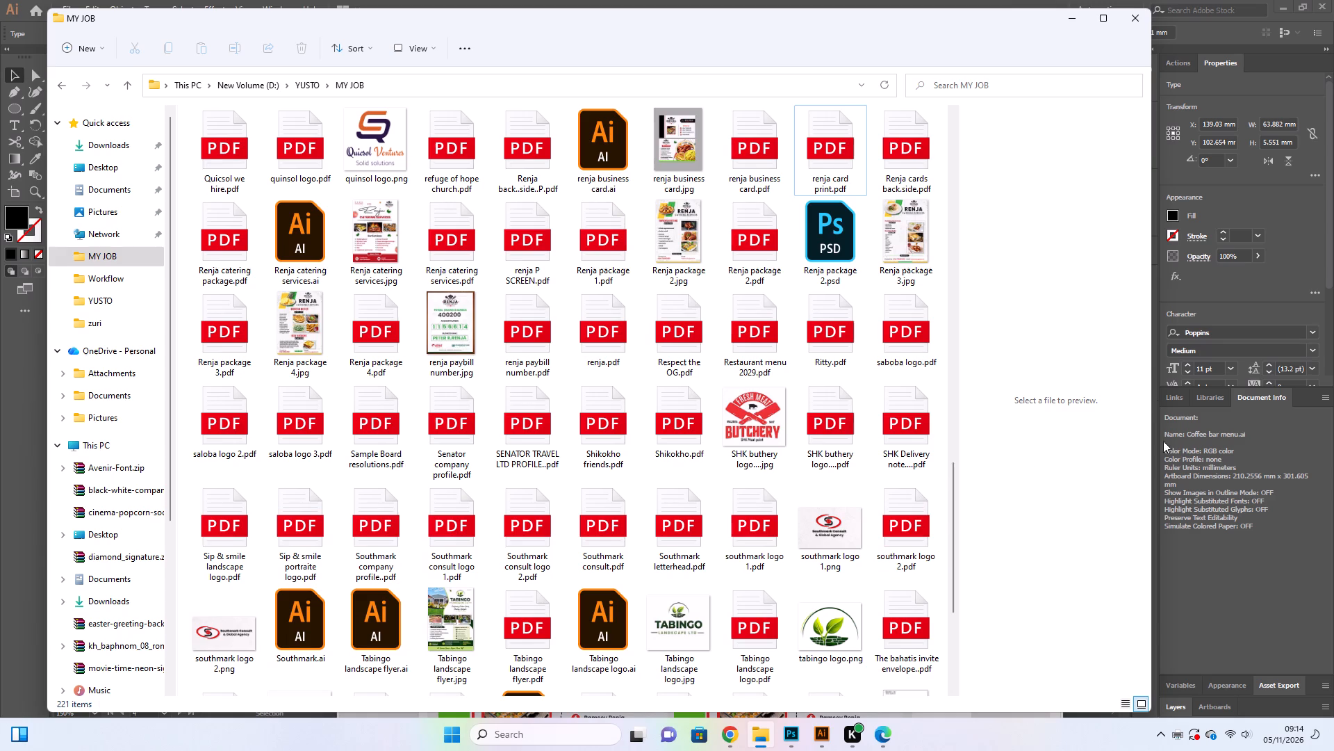
click(1171, 534)
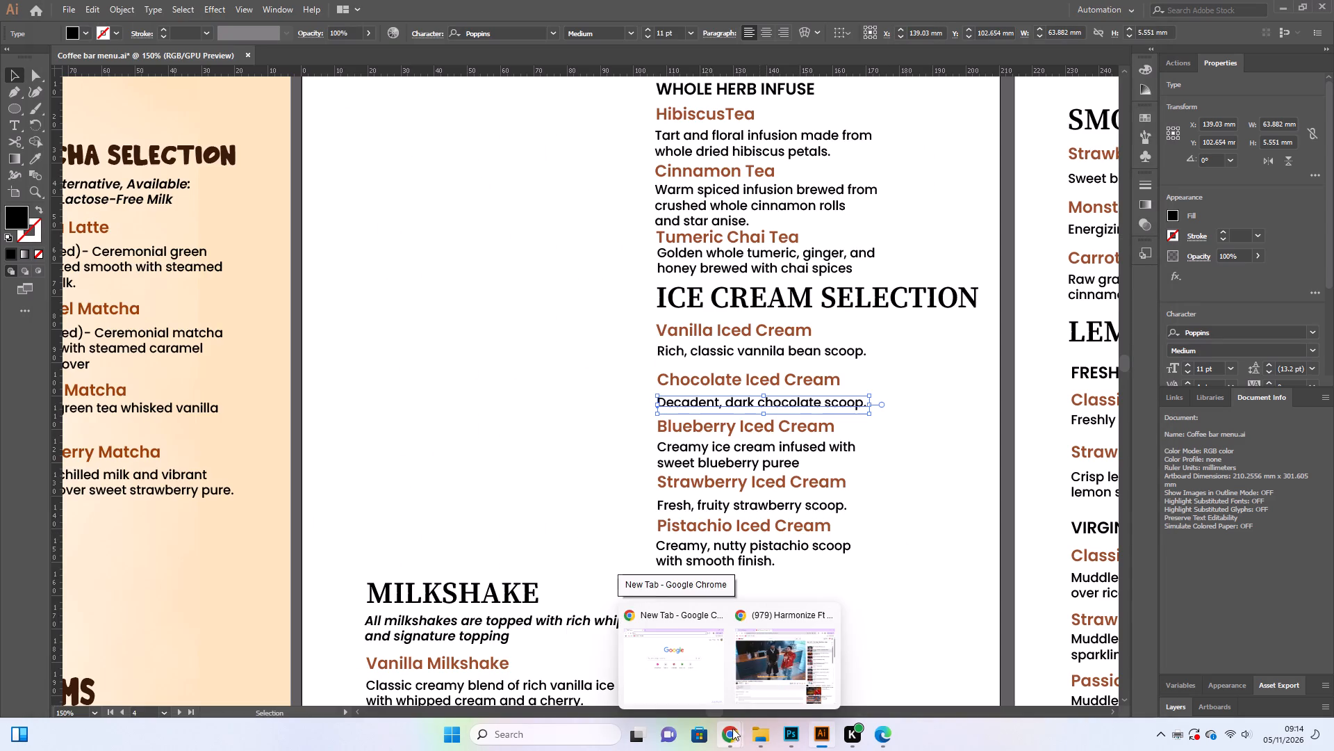
click(712, 672)
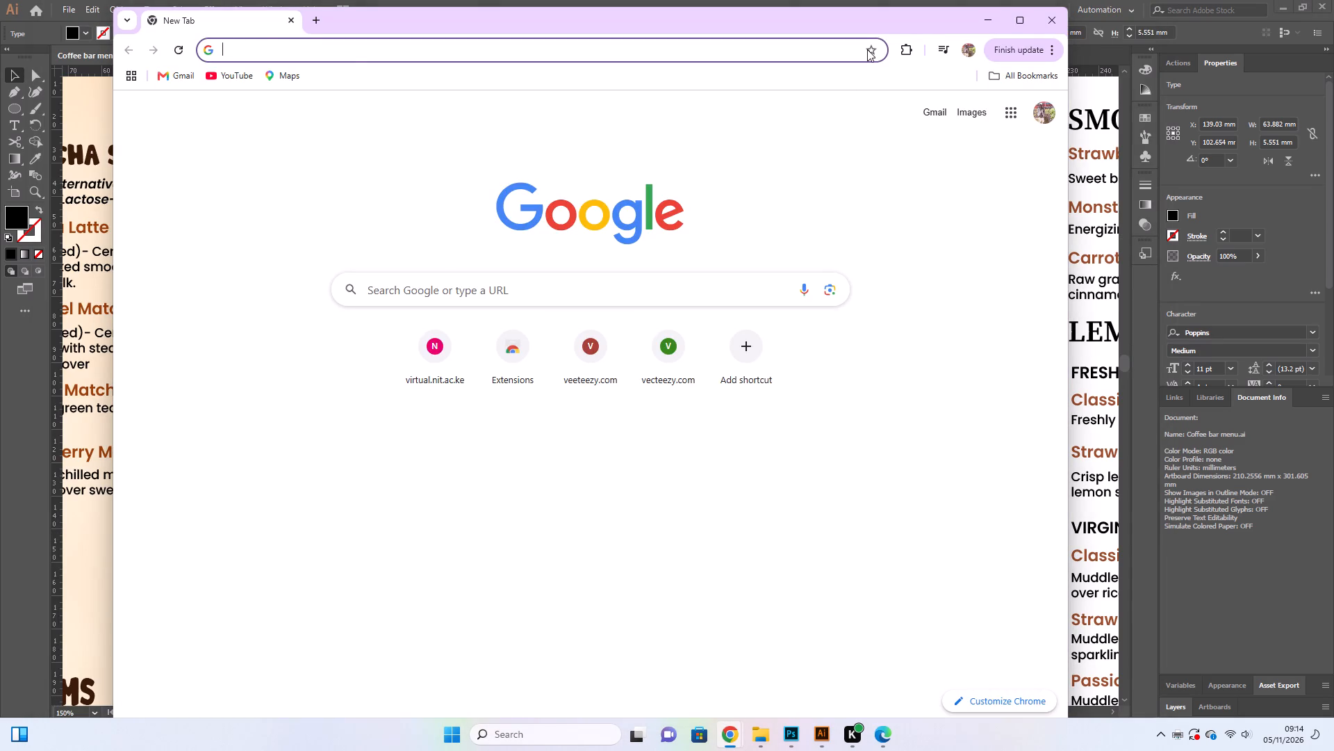
click(982, 20)
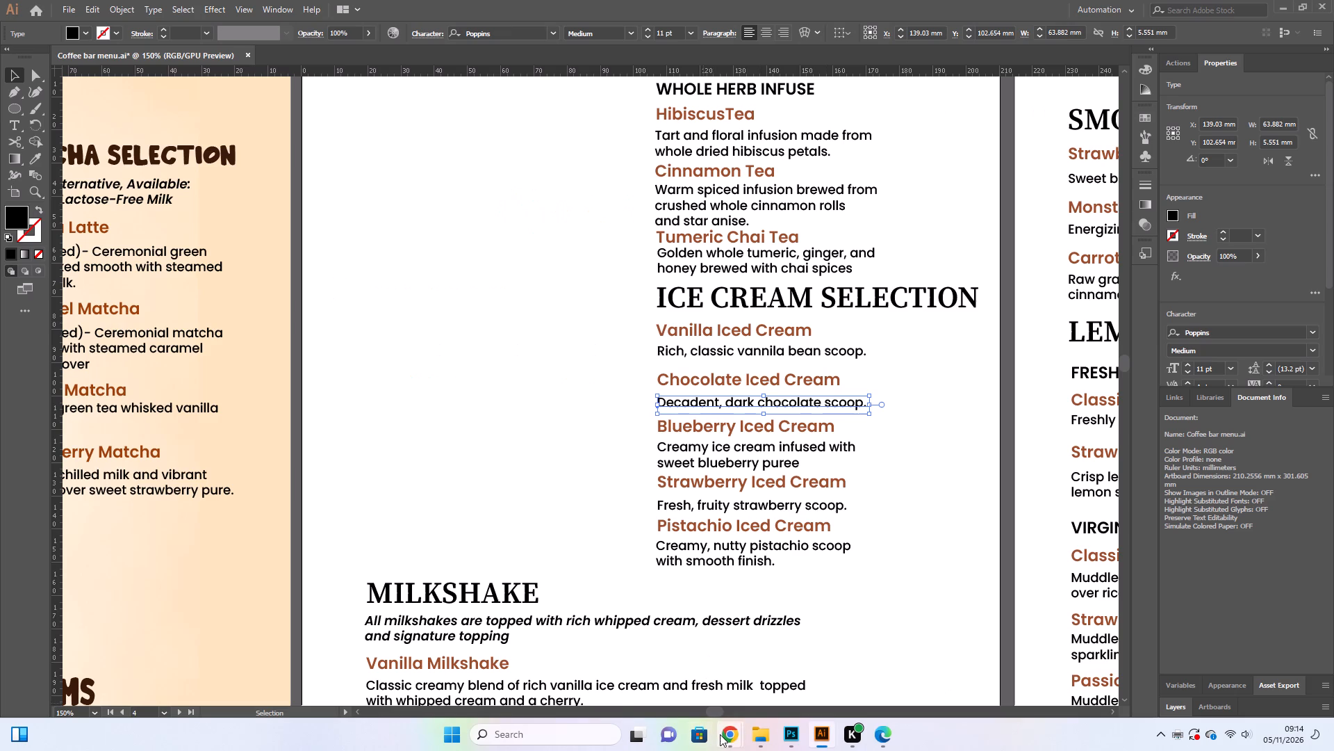
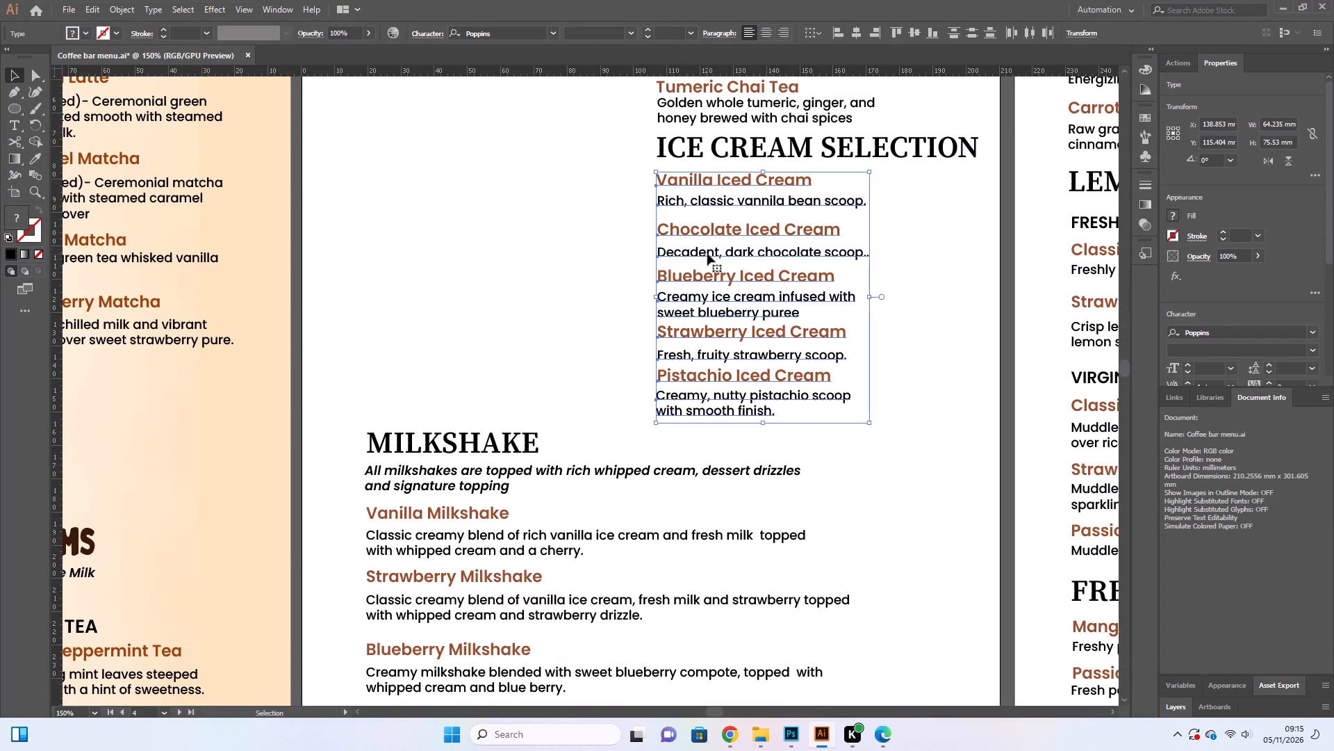
Move the whole WHOLE HERB INFUSE and ICE CREAM SELECTION text column up about 1.25 mm and left about 0.35 mm.
scroll(708, 261, up, 16)
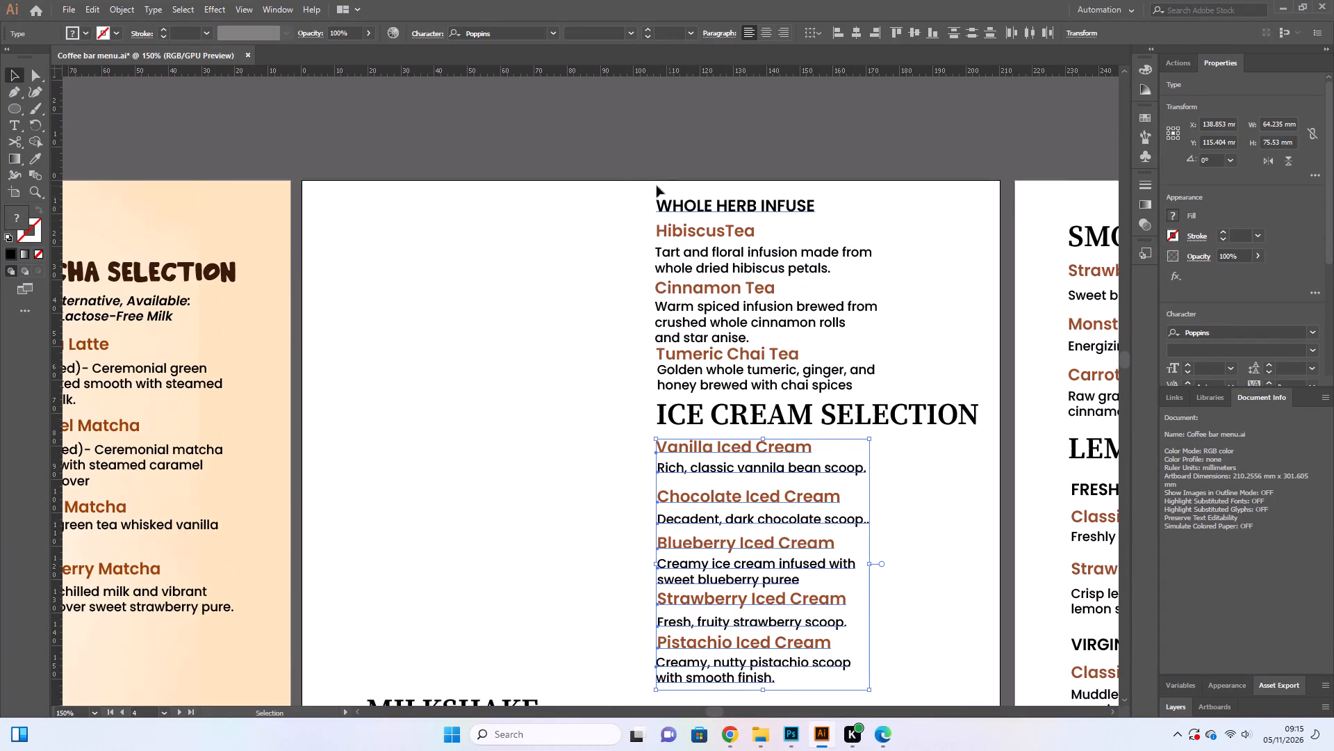
drag(628, 195, 832, 683)
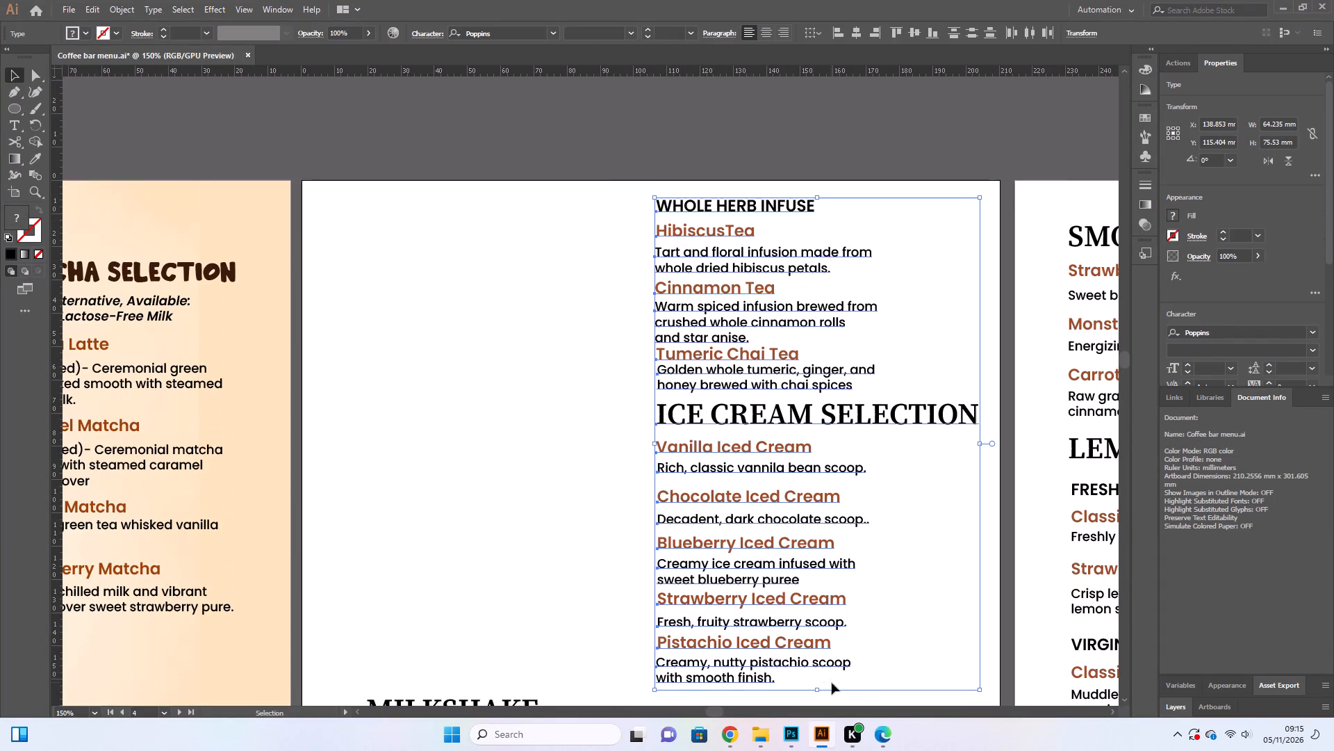
click(795, 636)
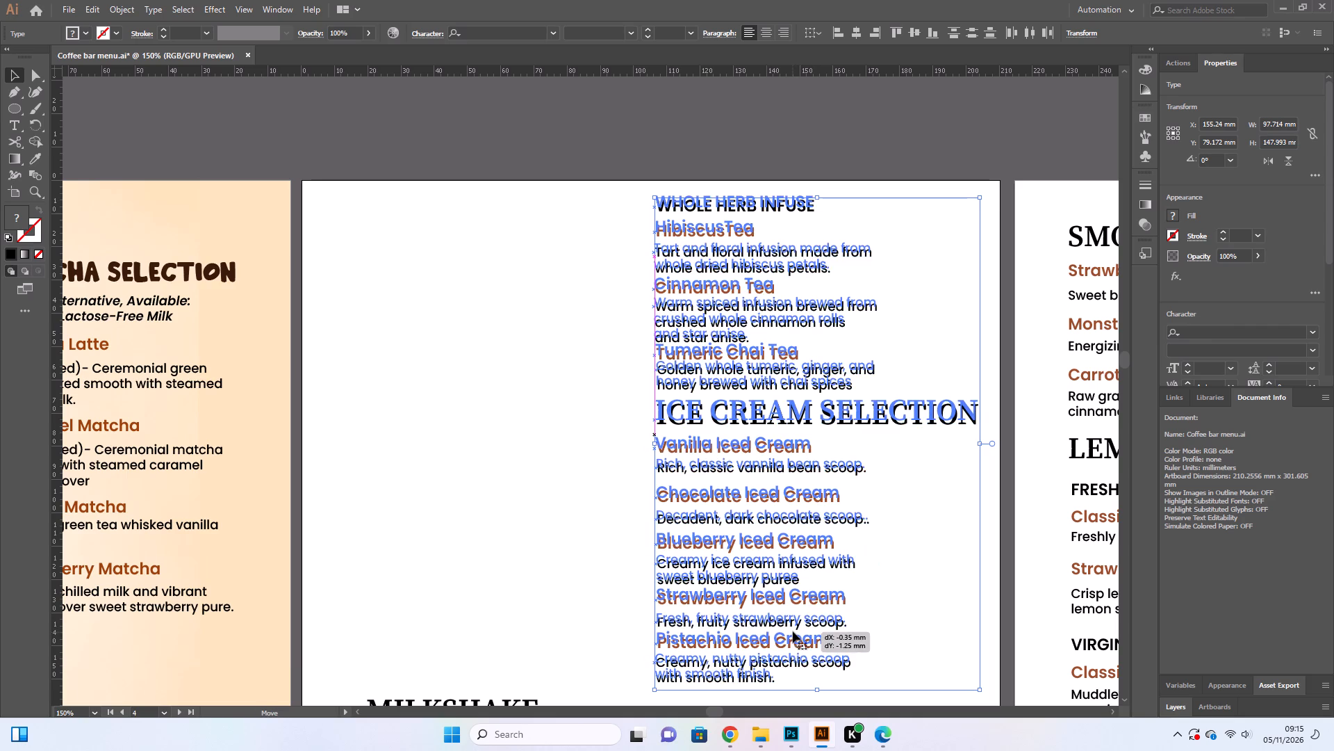
click(575, 480)
Reflow the italic note under MILKSHAKE into two lines, breaking after "whipped", and nudge it into line with the heading.
scroll(574, 478, down, 8)
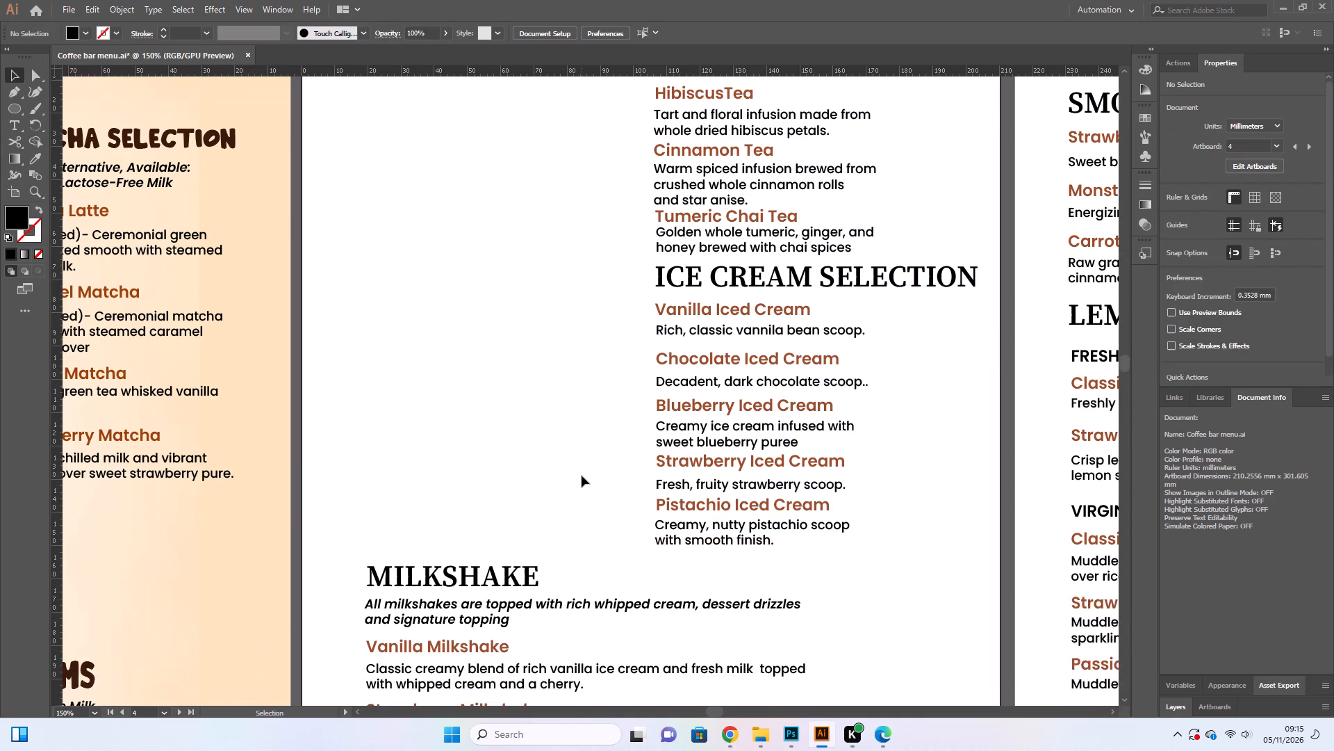
scroll(582, 476, down, 12)
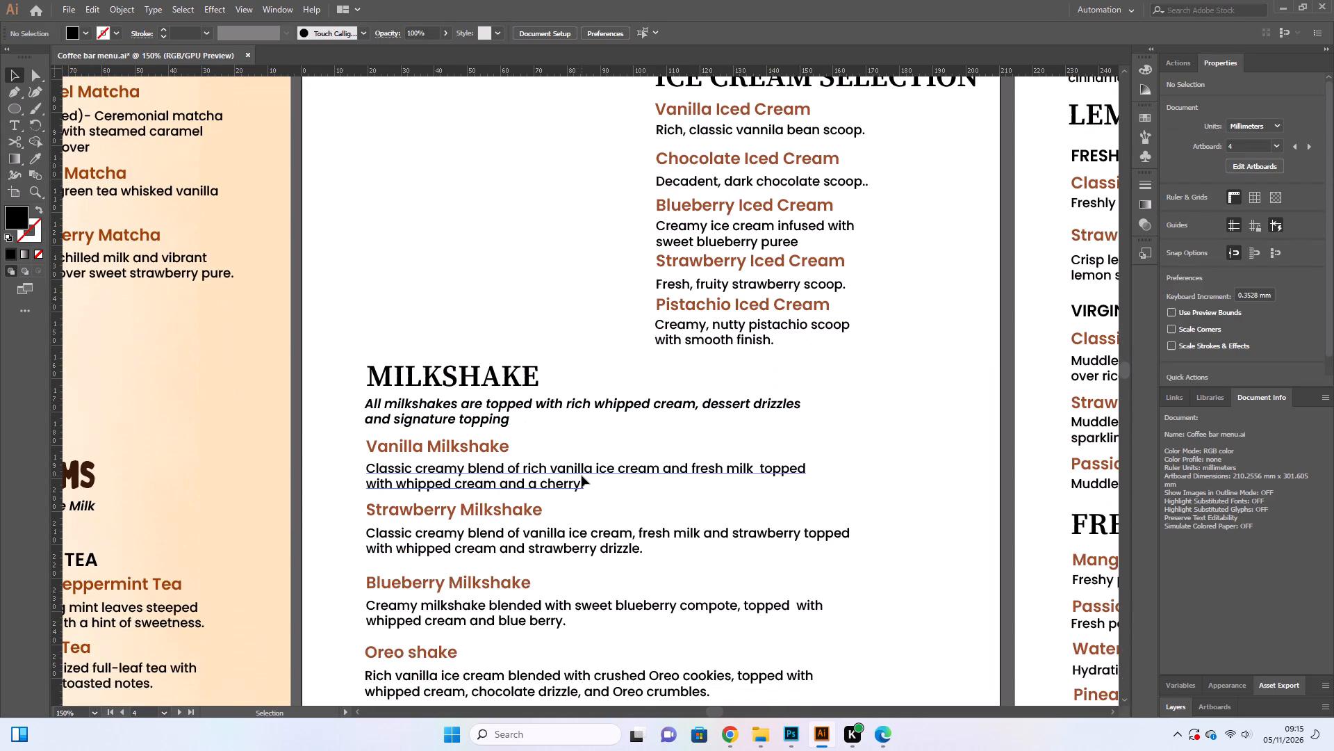
scroll(582, 476, down, 4)
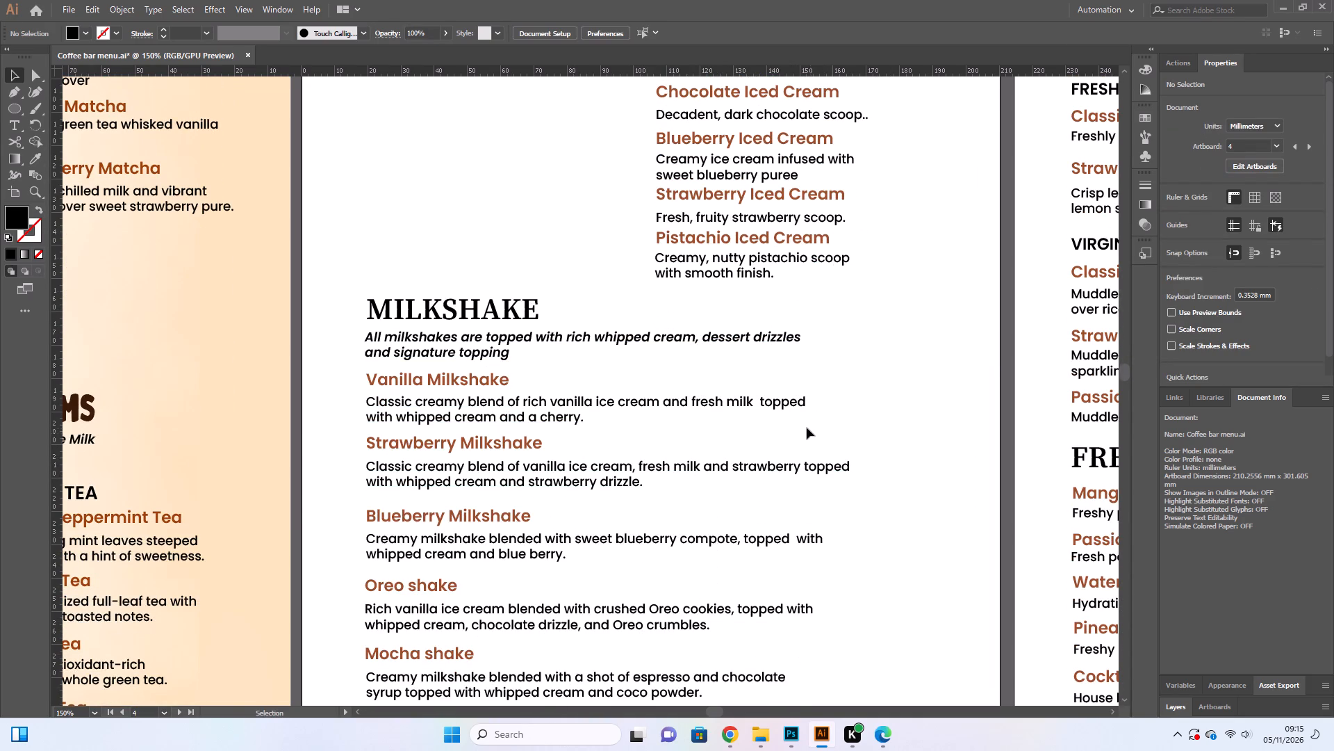
click(18, 122)
click(648, 341)
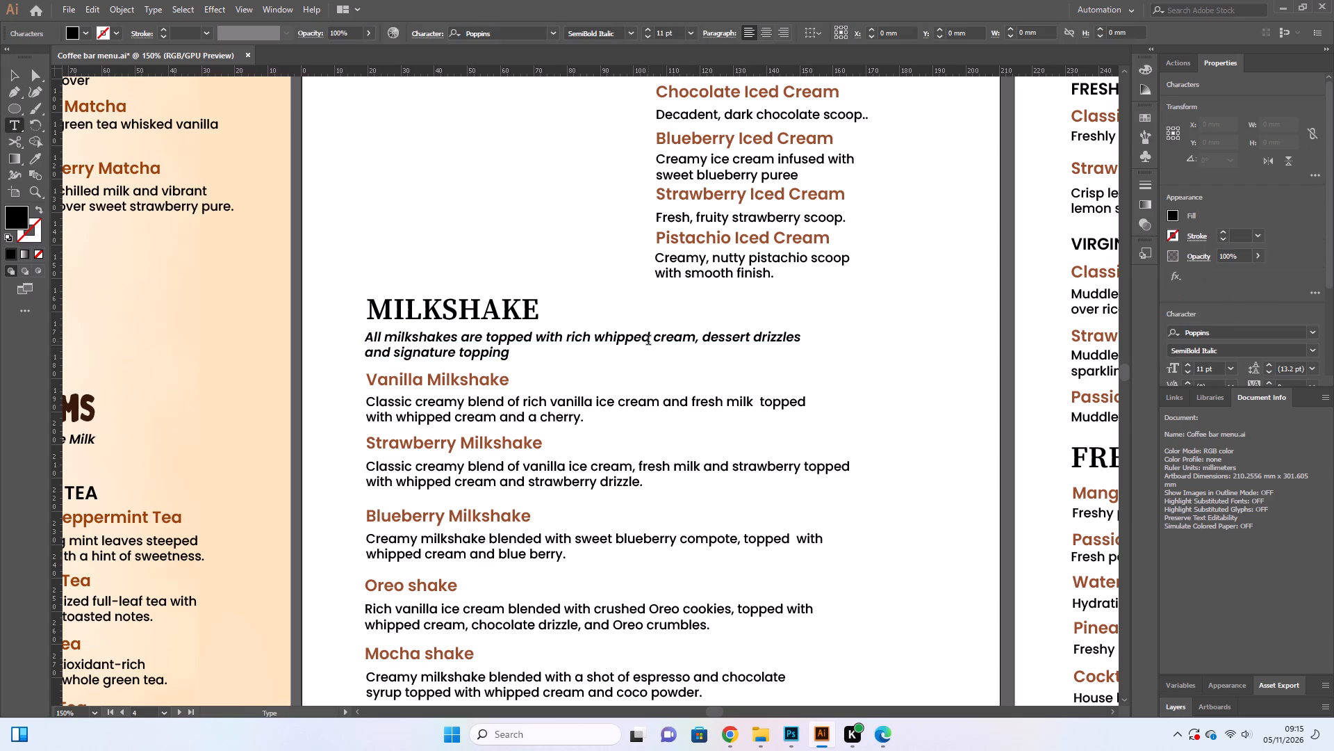
key(Return)
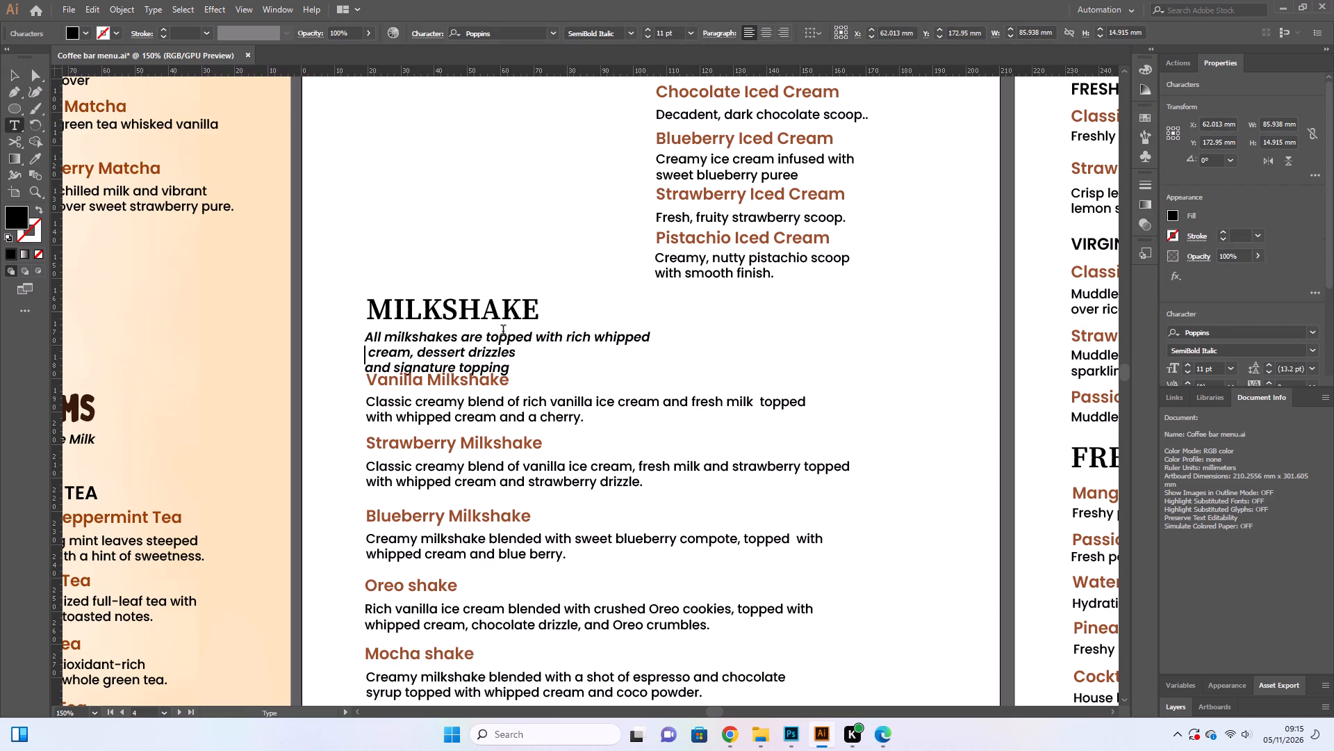
click(370, 356)
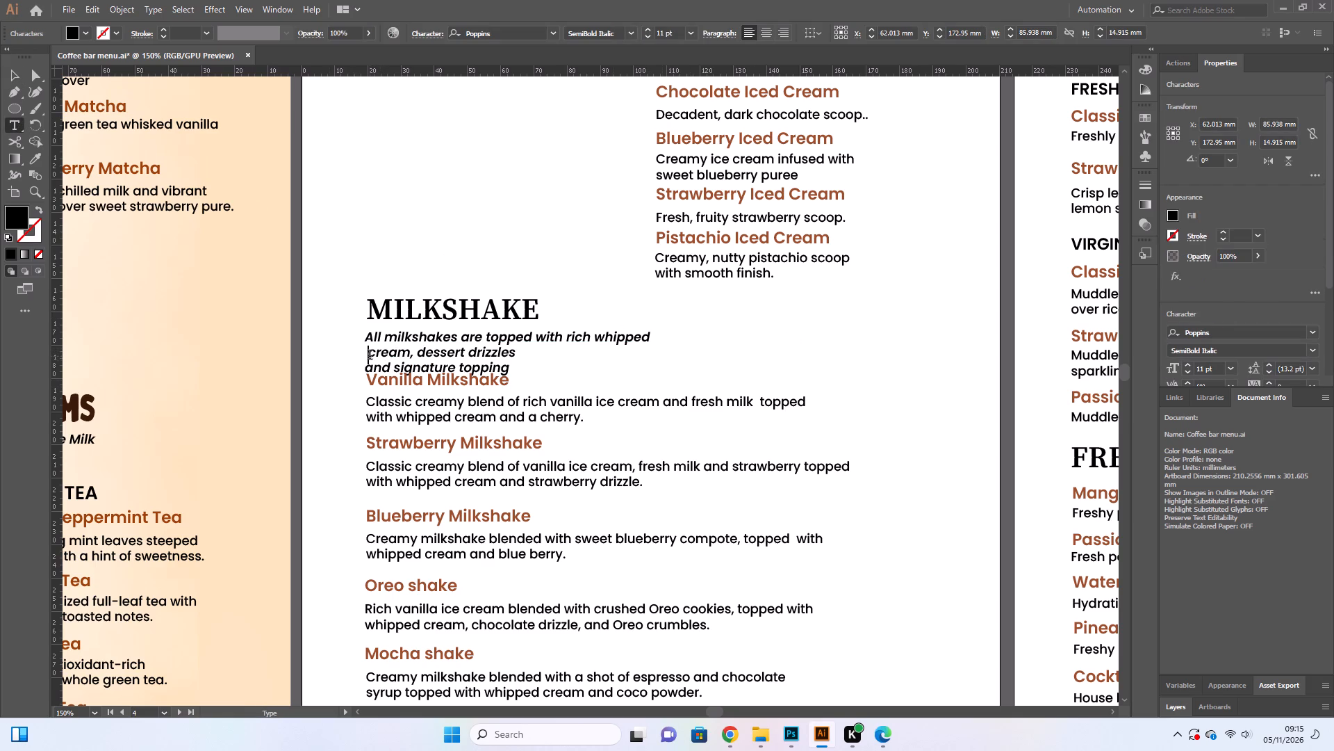
key(BackSpace)
click(365, 371)
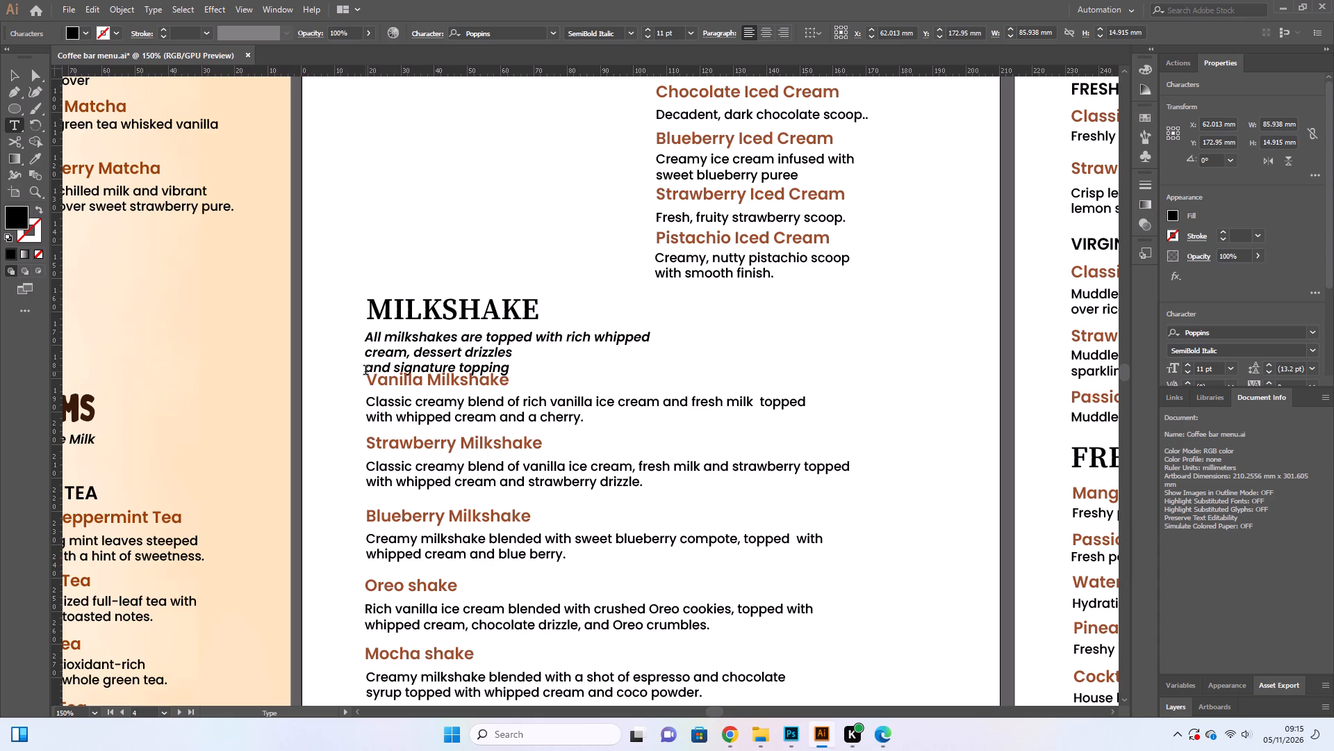
key(BackSpace)
key(space)
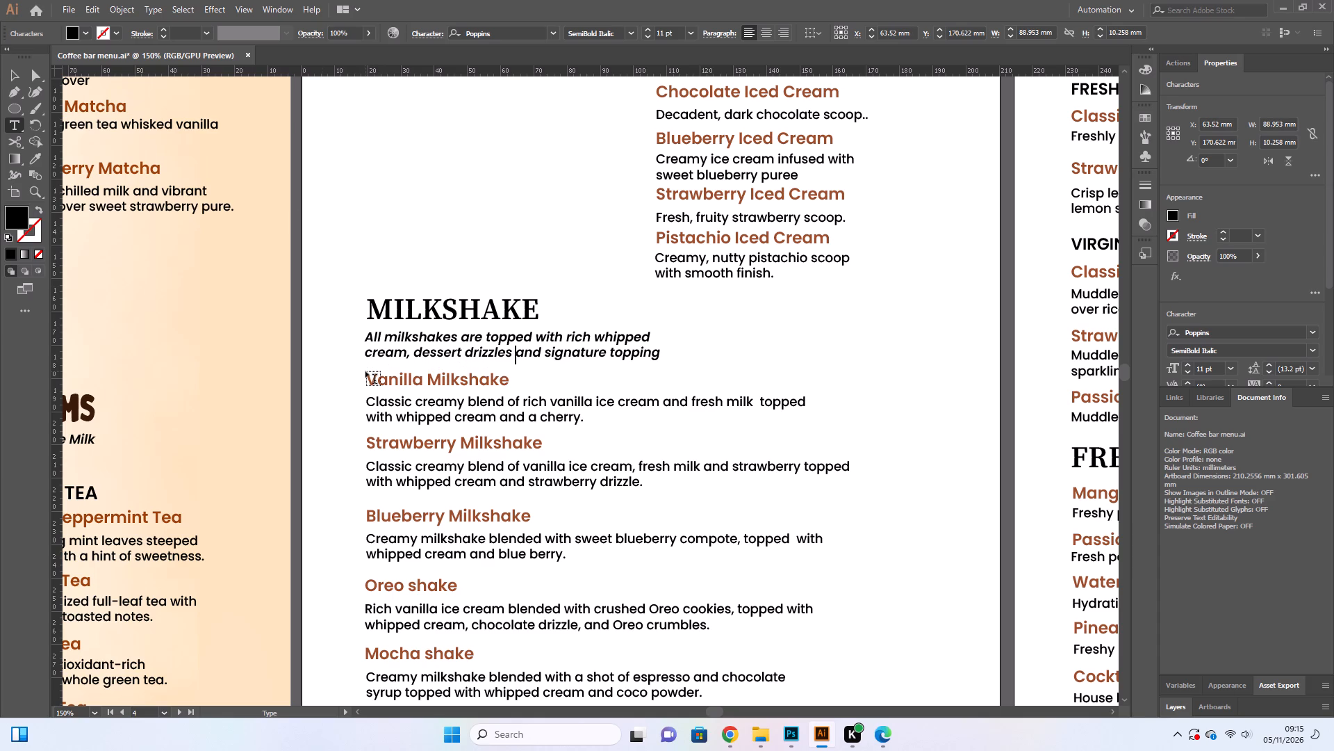
click(13, 75)
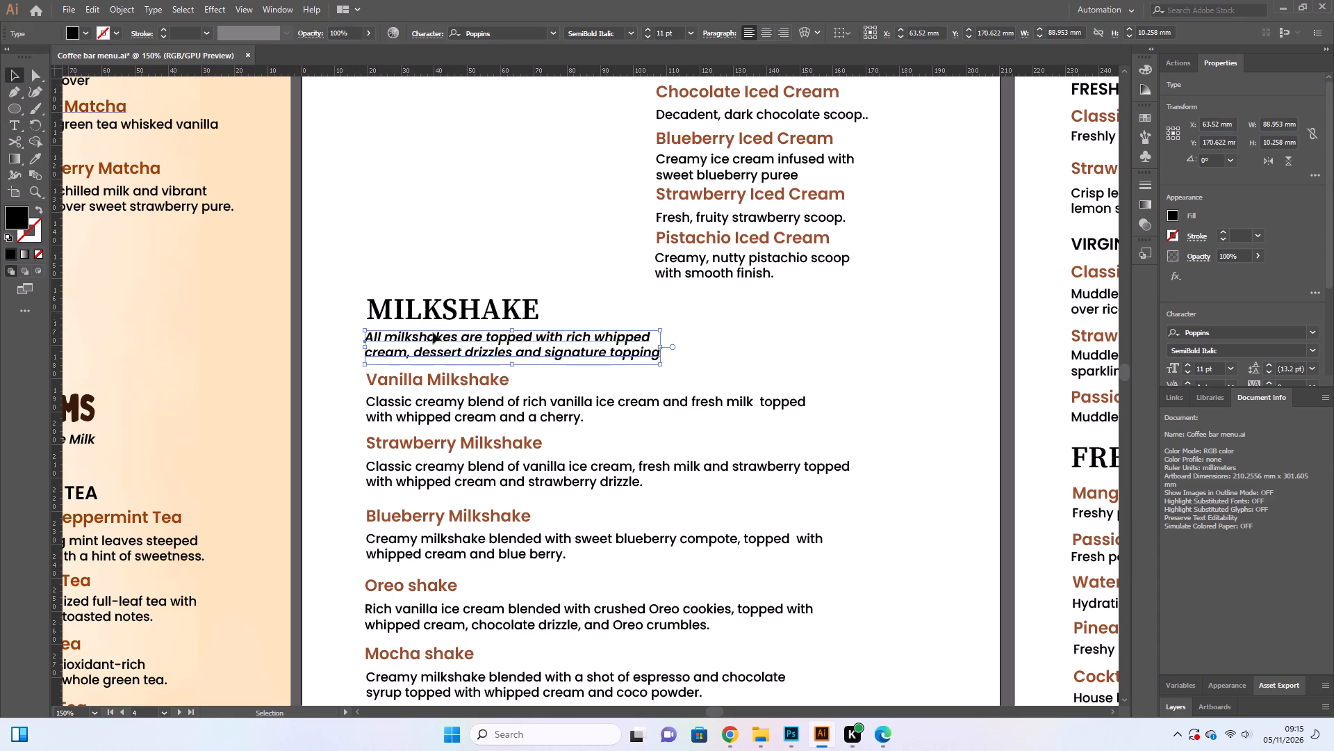
click(442, 339)
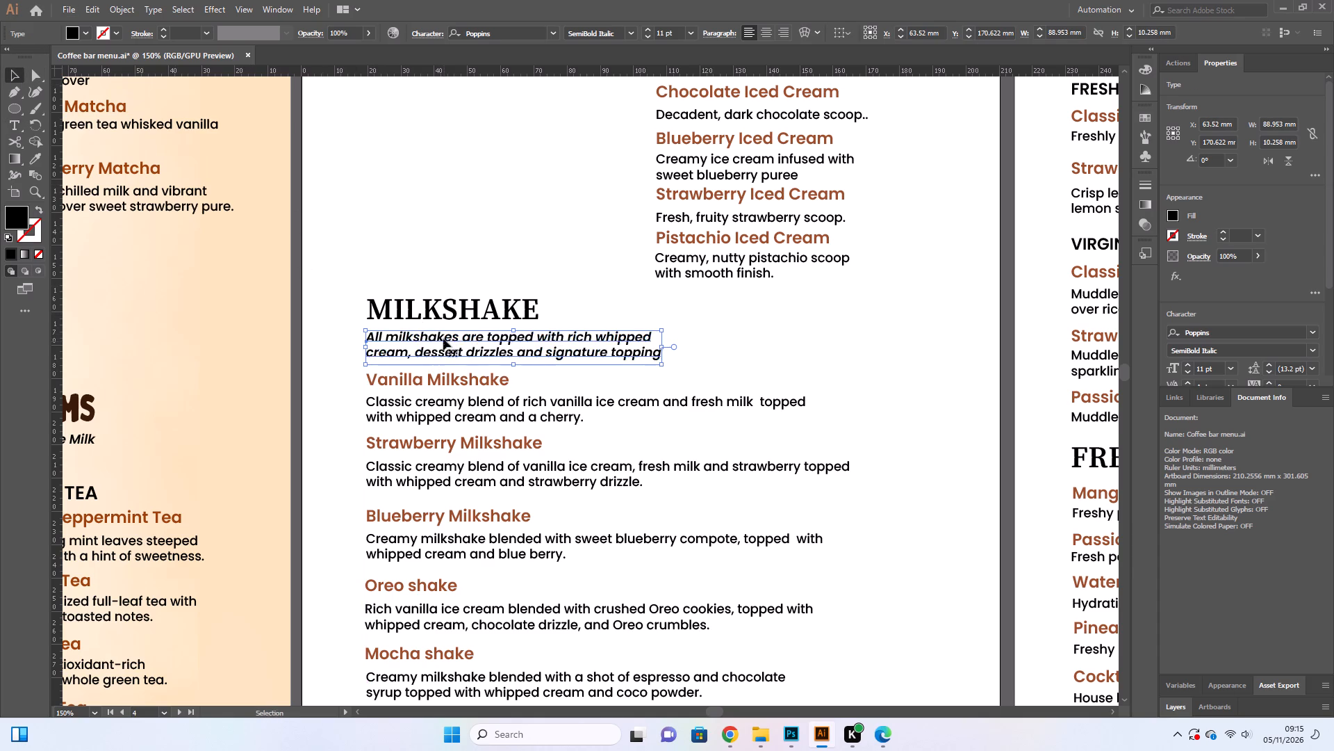
Move the entire MILKSHAKE section, from its heading through the Salted Caramel Espresso shake description, left about 9 mm.
scroll(443, 334, down, 8)
drag(325, 161, 555, 630)
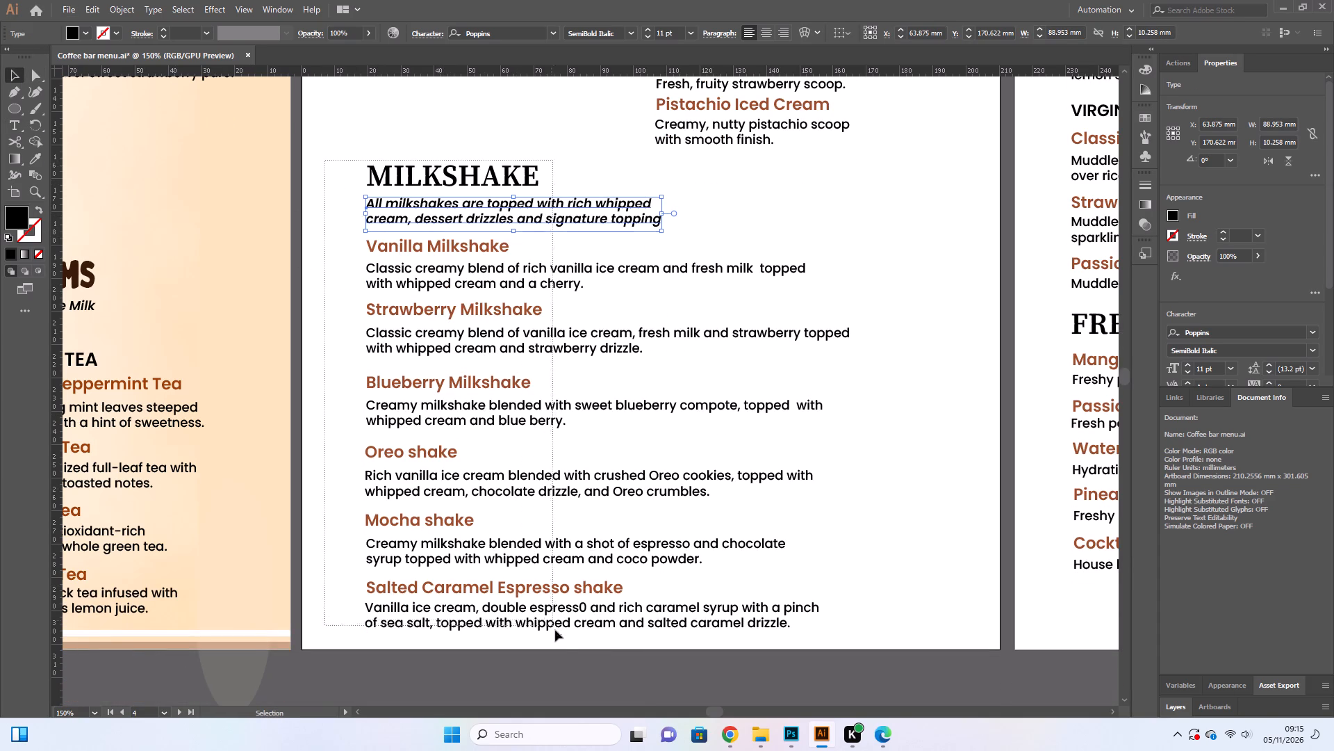
drag(555, 630, 555, 631)
drag(584, 606, 554, 608)
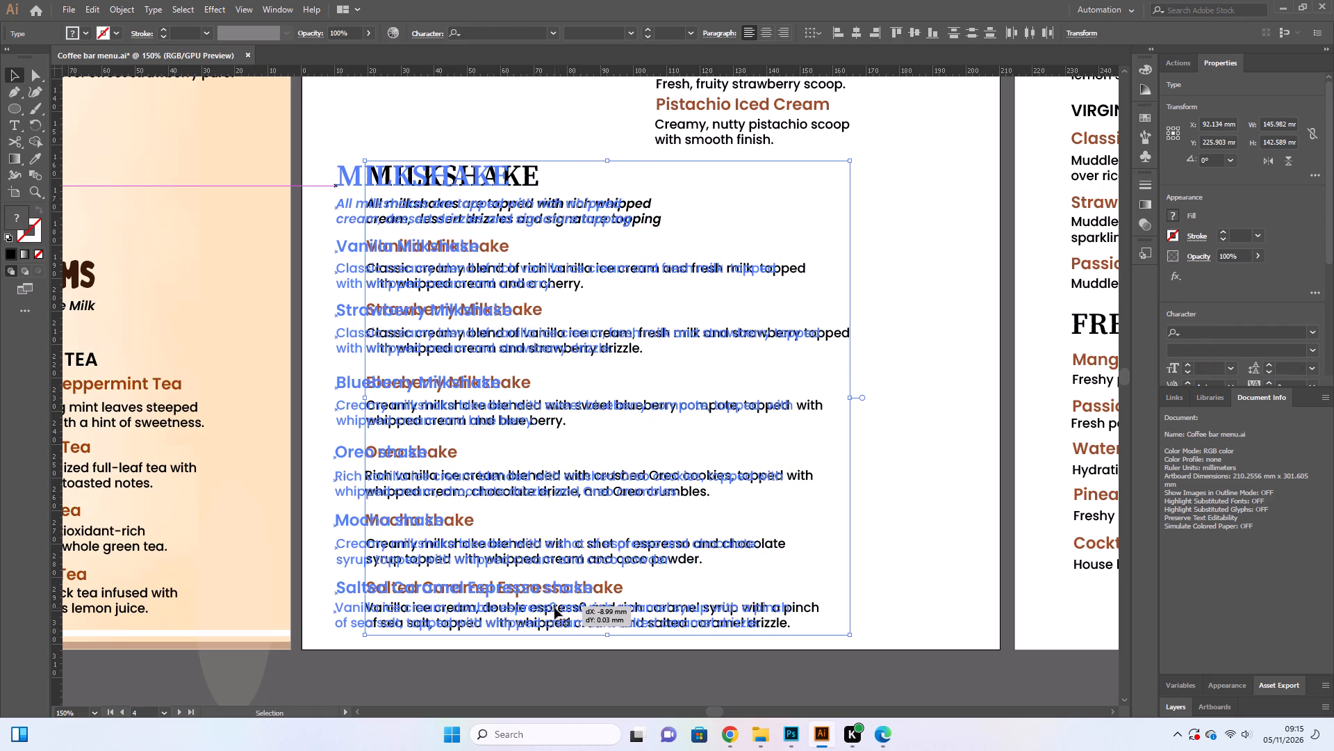
click(740, 689)
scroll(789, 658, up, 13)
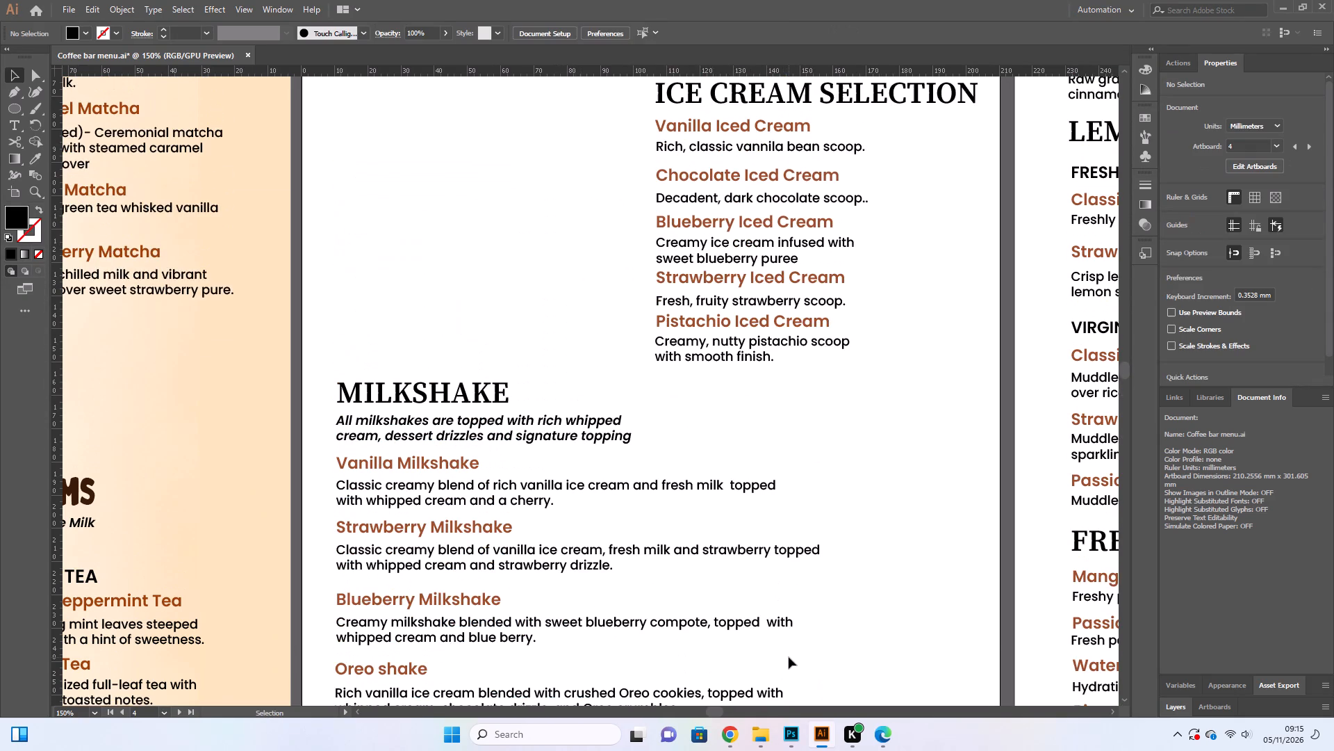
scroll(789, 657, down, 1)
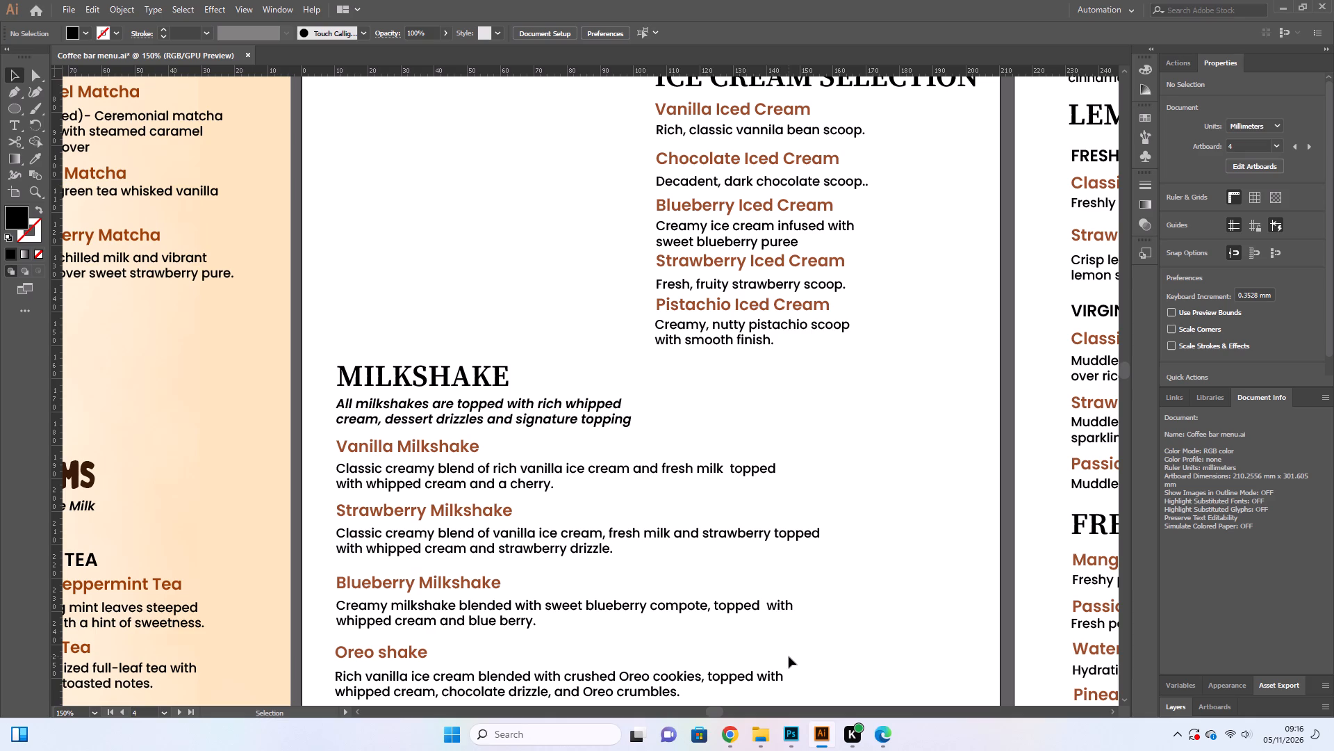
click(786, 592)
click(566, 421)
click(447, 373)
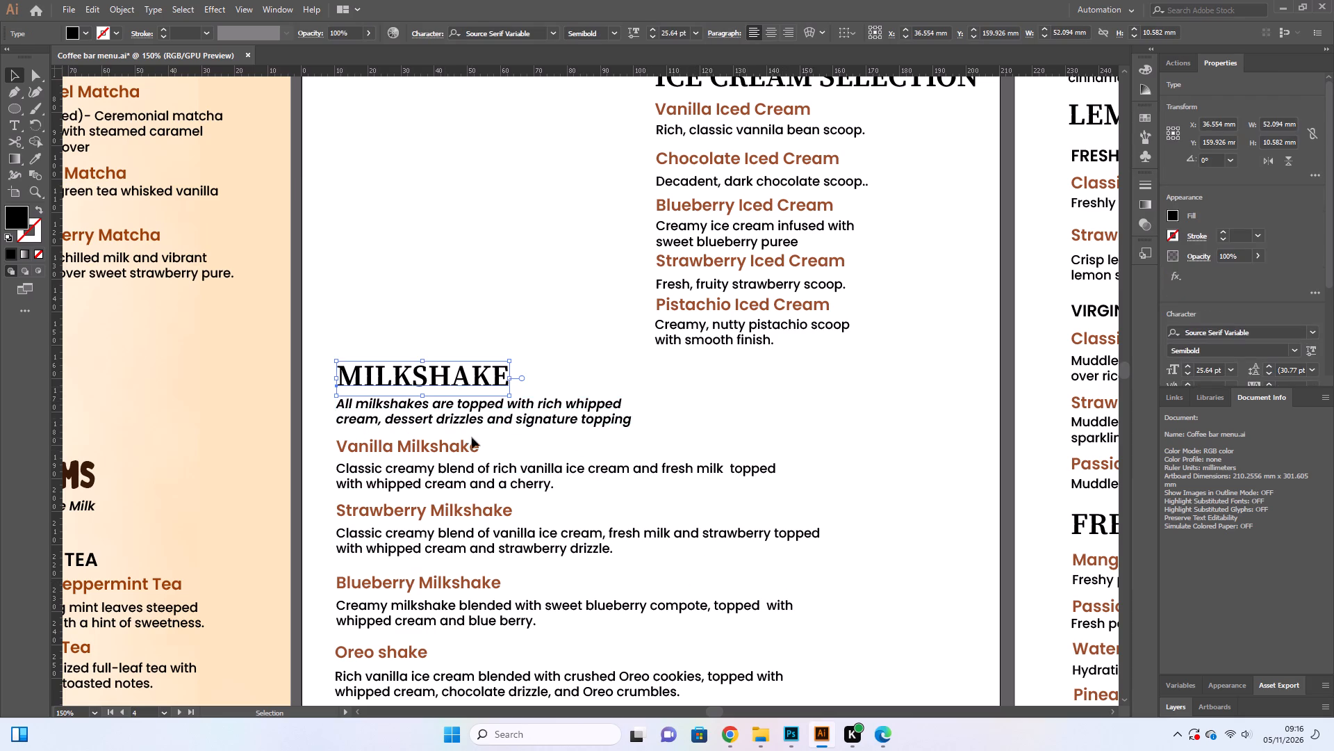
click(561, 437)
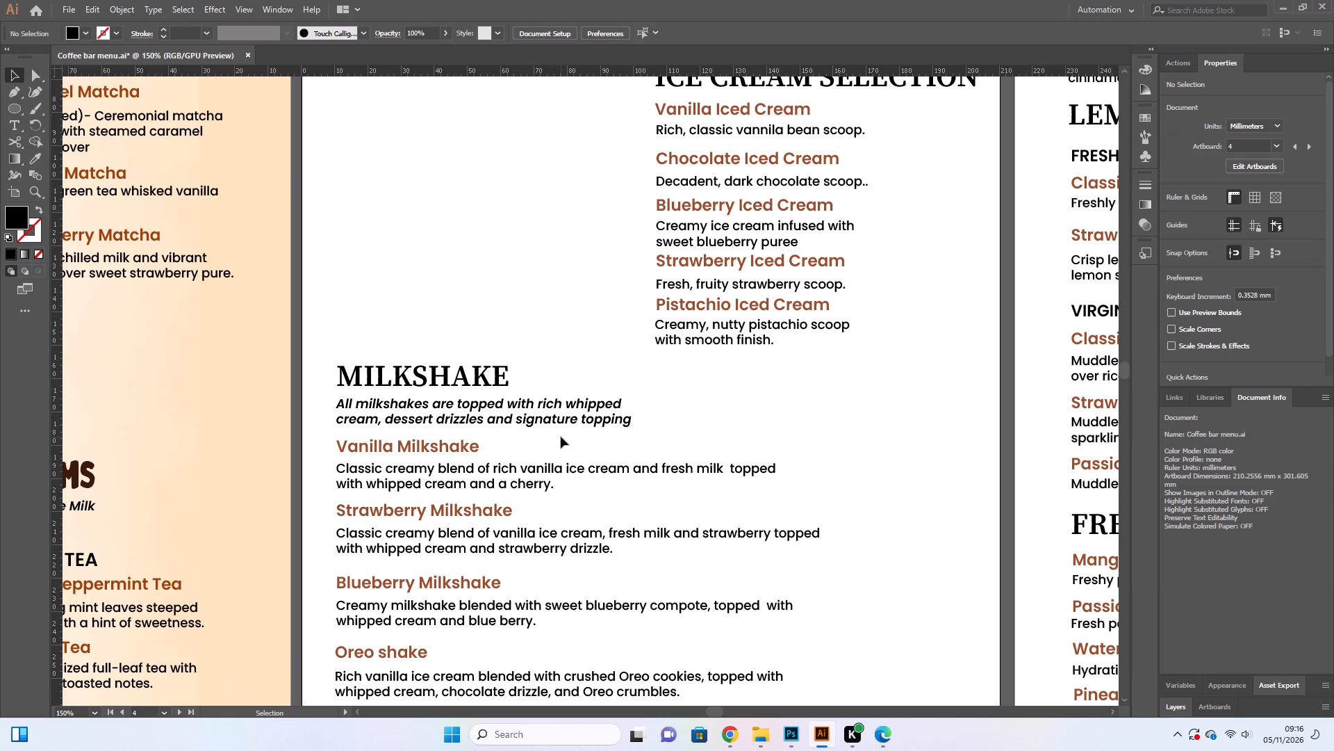
Look over the rest of the MILKSHAKE section and the front cover with the Davana Hotel coffee cup.
click(846, 577)
scroll(846, 577, down, 6)
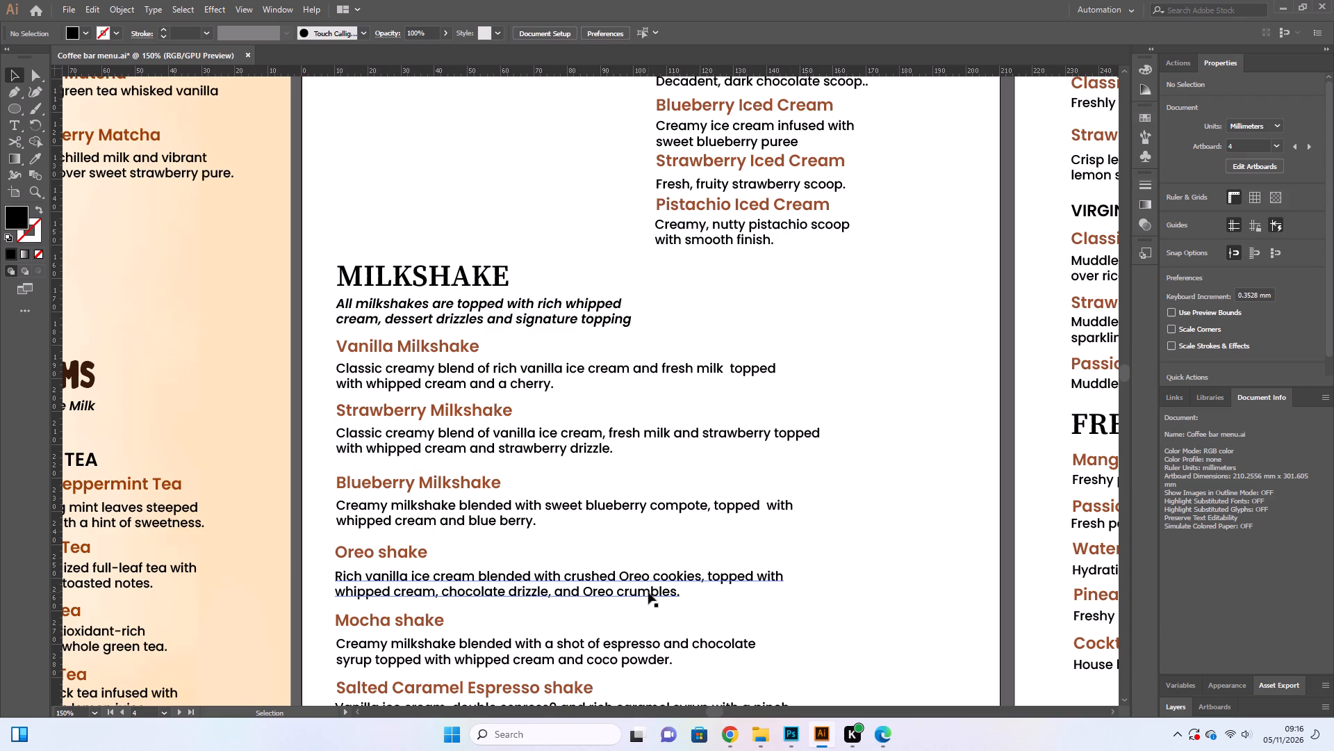
scroll(624, 598, down, 4)
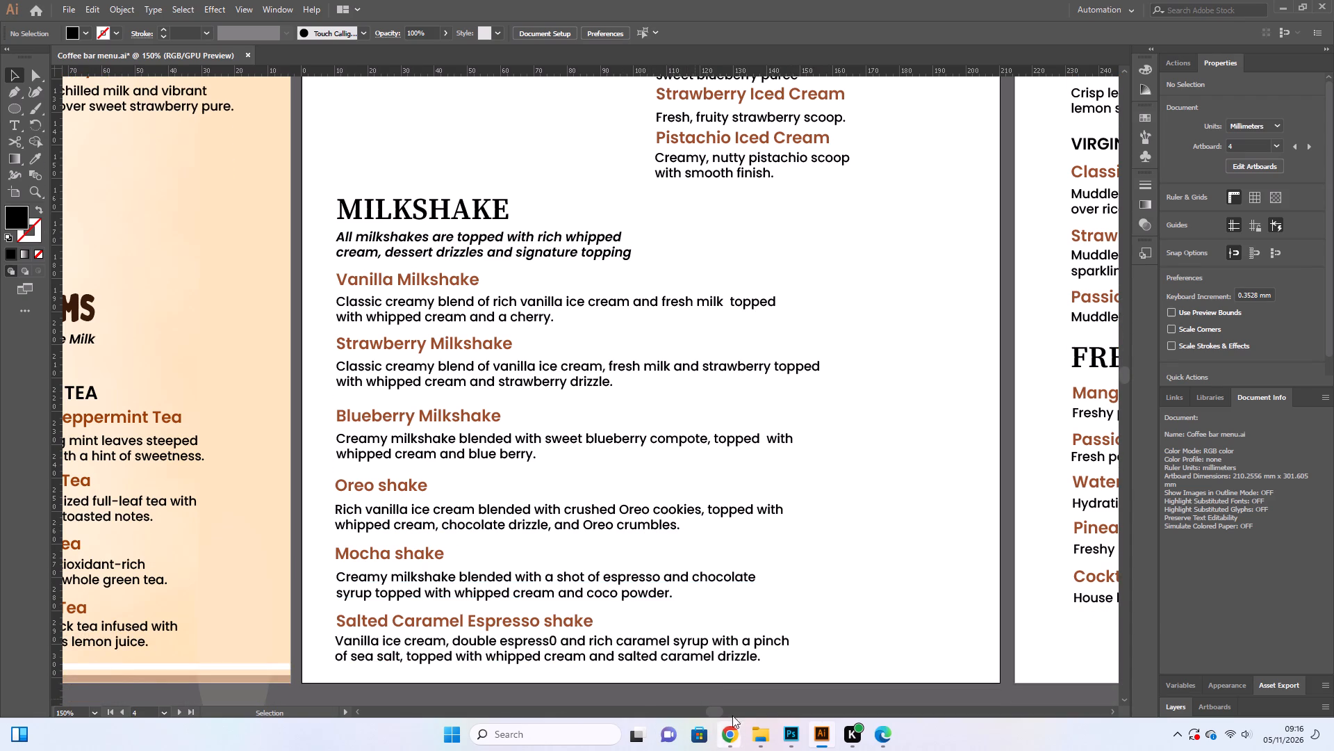
drag(719, 711, 655, 725)
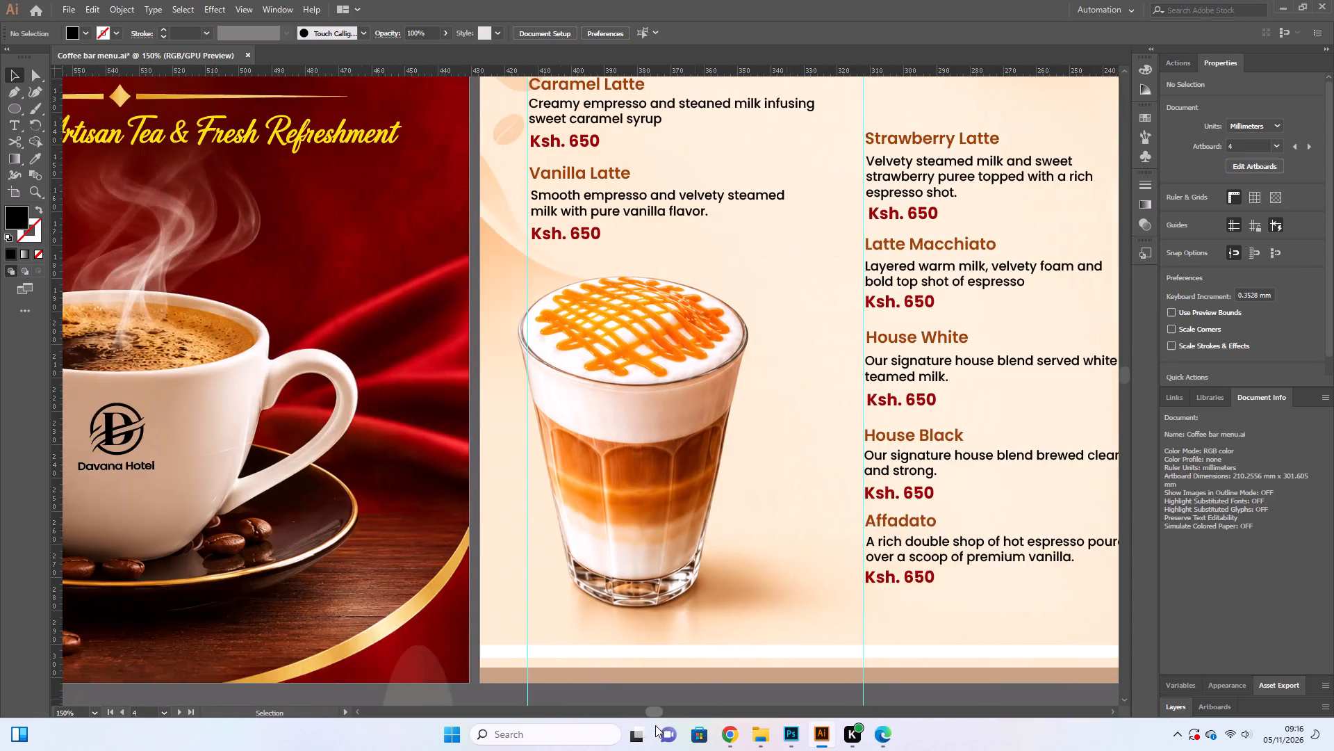
drag(655, 725, 640, 729)
scroll(694, 656, down, 4)
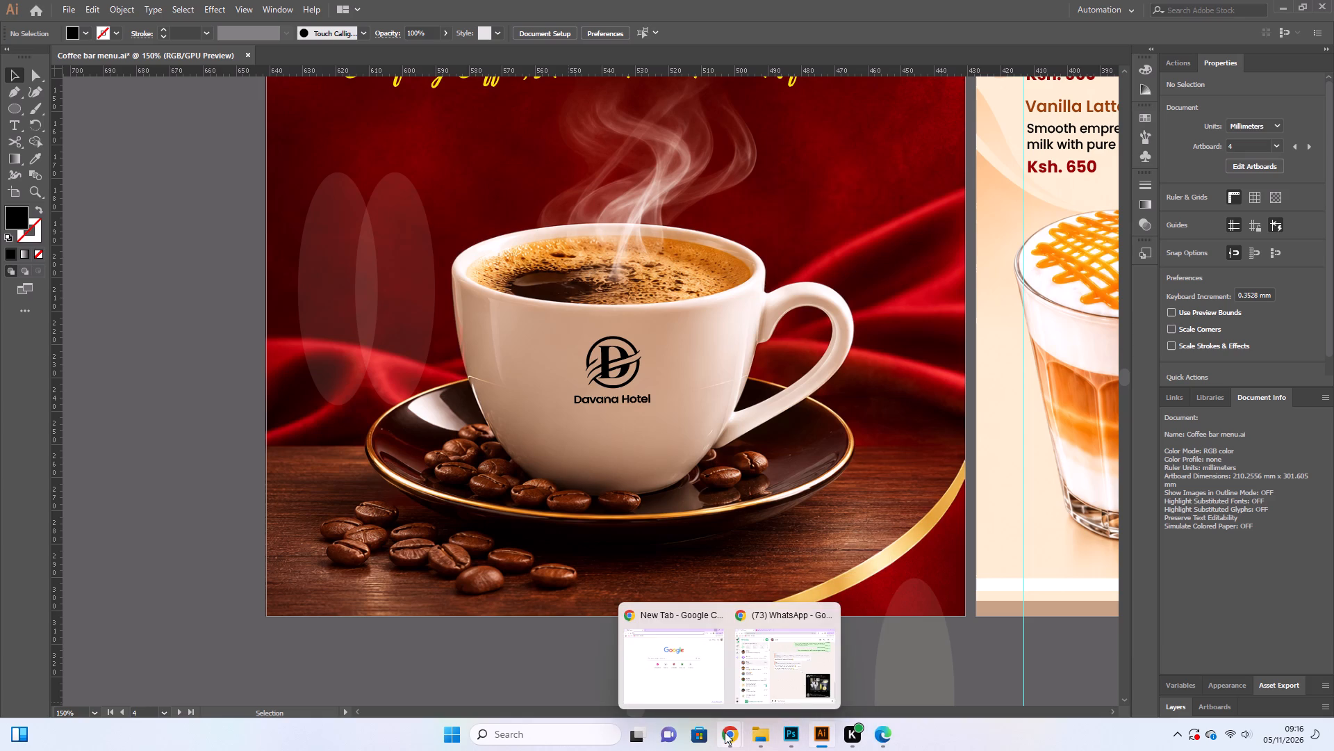
Switch to the Google Chrome window showing the new tab.
click(691, 659)
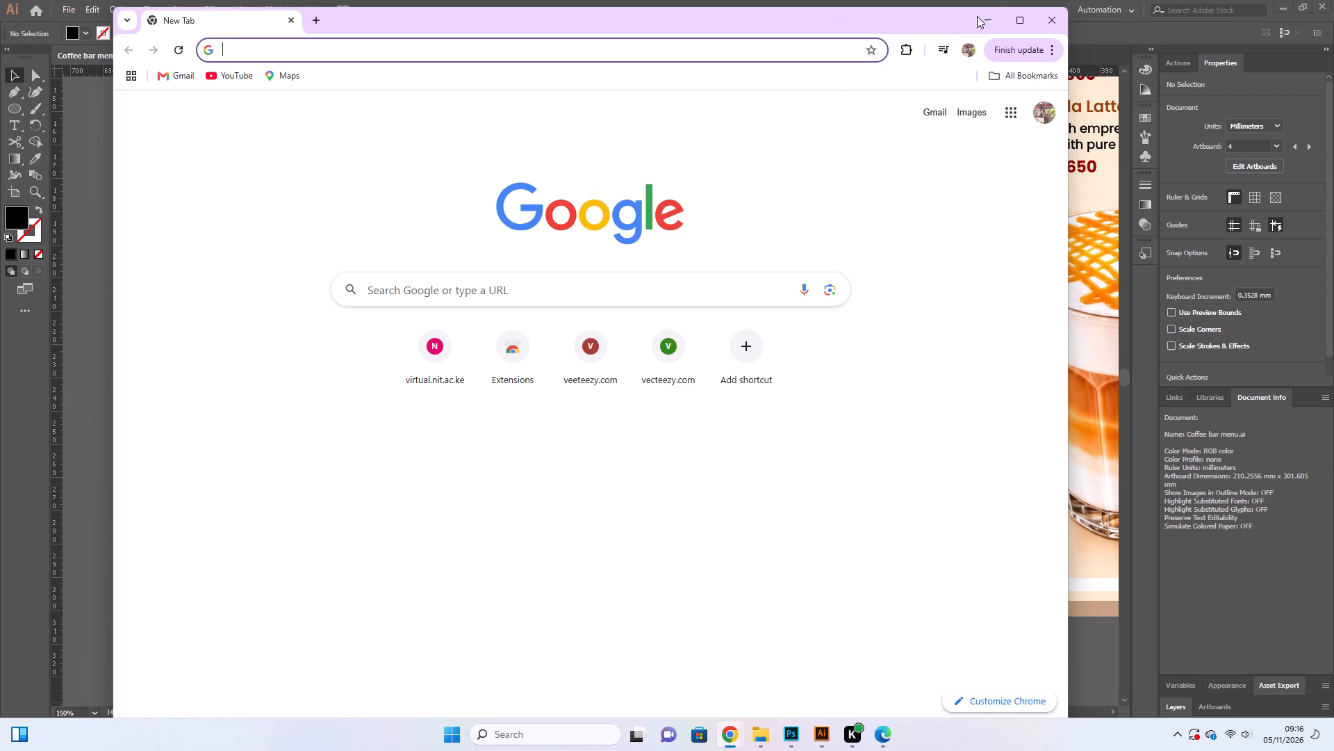
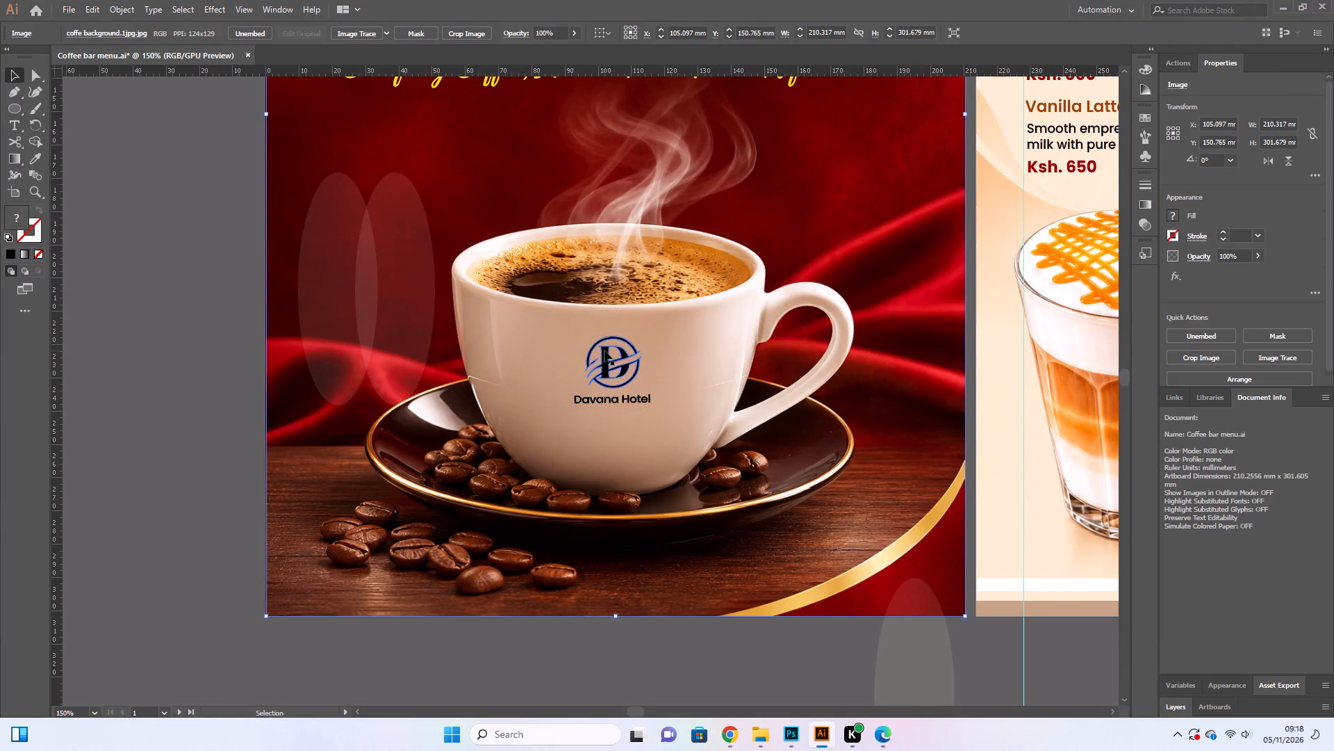
Enlarge the Davana Hotel logo on the cover's coffee cup to about 24.3 mm wide and stretch its top edge slightly upward.
click(604, 350)
scroll(644, 394, down, 3)
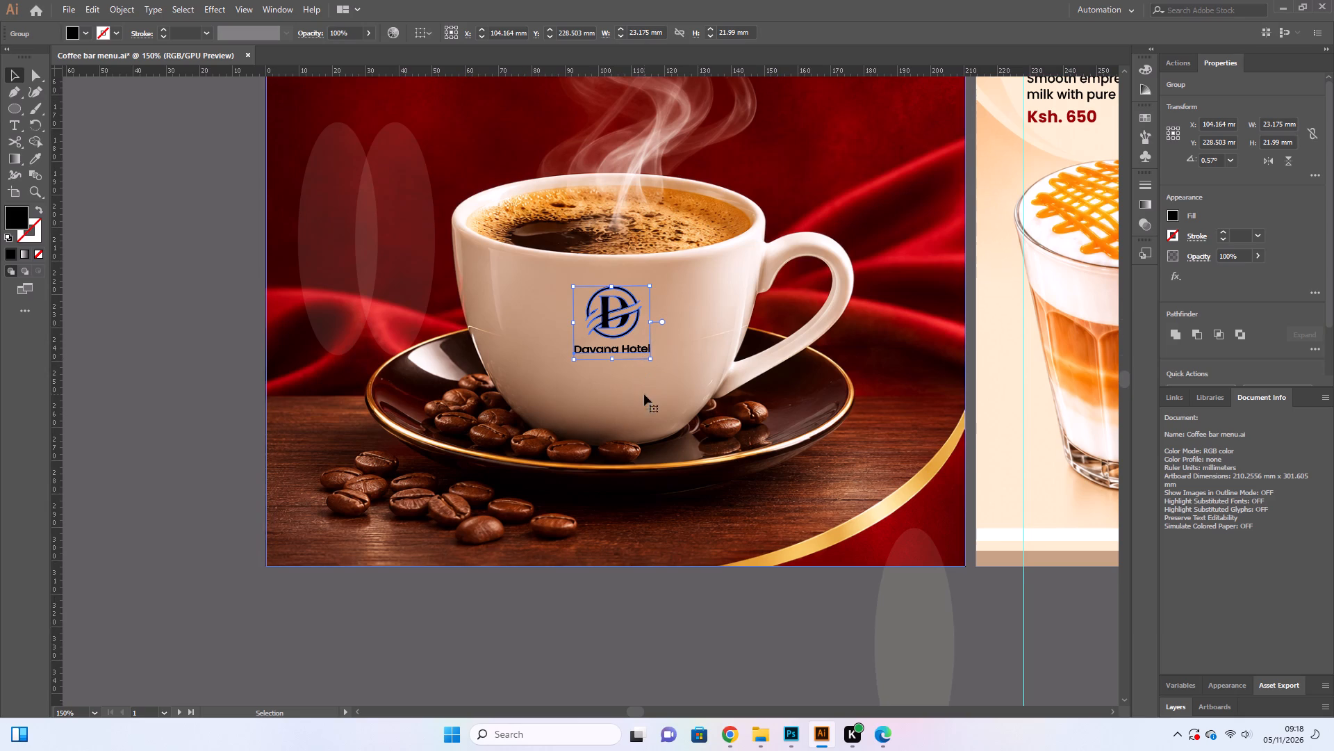
scroll(639, 382, down, 3)
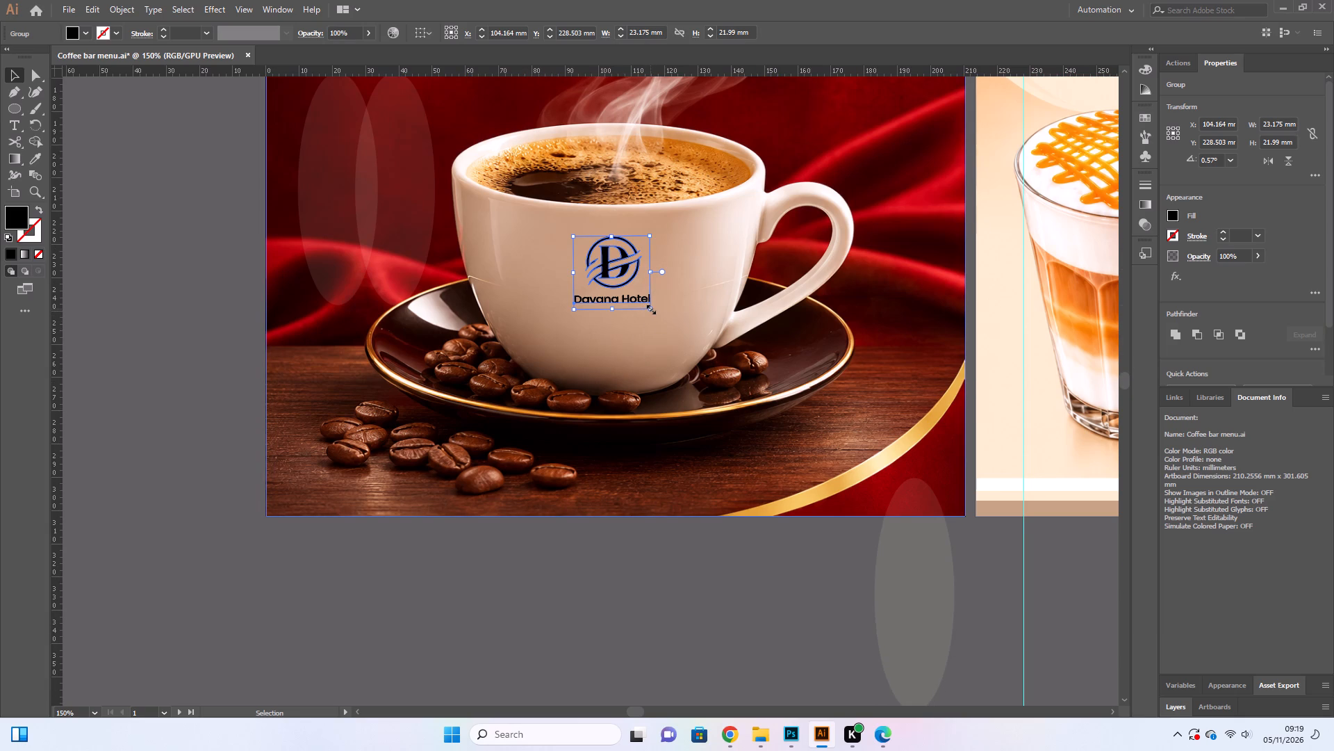
click(650, 308)
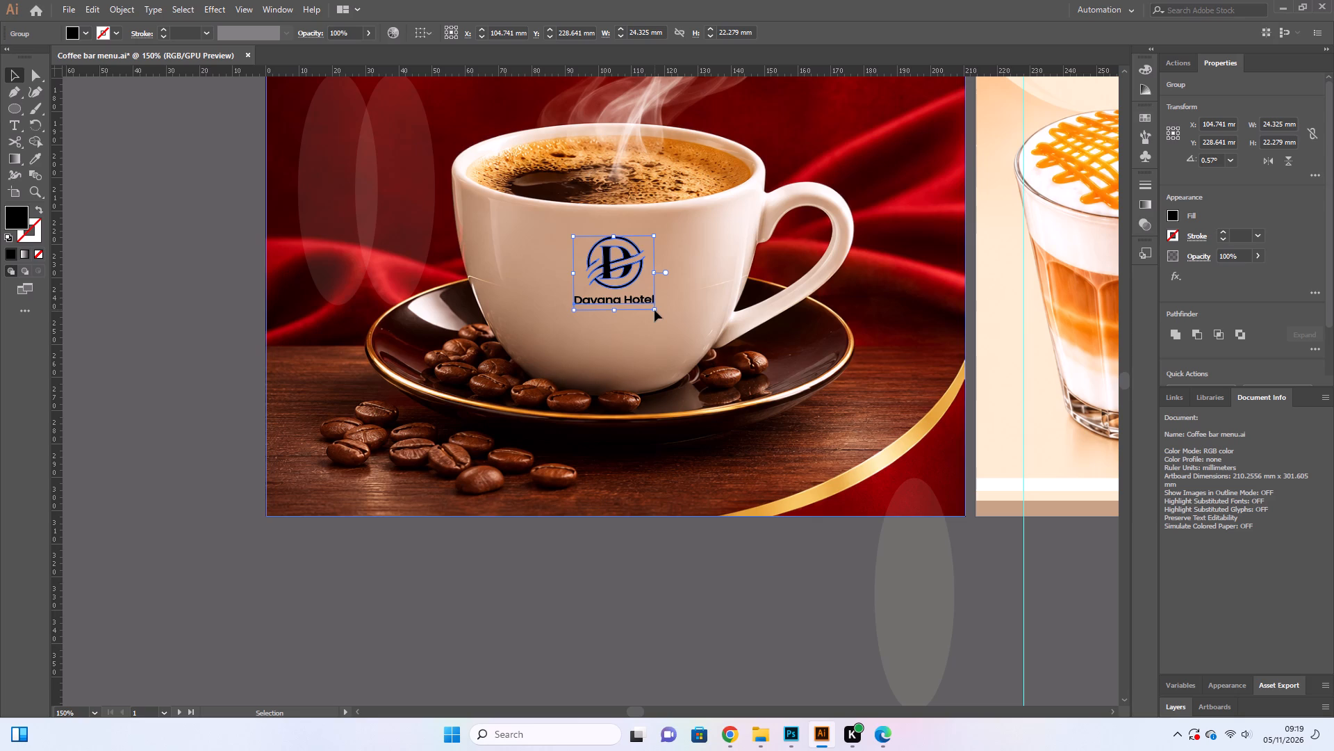
click(614, 235)
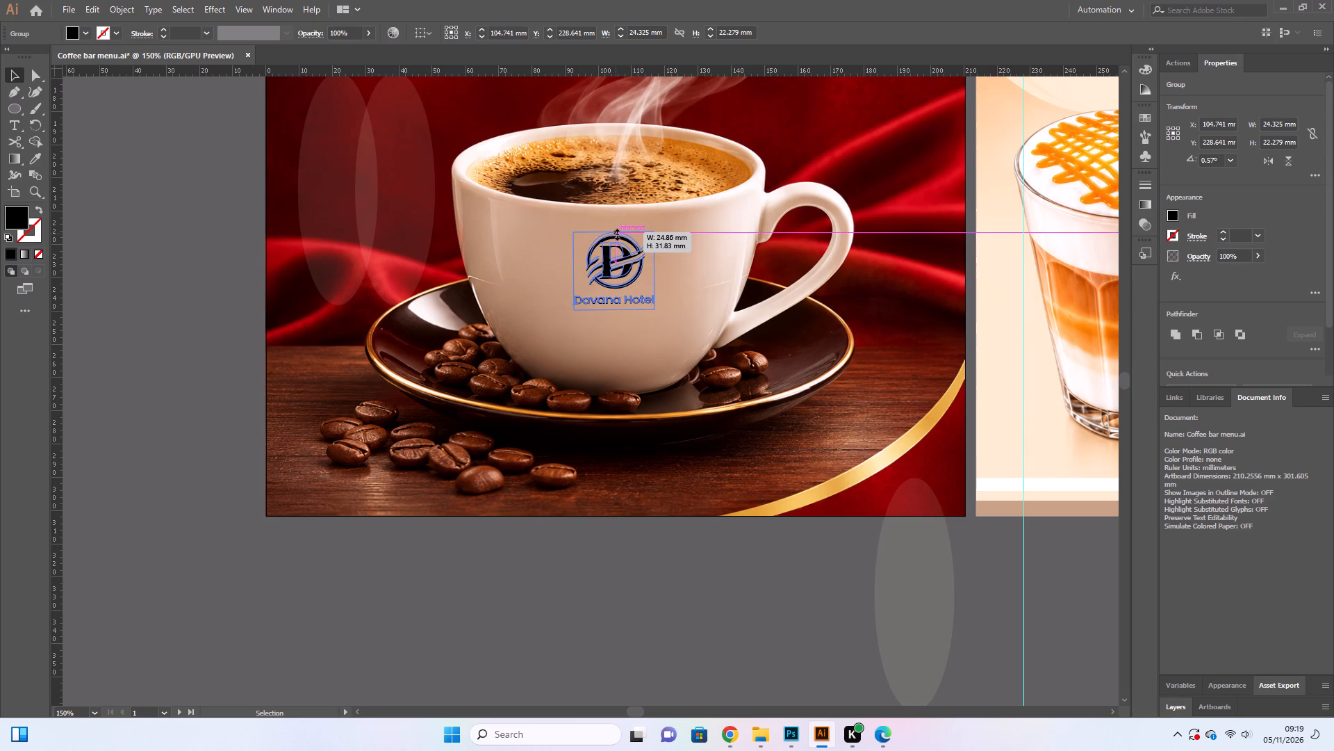
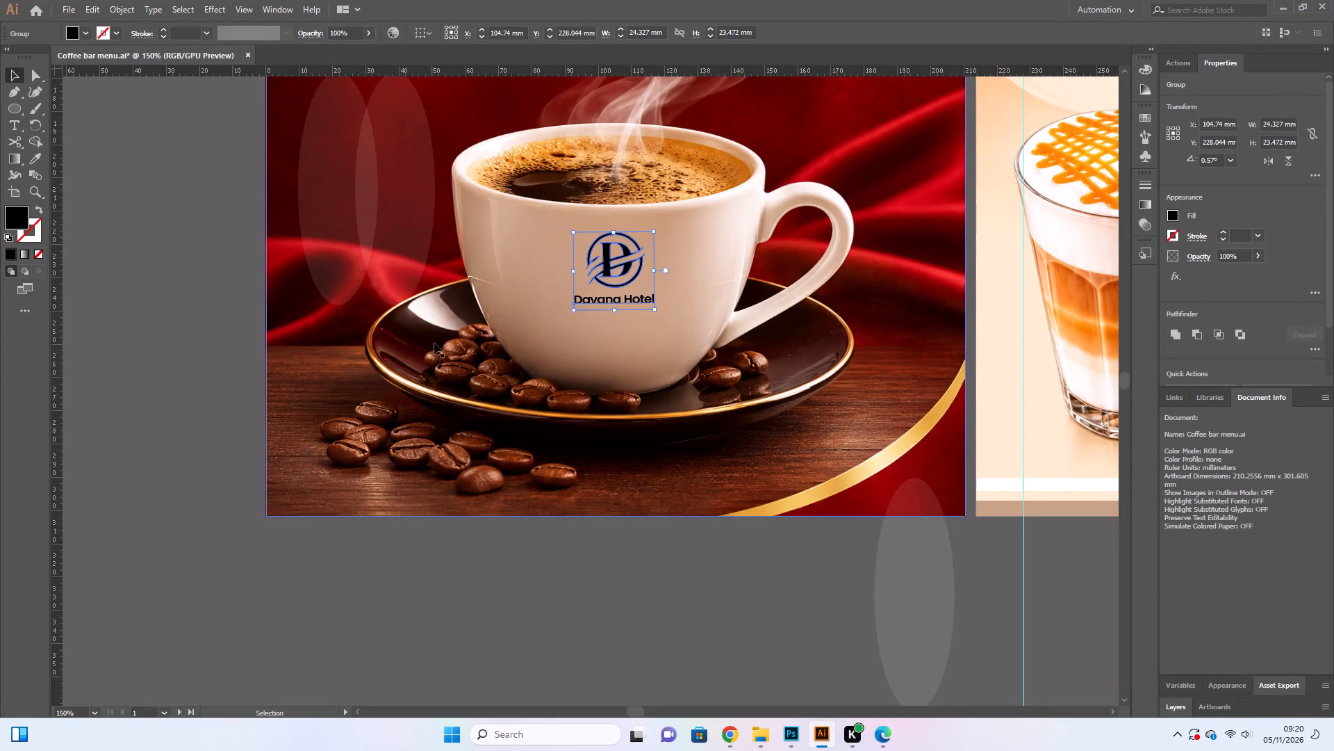
Review the coffee bar menu cover, checking the cup logo, translucent ellipses, tagline and "Coffee Bar Menu" title.
click(682, 617)
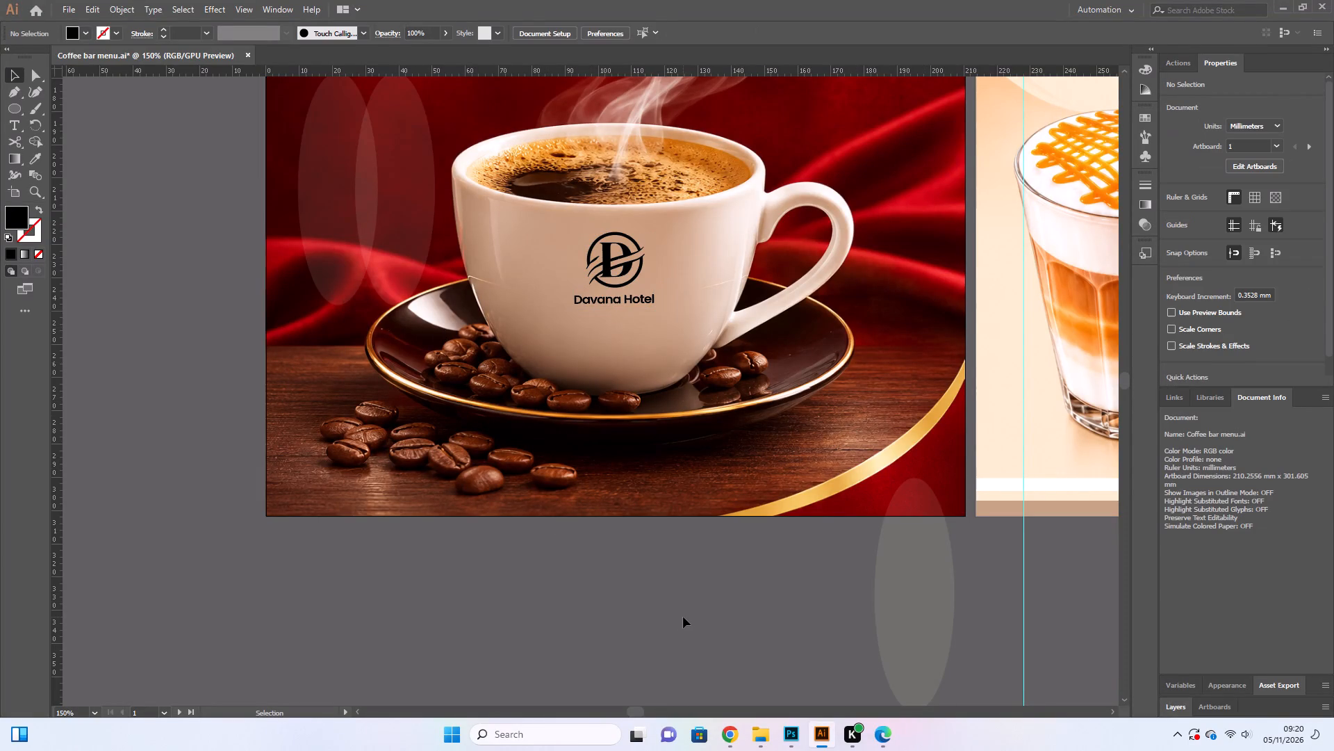
click(838, 636)
click(900, 599)
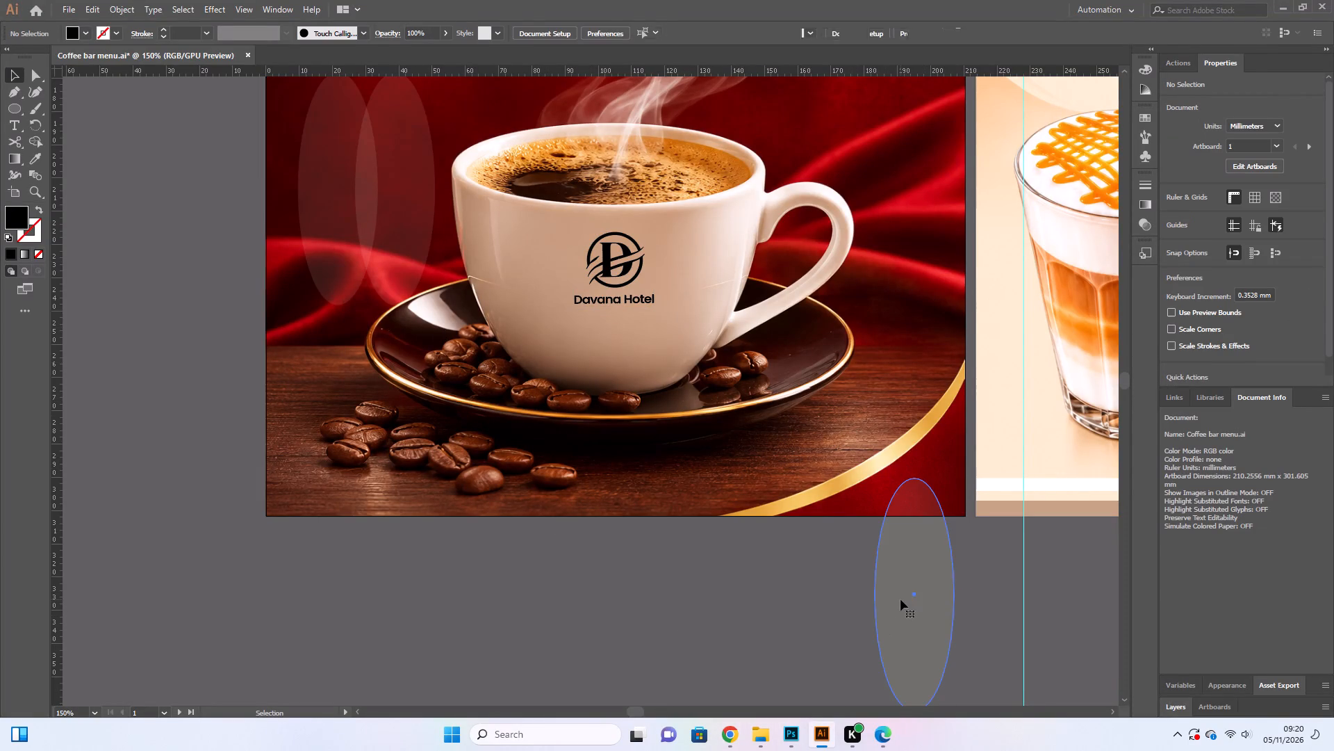
scroll(900, 598, down, 10)
scroll(720, 514, up, 4)
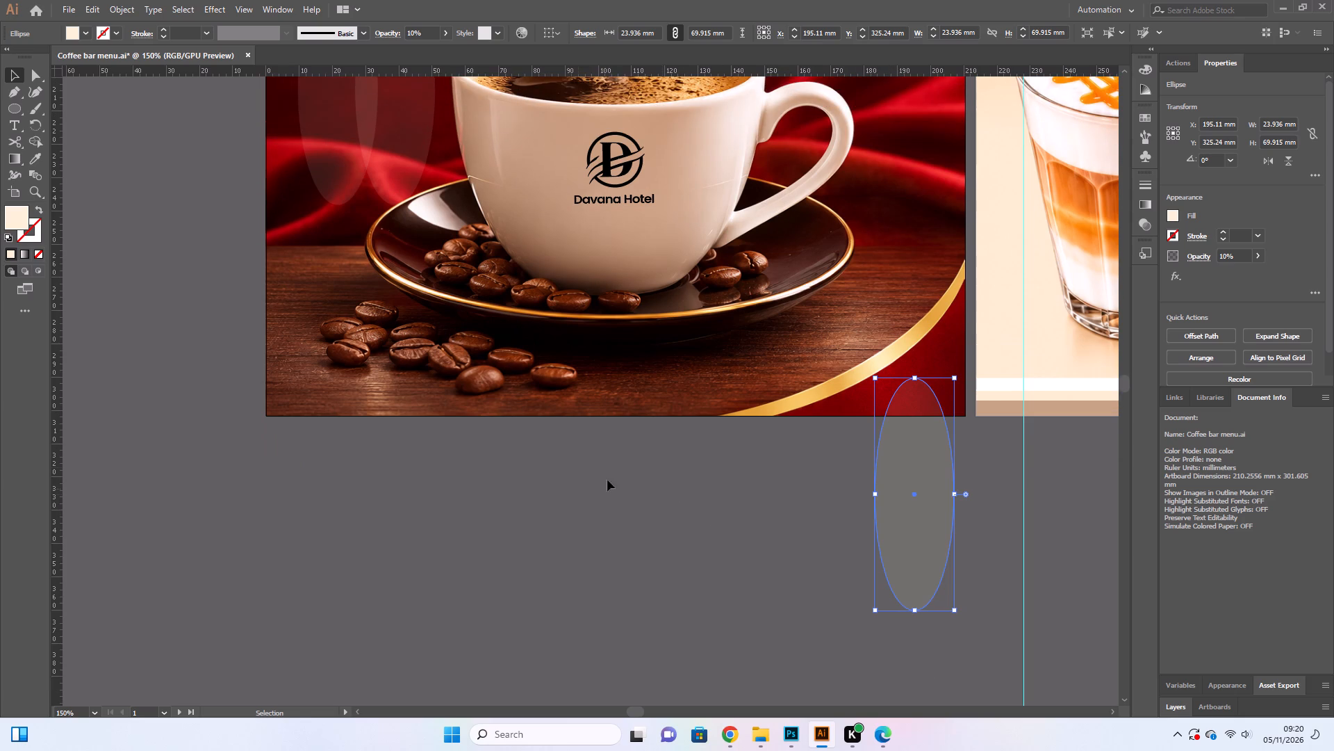
click(153, 285)
scroll(153, 285, up, 13)
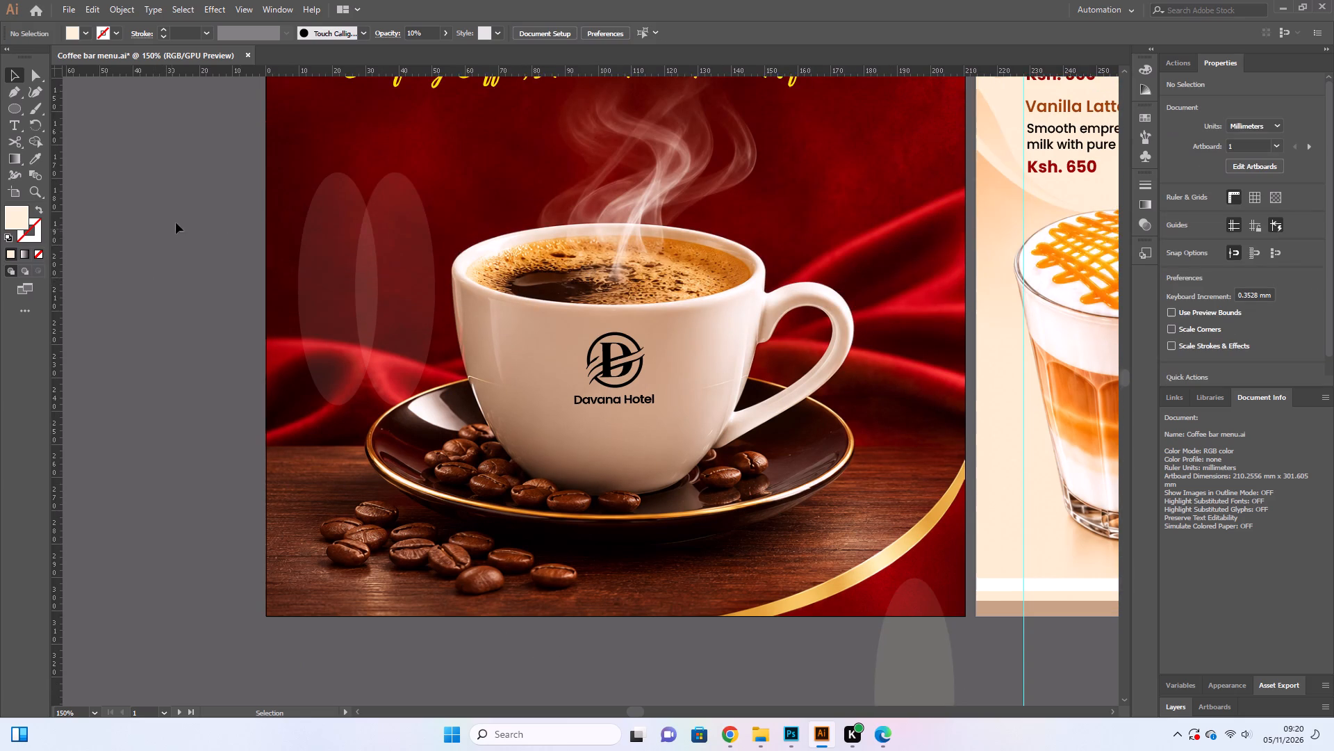
scroll(176, 223, up, 16)
click(341, 344)
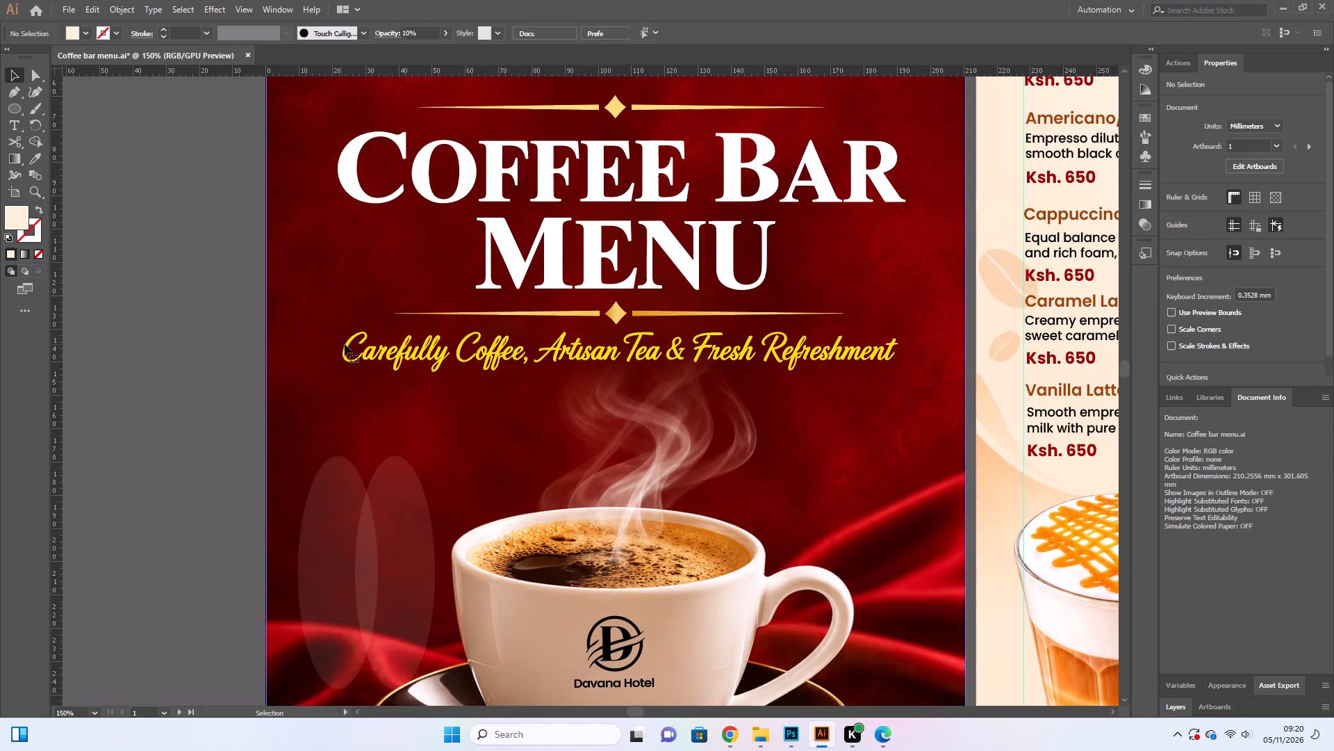
click(347, 344)
click(556, 353)
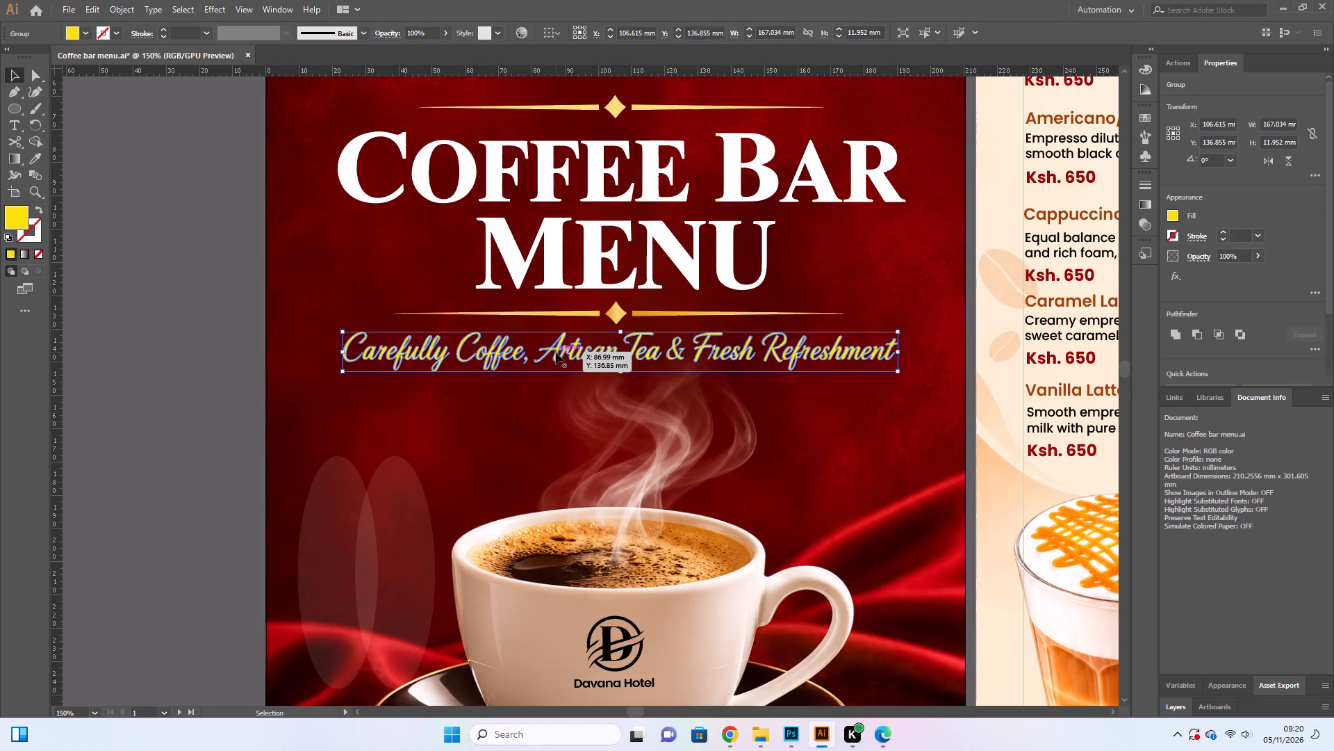
click(168, 346)
scroll(397, 369, up, 3)
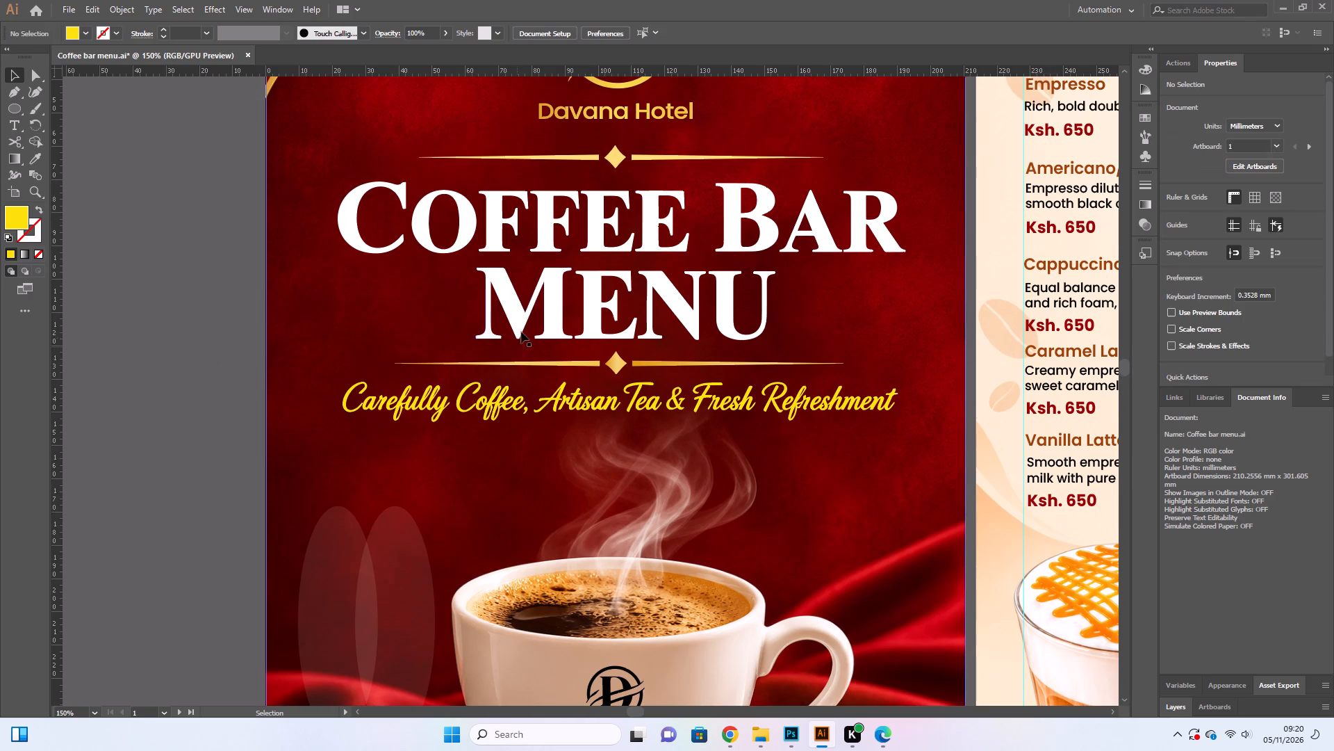
click(549, 302)
scroll(566, 319, up, 5)
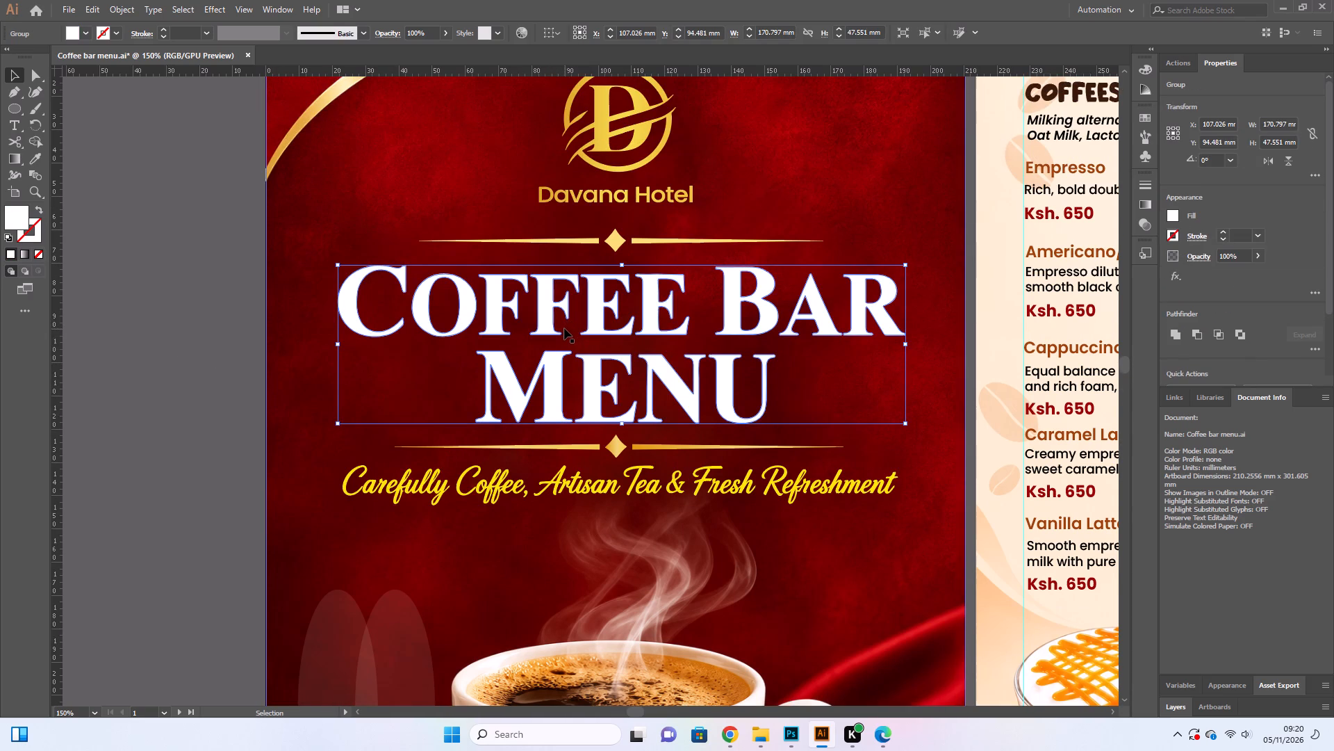
click(152, 277)
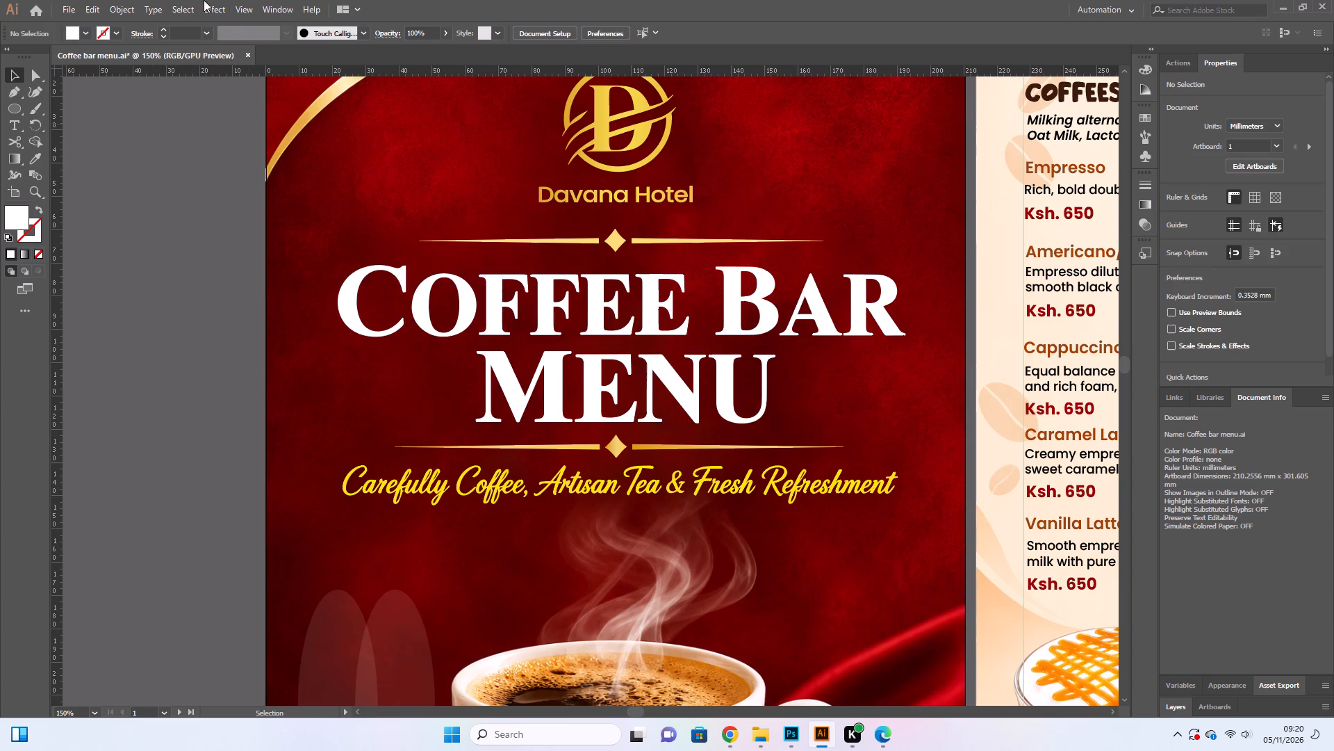
Open the pastry chef's CV PDF from the Downloads folder as a separate document.
click(70, 8)
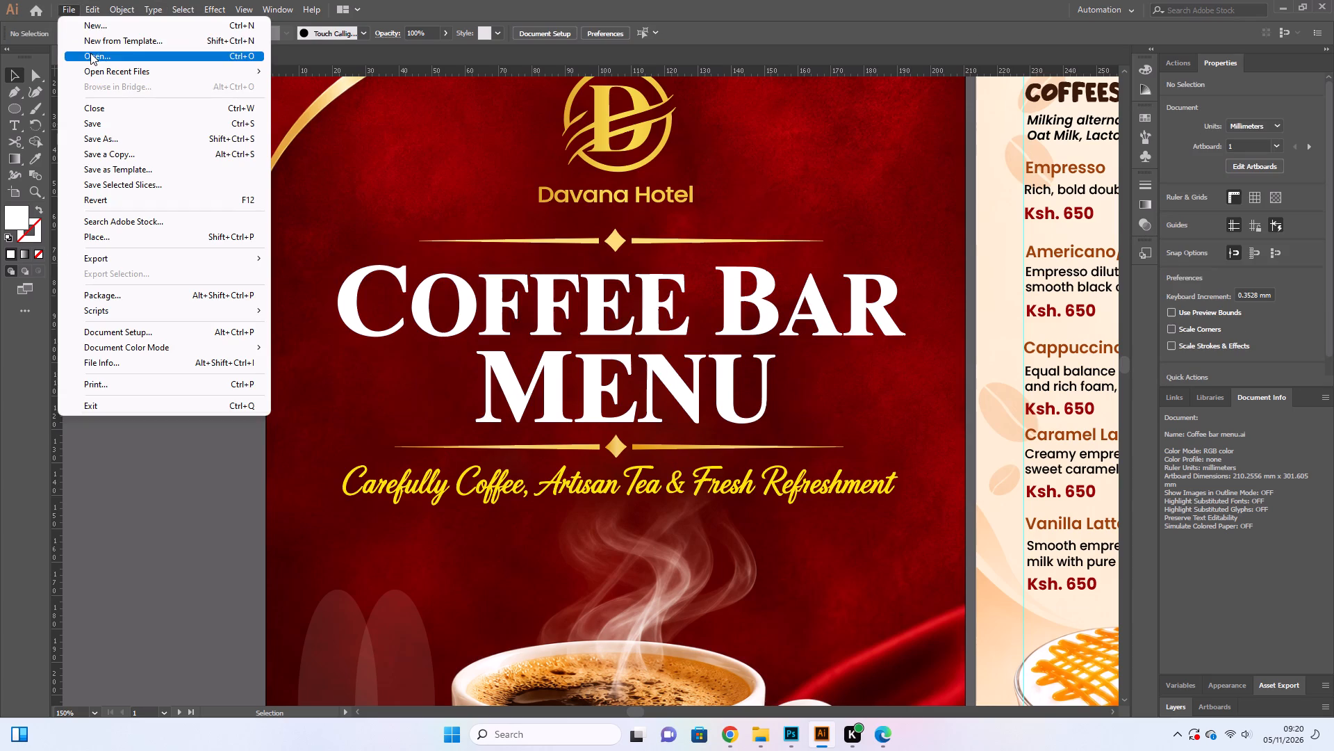
click(90, 53)
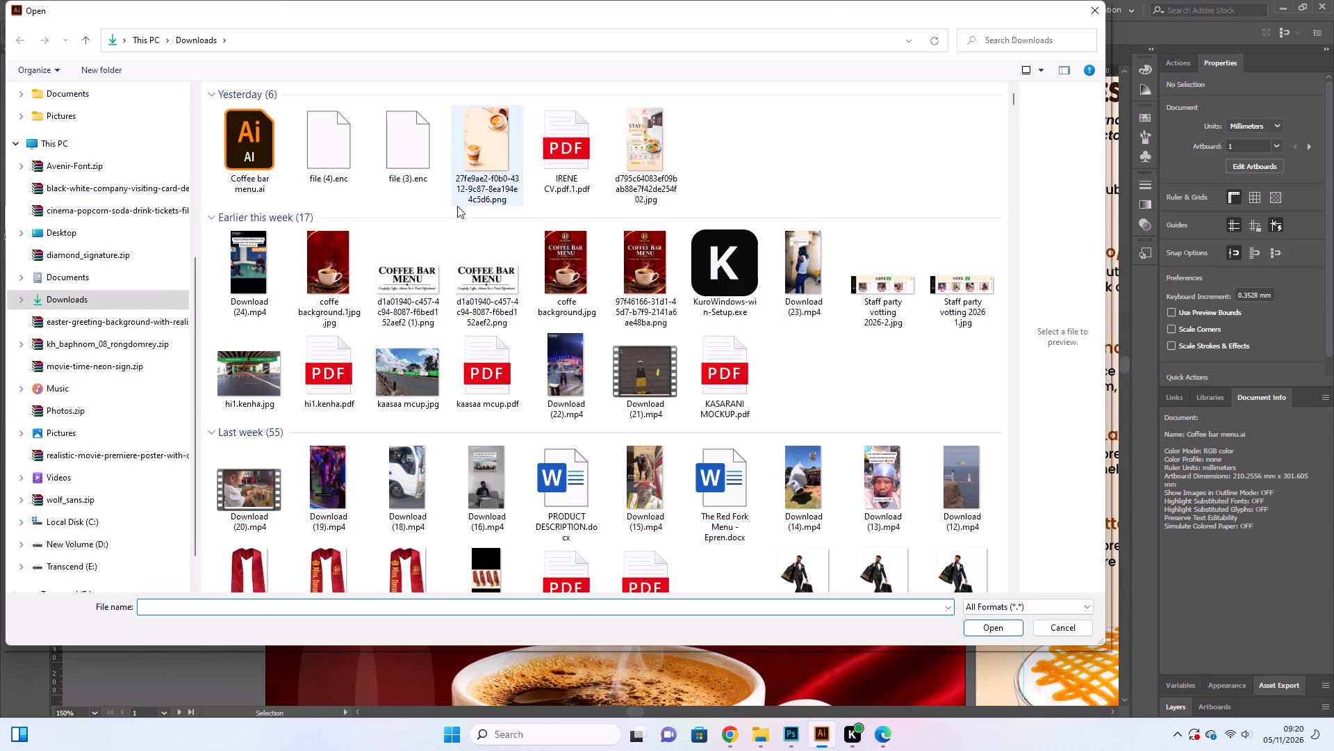
scroll(72, 219, up, 5)
scroll(195, 216, up, 5)
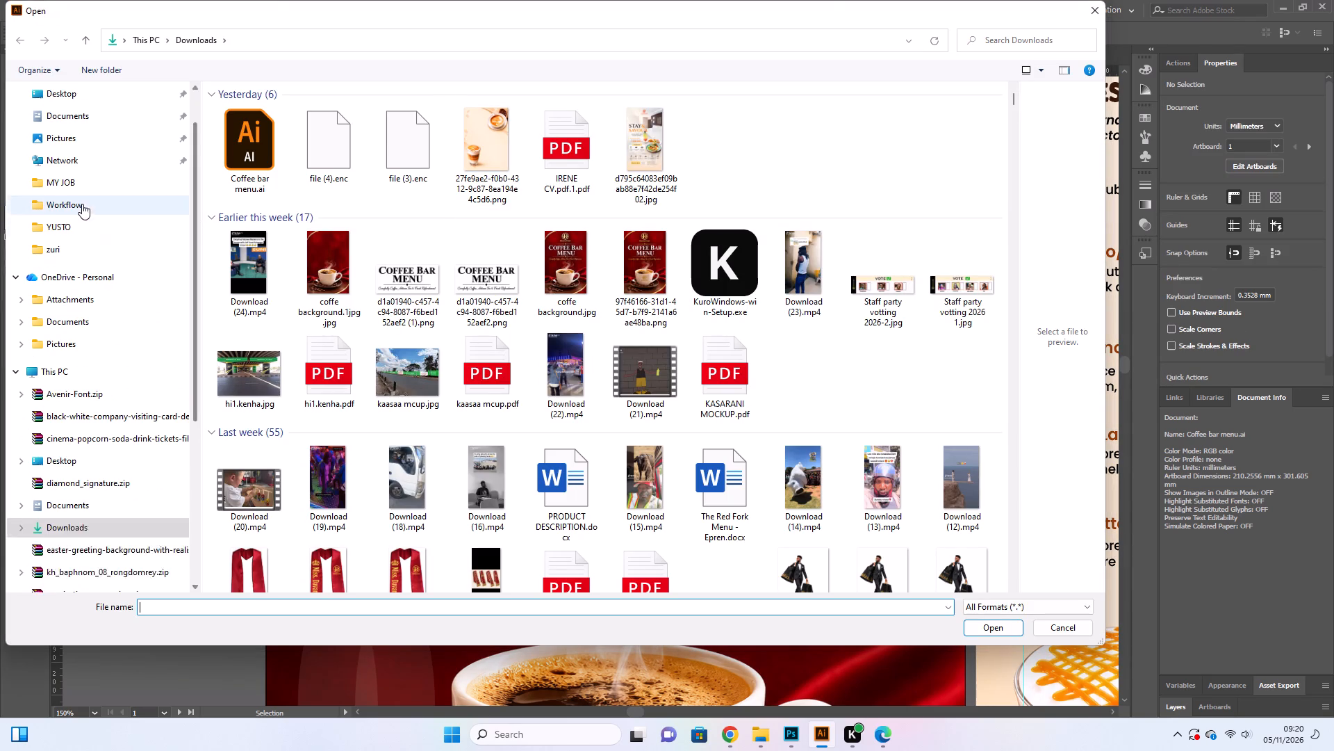
scroll(82, 204, up, 5)
click(580, 163)
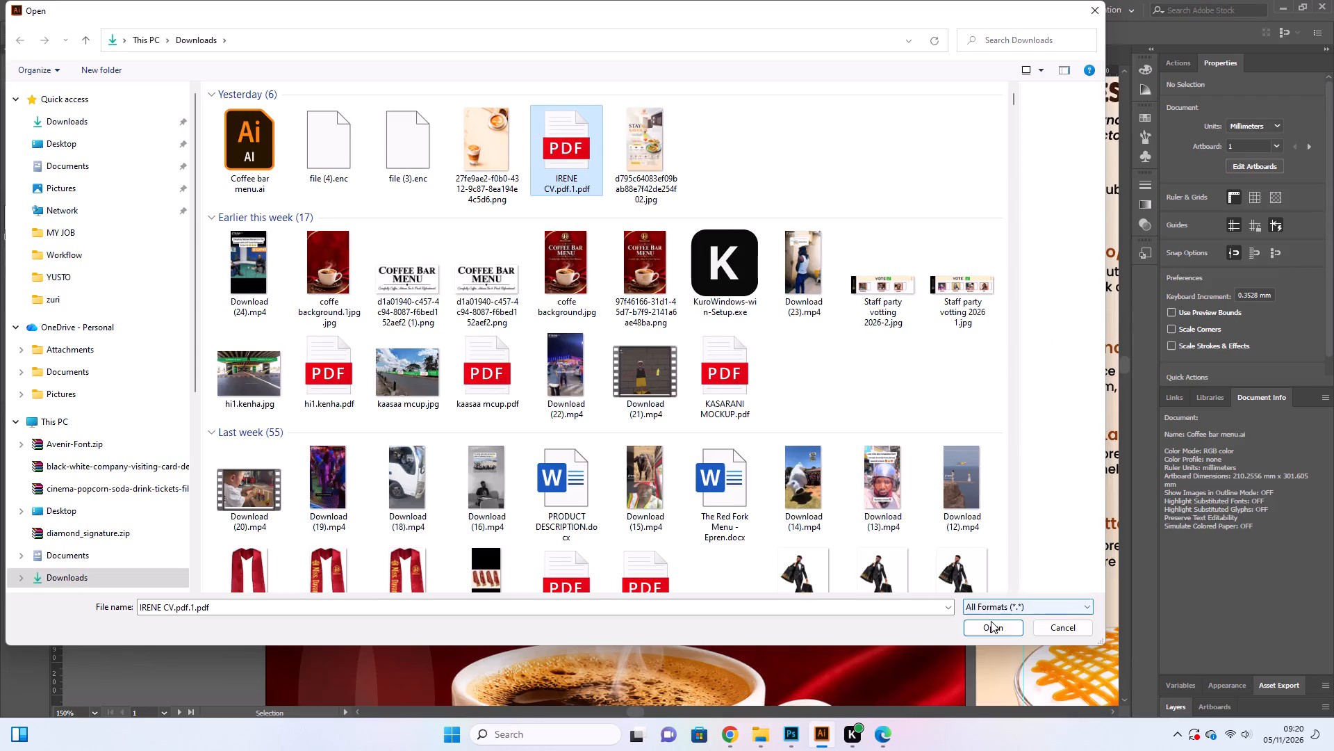
click(991, 621)
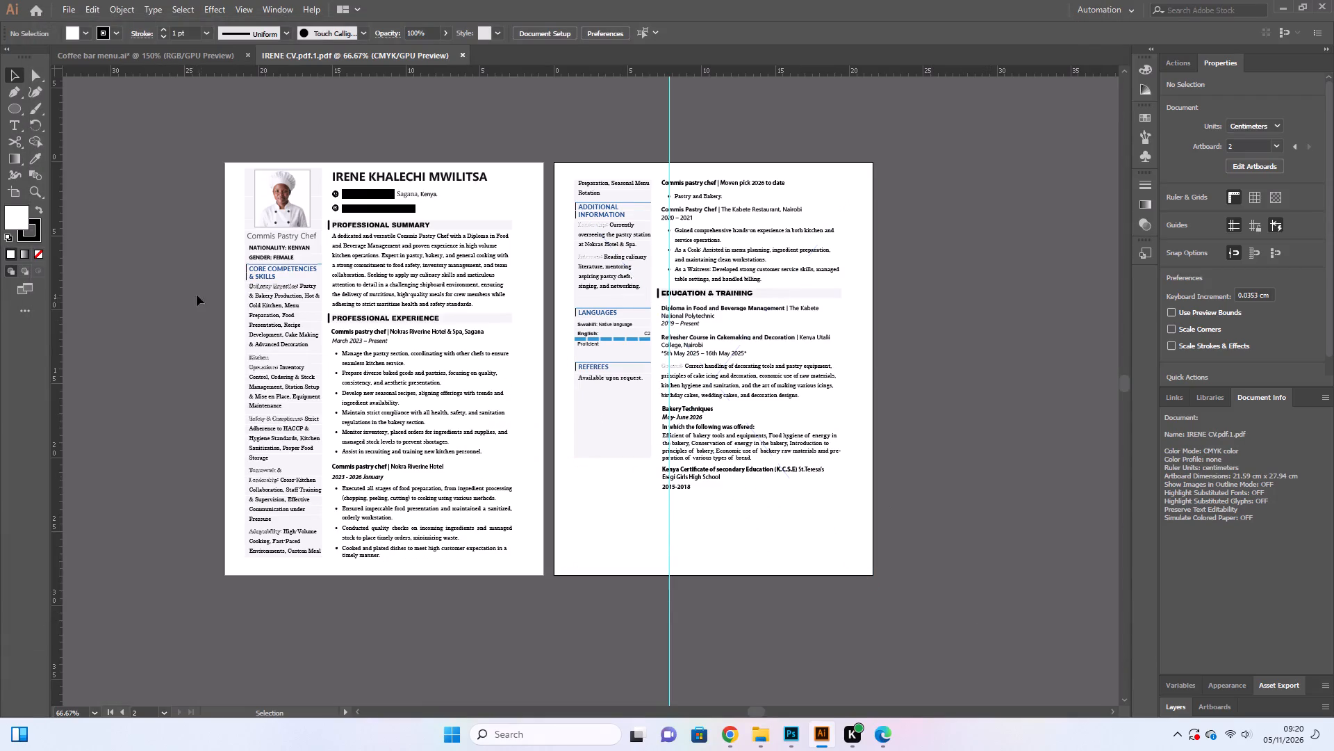
Examine the CV's first page at 150% zoom, covering the header, professional summary, core competencies and professional experience.
click(255, 277)
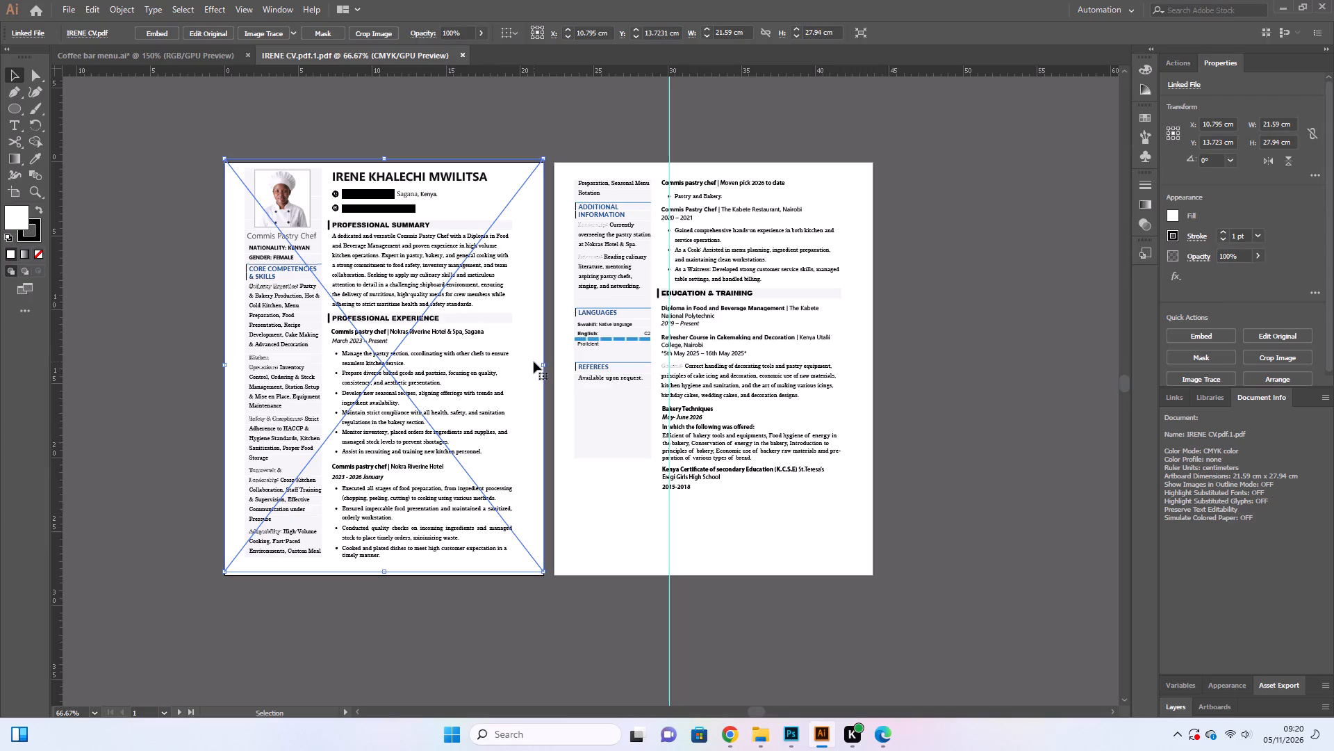
key(ctrl+equal)
key(ctrl+equal)
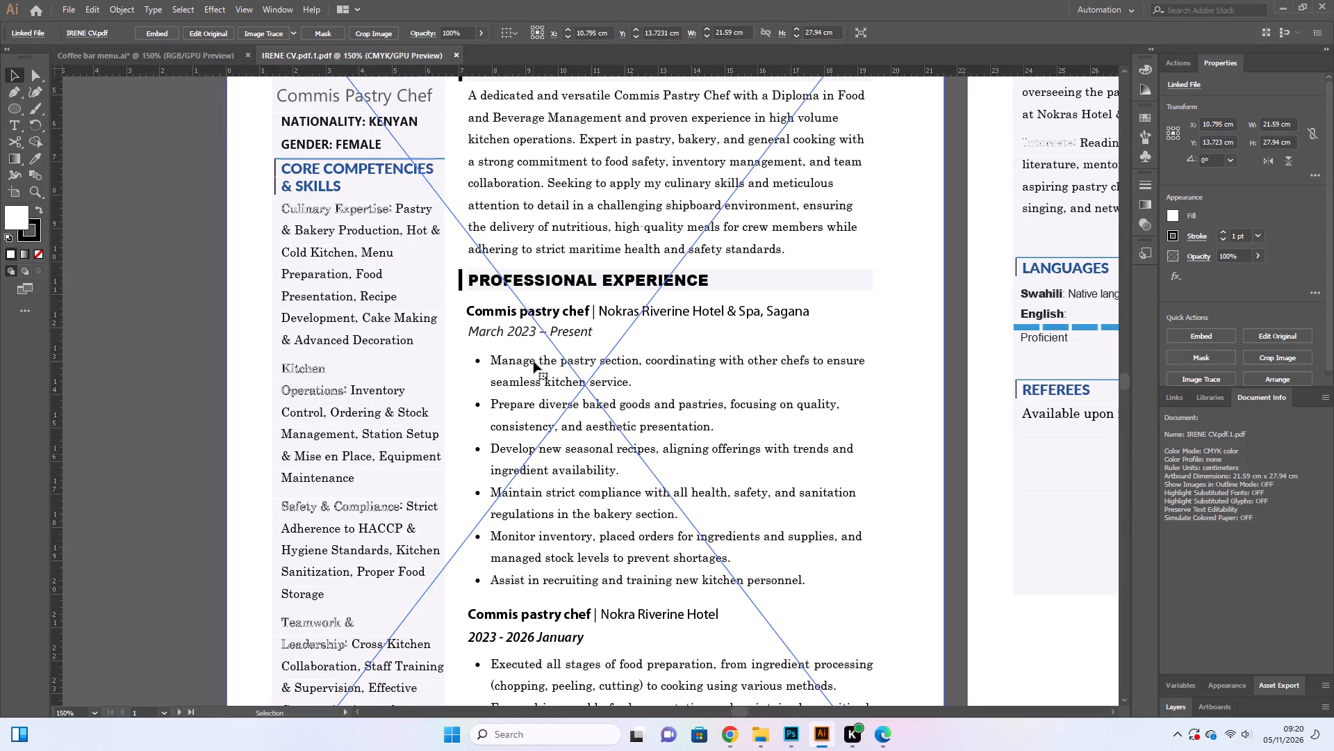
triple_click(147, 239)
scroll(145, 241, up, 1)
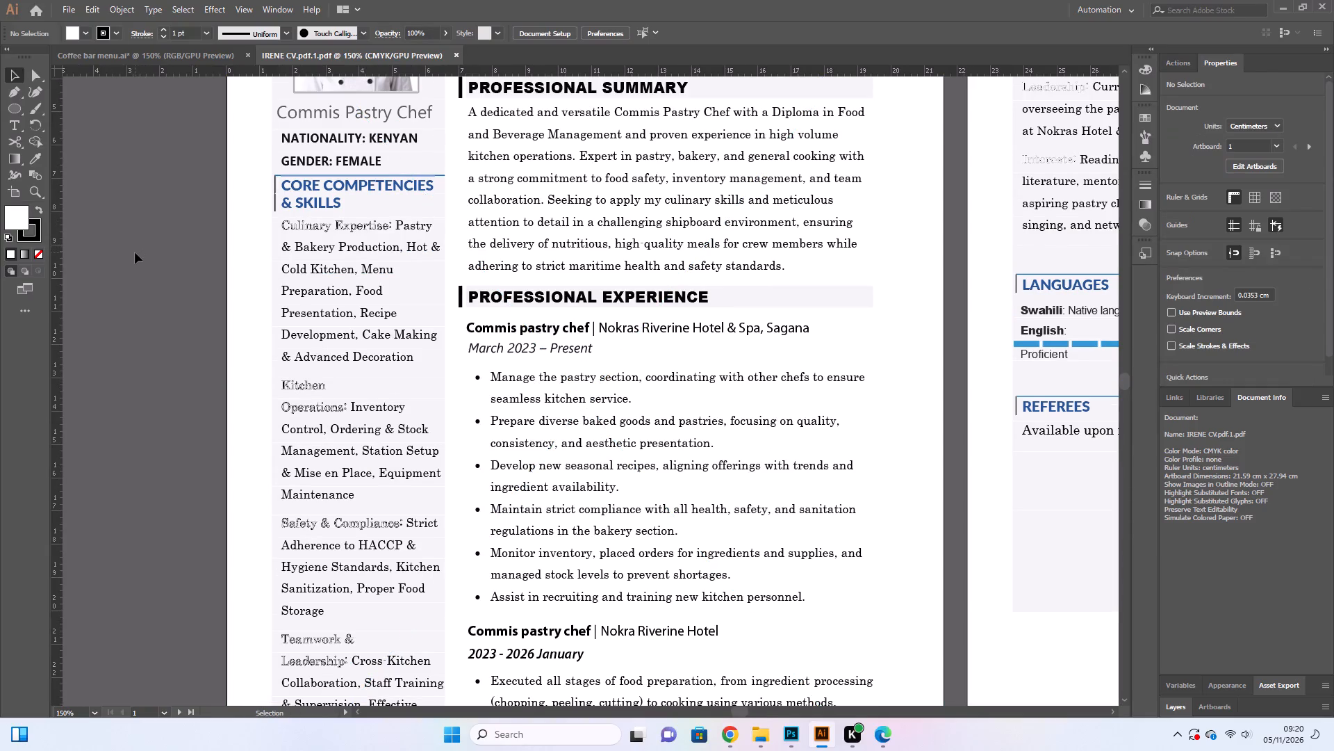
scroll(135, 252, down, 2)
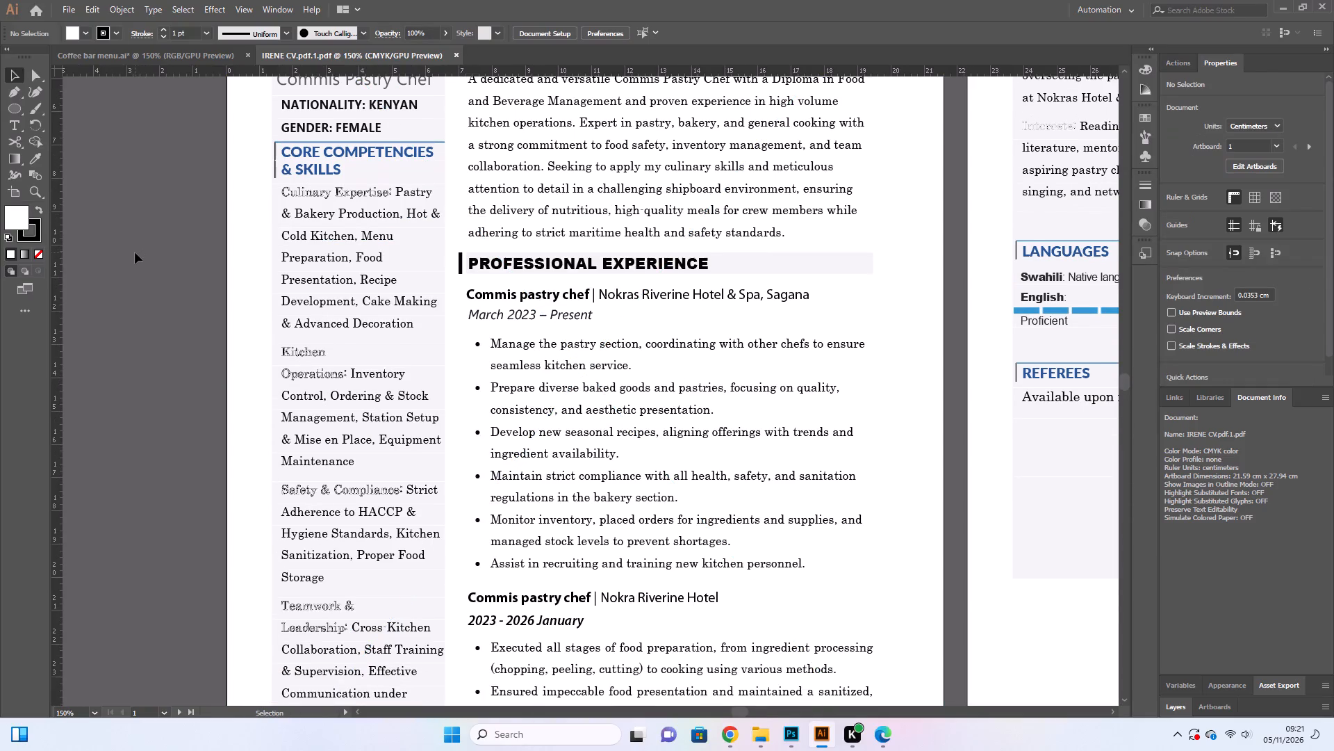
scroll(135, 252, down, 8)
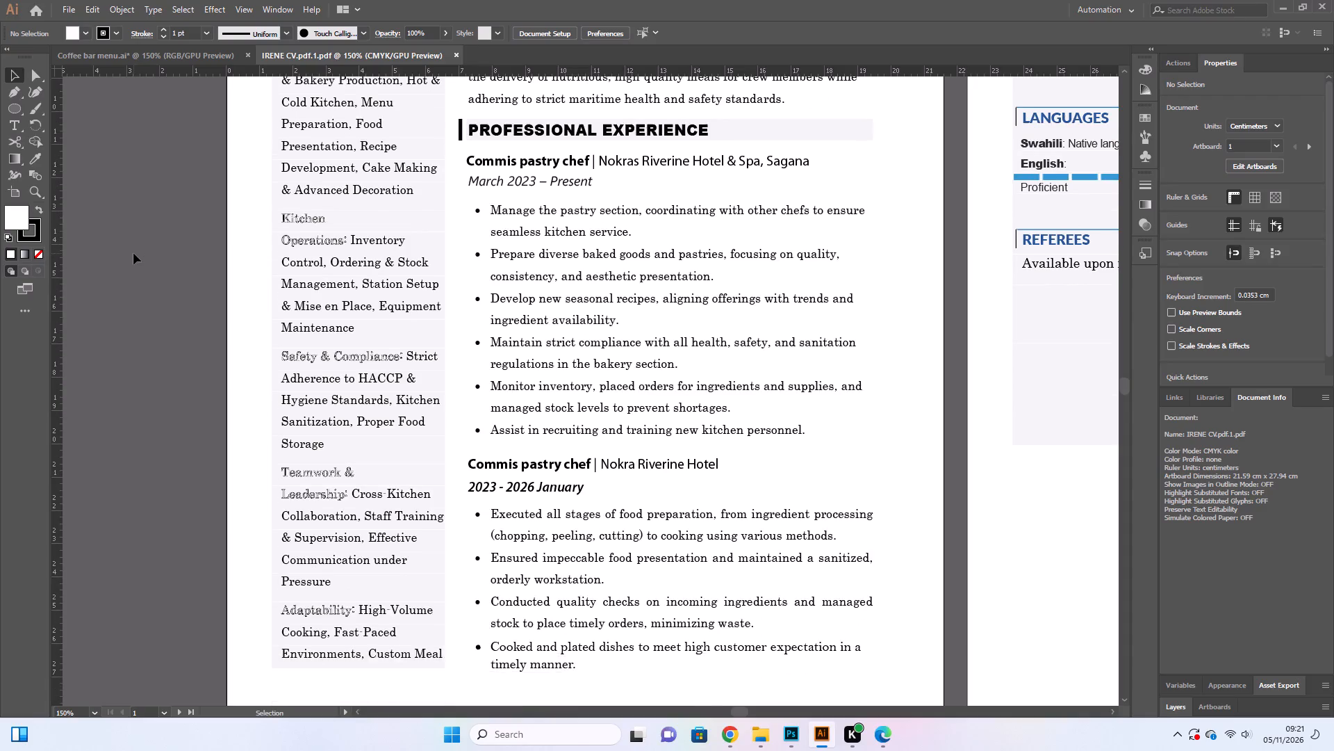
scroll(133, 253, down, 5)
scroll(133, 254, up, 11)
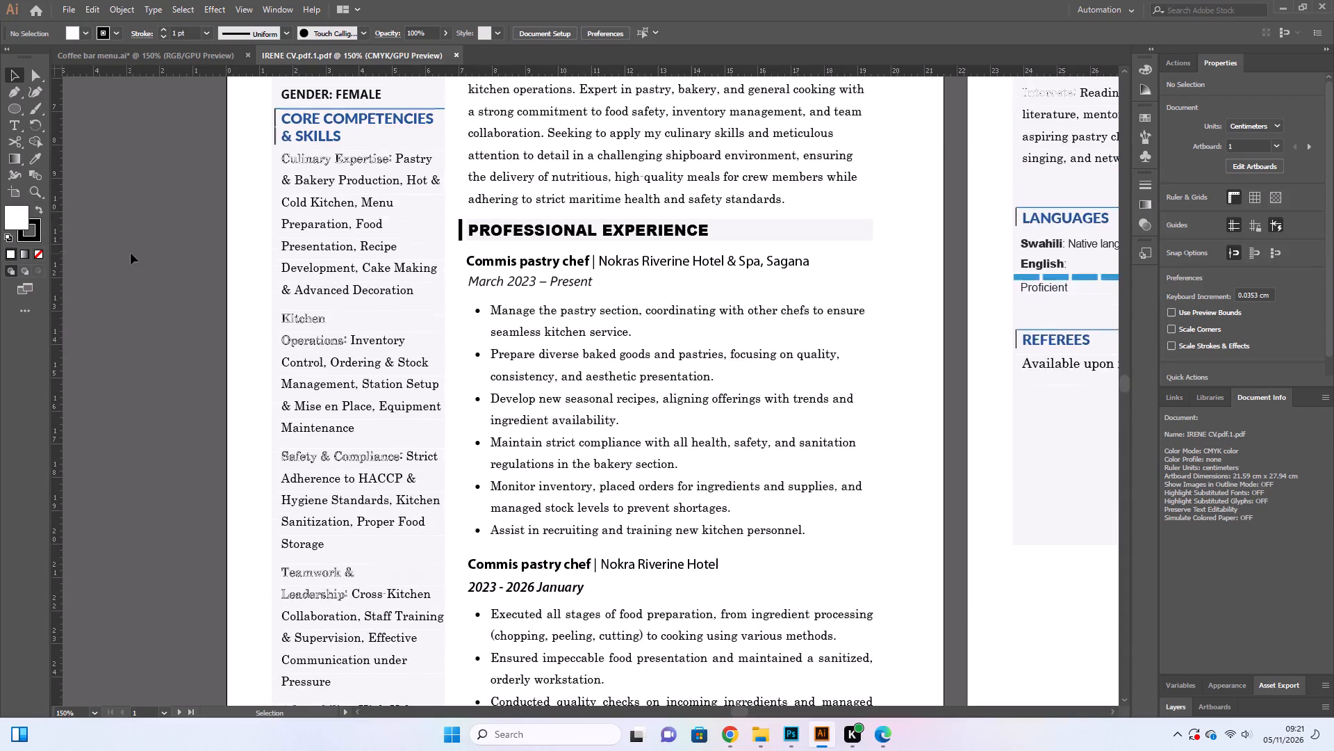
scroll(168, 266, up, 5)
scroll(372, 281, up, 11)
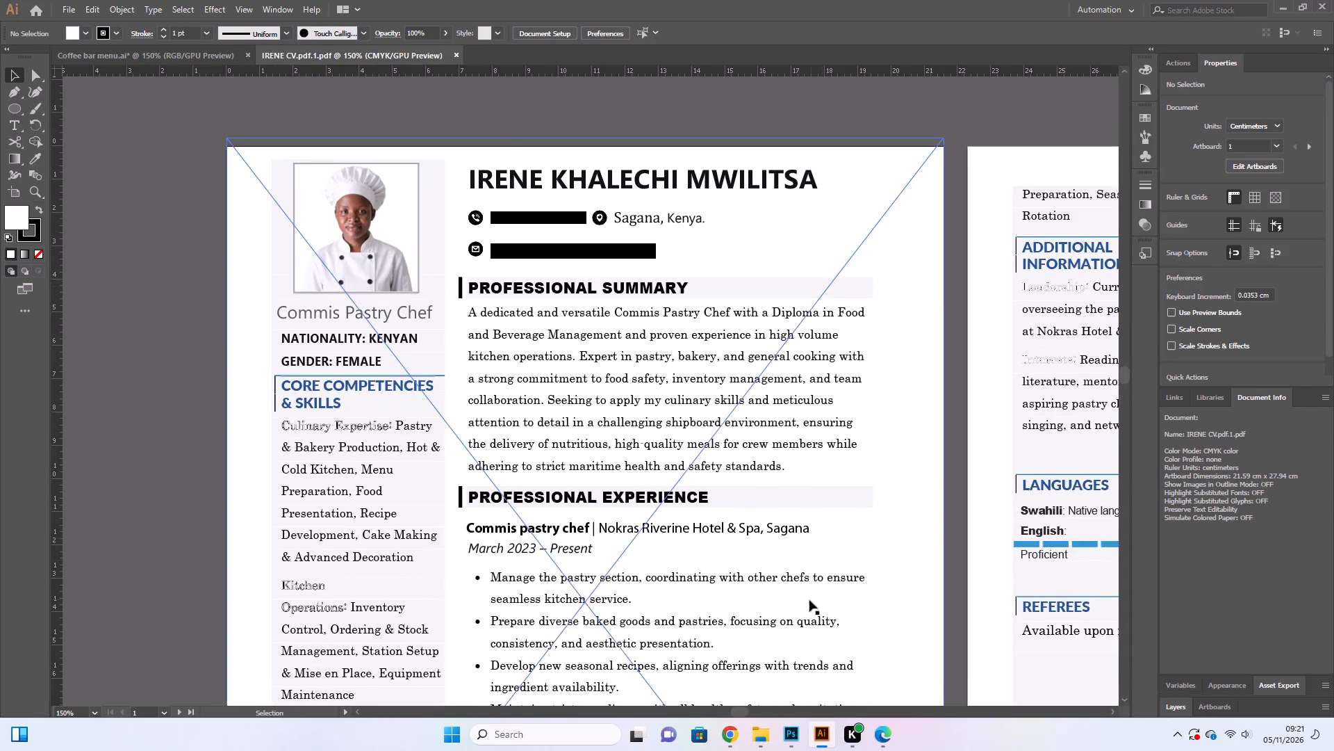
scroll(609, 492, down, 20)
scroll(609, 492, down, 3)
scroll(541, 480, down, 6)
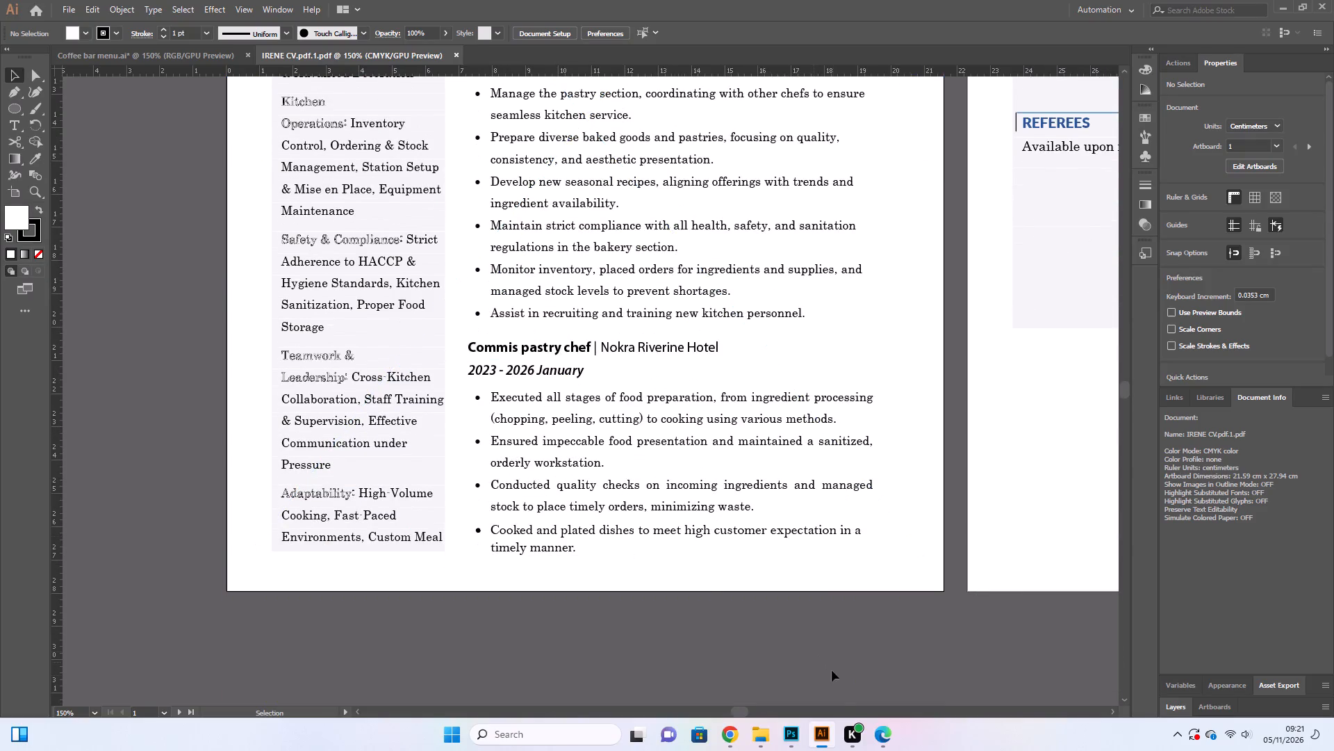
click(743, 713)
scroll(652, 567, up, 3)
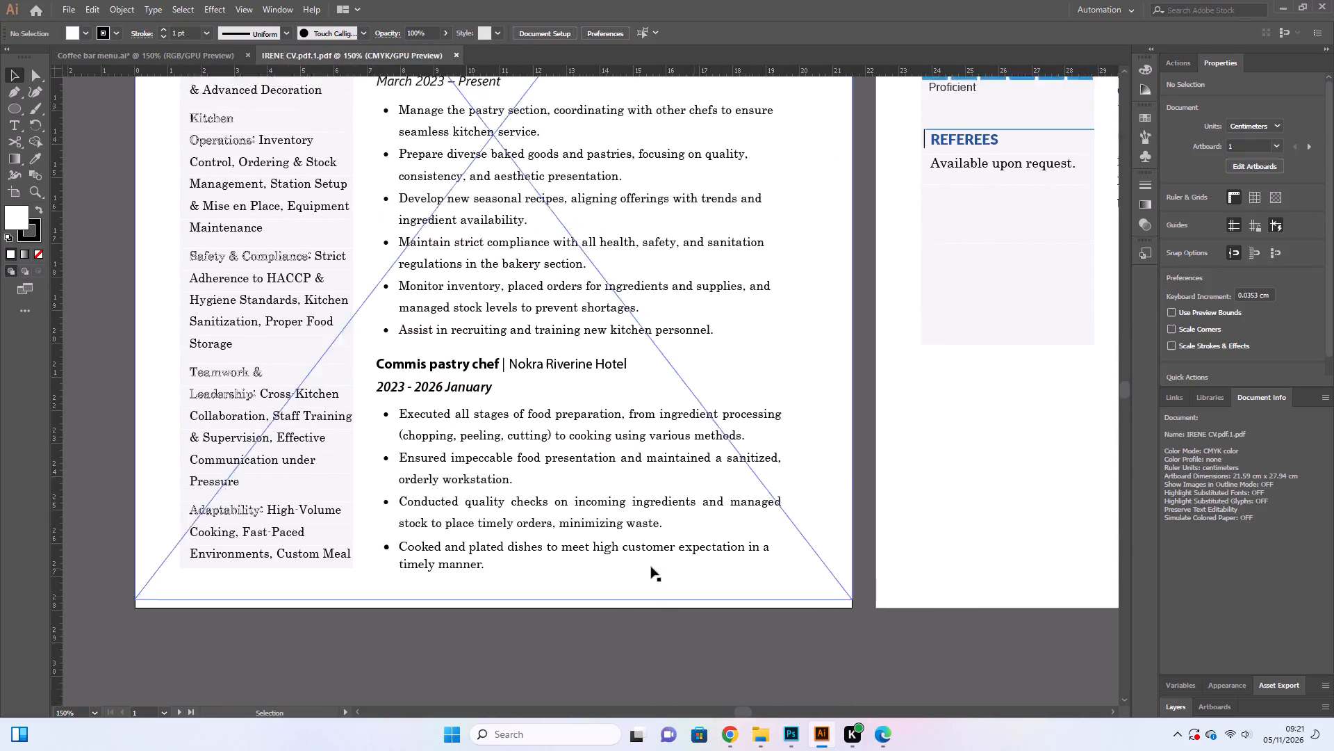
scroll(651, 567, up, 12)
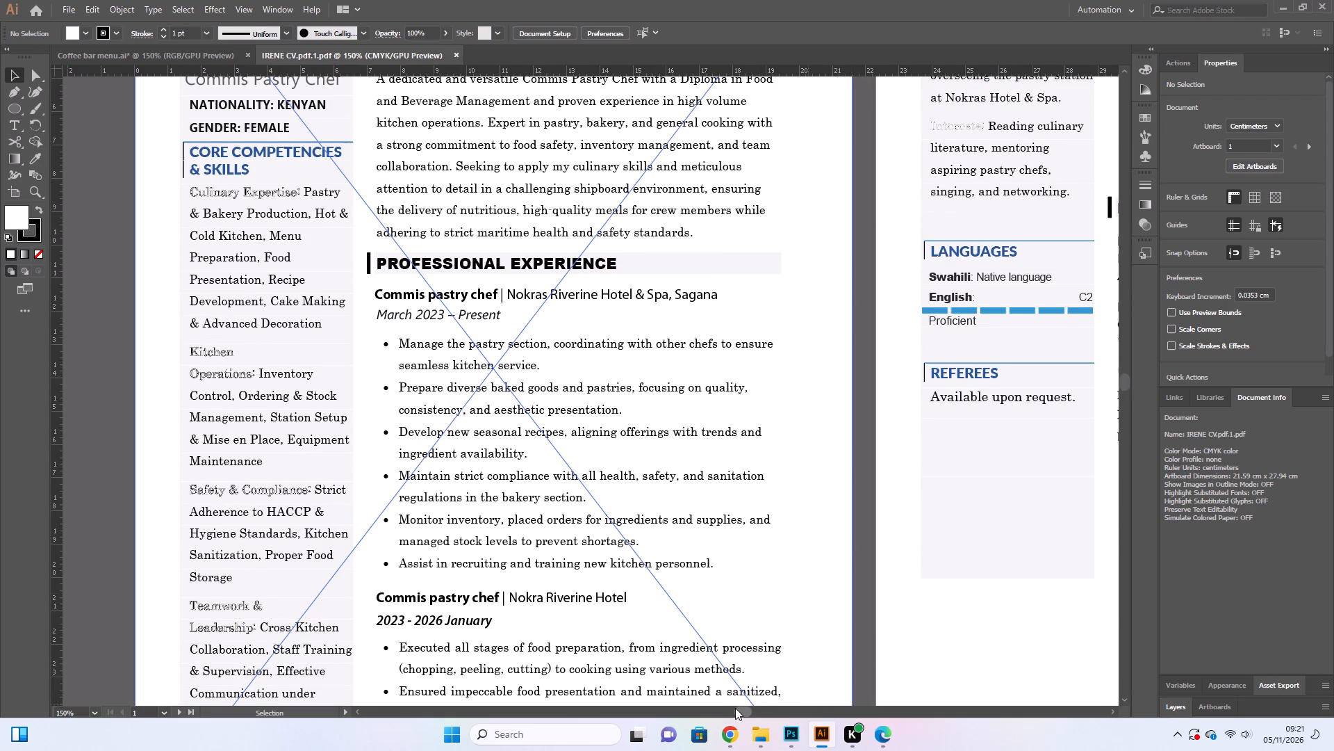
Examine the CV's second page, covering earlier jobs, additional information, languages, referees, and education and training.
drag(741, 709, 761, 705)
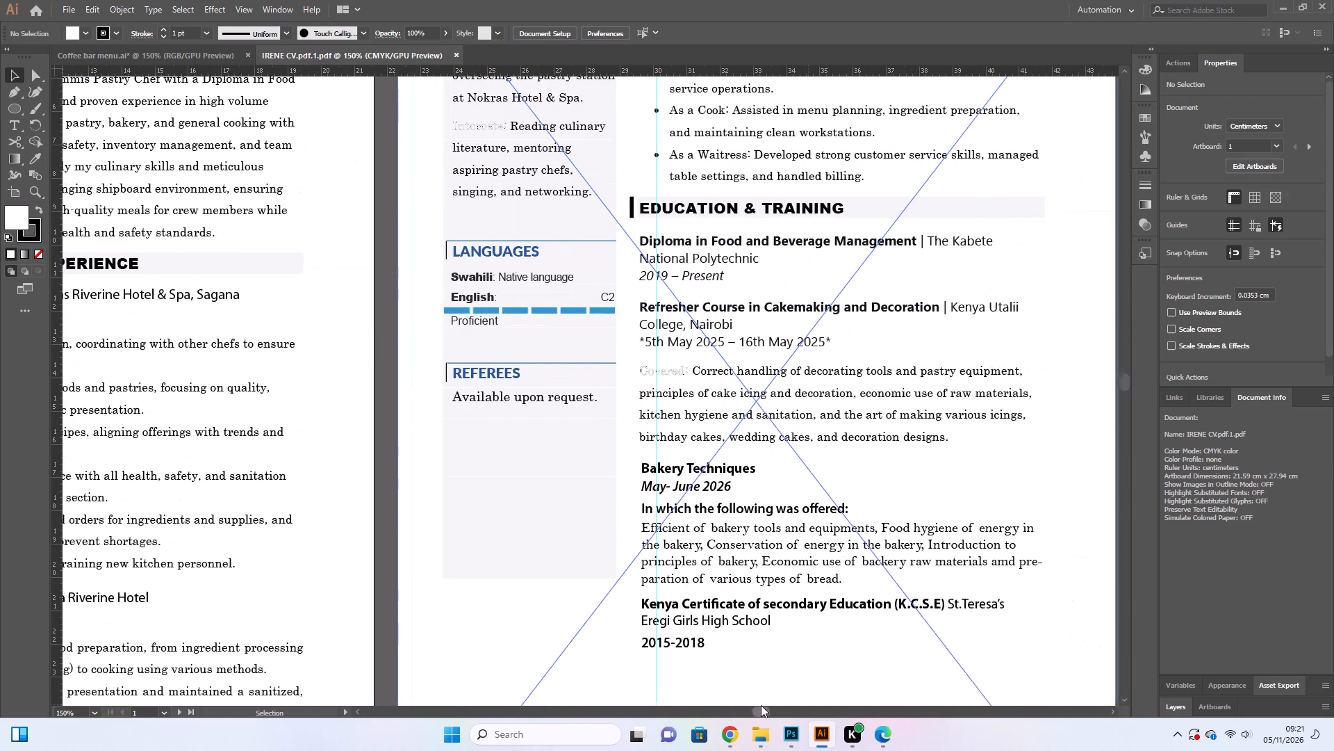
drag(761, 705, 761, 706)
scroll(768, 596, up, 5)
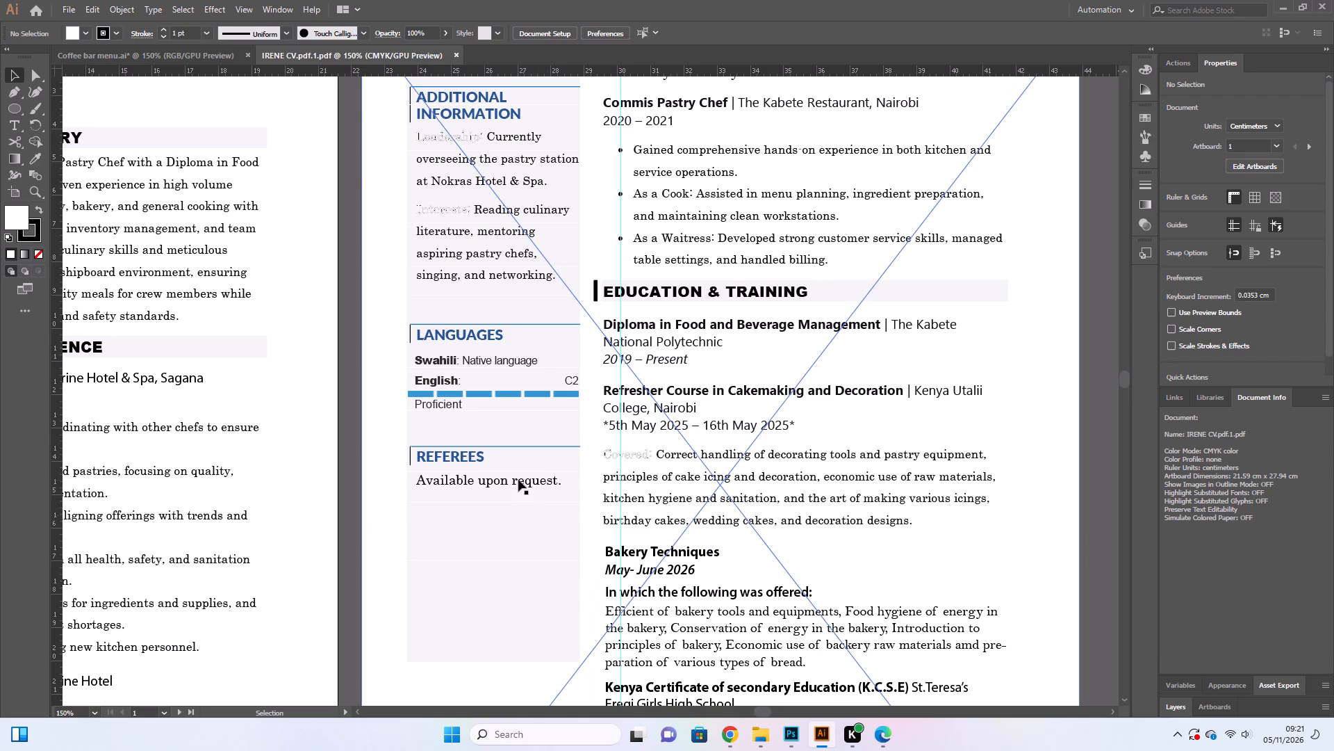
scroll(518, 480, up, 10)
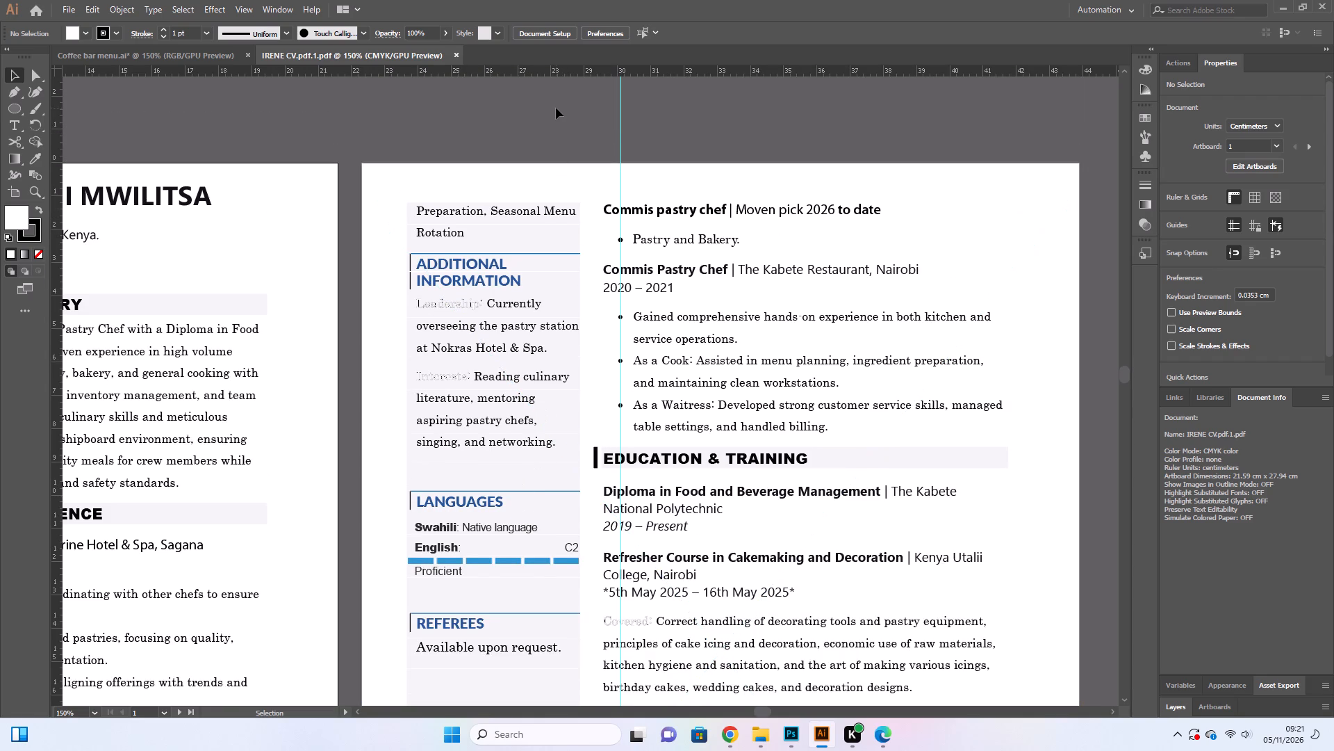
click(556, 108)
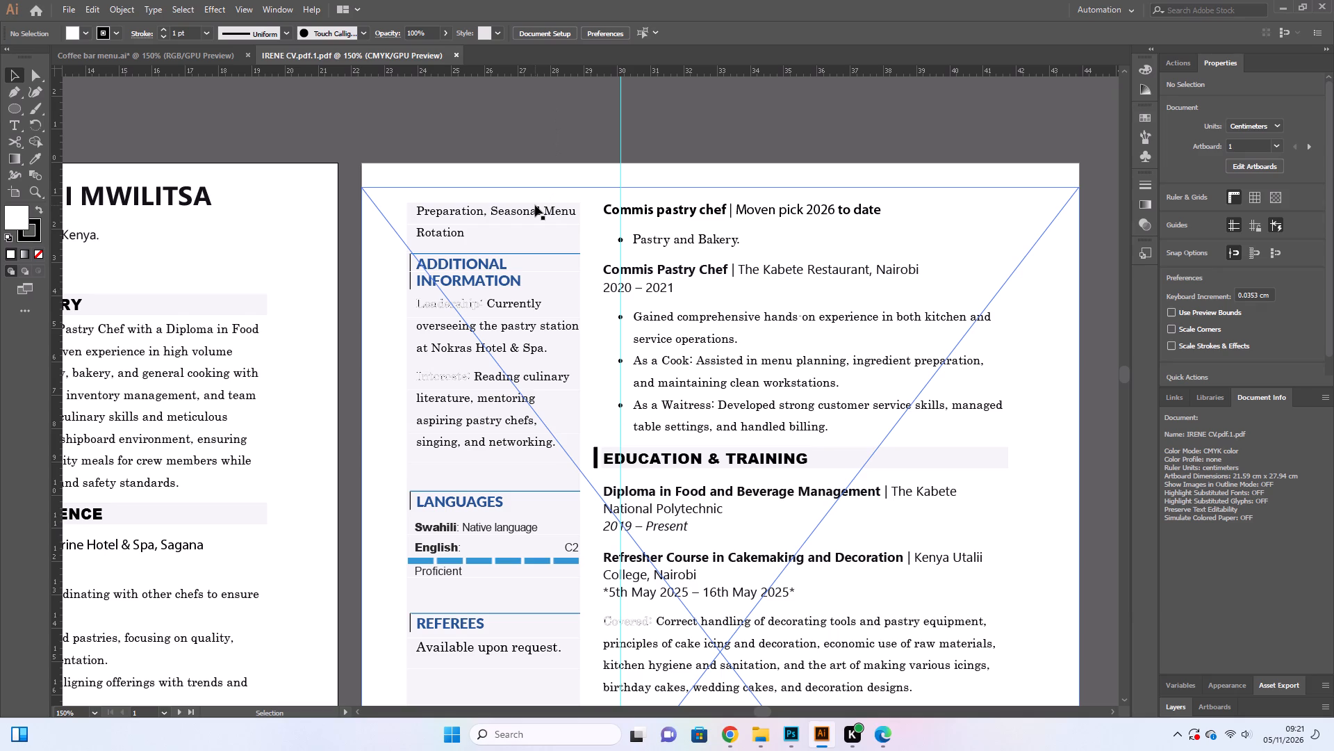
click(525, 111)
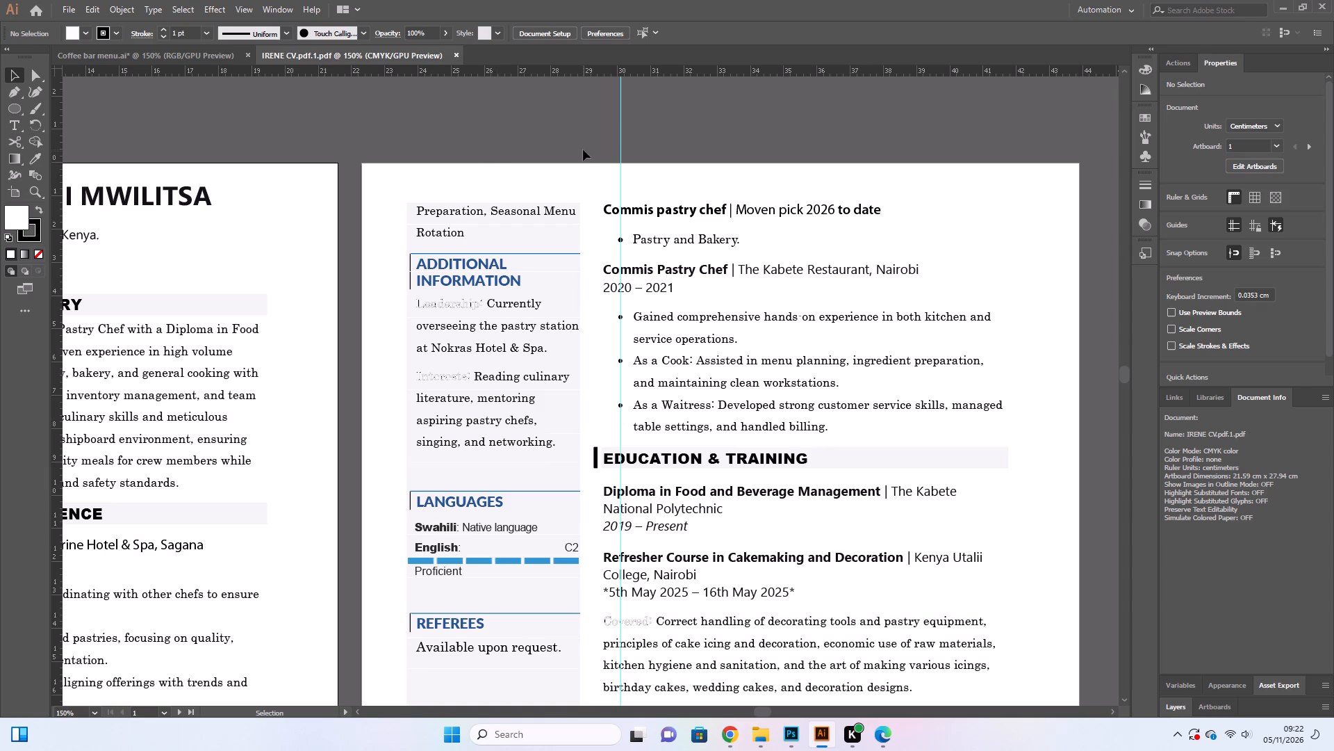
click(591, 102)
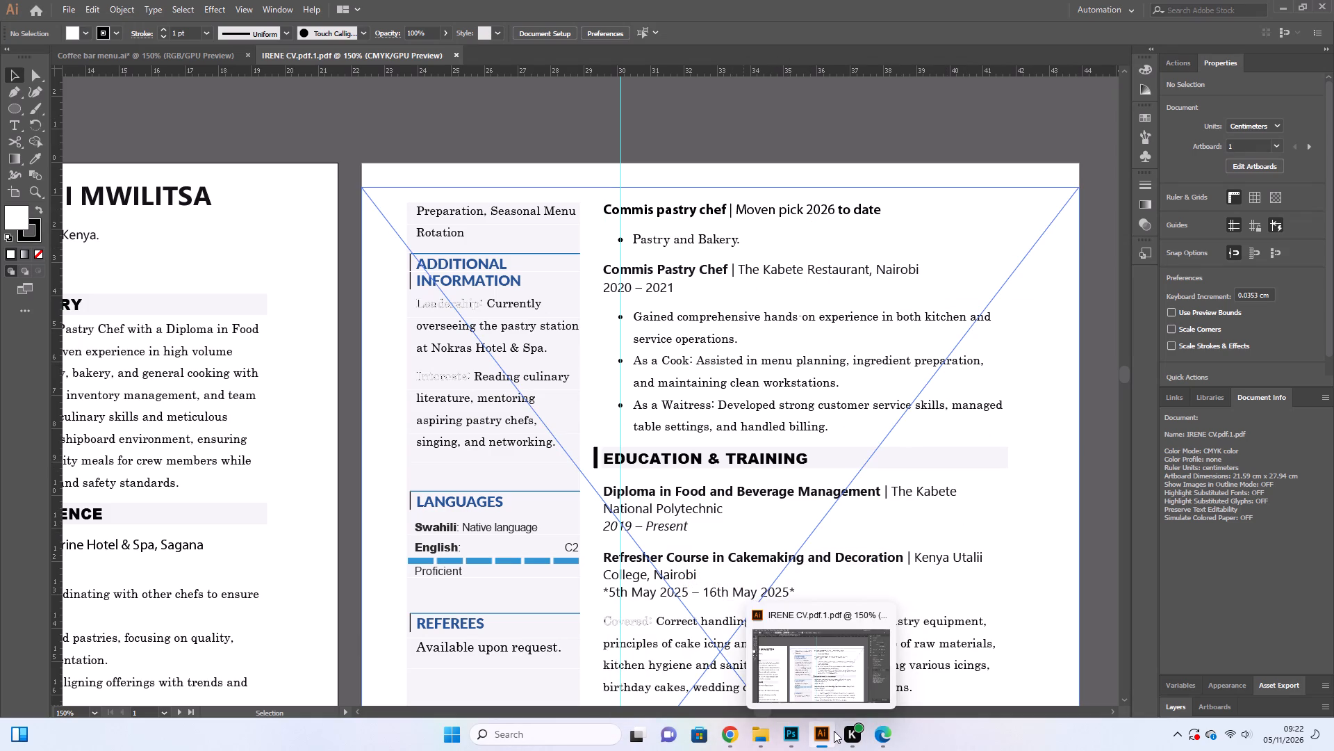
click(823, 399)
scroll(820, 407, down, 4)
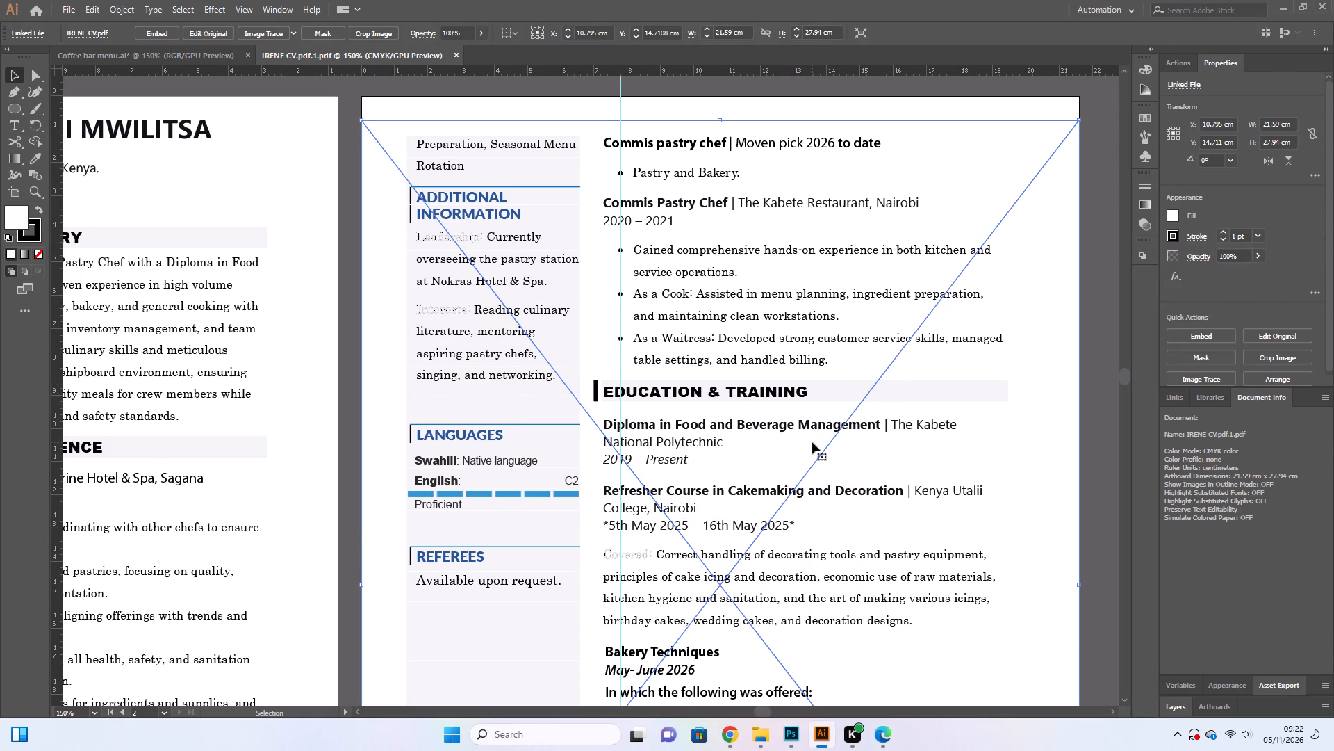